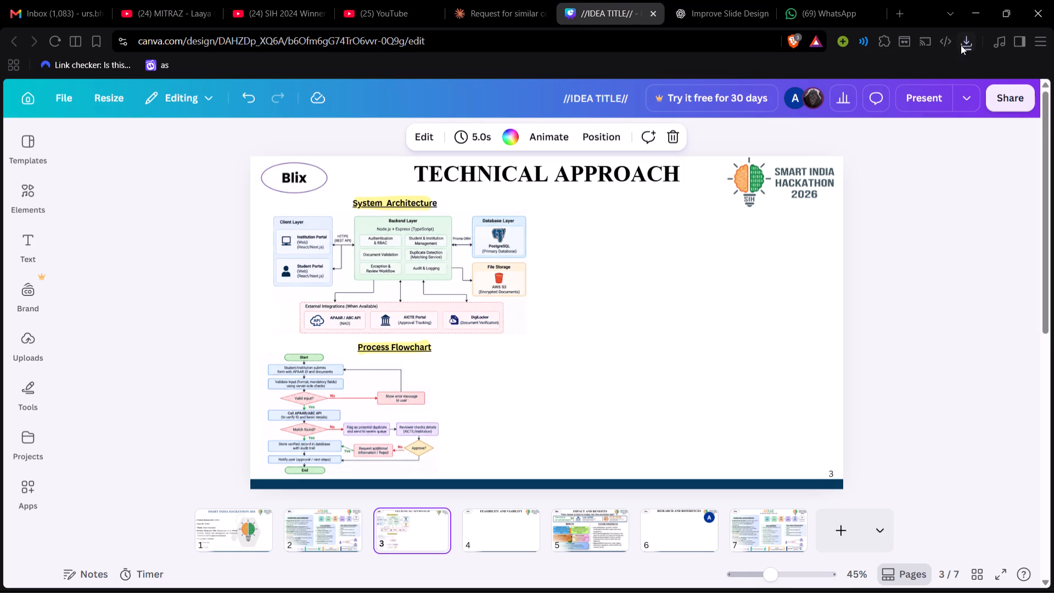
drag(865, 100, 633, 252)
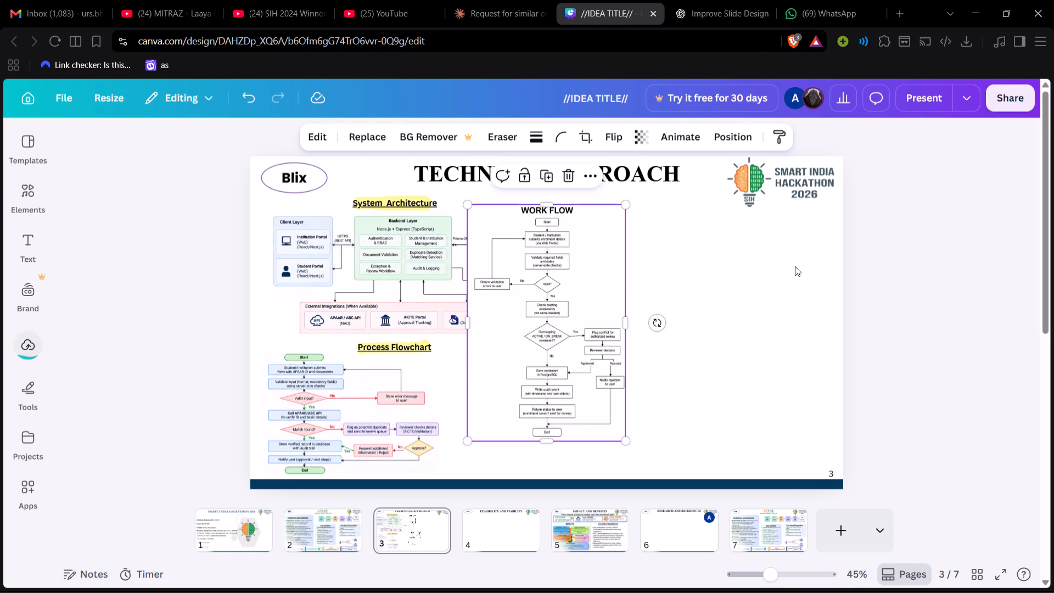
drag(533, 292, 681, 302)
Compare with the SIH 2024 winner slide in the video, then enlarge the slide's WORK FLOW image to about 560 by 839 and reposition it.
click(376, 0)
click(287, 0)
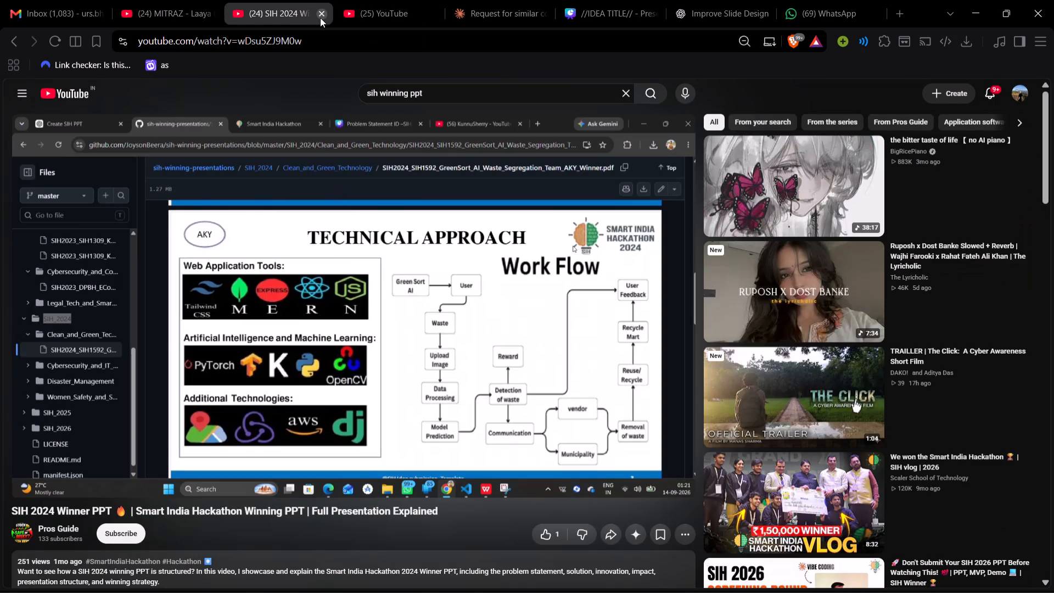
click(709, 0)
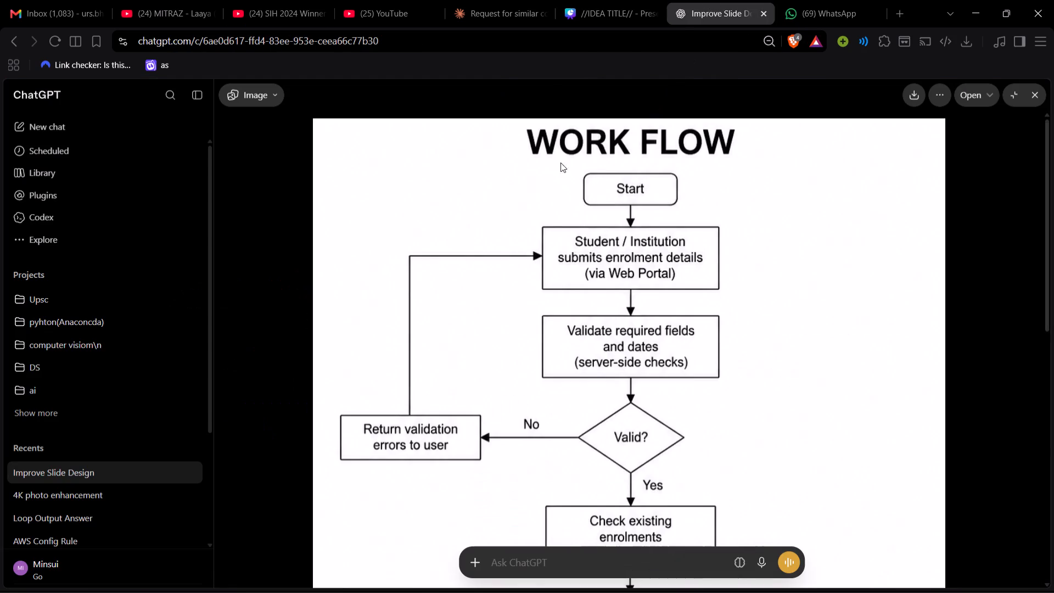
click(619, 0)
drag(724, 285, 730, 285)
drag(780, 451, 809, 465)
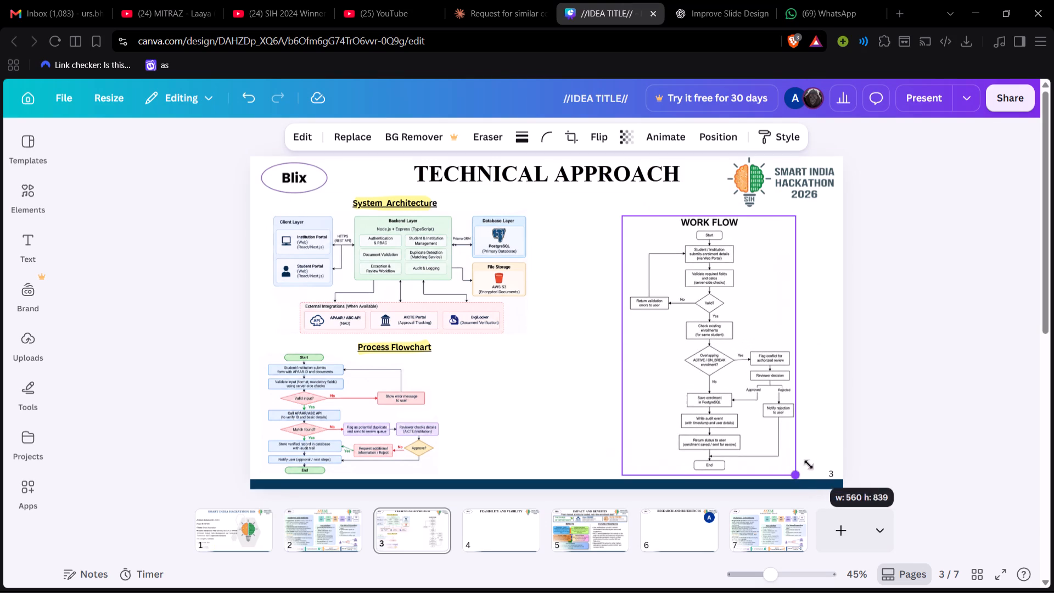
drag(809, 465, 808, 465)
drag(710, 420, 709, 415)
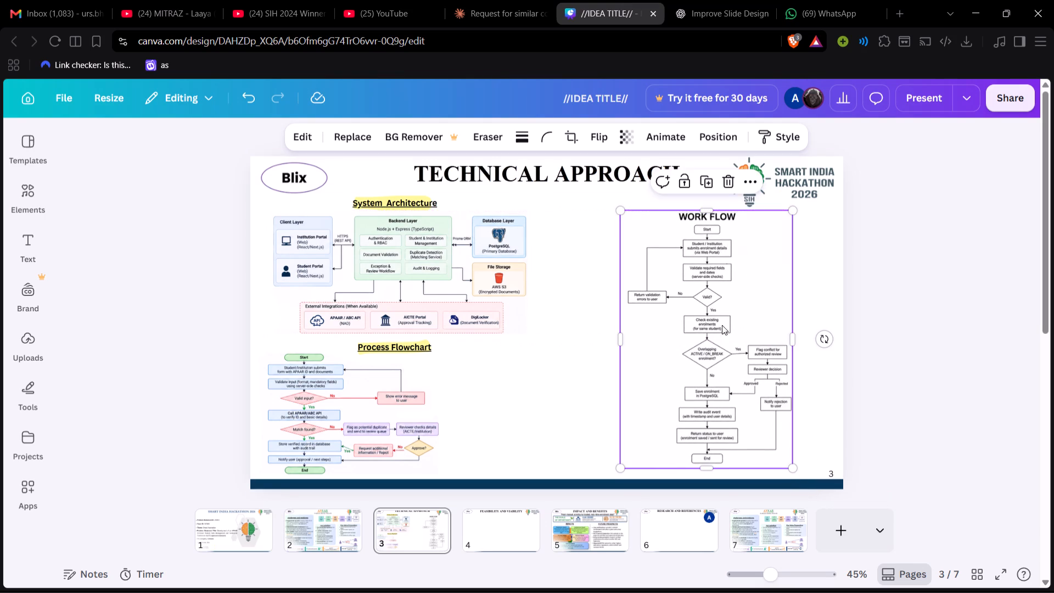
Use the Pixel Eraser on the flowchart image to remove its WORK FLOW heading and the blank white area at its upper right.
click(475, 137)
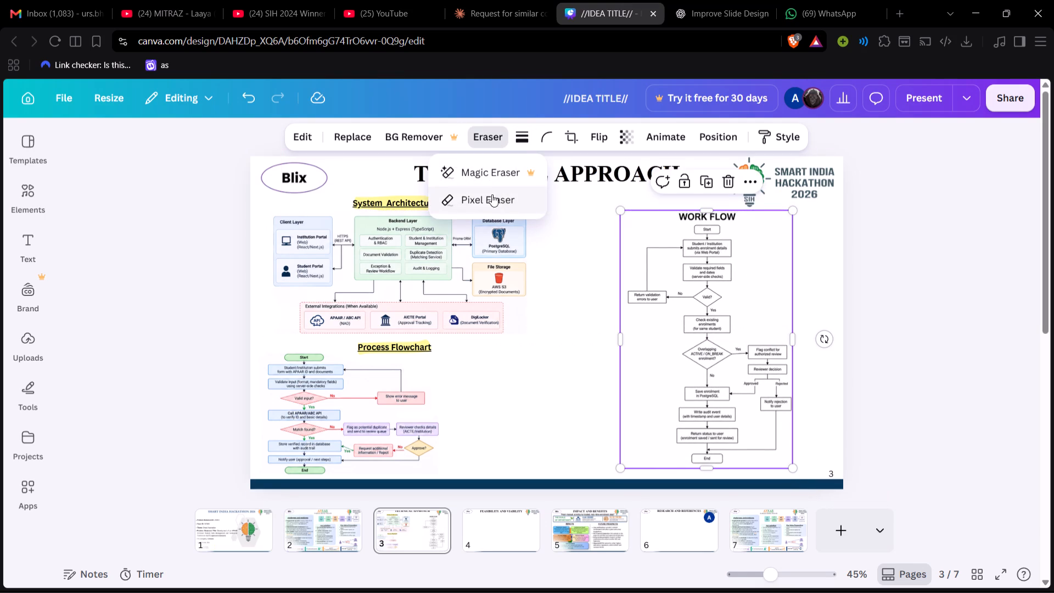
click(492, 198)
drag(627, 135, 759, 134)
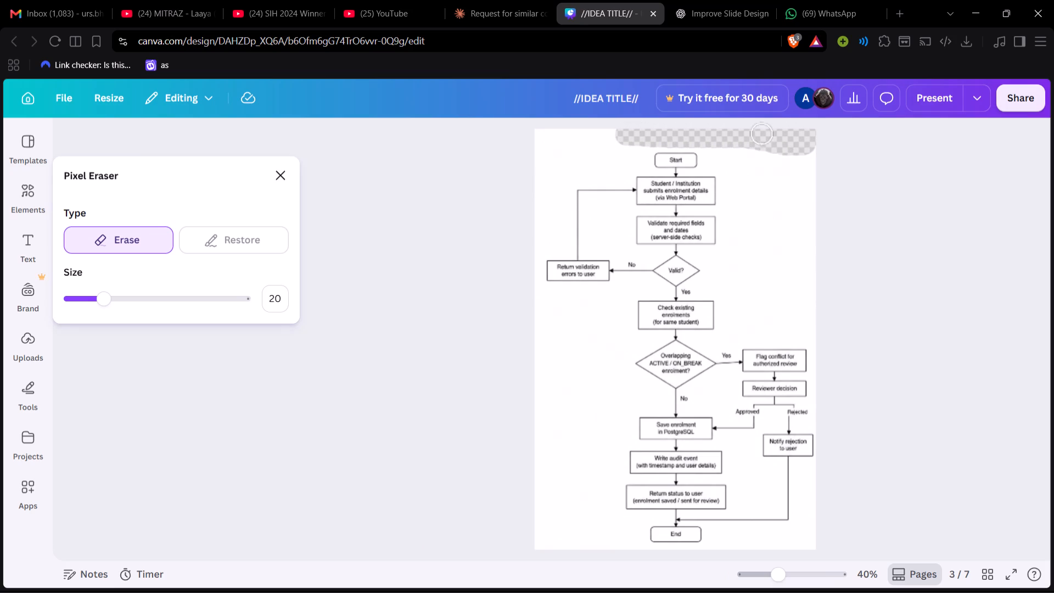
drag(759, 134, 798, 184)
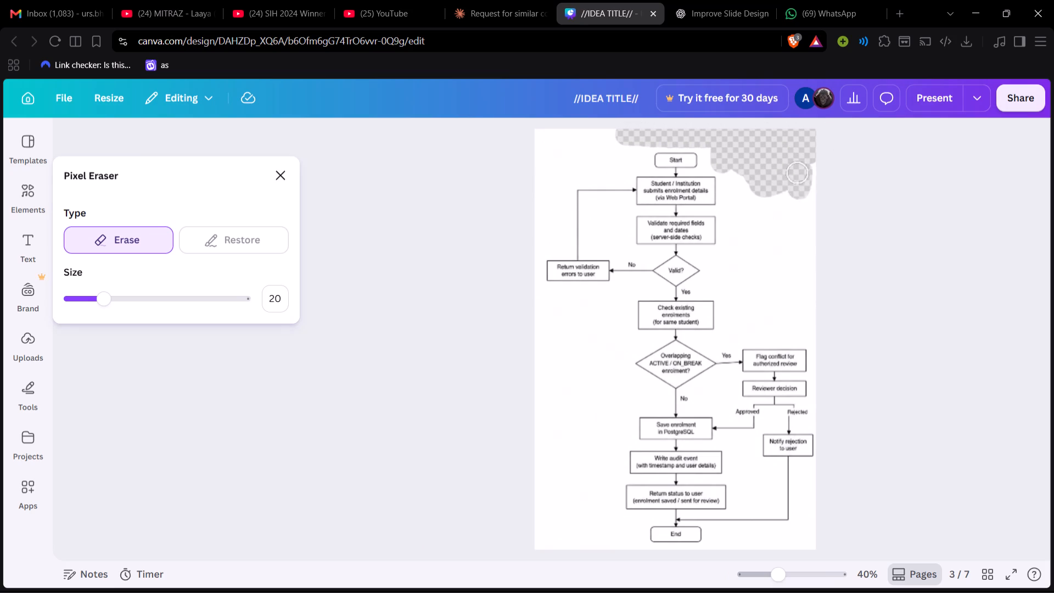
drag(798, 184, 745, 213)
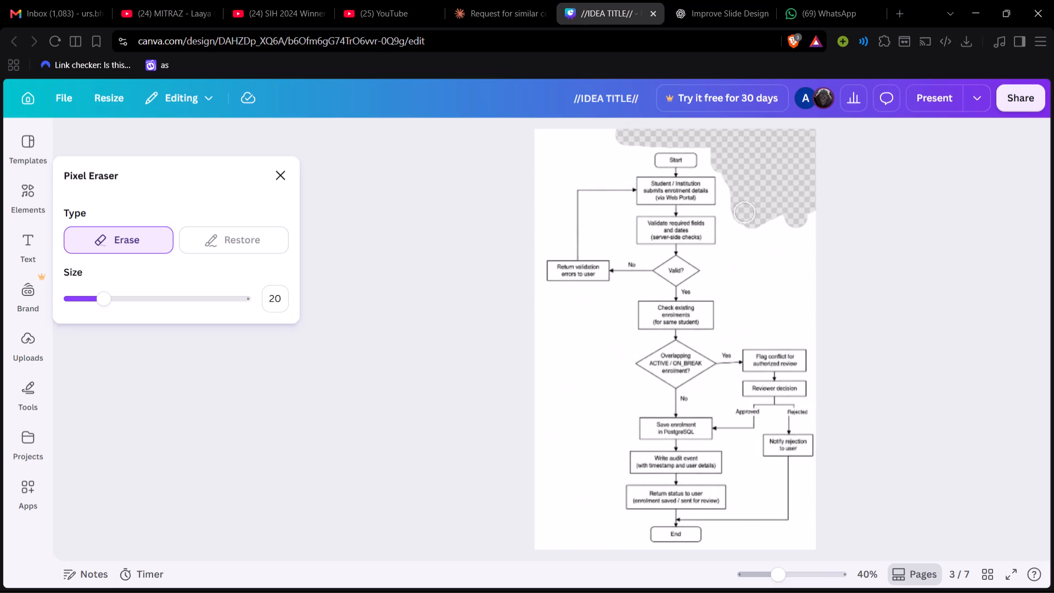
drag(745, 213, 794, 218)
Erase the blank white areas at the flowchart image's upper left and along its left side, then leave the Pixel Eraser.
drag(638, 131, 560, 156)
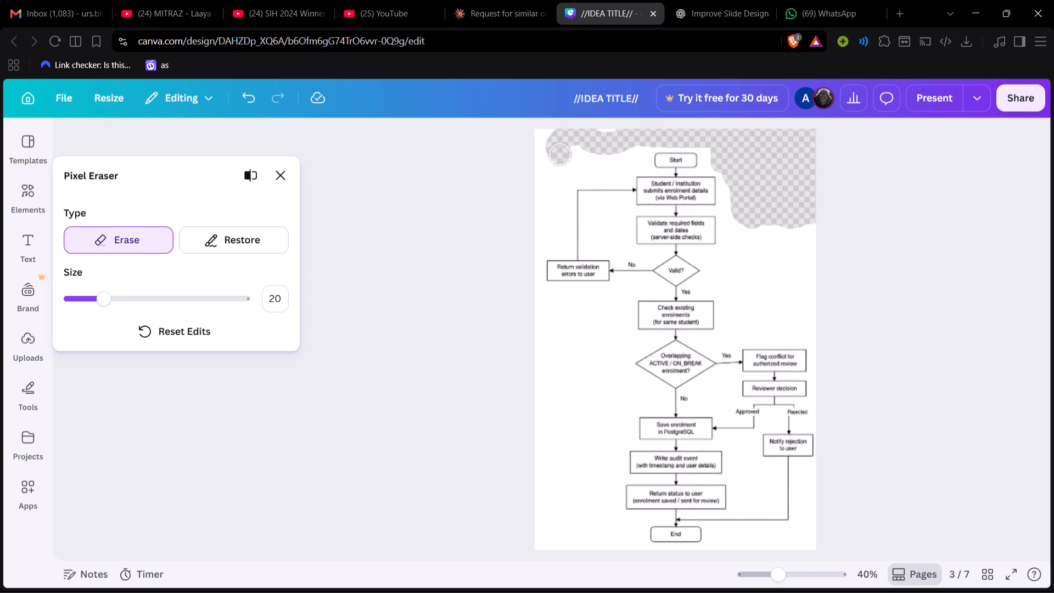
drag(560, 156, 542, 212)
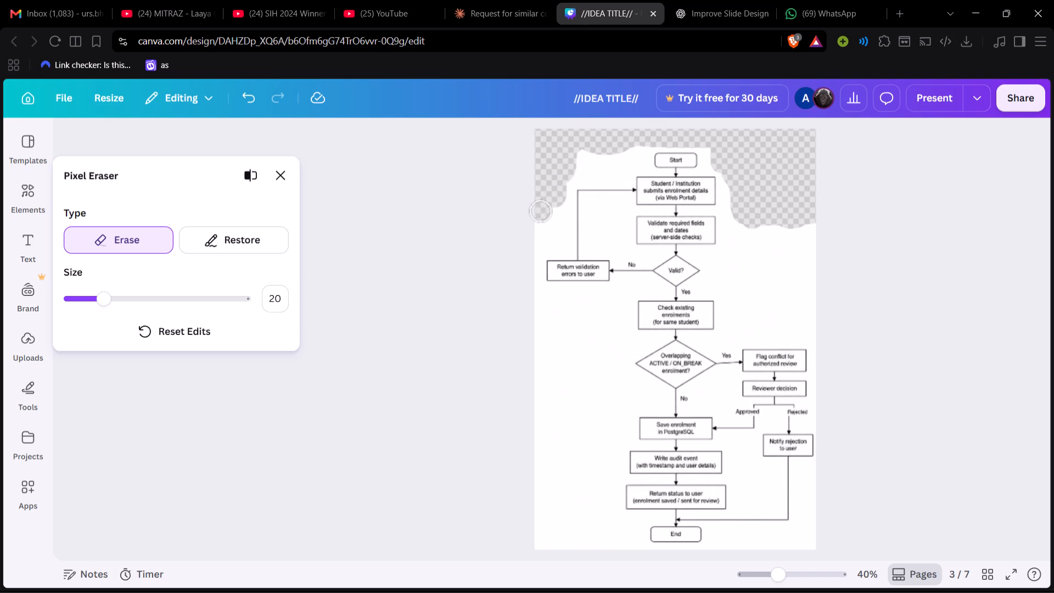
drag(542, 212, 564, 313)
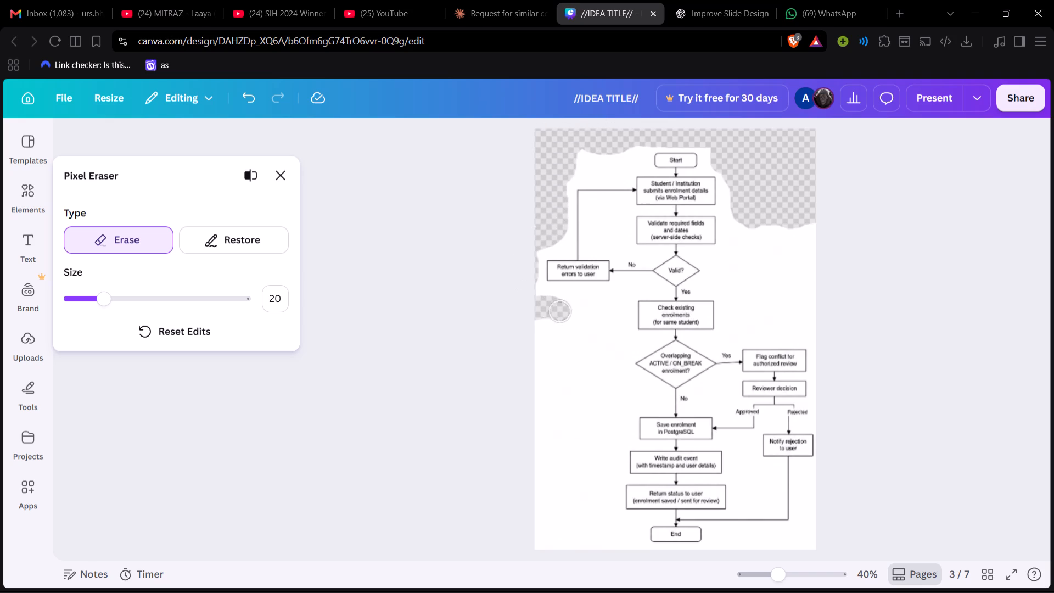
drag(564, 313, 536, 397)
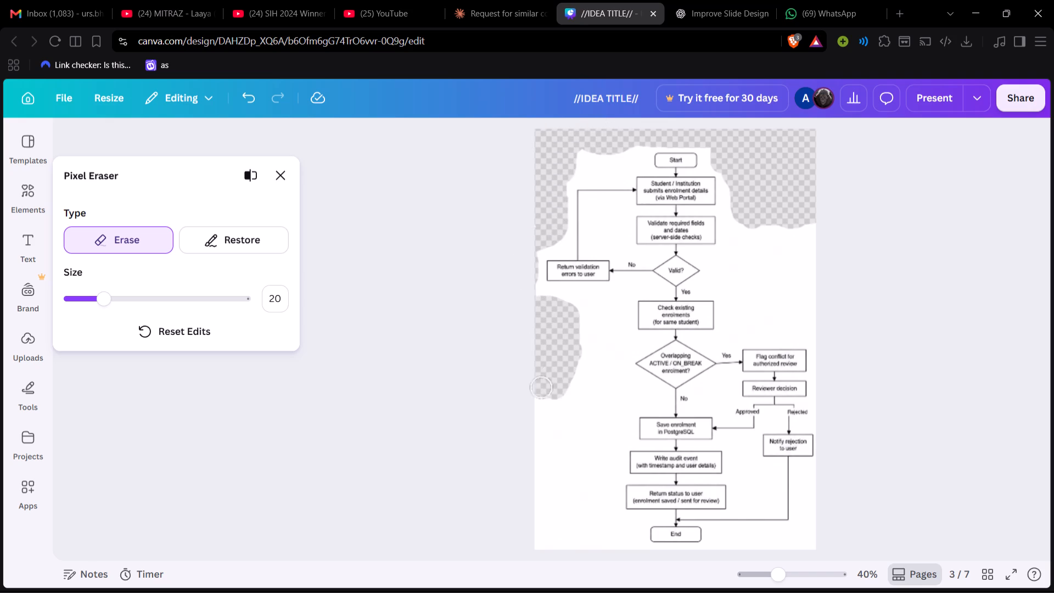
drag(536, 397, 534, 541)
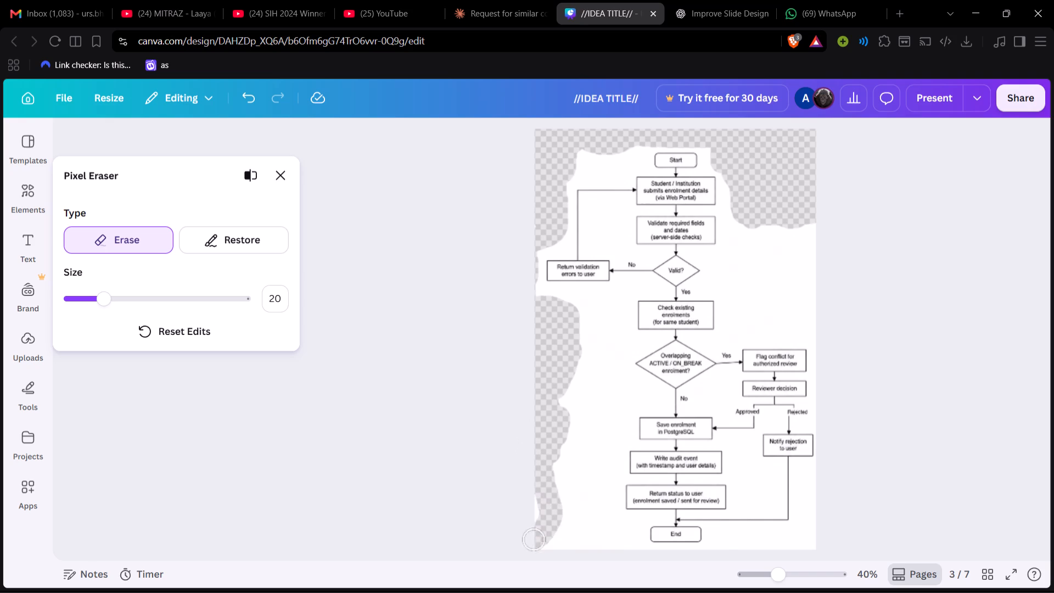
drag(534, 541, 539, 488)
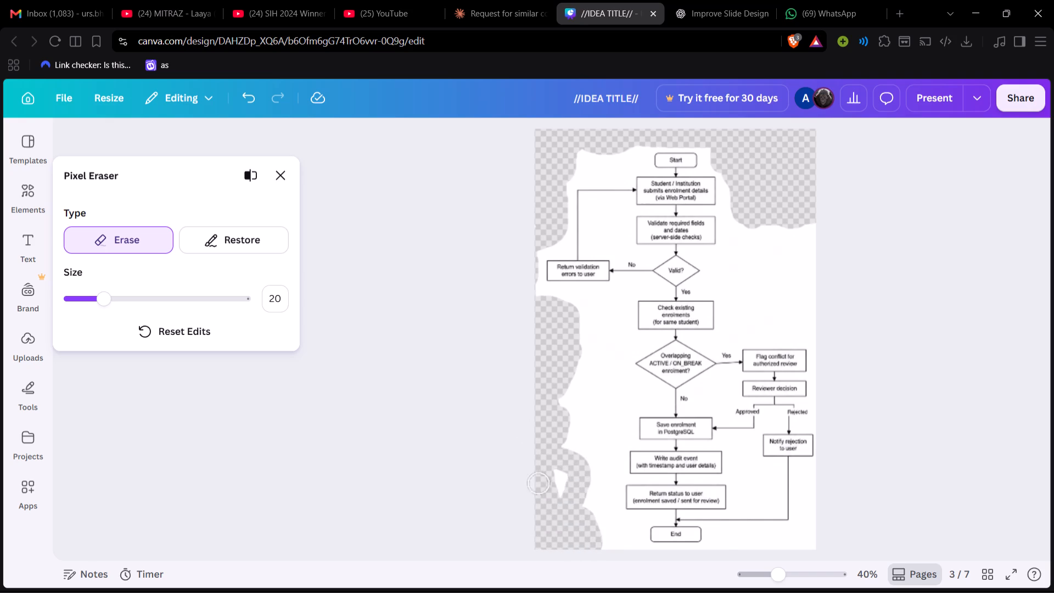
drag(539, 488, 574, 400)
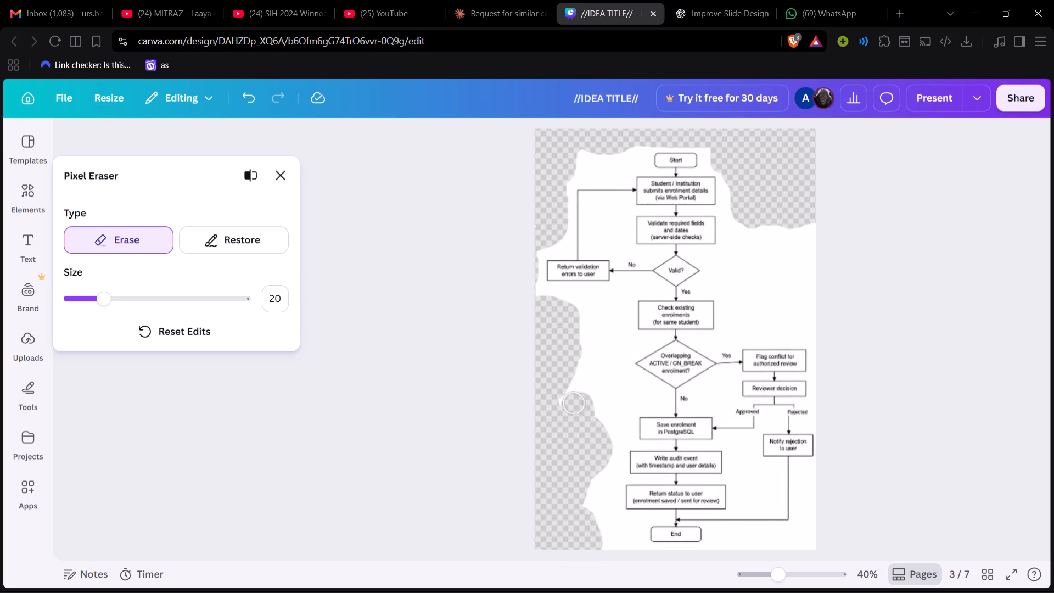
drag(574, 400, 565, 361)
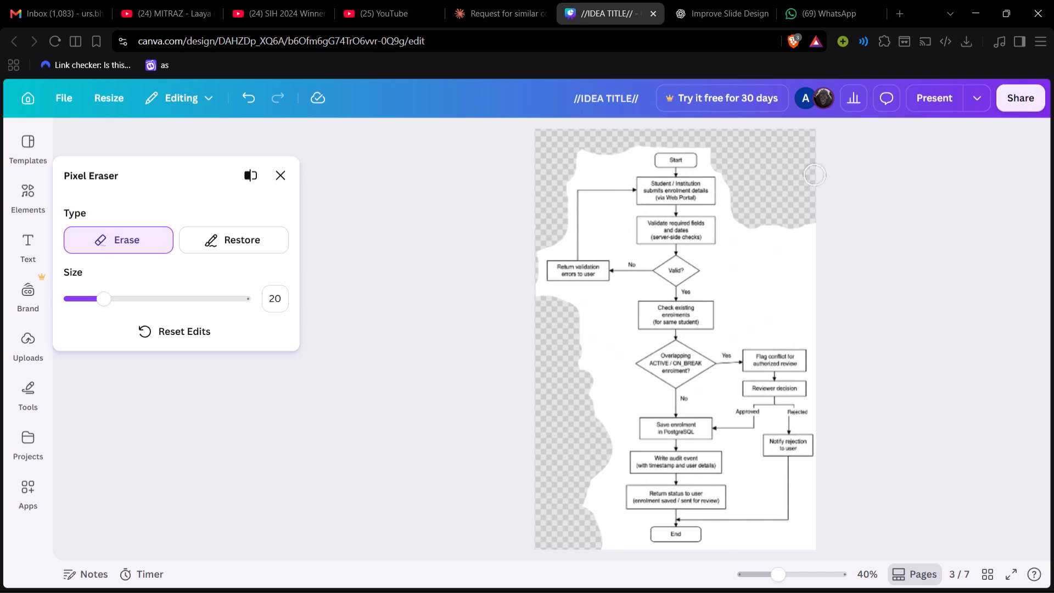
click(281, 178)
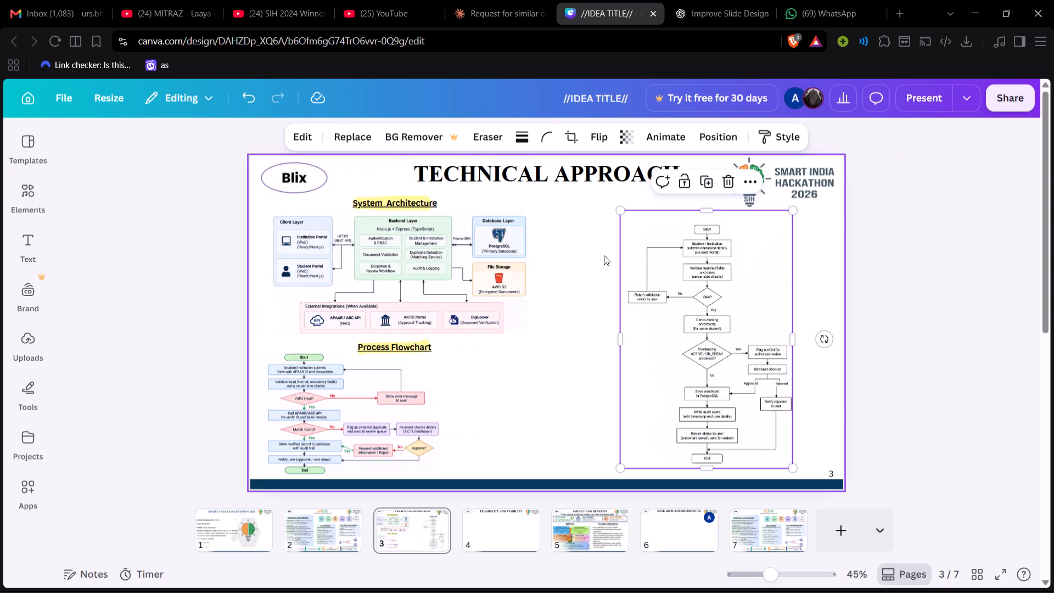
Move the erased flowchart image slightly closer to the right edge of the Technical Approach slide.
drag(680, 293, 697, 292)
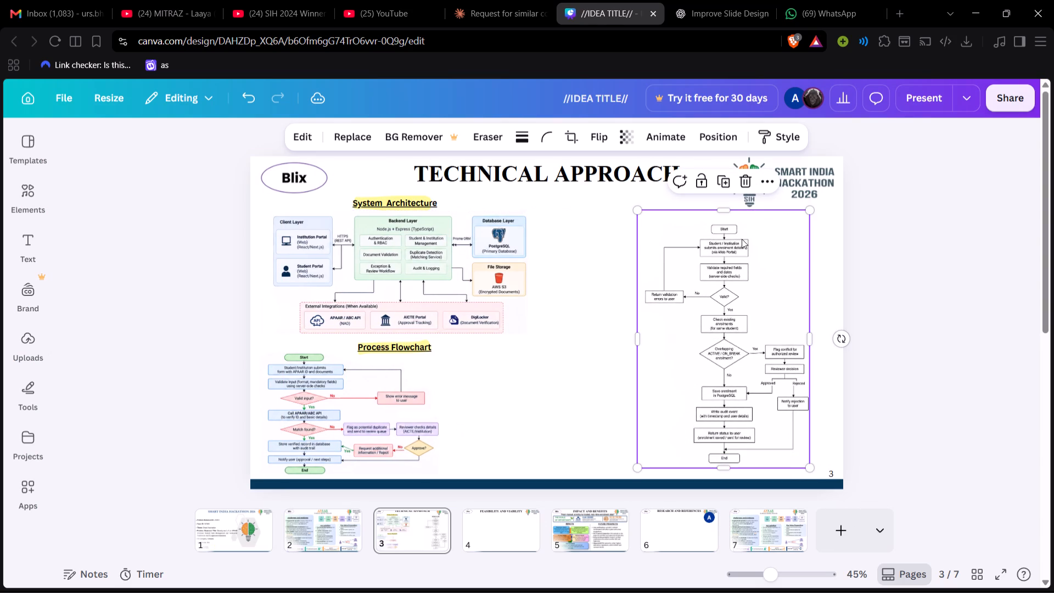
Examine the Technical Approach slide close up and as a whole, checking the workflow flowchart's legibility and fit beside the other diagrams.
click(769, 361)
drag(777, 576, 808, 577)
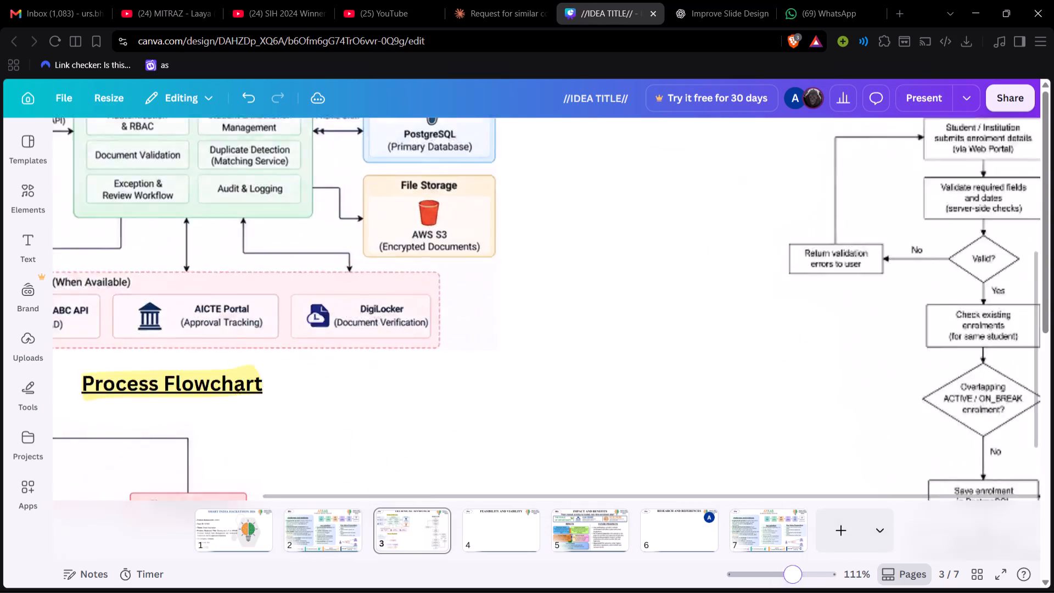
drag(808, 577, 793, 573)
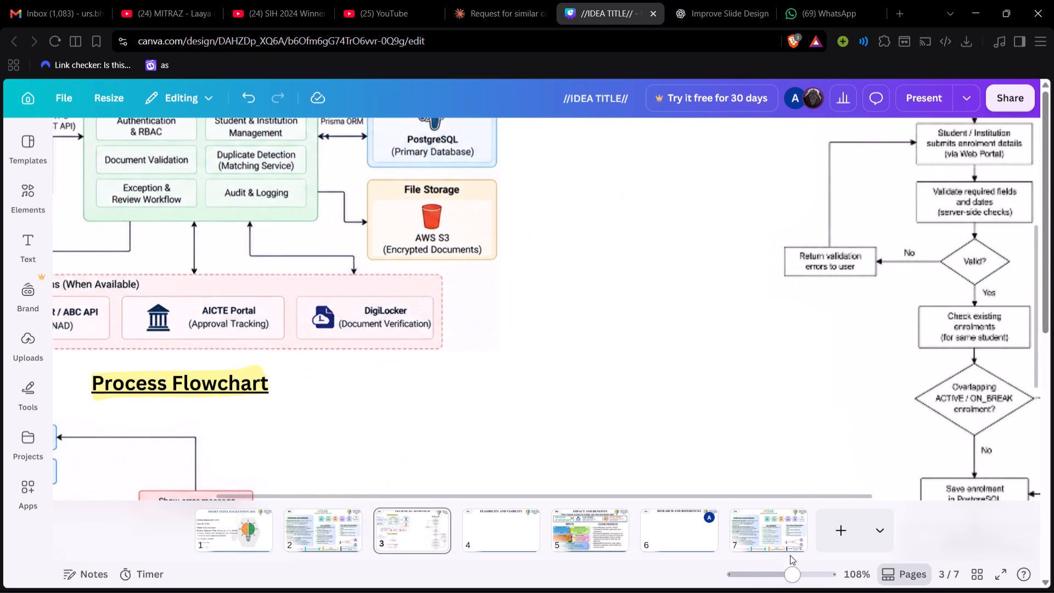
scroll(811, 400, down, 1)
scroll(811, 406, up, 1)
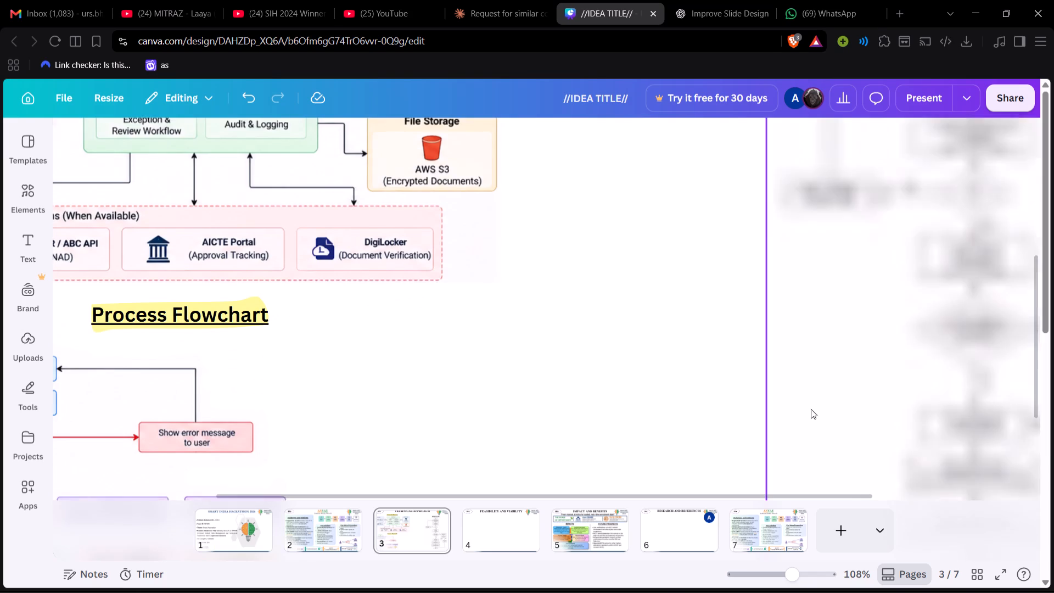
drag(811, 497, 978, 496)
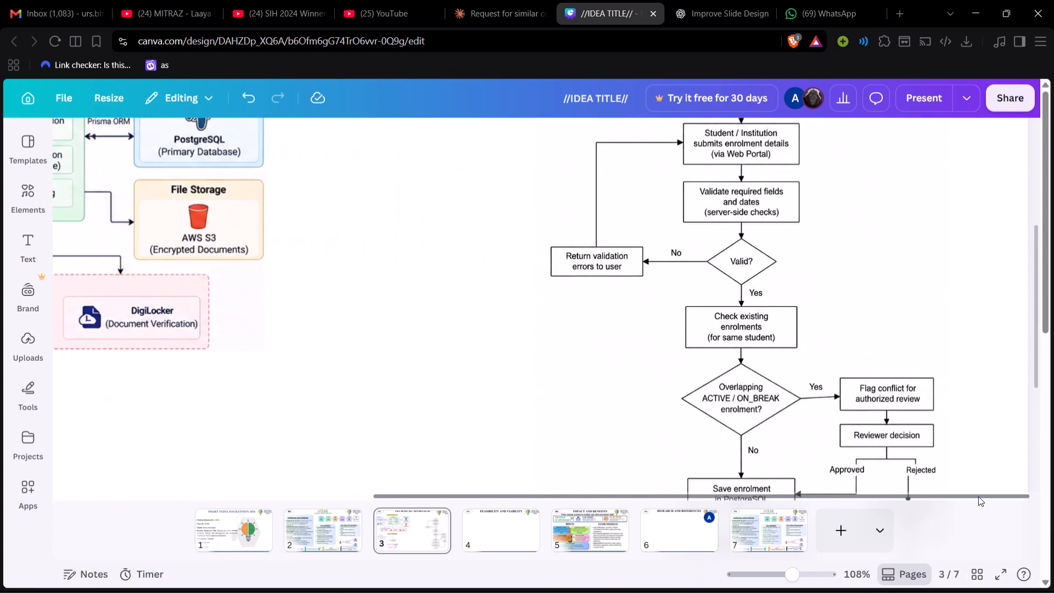
drag(978, 496, 983, 496)
scroll(691, 433, down, 1)
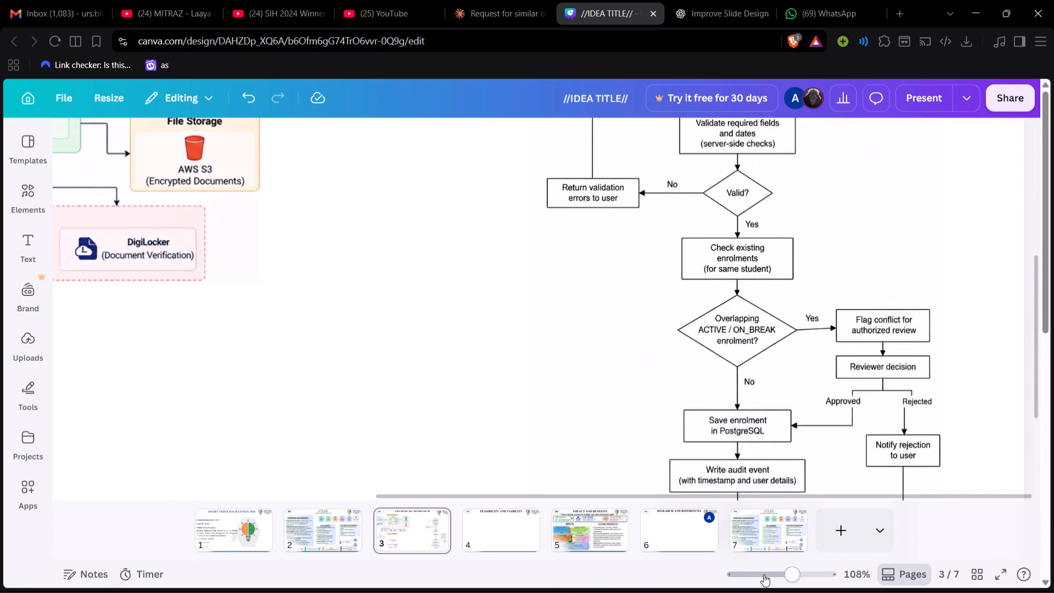
drag(764, 574, 776, 576)
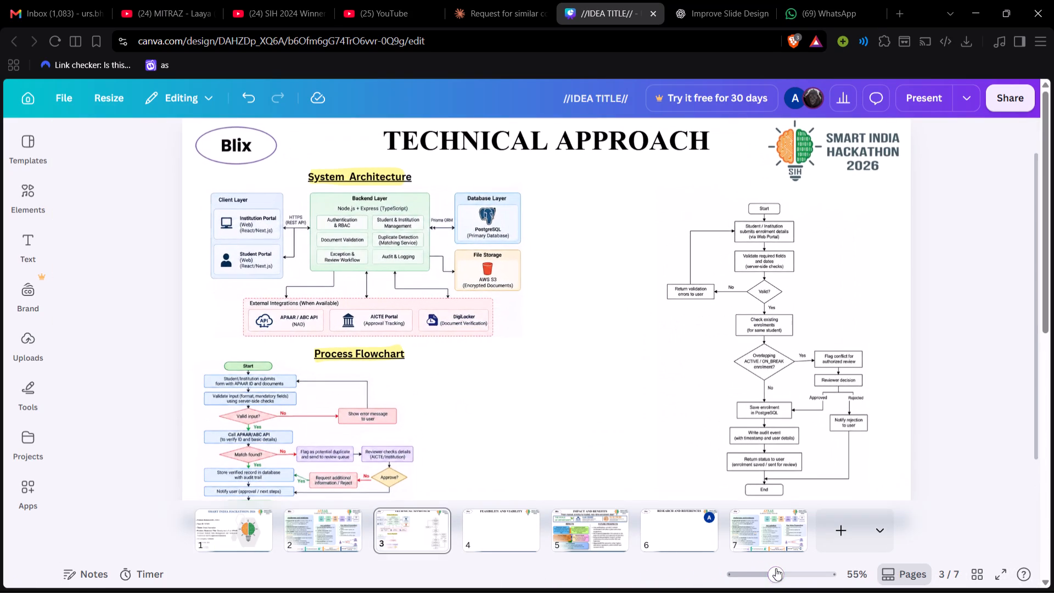
scroll(688, 472, down, 1)
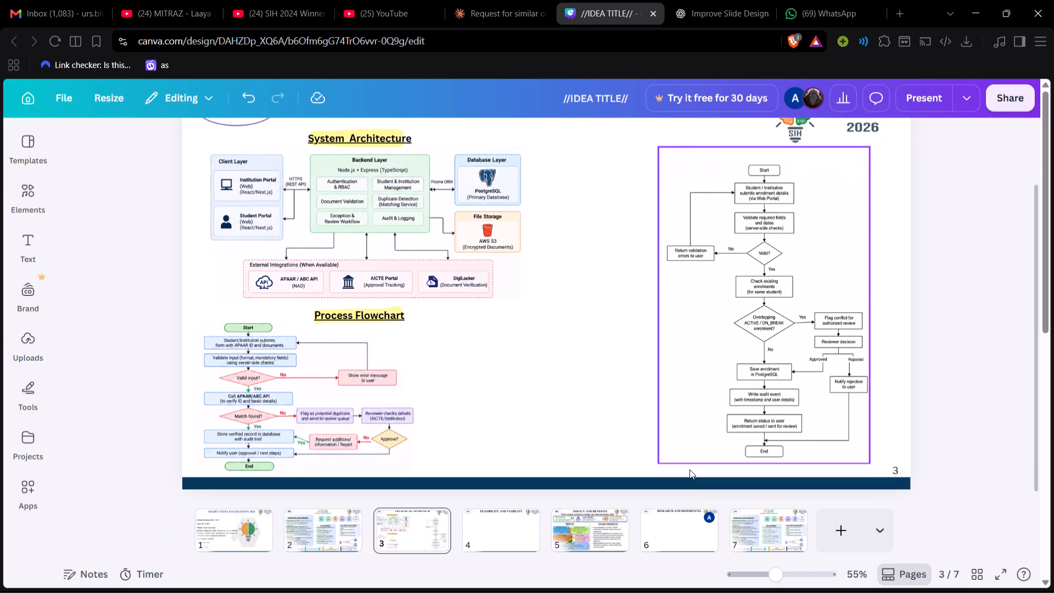
click(766, 571)
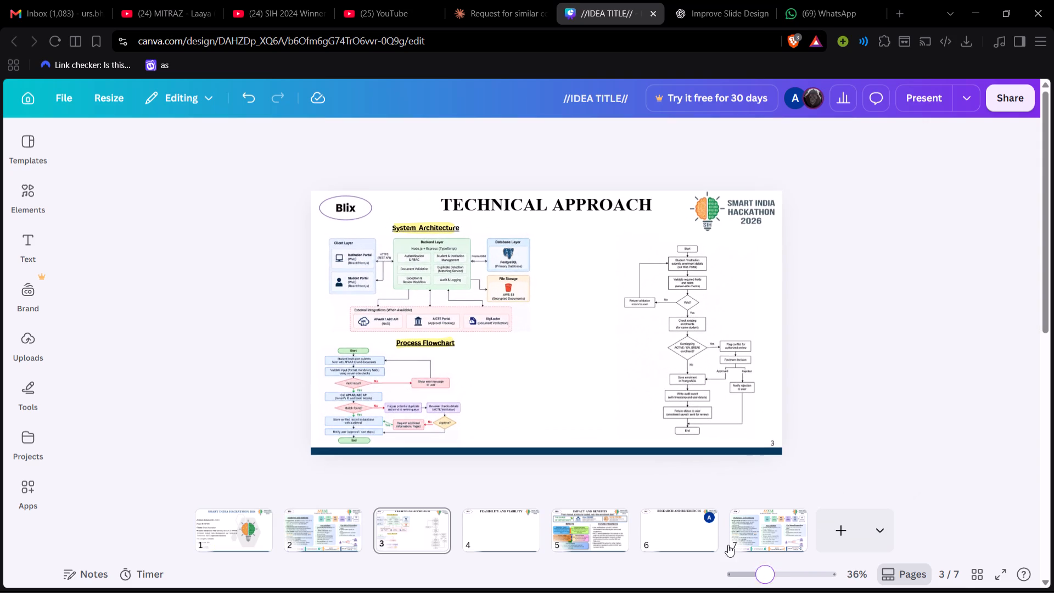
drag(266, 344, 299, 353)
scroll(699, 343, up, 1)
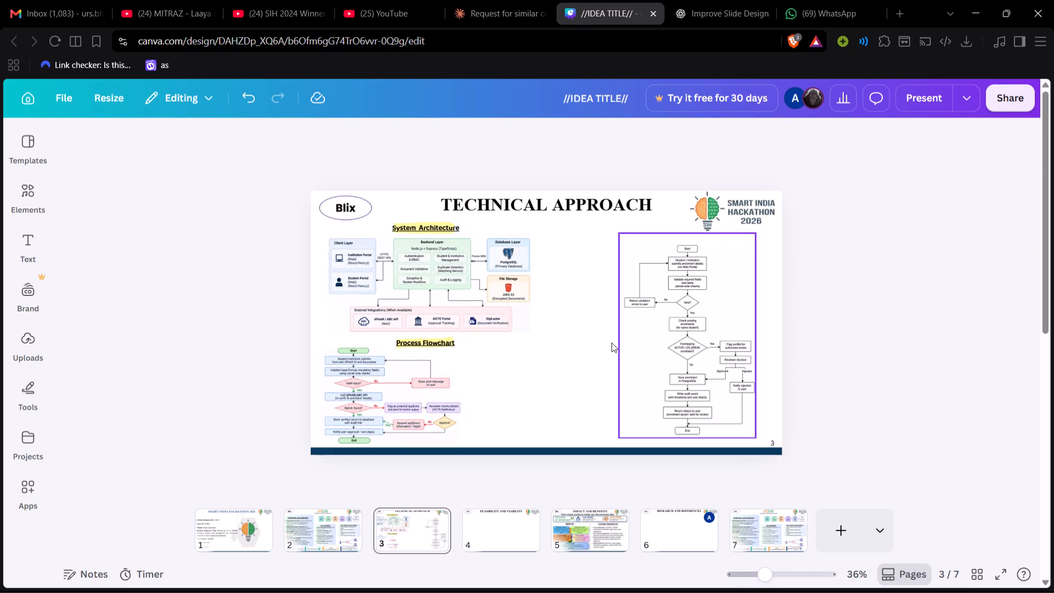
scroll(316, 319, up, 6)
drag(770, 572, 792, 574)
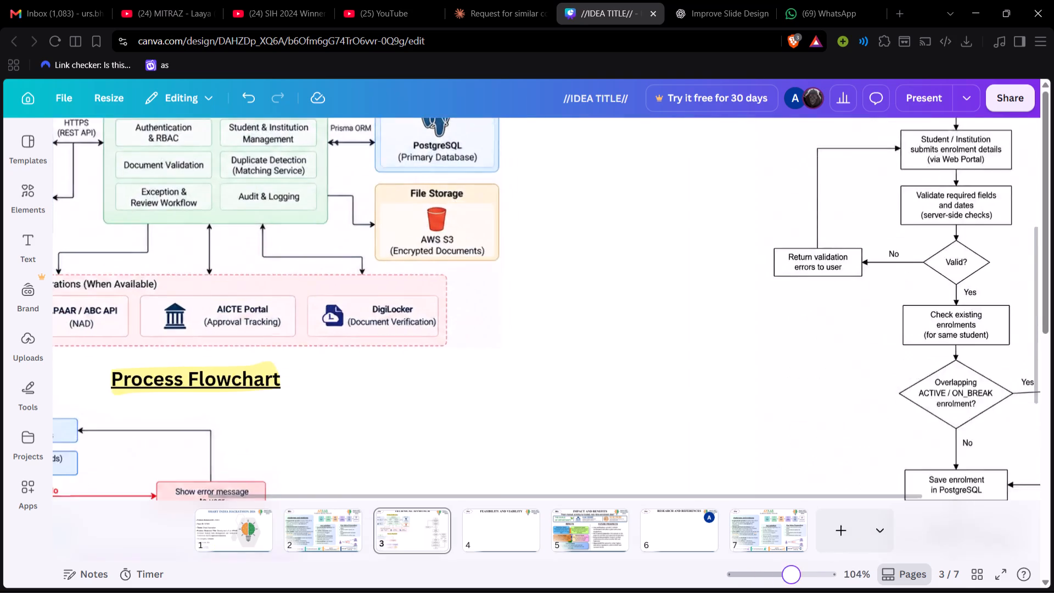
drag(792, 574, 786, 572)
drag(657, 496, 614, 496)
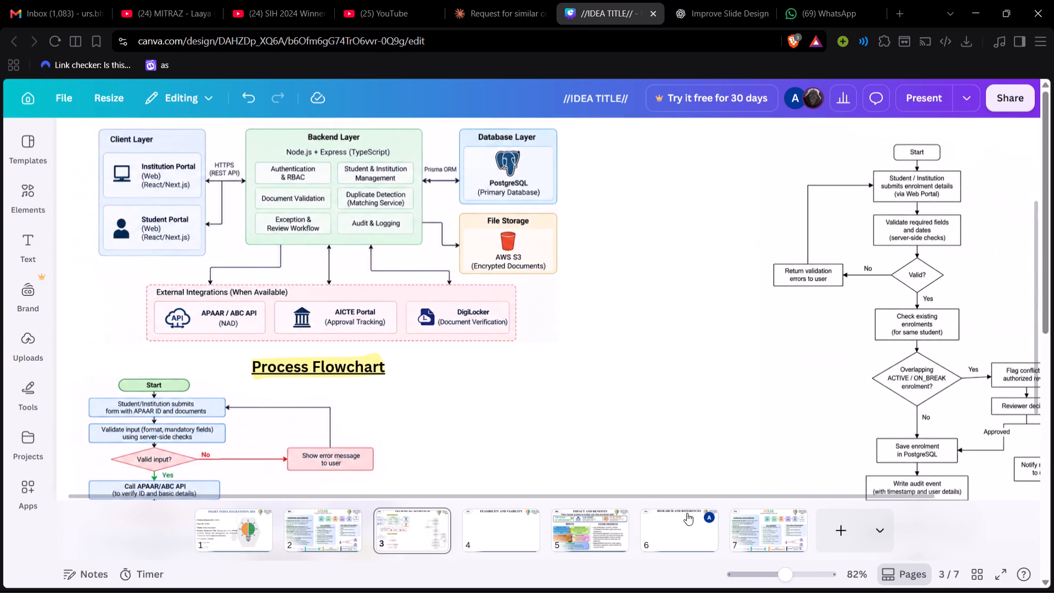
click(752, 570)
click(767, 573)
click(768, 573)
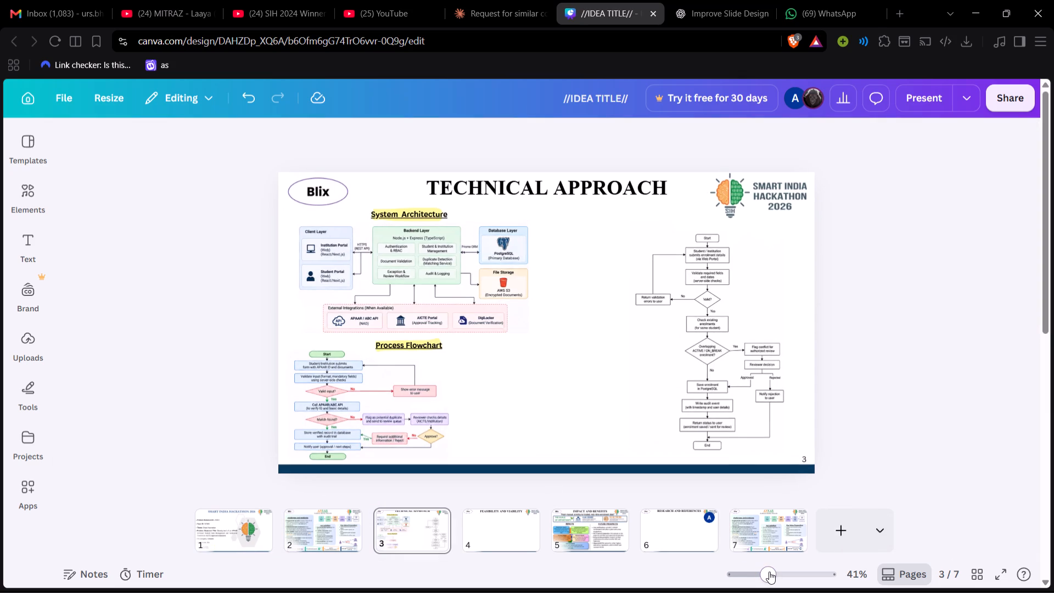
right_drag(769, 572, 775, 555)
Return to slide 3 and move the workflow flowchart image slightly away from the slide's right edge, towards the System Architecture diagram.
click(425, 533)
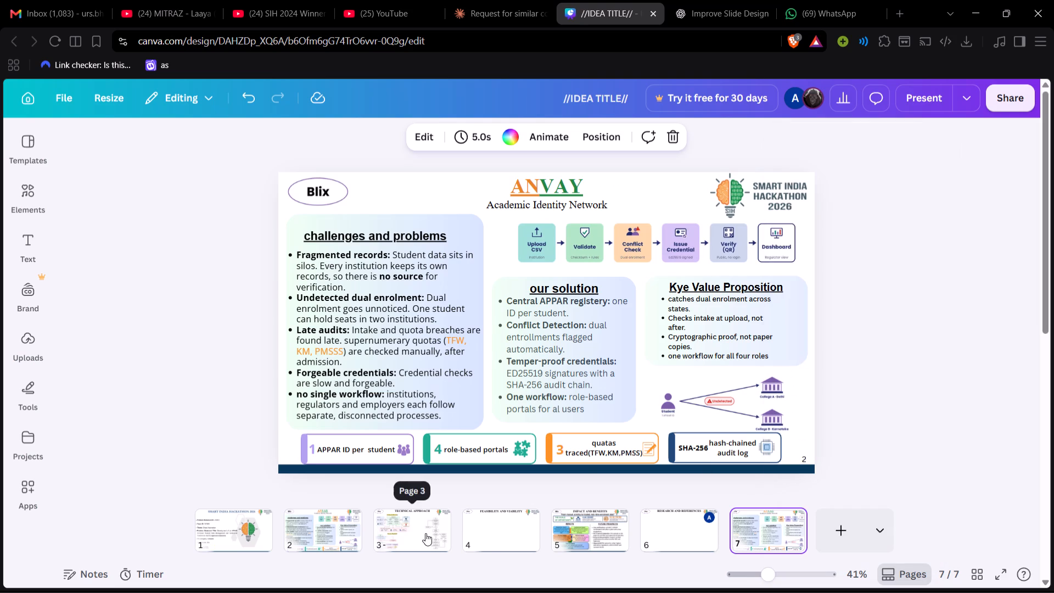
click(425, 533)
click(684, 332)
drag(687, 306, 687, 309)
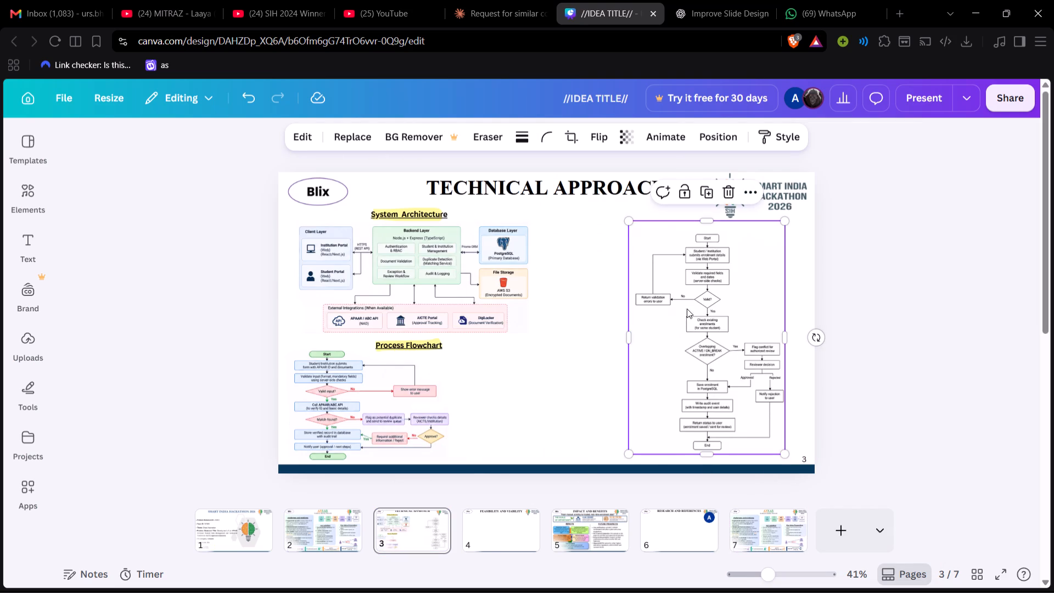
drag(687, 309, 670, 311)
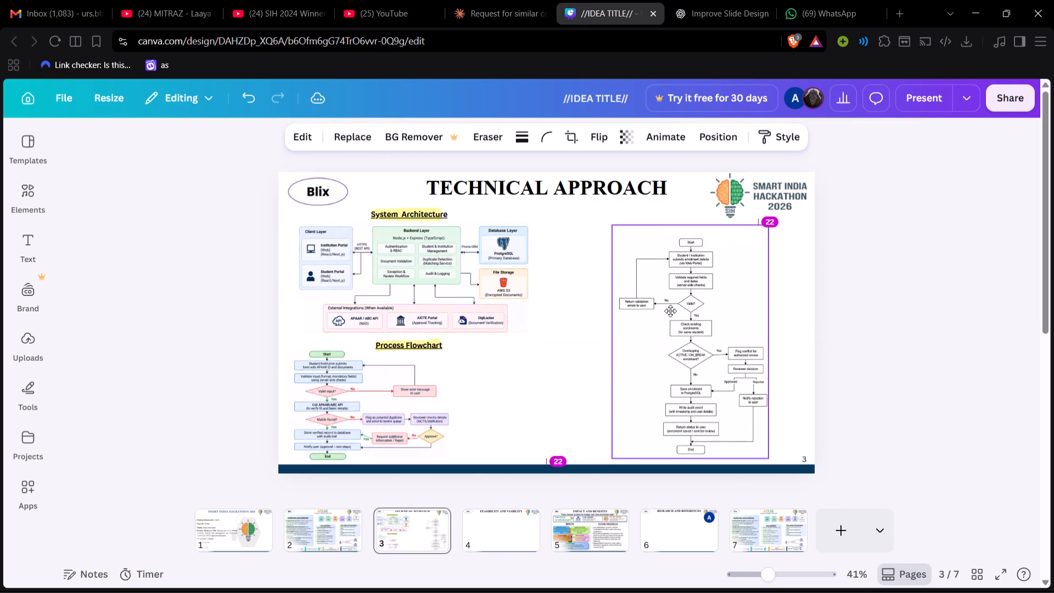
drag(670, 311, 669, 312)
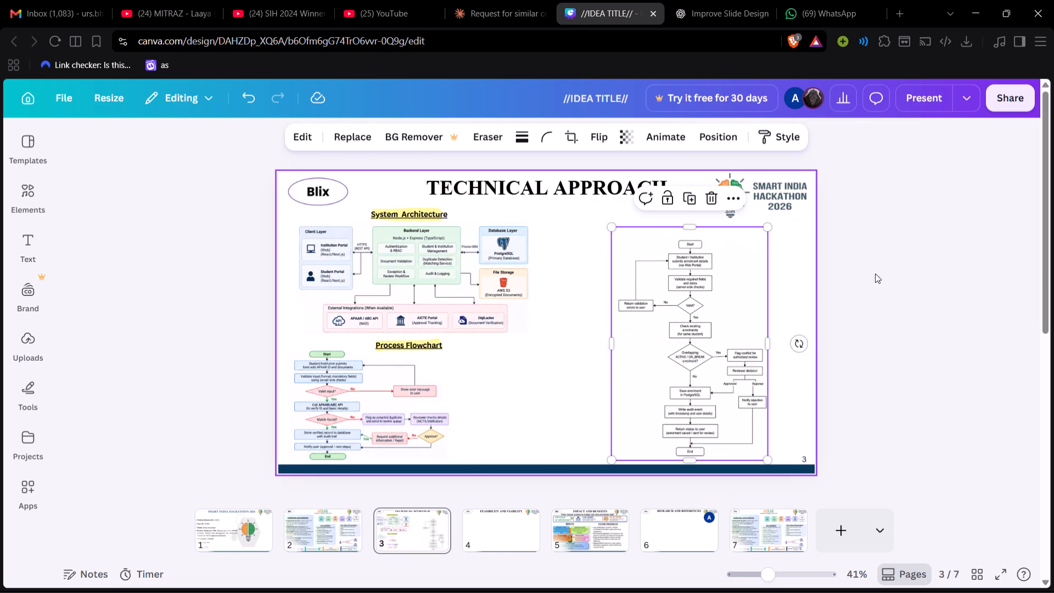
click(892, 270)
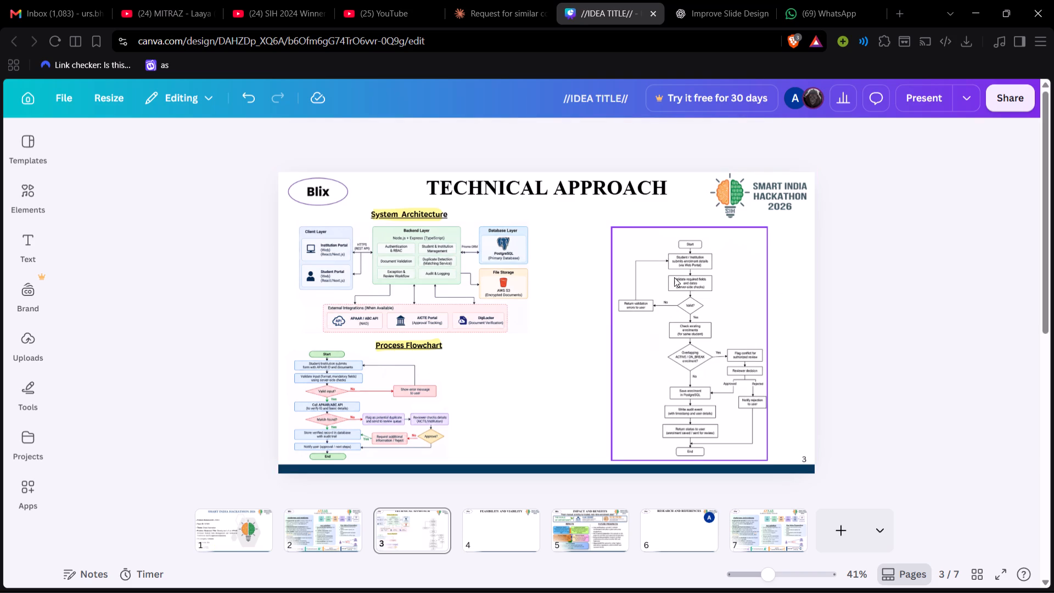
drag(680, 278, 678, 270)
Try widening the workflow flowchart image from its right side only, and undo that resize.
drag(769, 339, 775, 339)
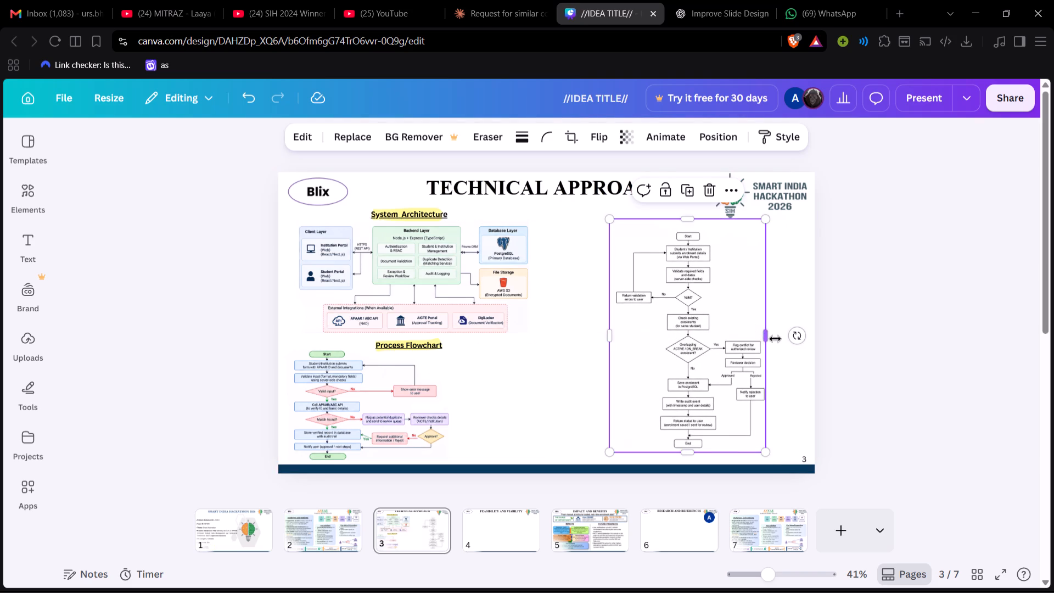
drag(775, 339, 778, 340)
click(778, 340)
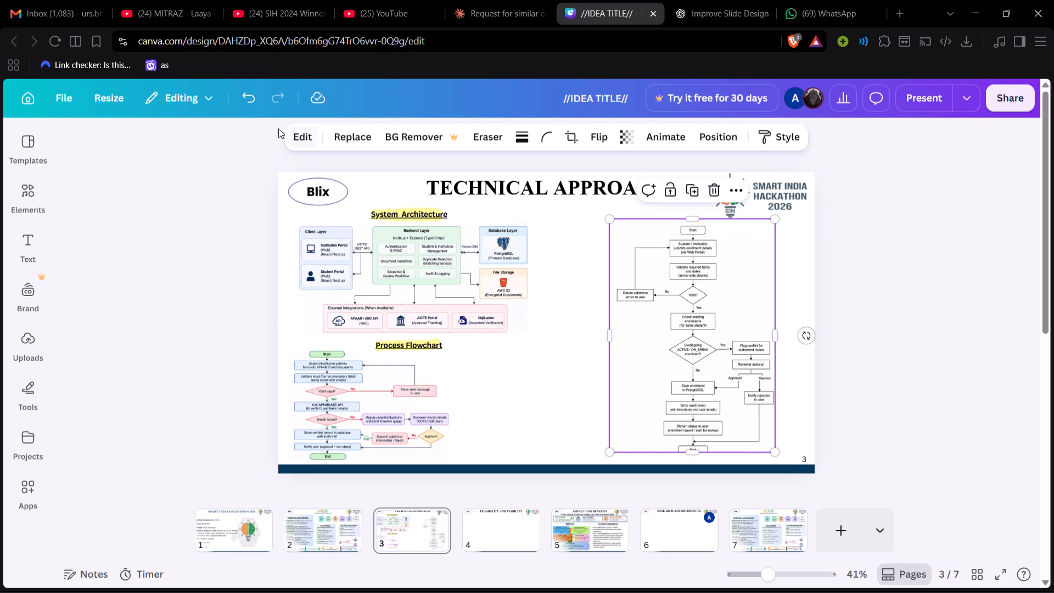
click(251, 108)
Enlarge the workflow flowchart image slightly from its lower-right corner so its frame reaches the slide's blue footer bar.
click(767, 460)
click(709, 413)
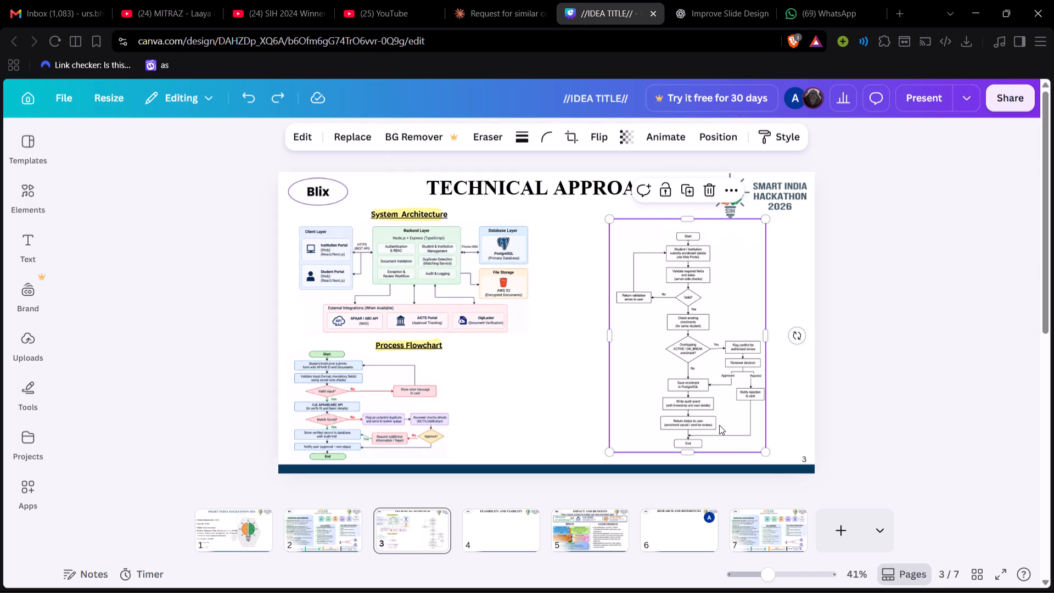
drag(765, 451, 780, 461)
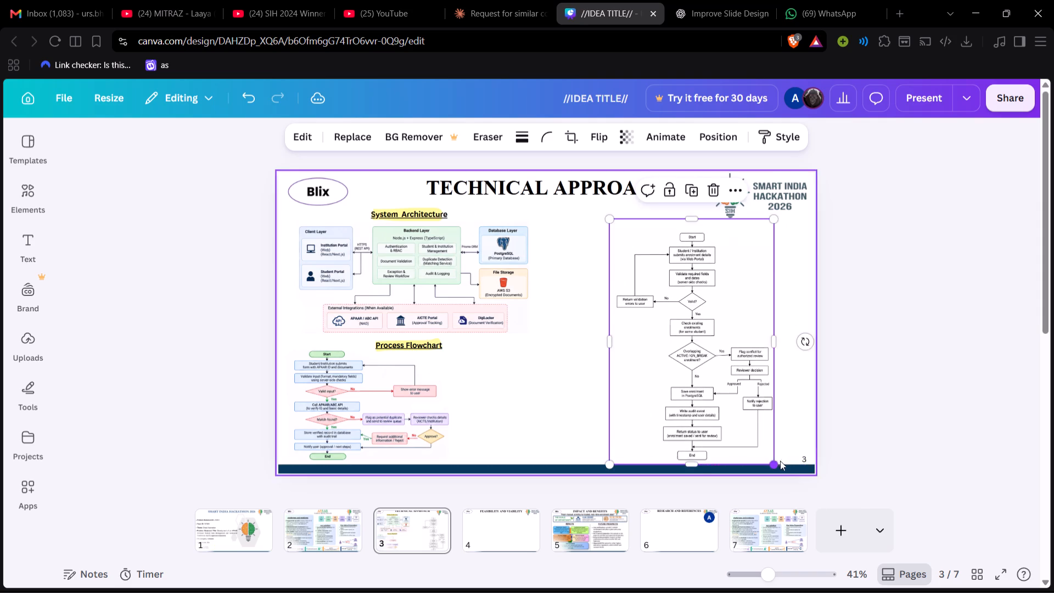
click(862, 401)
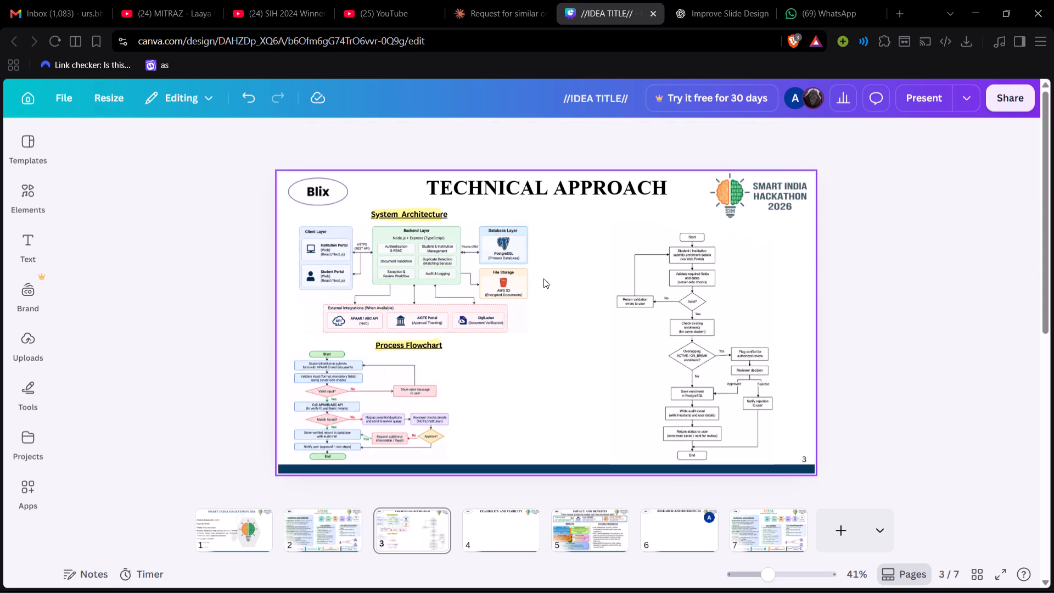
Check the Work Flow heading in the SIH 2024 winner video, and add a text box reading WORKFLOW to the Technical Approach slide.
click(40, 243)
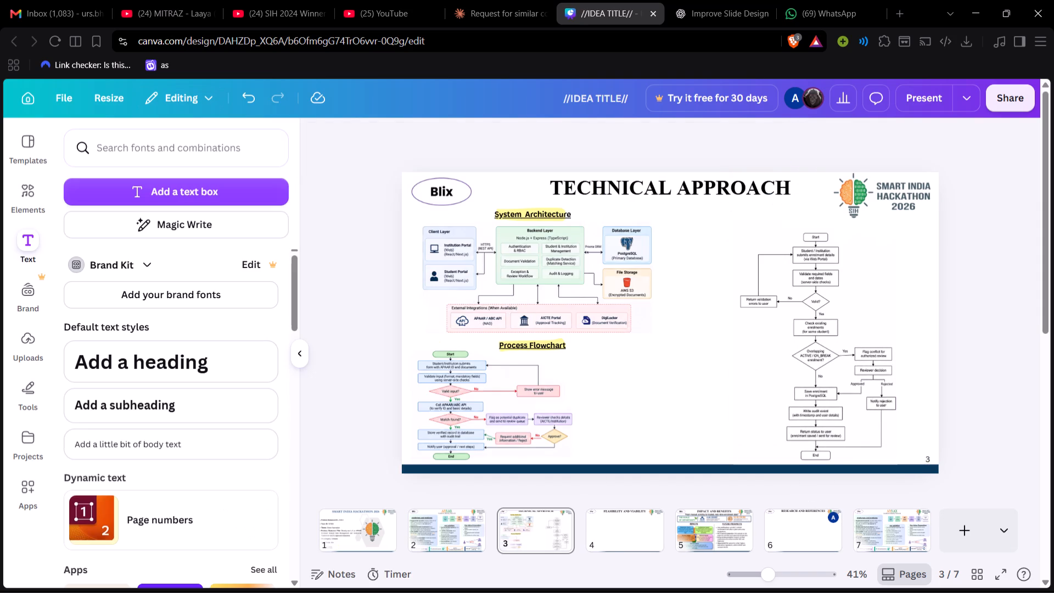
click(354, 0)
click(293, 0)
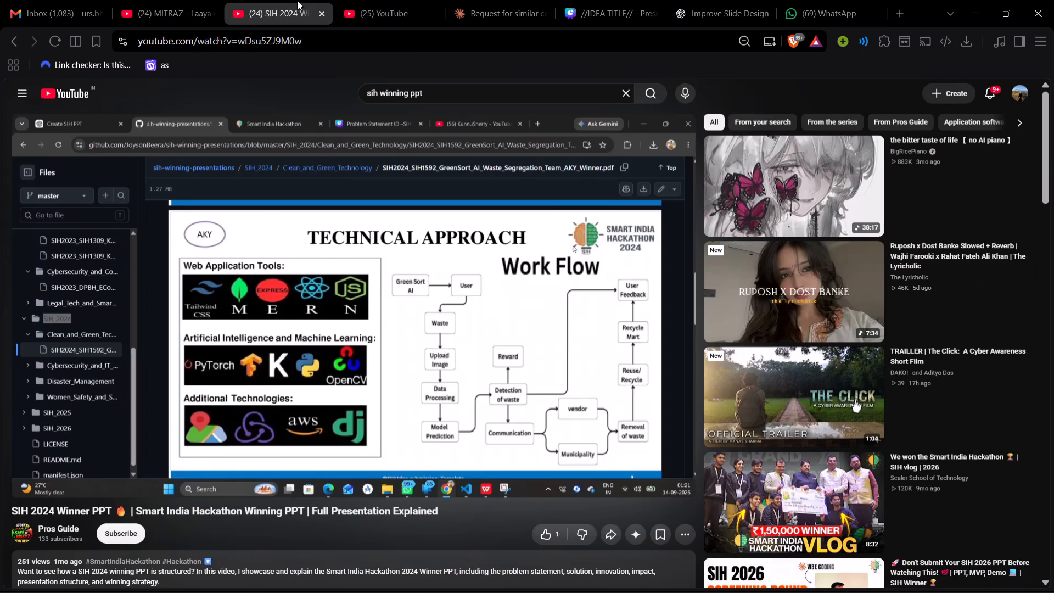
click(728, 0)
click(627, 0)
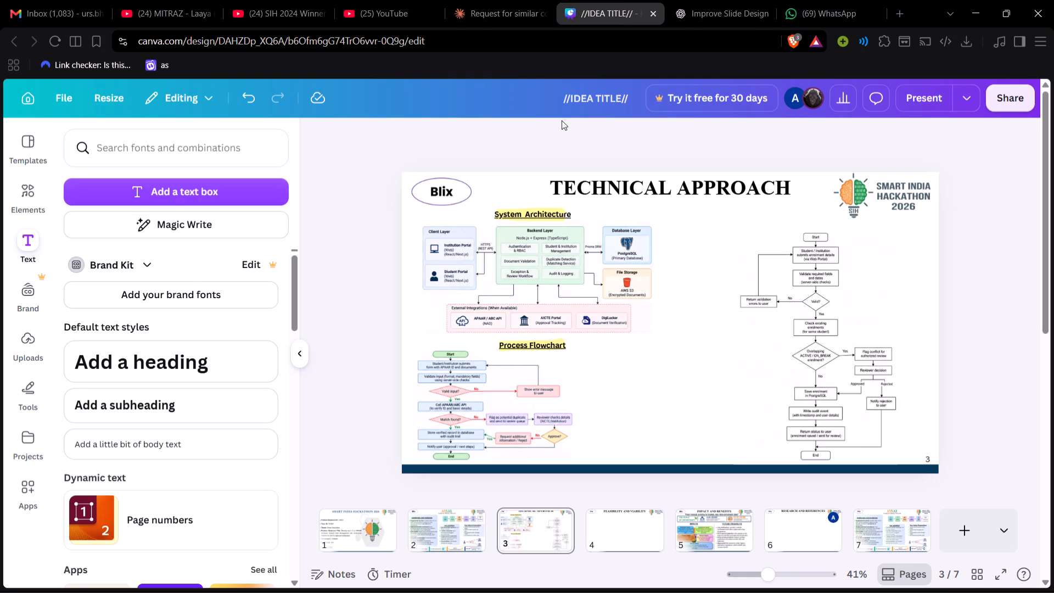
click(140, 204)
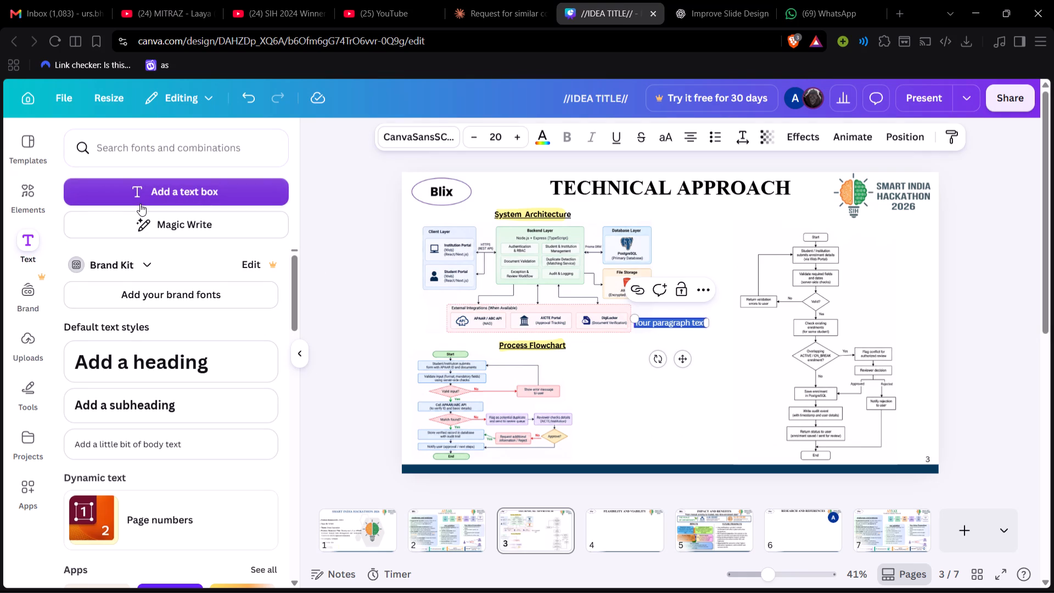
text(WORK FLOW)
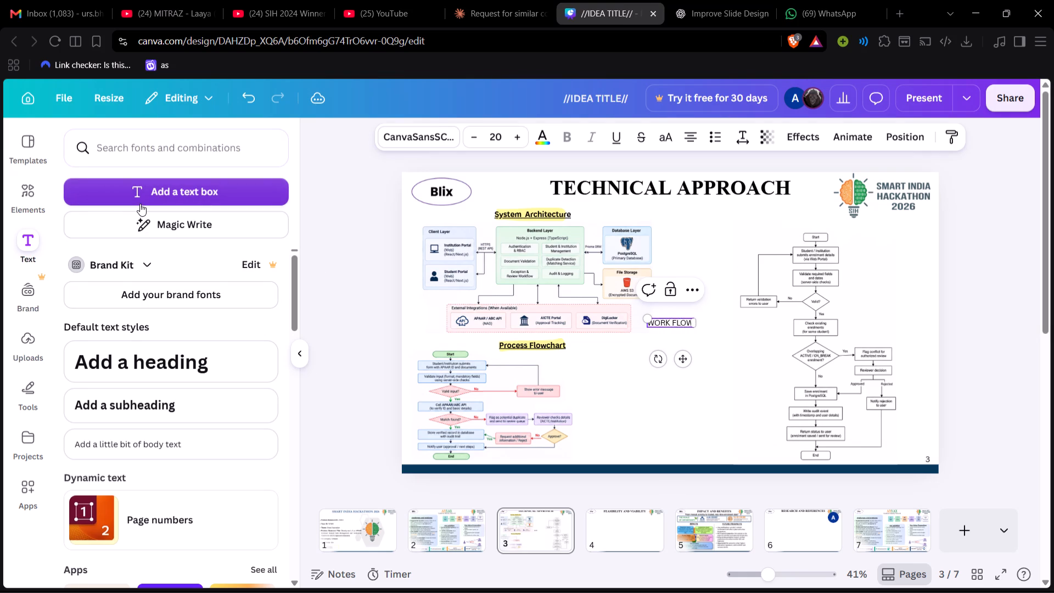
key(BackSpace)
key(BackSpace)
key(BackSpace)
key(BackSpace)
key(f)
key(BackSpace)
key(BackSpace)
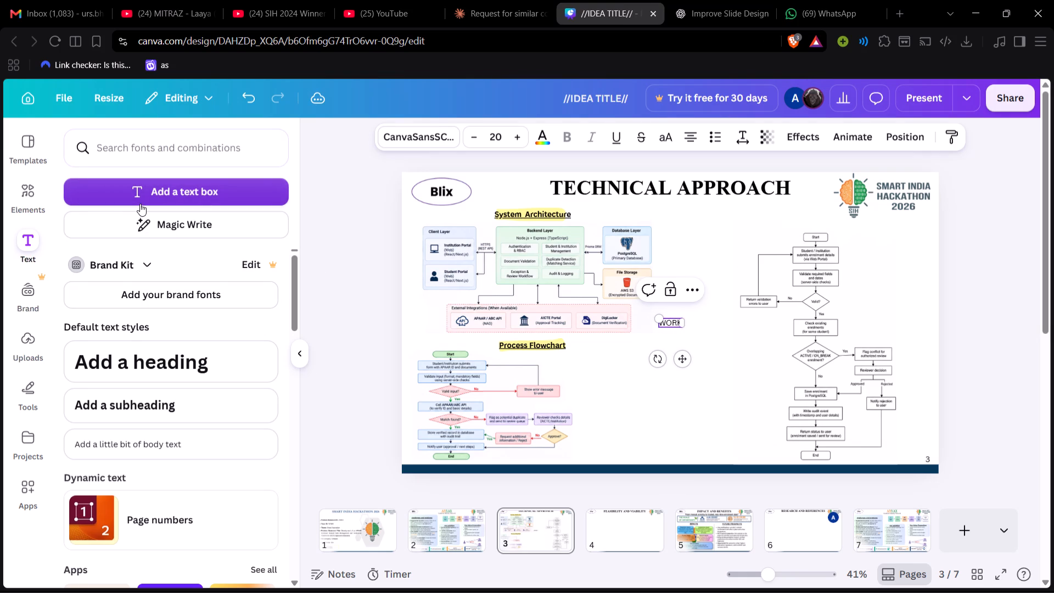
text(FLOW)
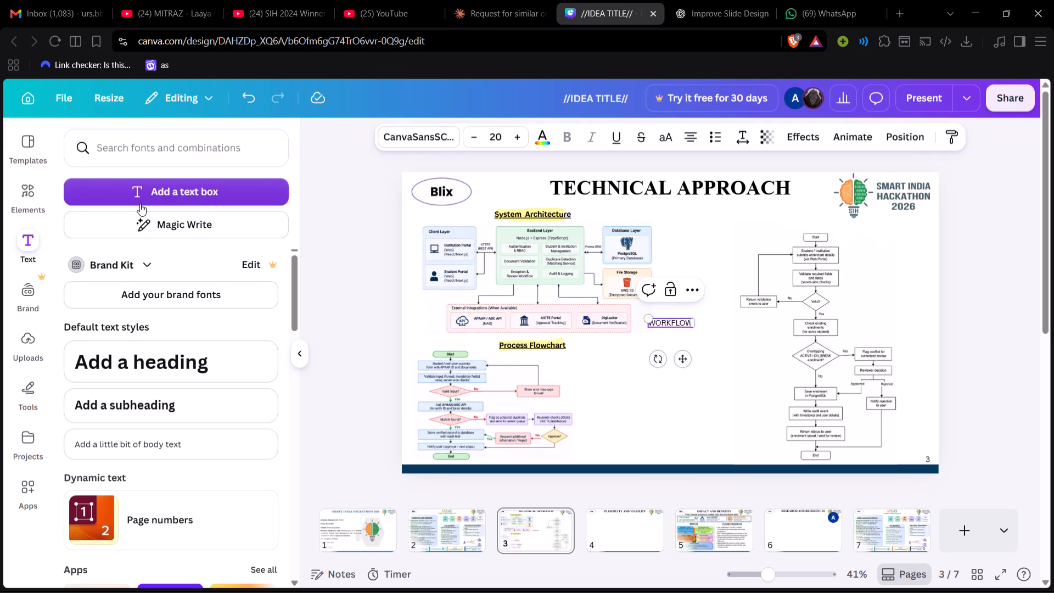
click(35, 237)
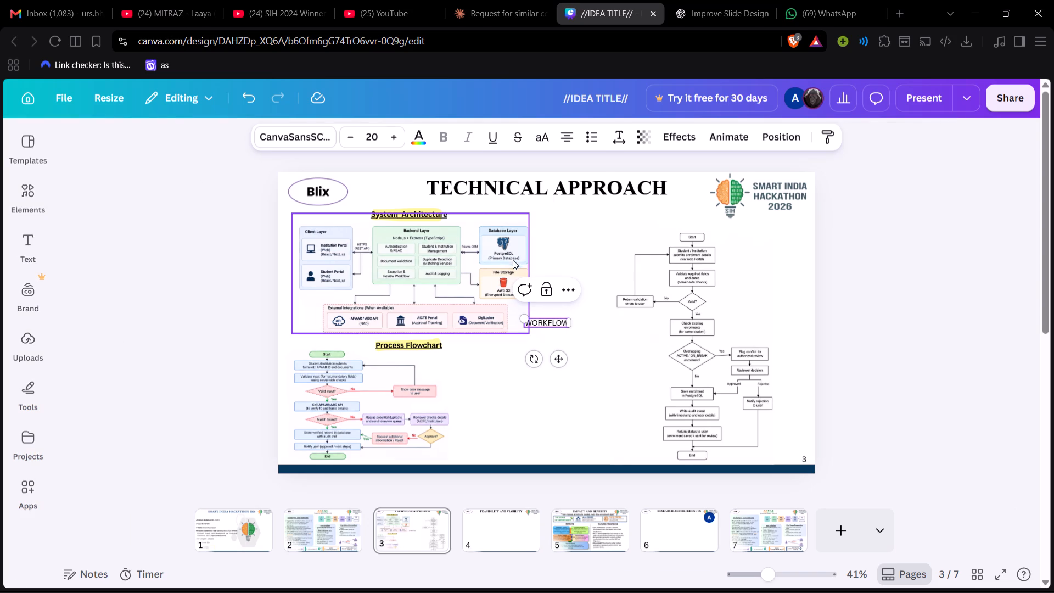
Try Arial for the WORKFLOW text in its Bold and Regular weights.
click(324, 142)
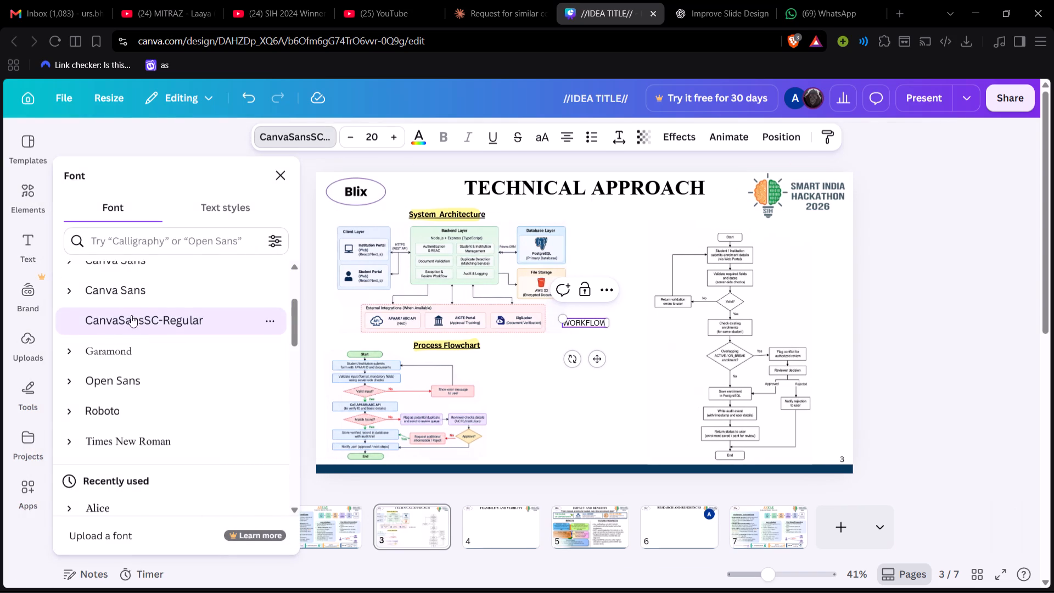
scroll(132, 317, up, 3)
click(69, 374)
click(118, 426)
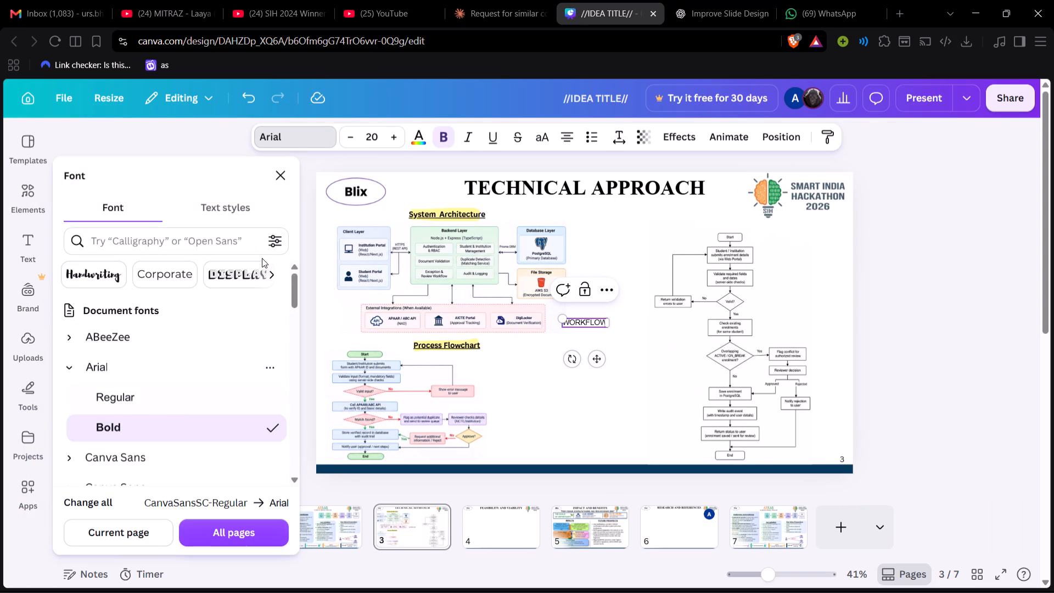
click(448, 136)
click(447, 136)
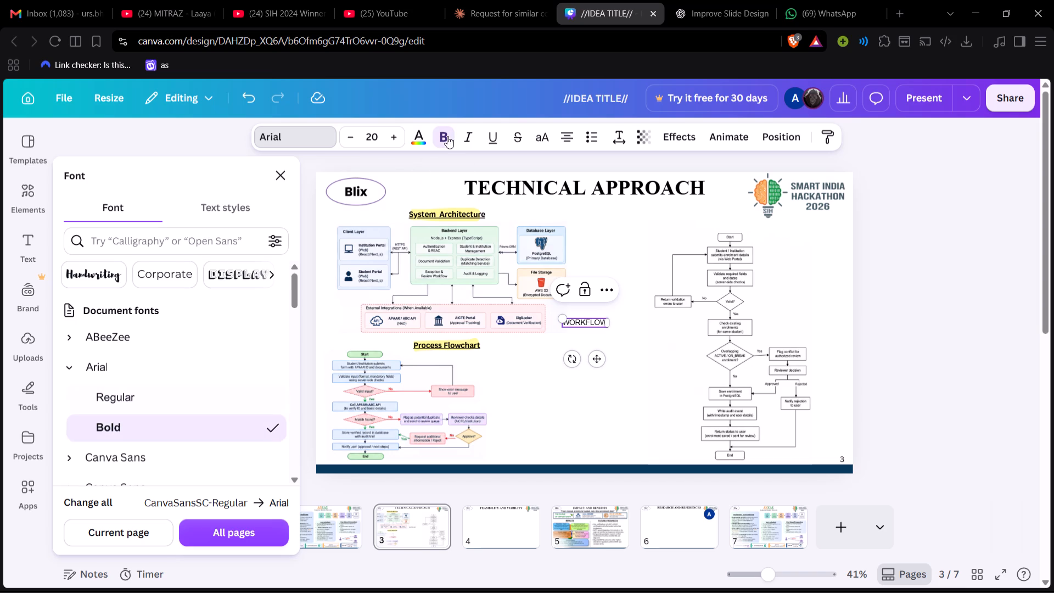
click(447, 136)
Set the WORKFLOW text's font to Canva Sans Bold.
scroll(127, 439, down, 1)
click(77, 392)
click(126, 471)
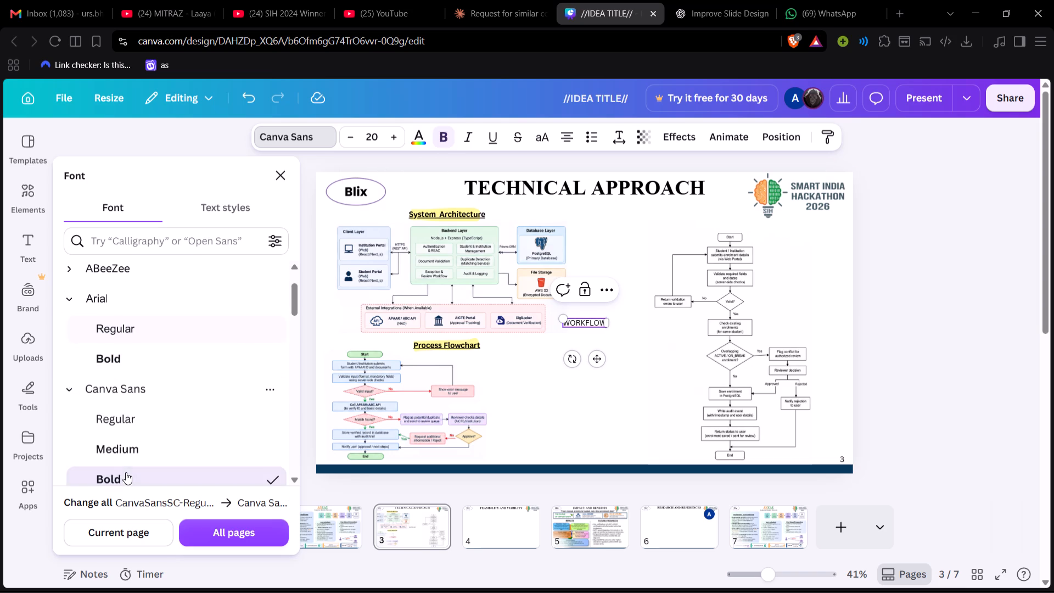
click(278, 169)
click(180, 202)
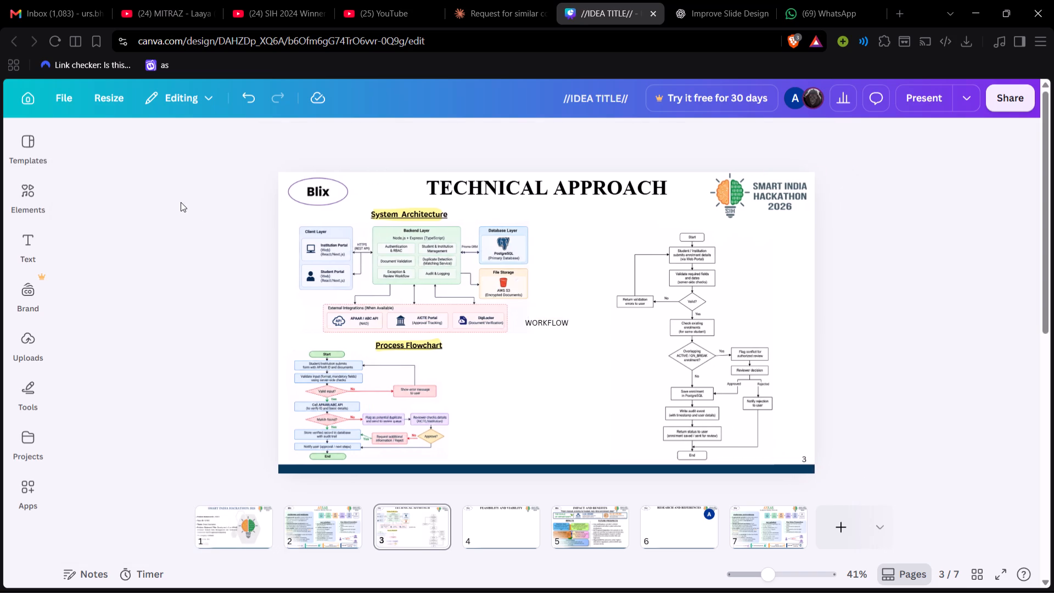
Move the WORKFLOW text towards the flowchart, make it bold and raise its font size to 30.
drag(548, 325, 574, 268)
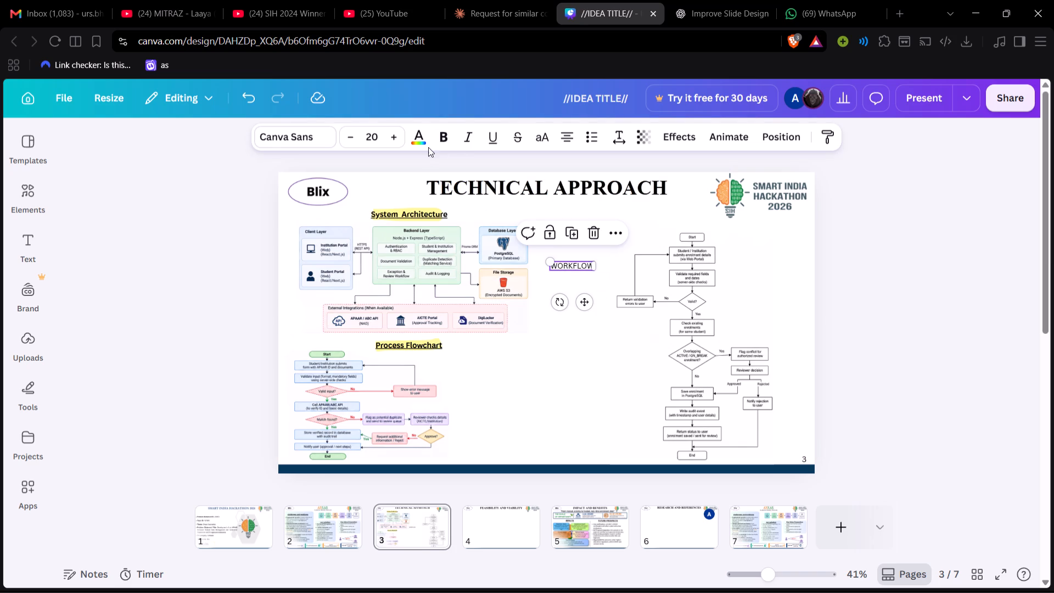
click(441, 143)
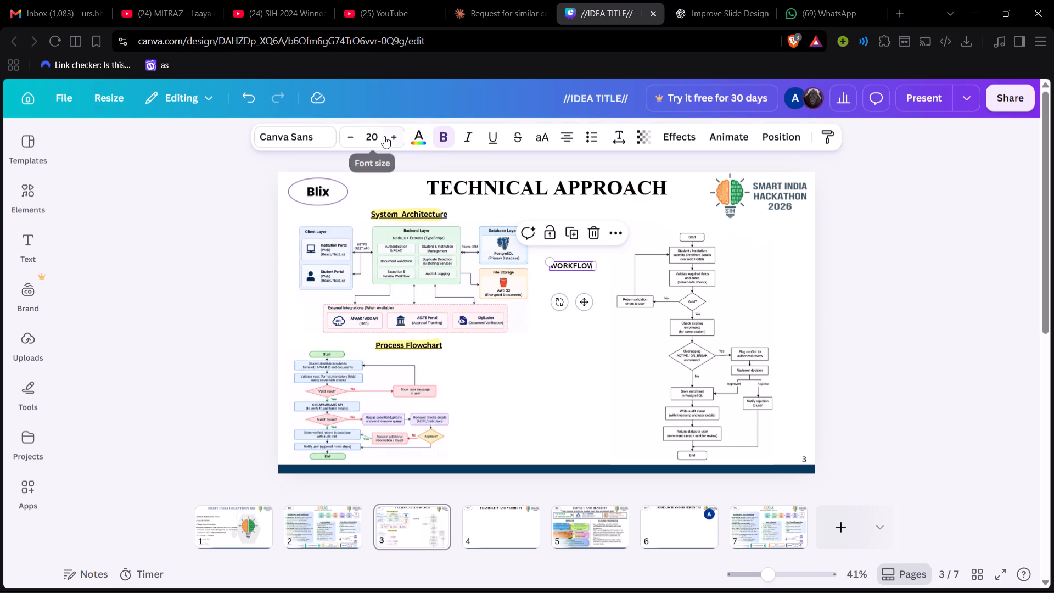
triple_click(390, 137)
triple_click(390, 137)
triple_click(390, 137)
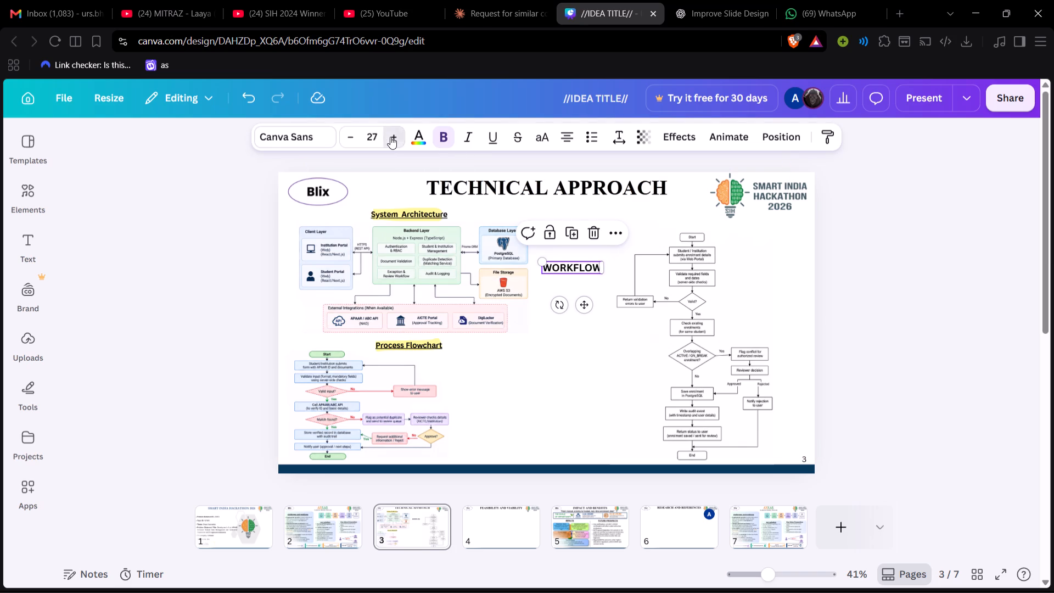
click(390, 137)
click(587, 315)
drag(581, 306, 623, 269)
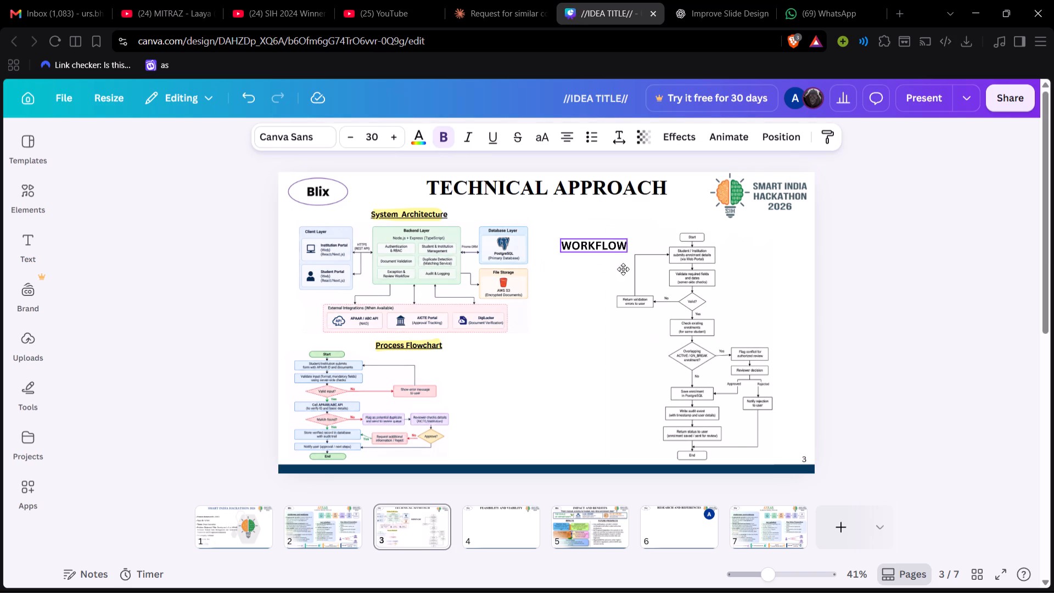
drag(623, 269, 697, 261)
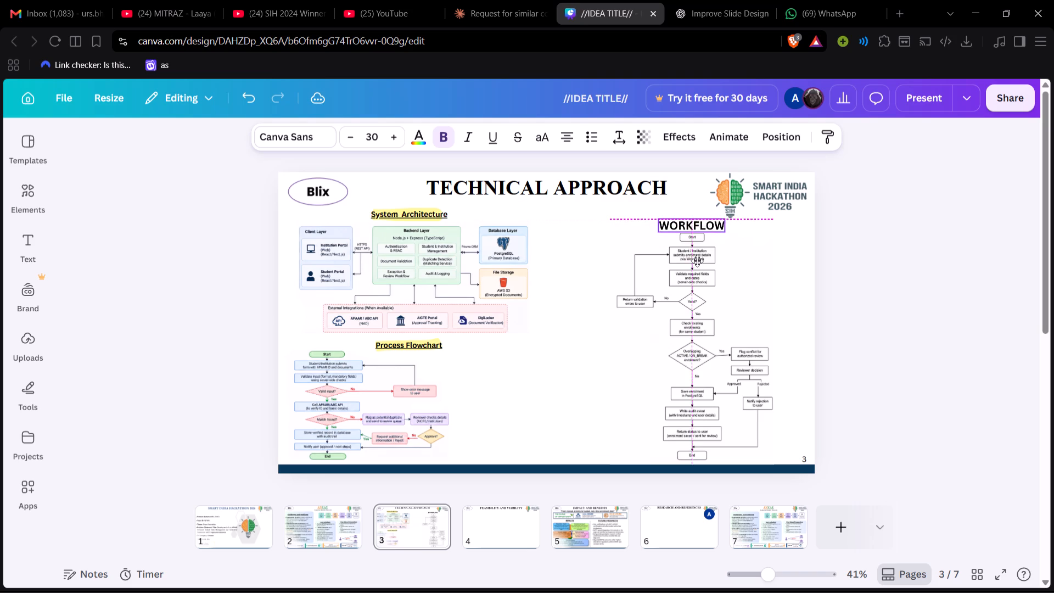
drag(697, 261, 698, 259)
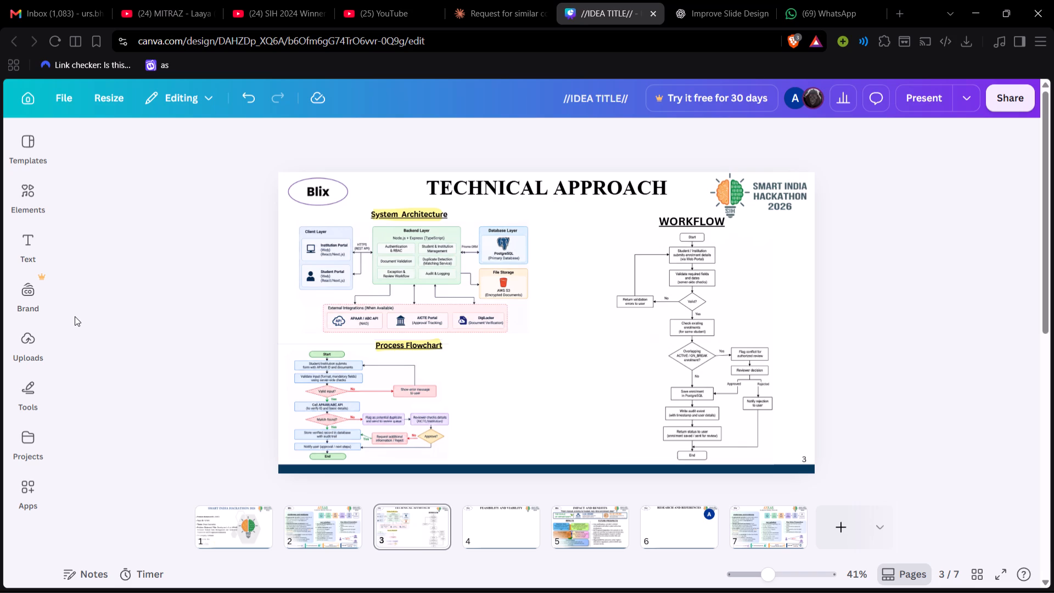
Delete the Process Flowchart diagram together with its heading text and yellow highlight.
click(408, 410)
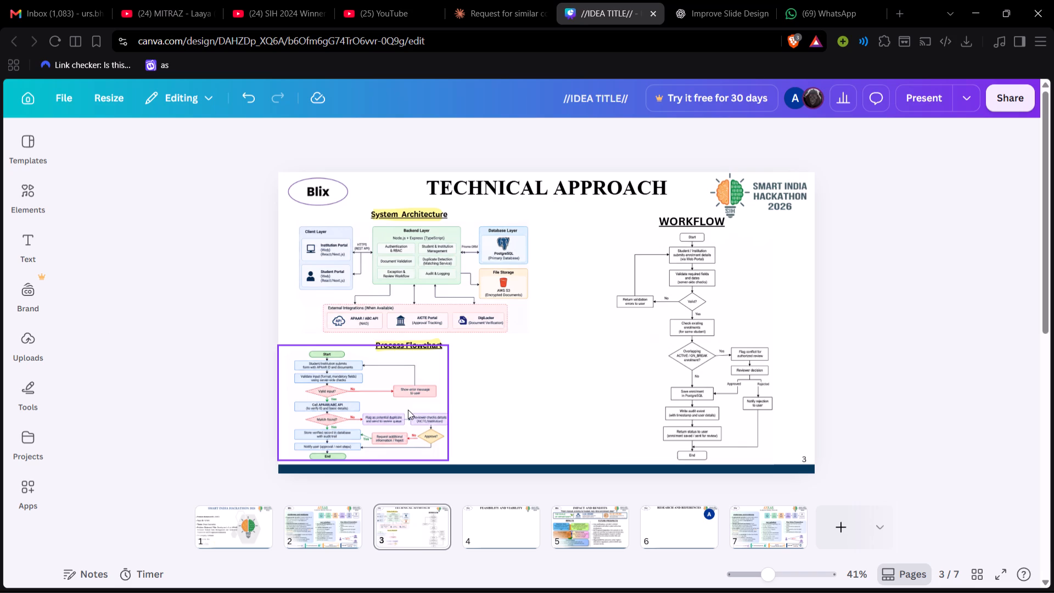
key(Delete)
click(417, 350)
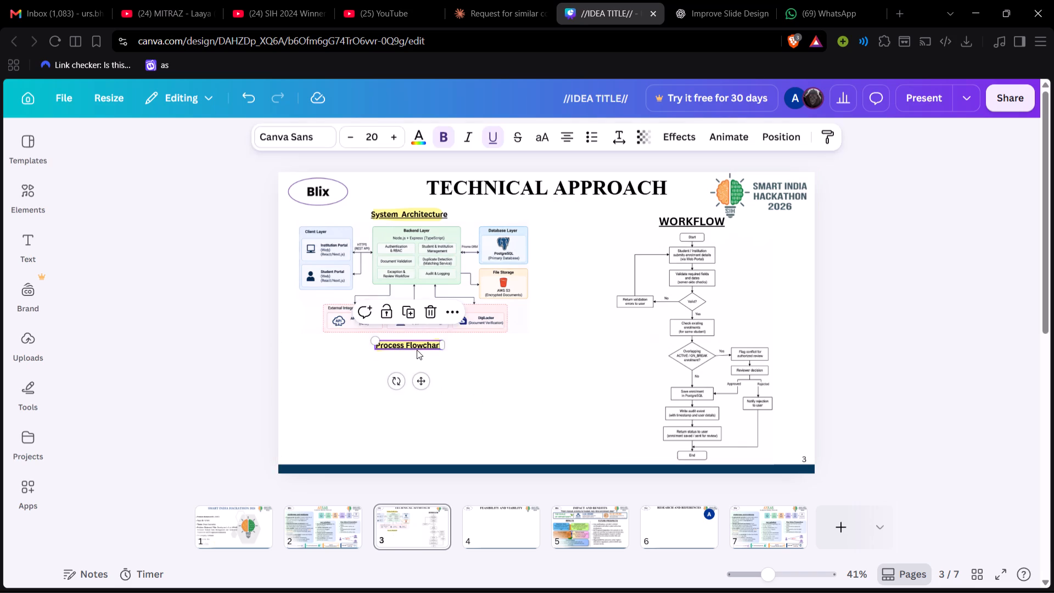
key(Delete)
click(440, 344)
key(Delete)
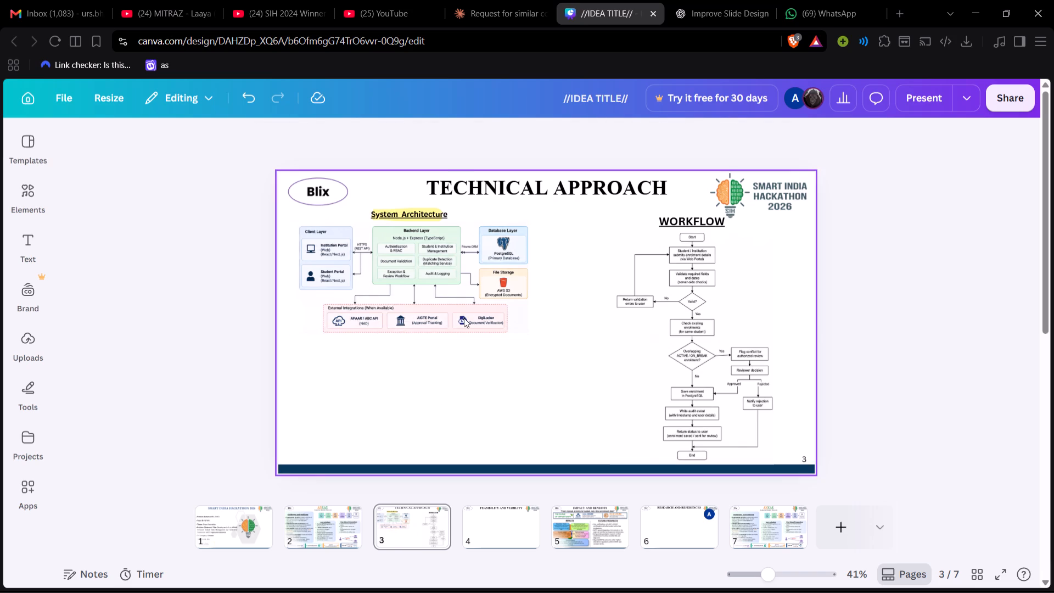
Enlarge the System Architecture diagram proportionally from its lower-right corner until it nearly reaches the workflow flowchart.
click(464, 317)
drag(529, 334, 570, 363)
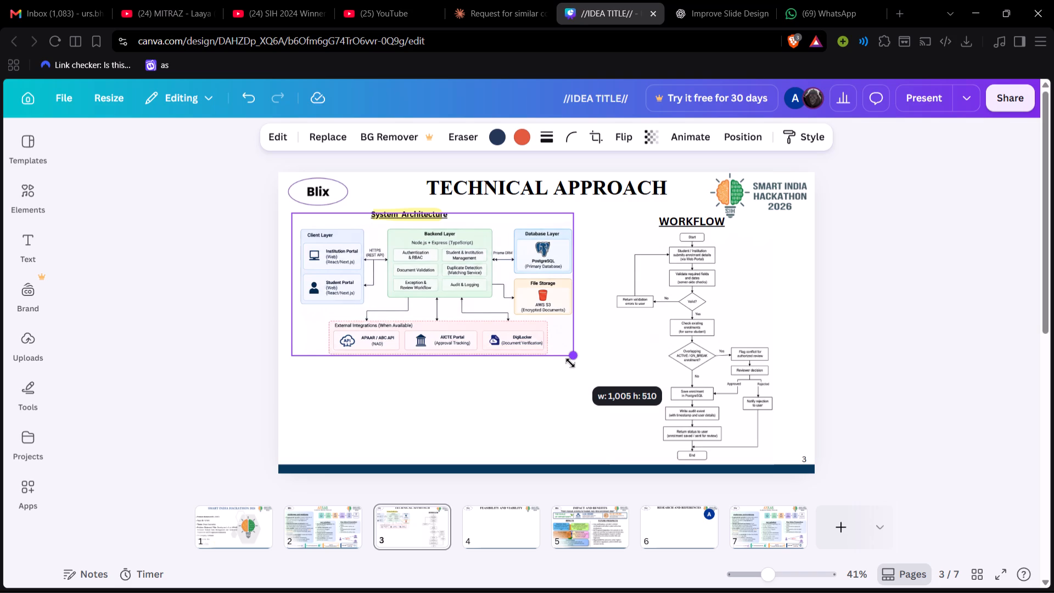
drag(570, 363, 602, 372)
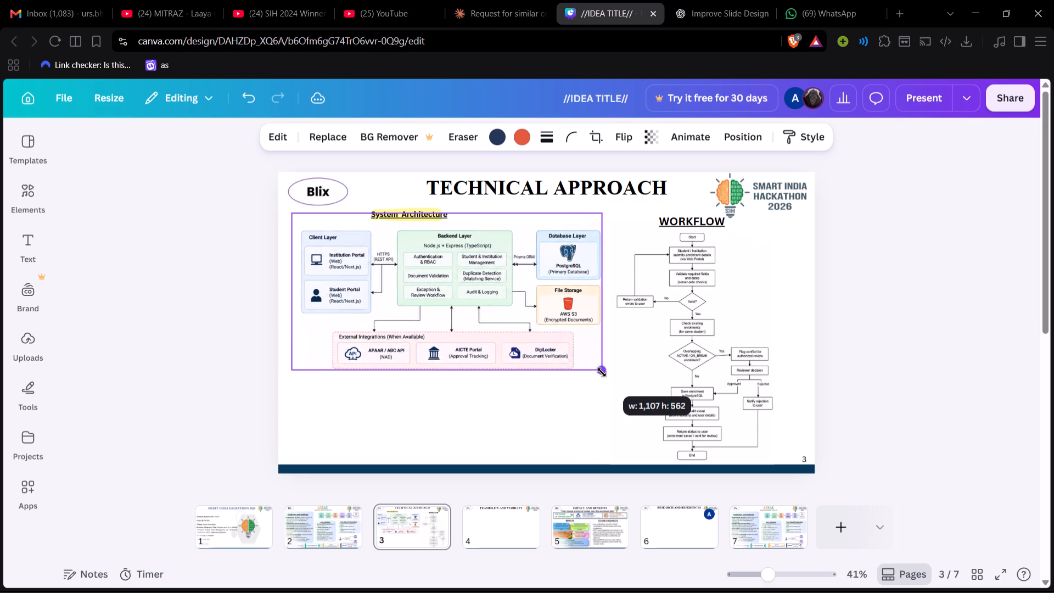
drag(602, 372, 593, 372)
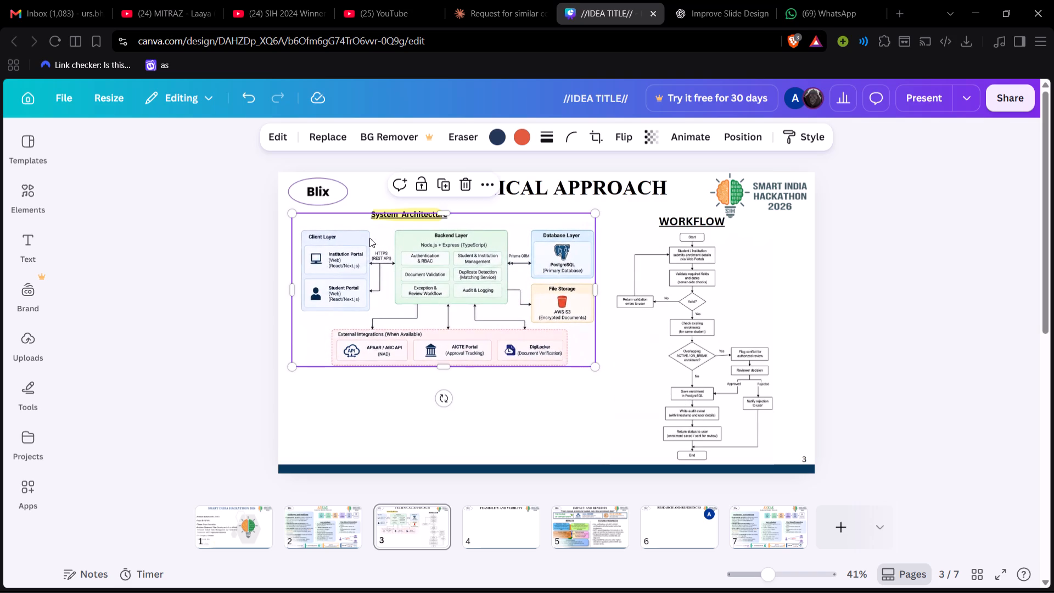
click(234, 241)
Move the System Architecture heading and its yellow highlight together to sit centred above the enlarged diagram's Backend Layer.
click(420, 214)
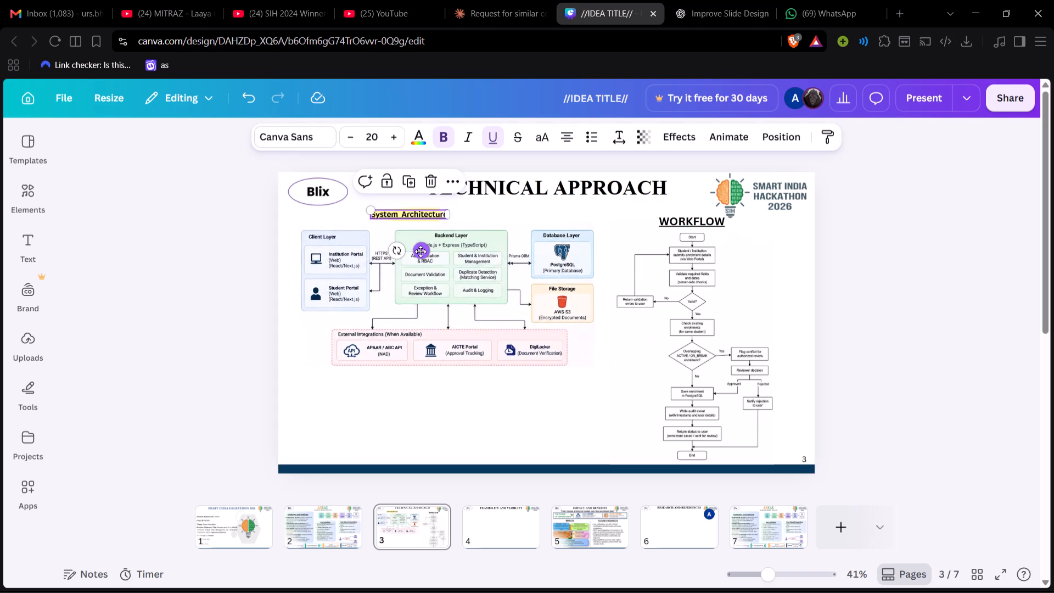
drag(421, 251, 462, 250)
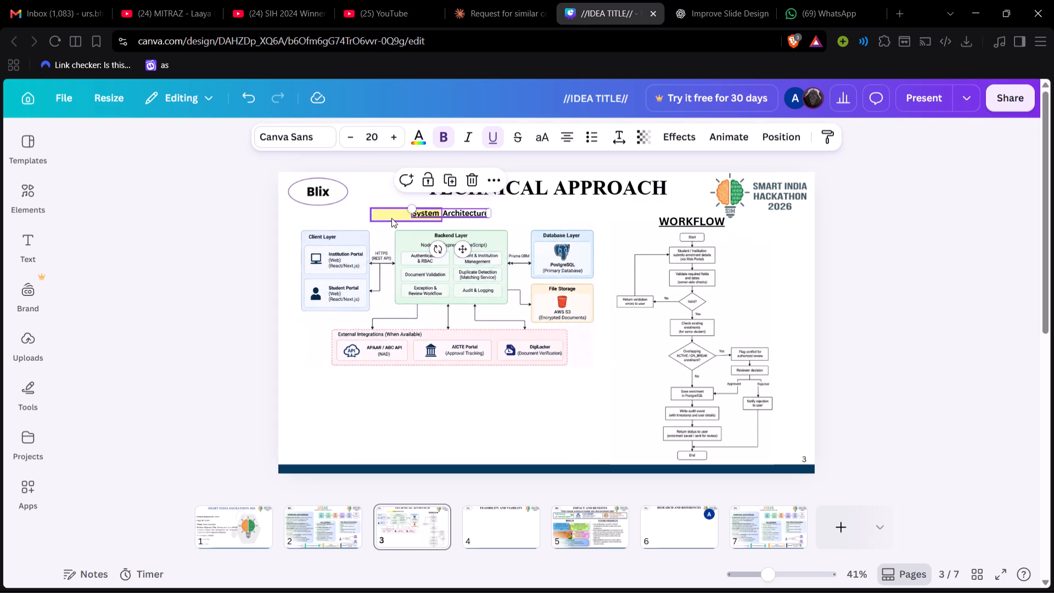
click(391, 216)
drag(423, 251, 471, 251)
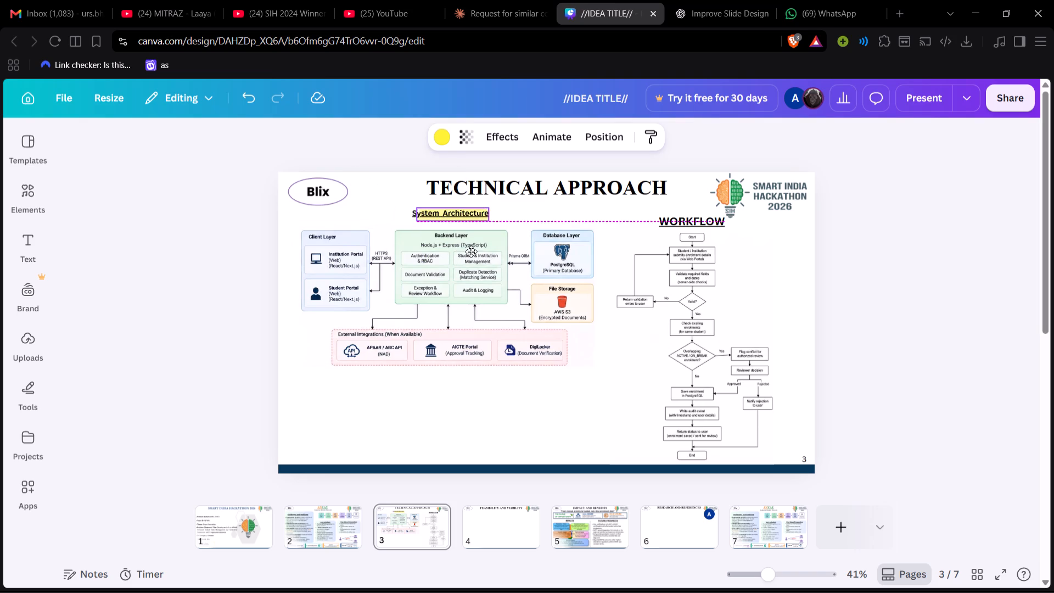
drag(471, 251, 467, 250)
click(120, 250)
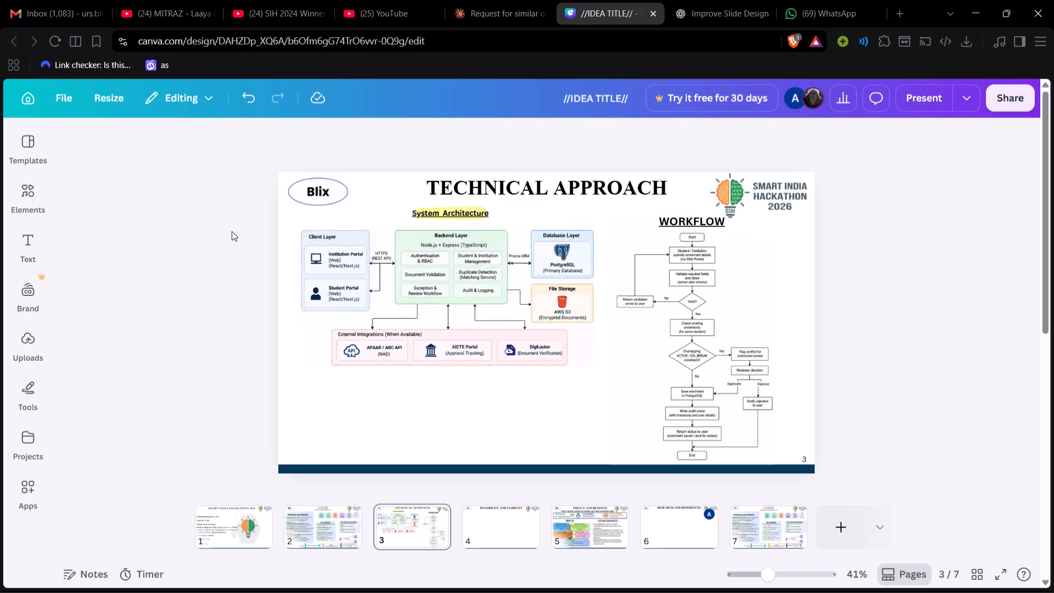
click(133, 258)
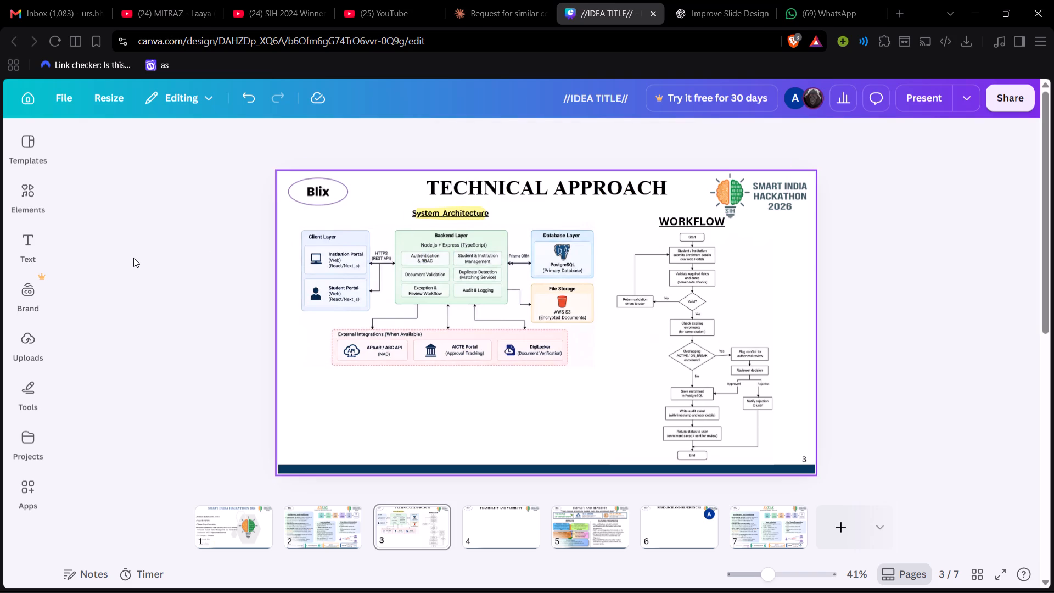
Add a square shape to the Technical Approach slide and fill it with white.
click(18, 200)
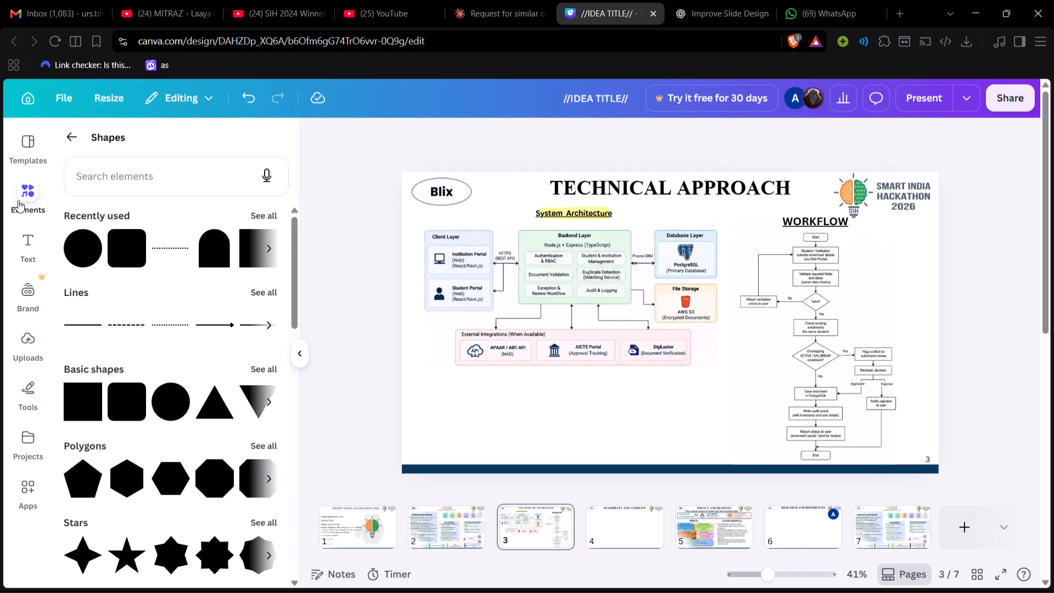
click(248, 256)
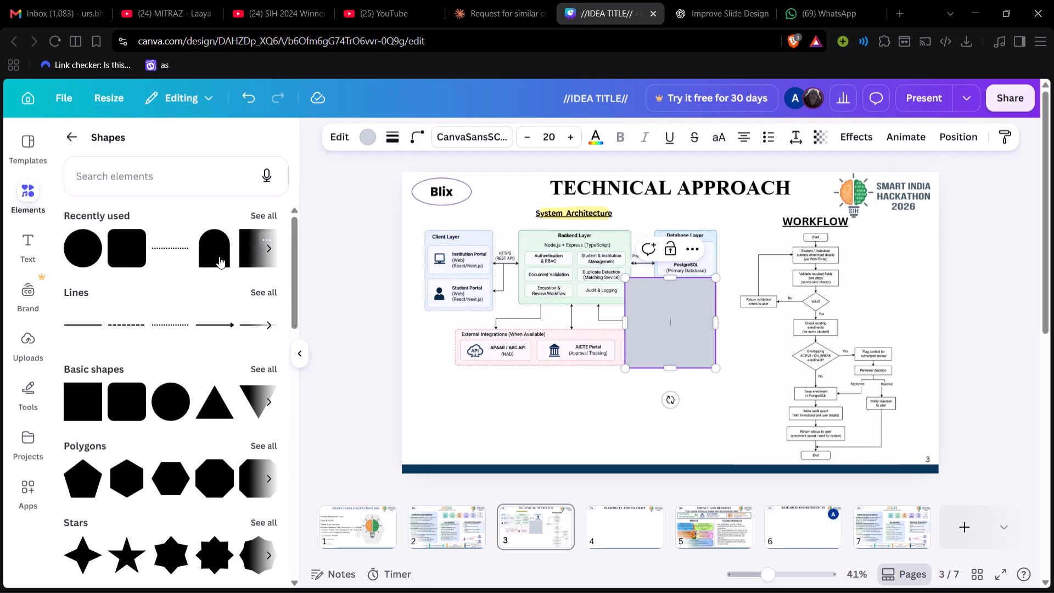
click(21, 195)
click(239, 138)
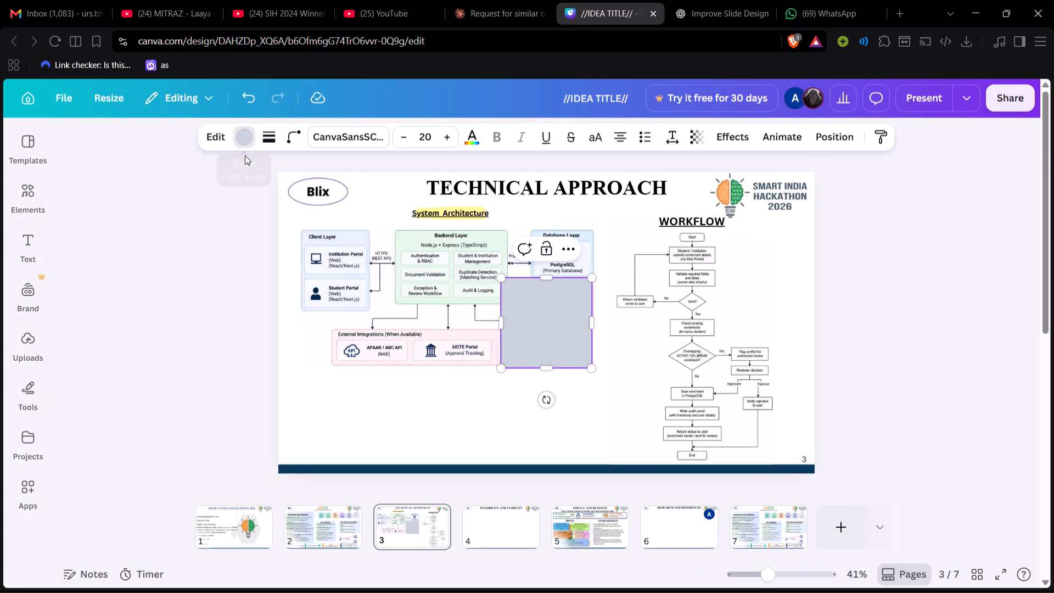
click(169, 304)
click(265, 172)
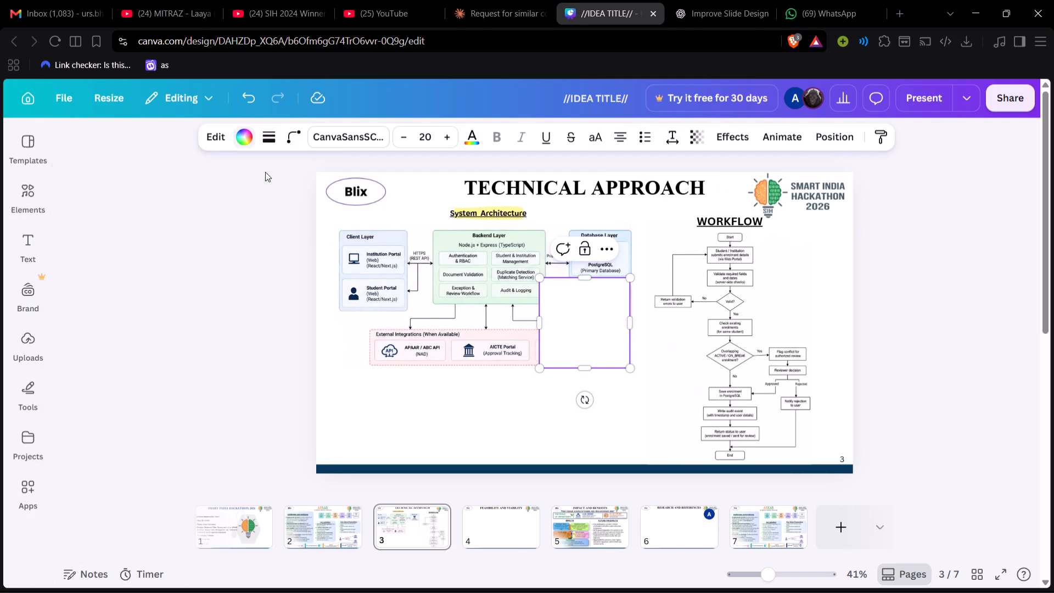
drag(545, 326, 450, 328)
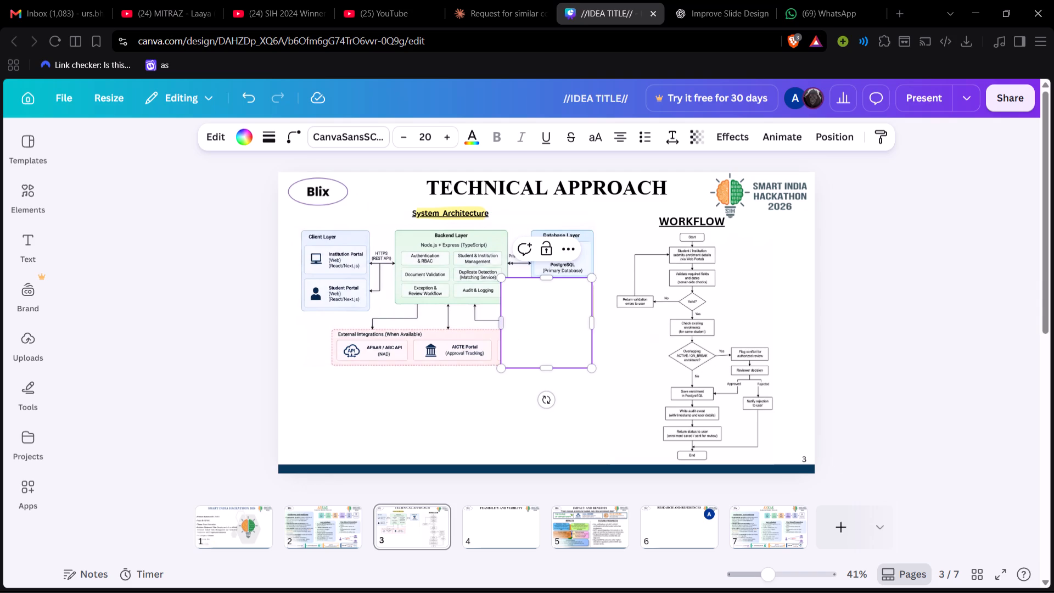
Give the white square a solid black border with a stroke weight of 4.
click(261, 139)
click(207, 184)
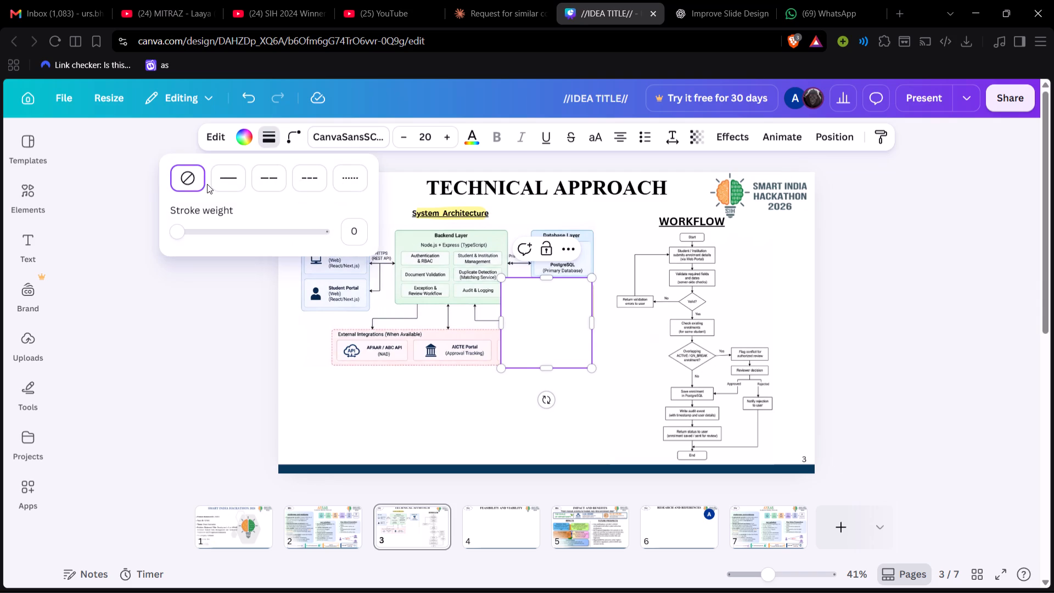
click(223, 180)
click(163, 170)
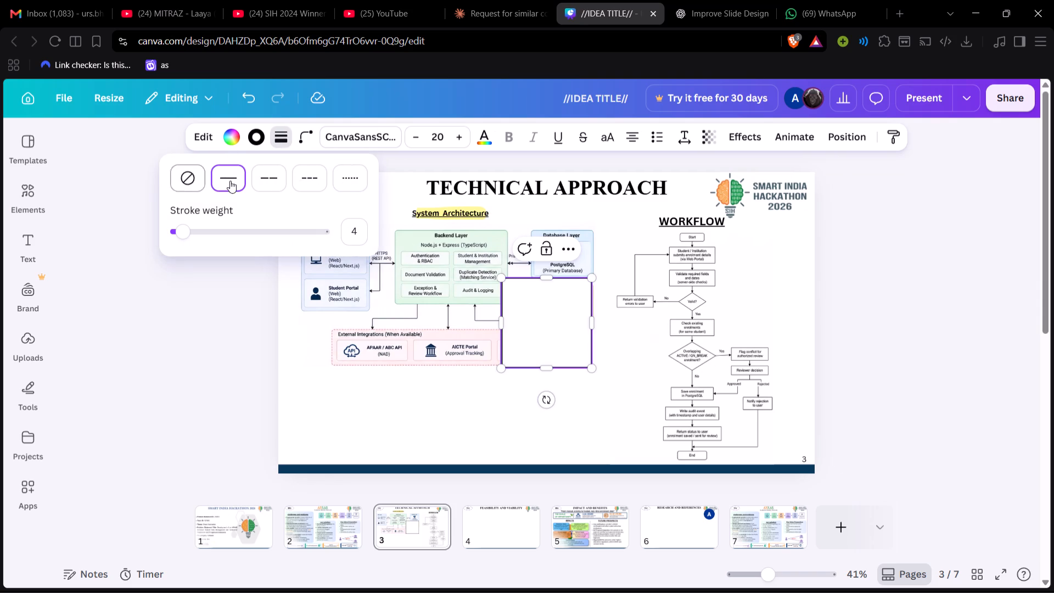
Move the bordered white square over the Client Layer so its upper-left corner sits just outside the System Architecture diagram's content.
drag(545, 333, 402, 311)
drag(408, 290, 376, 296)
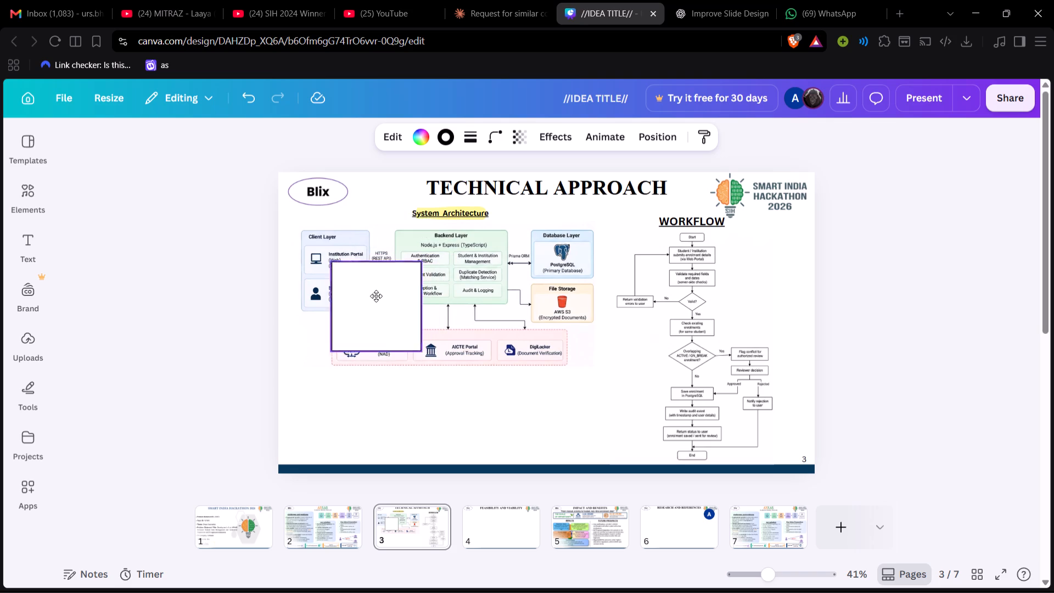
drag(376, 296, 337, 256)
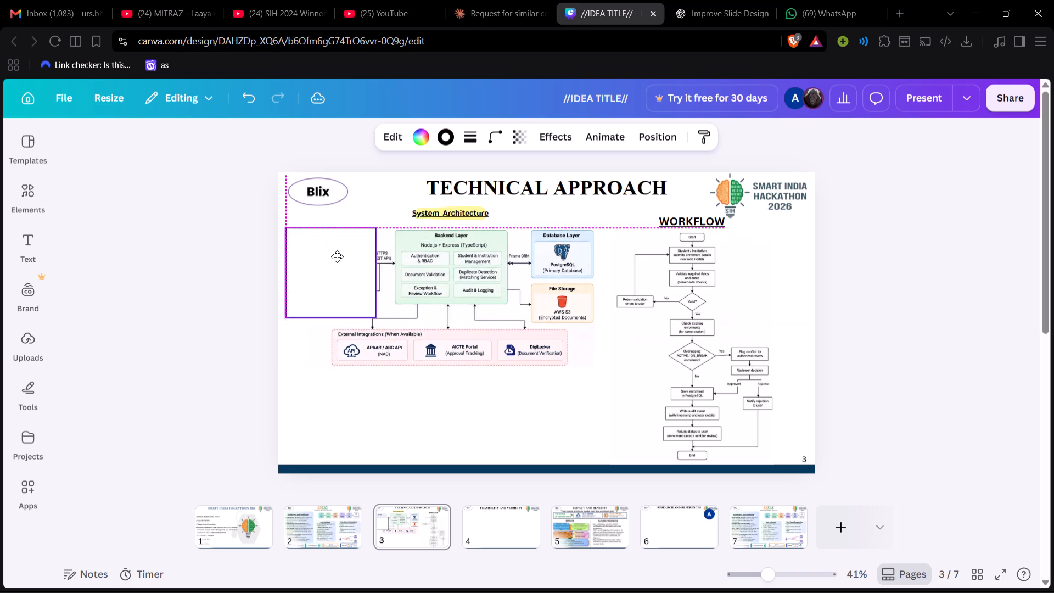
drag(337, 256, 341, 253)
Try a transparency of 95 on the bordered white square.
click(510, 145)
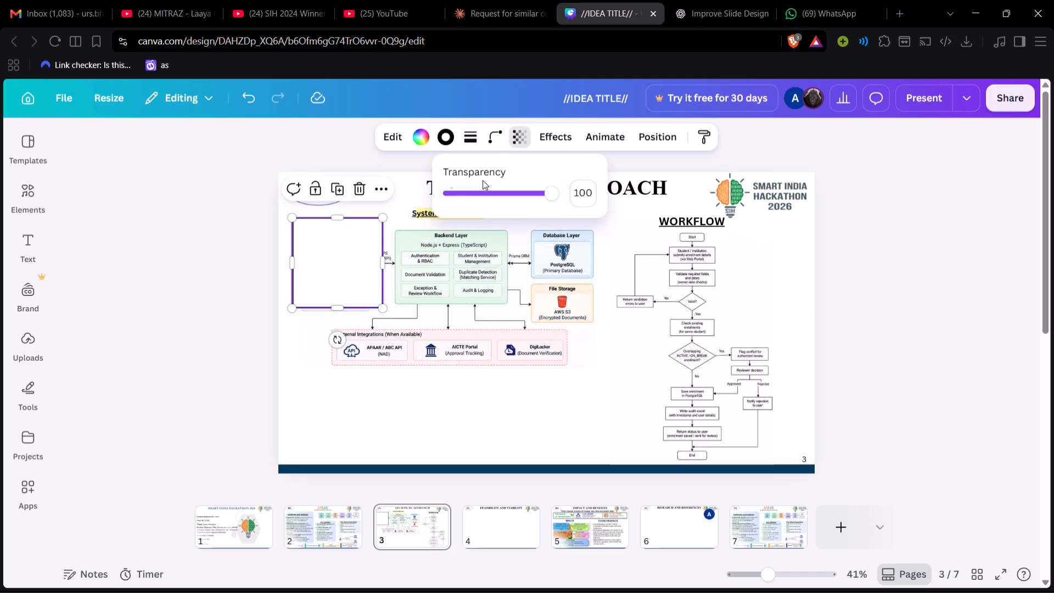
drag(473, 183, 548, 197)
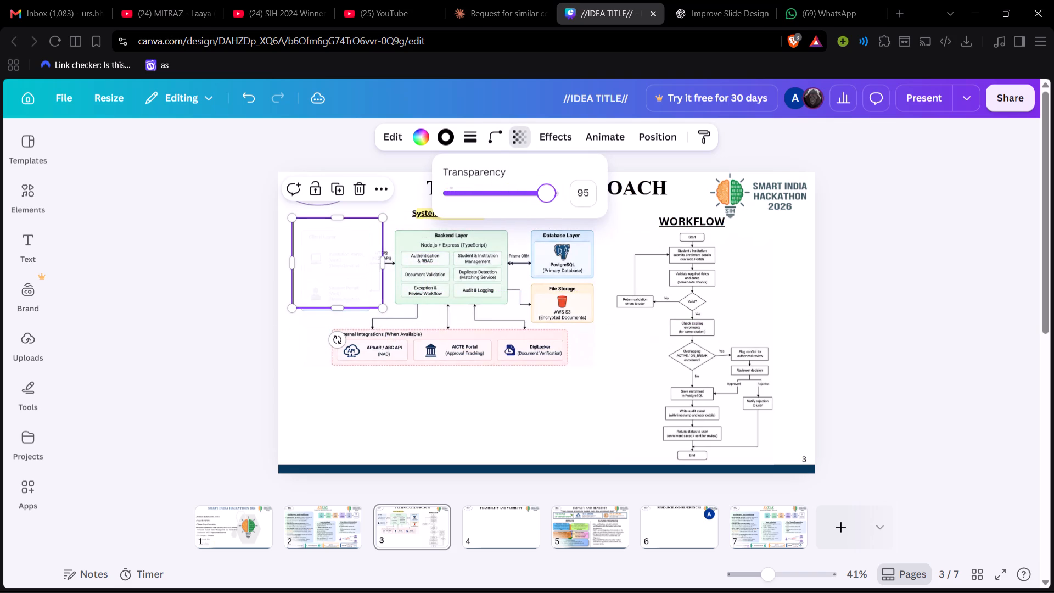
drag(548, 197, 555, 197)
Send the bordered white square backward so it lies behind the System Architecture diagram.
right_click(356, 258)
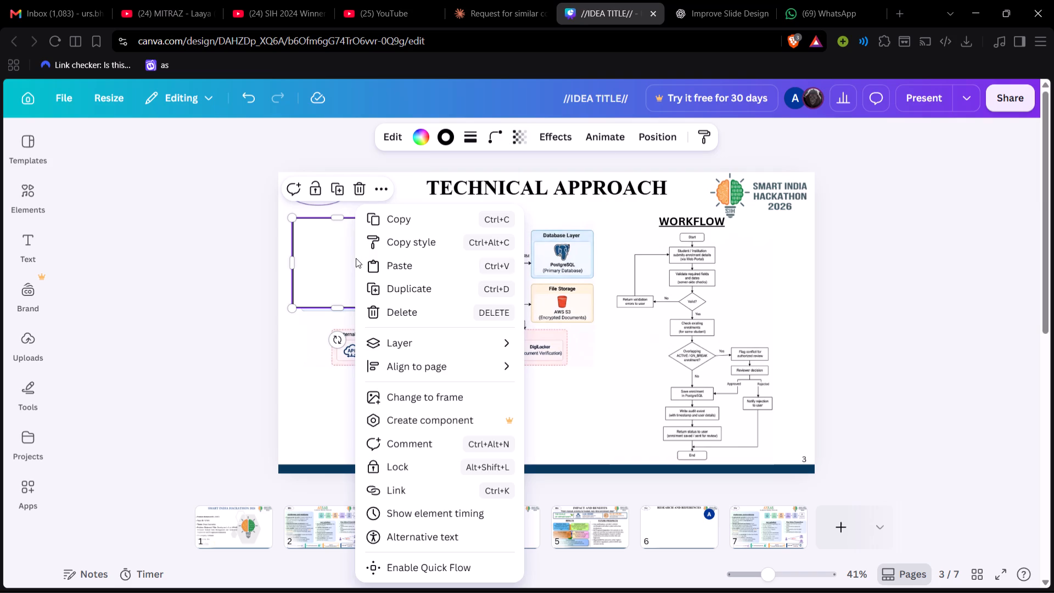
click(429, 345)
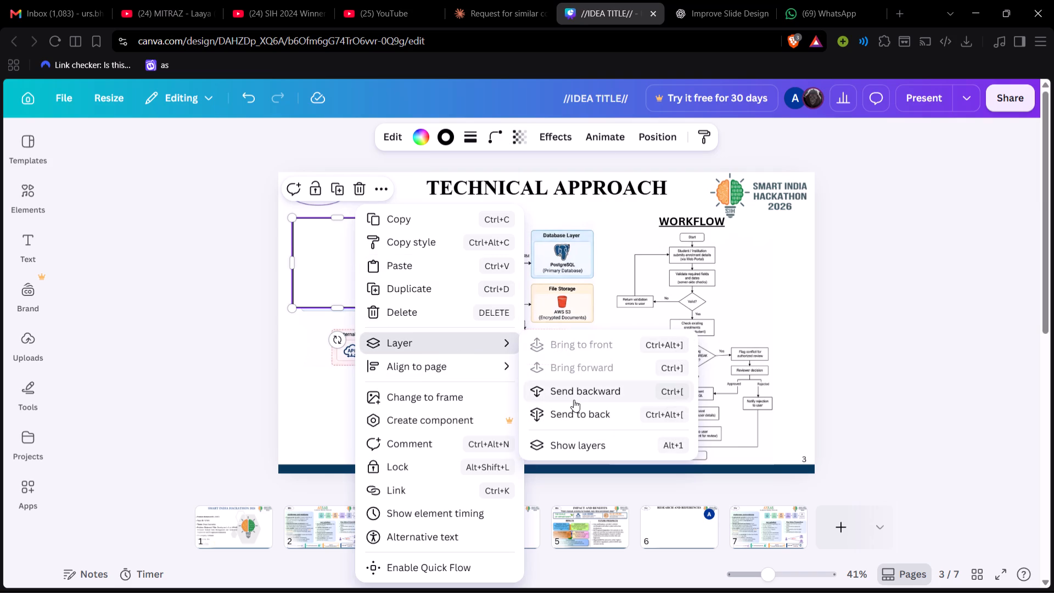
click(574, 398)
click(160, 273)
Stretch the bordered square from its lower-right corner into a wide rectangle enclosing the whole System Architecture diagram.
drag(384, 309, 478, 349)
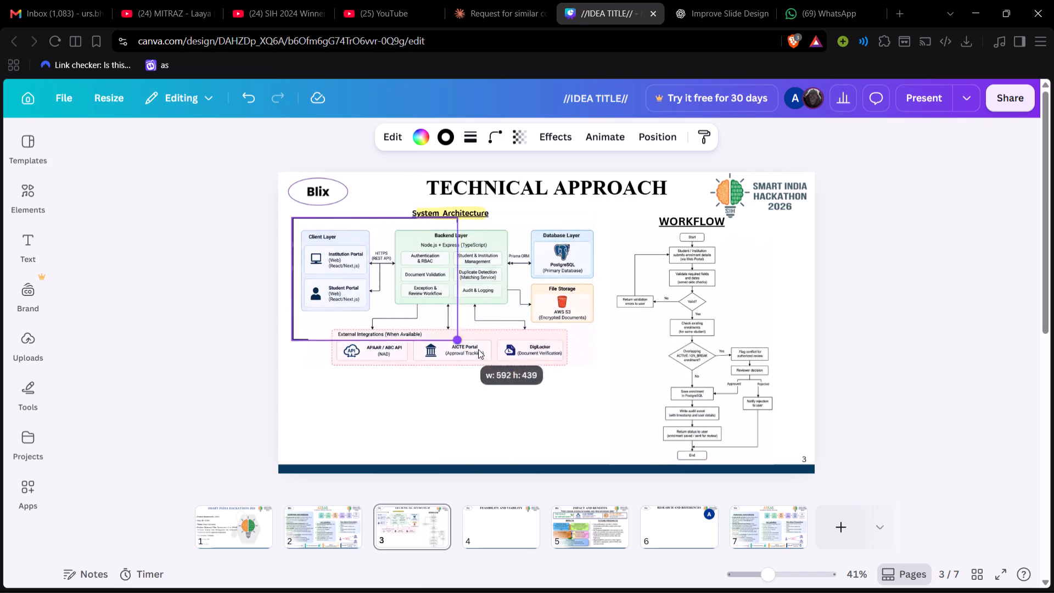
drag(478, 349, 606, 381)
click(78, 266)
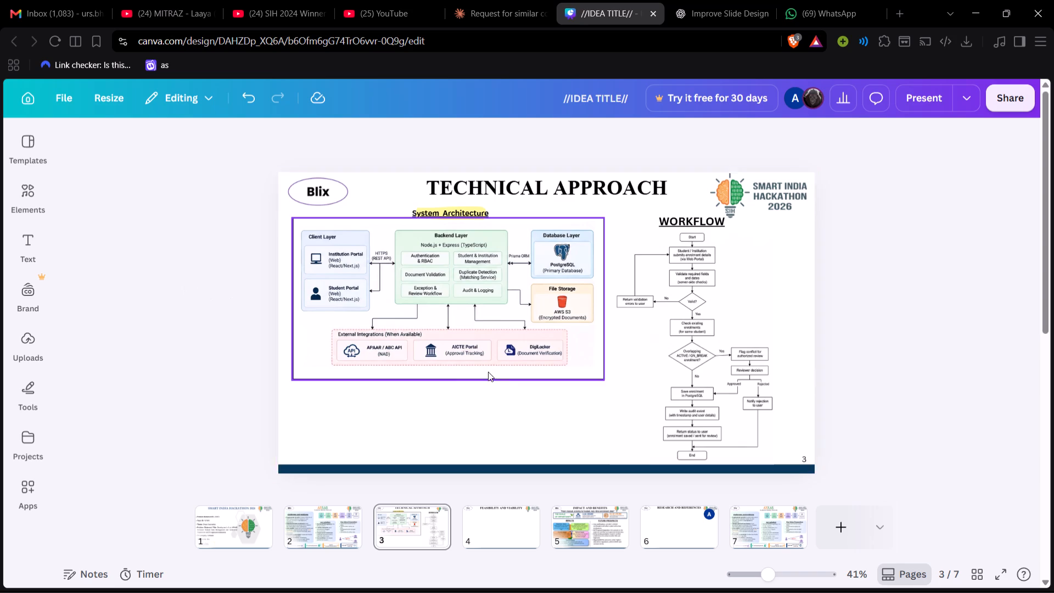
Shift the bordered rectangle slightly down below the System Architecture heading and raise its bottom edge closer to the External Integrations block.
double_click(530, 381)
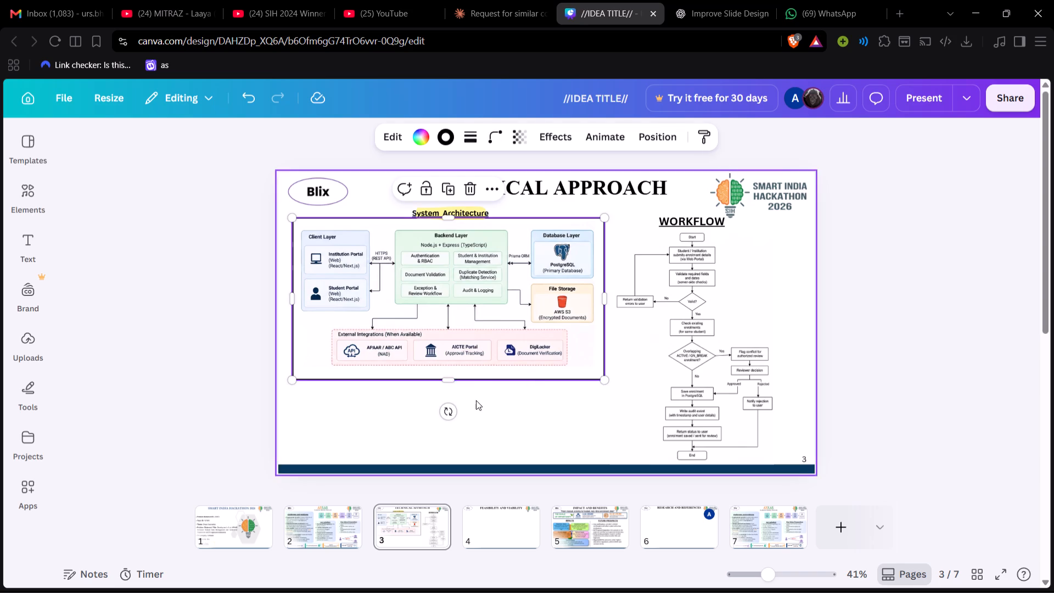
drag(505, 373, 506, 377)
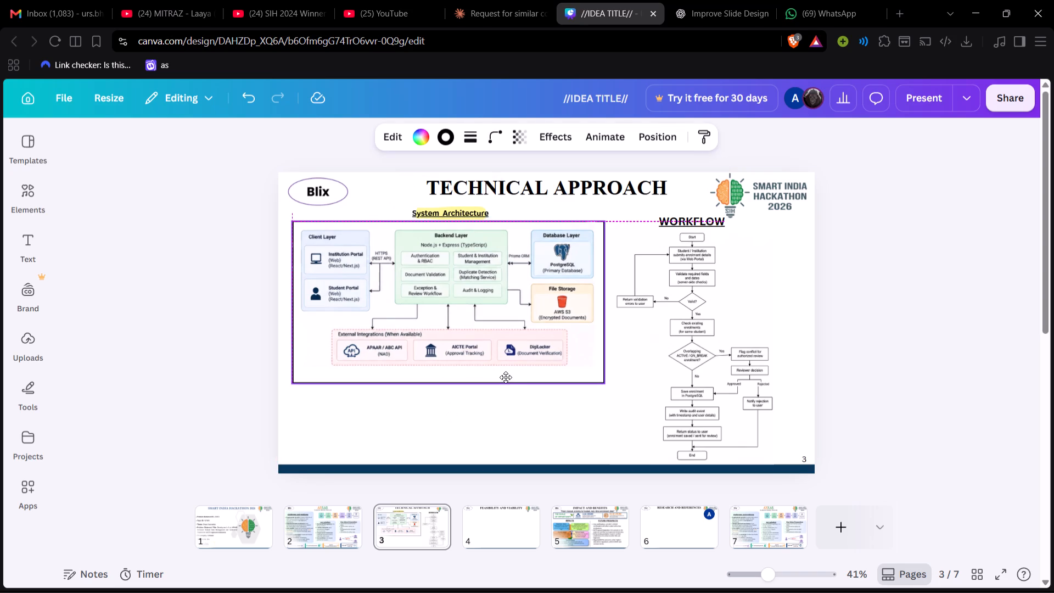
drag(506, 377, 506, 378)
drag(463, 384, 464, 382)
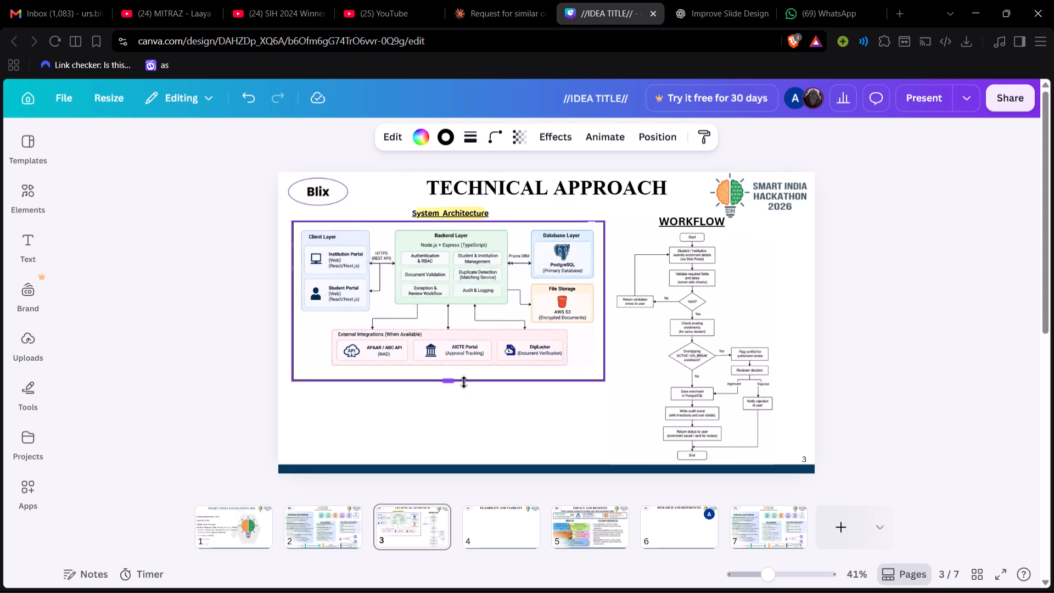
drag(464, 382, 465, 377)
click(199, 337)
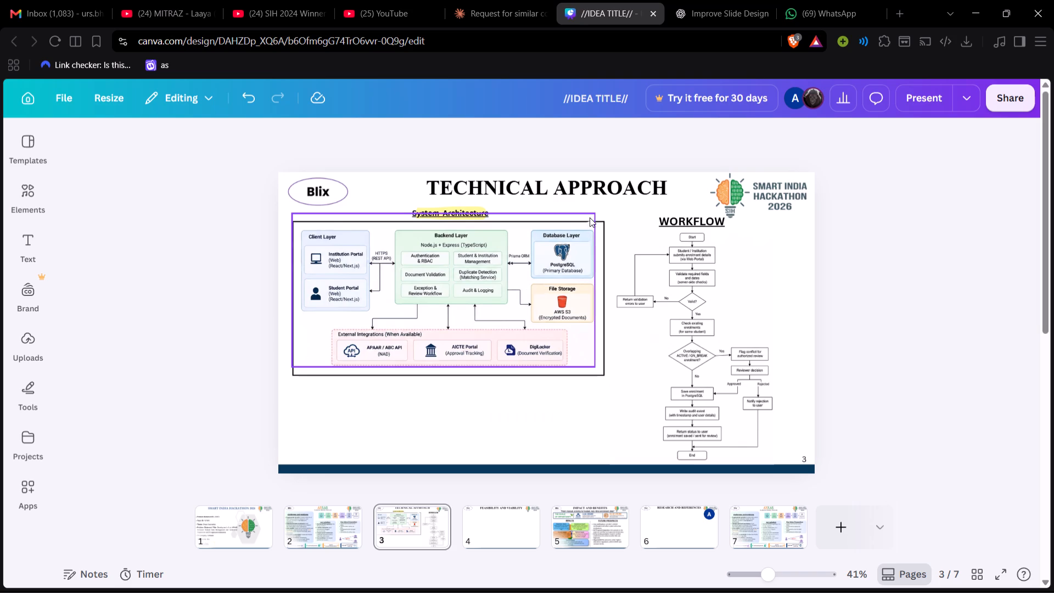
Erase the white strip along the System Architecture image's upper edge near the Database Layer with the Pixel Eraser at size 20.
click(579, 238)
click(452, 135)
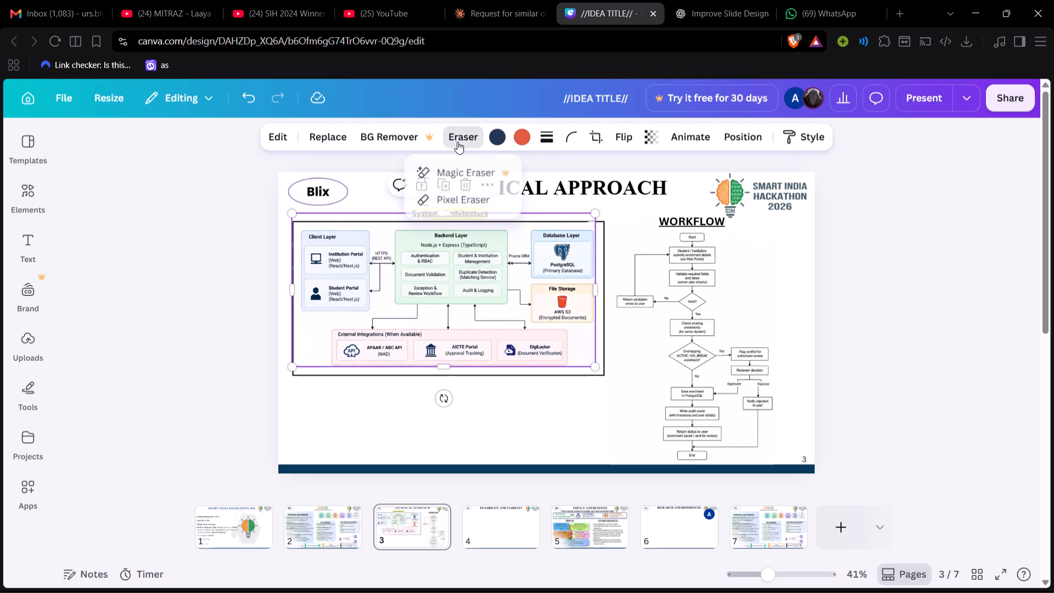
click(461, 204)
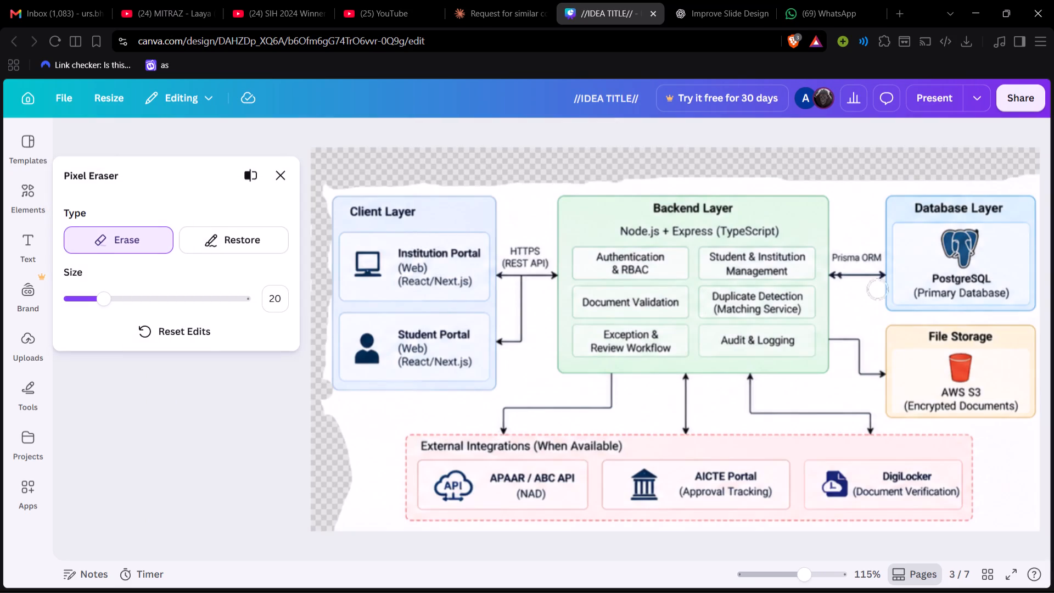
click(792, 577)
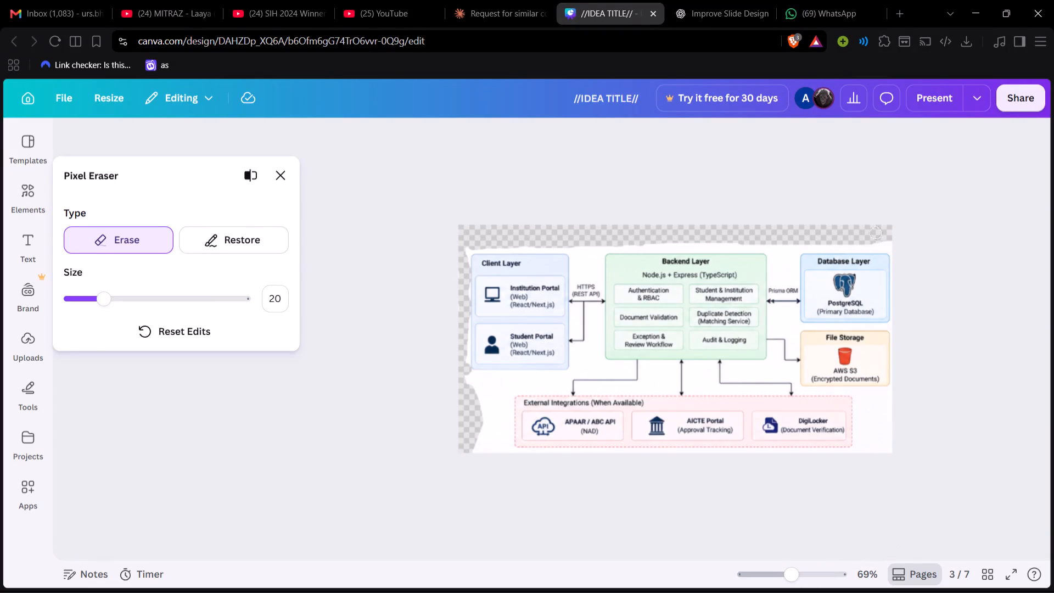
drag(863, 238, 822, 242)
drag(822, 242, 786, 242)
click(282, 188)
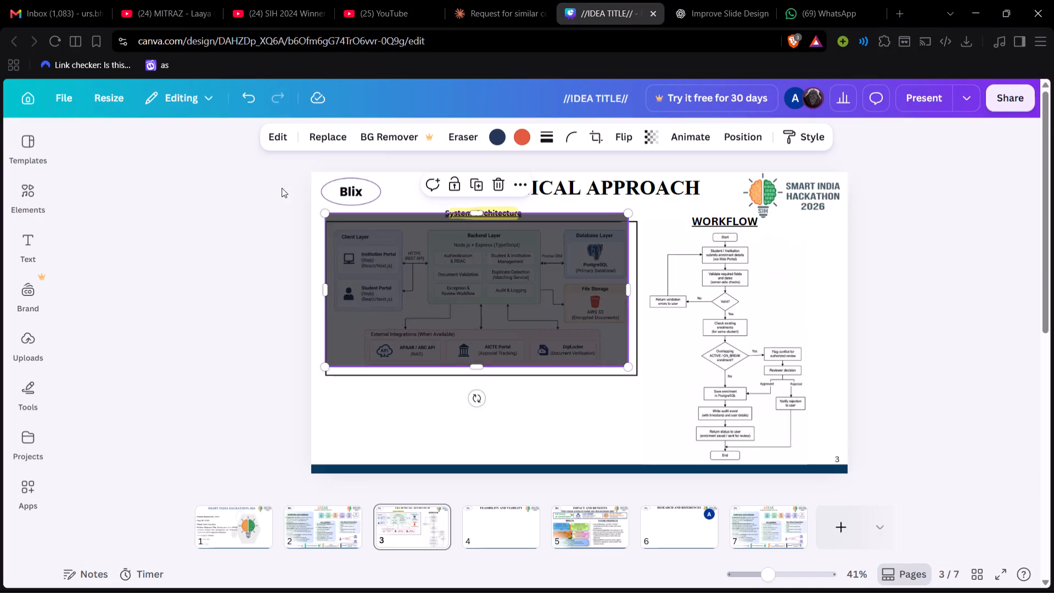
click(178, 209)
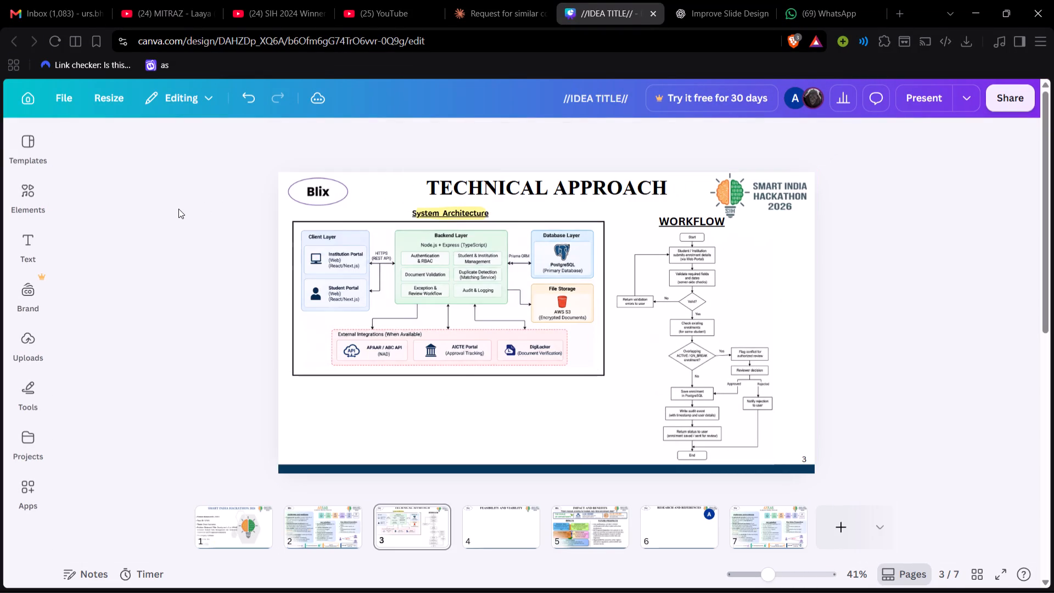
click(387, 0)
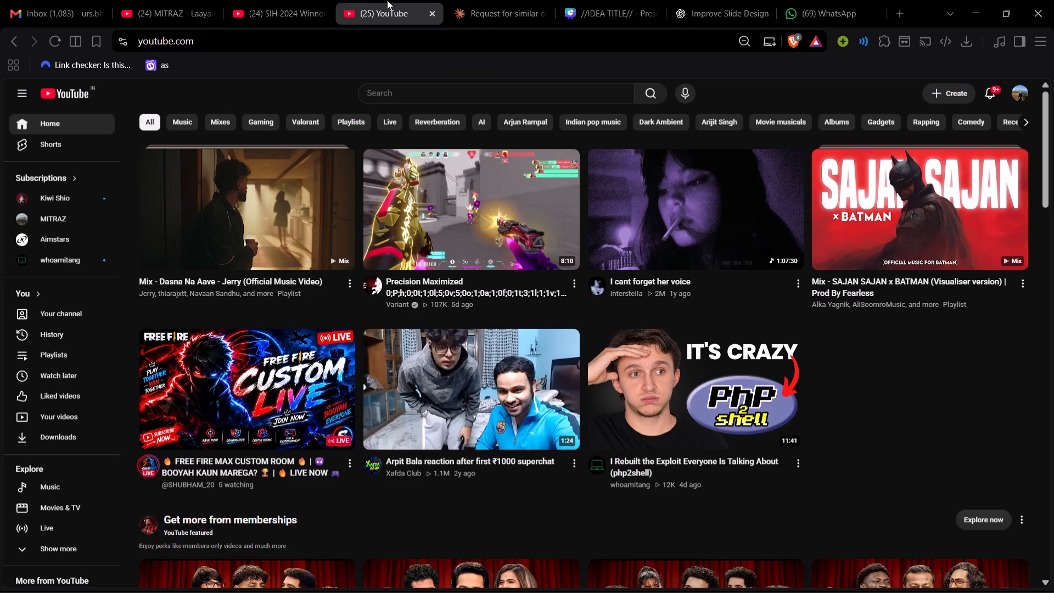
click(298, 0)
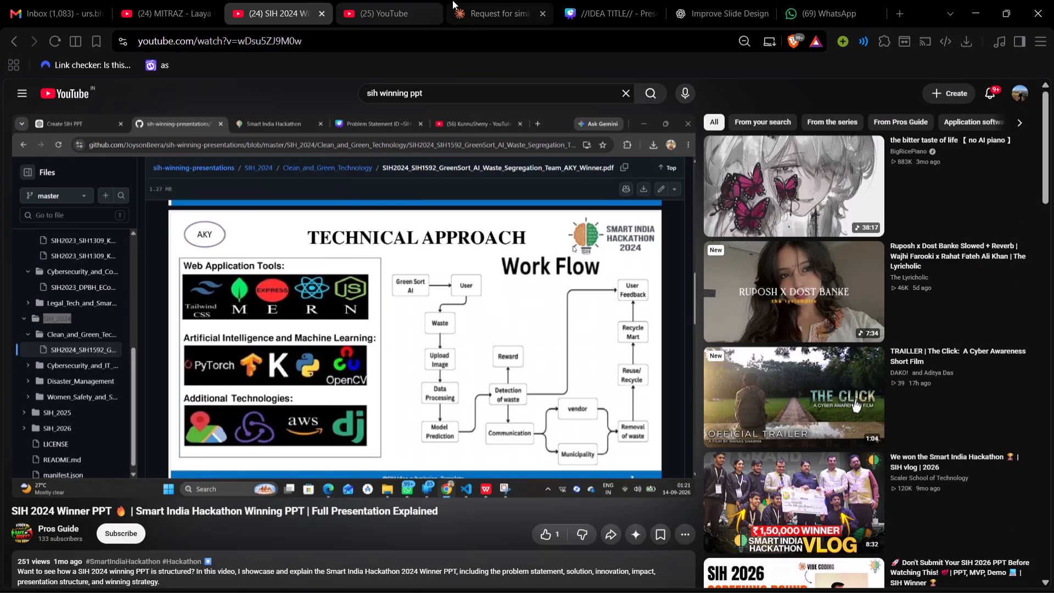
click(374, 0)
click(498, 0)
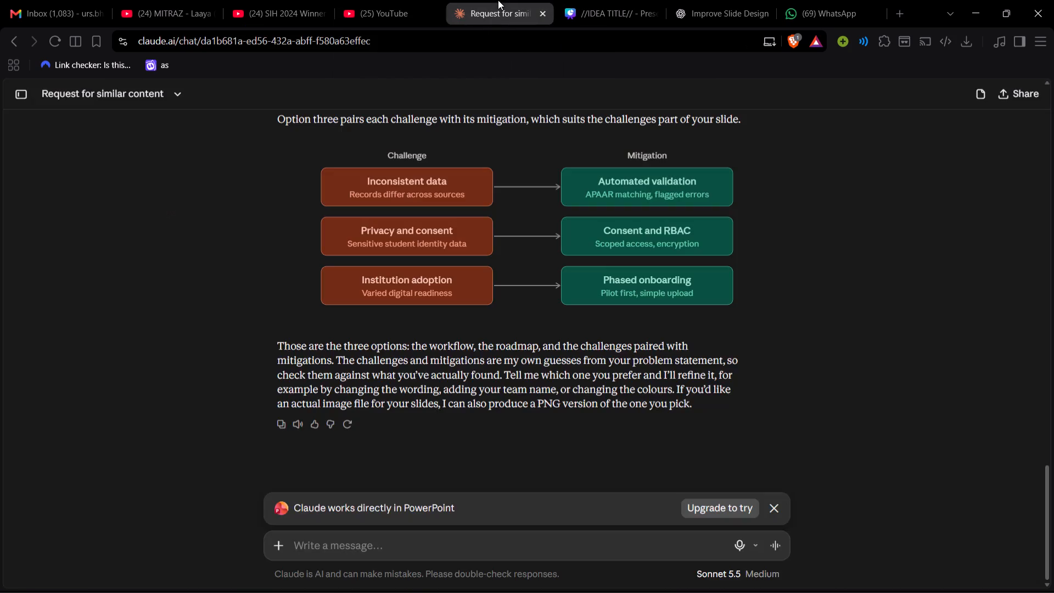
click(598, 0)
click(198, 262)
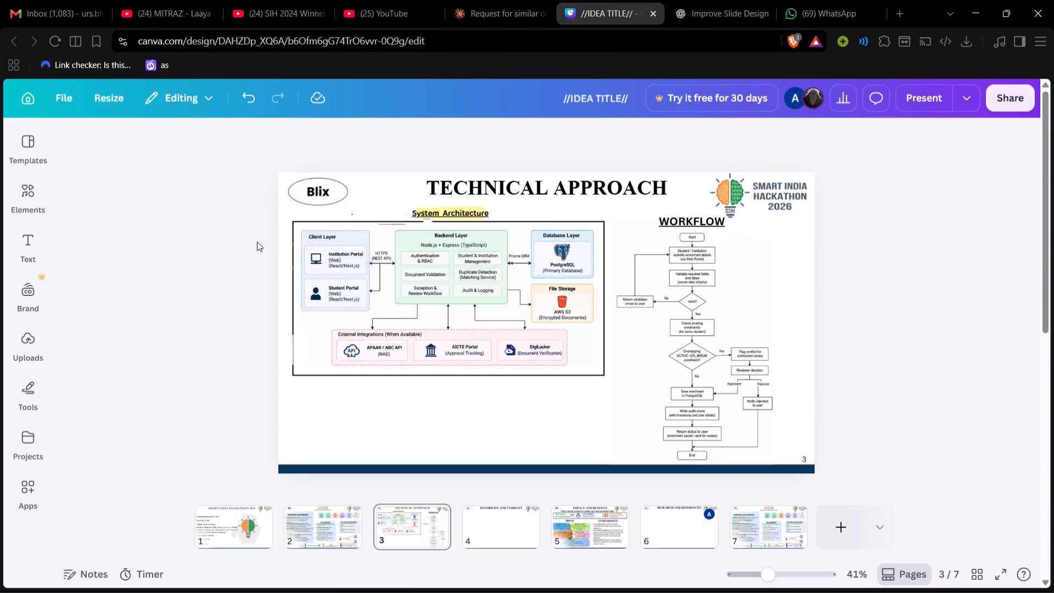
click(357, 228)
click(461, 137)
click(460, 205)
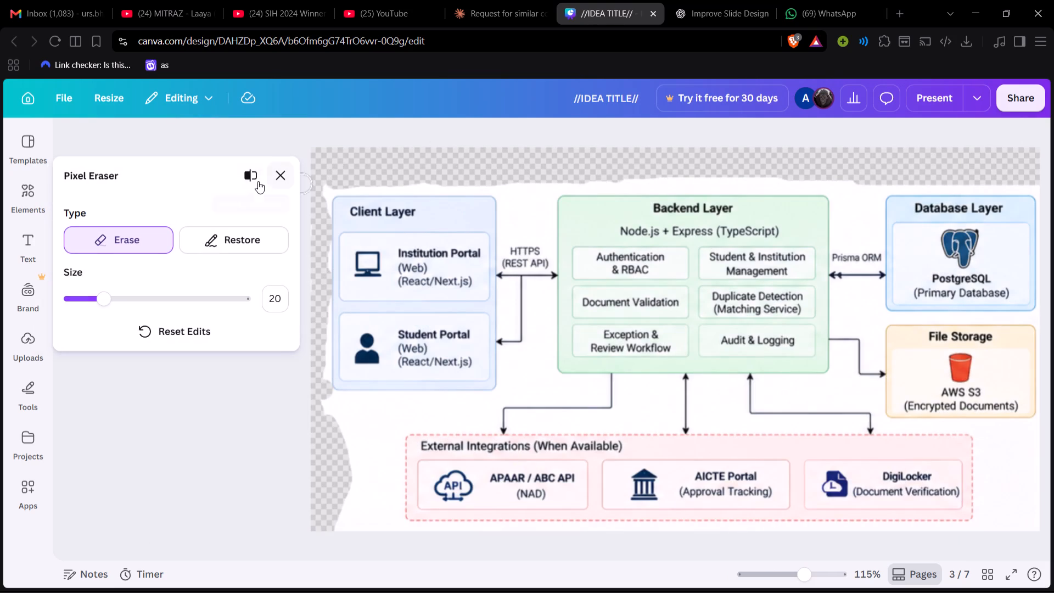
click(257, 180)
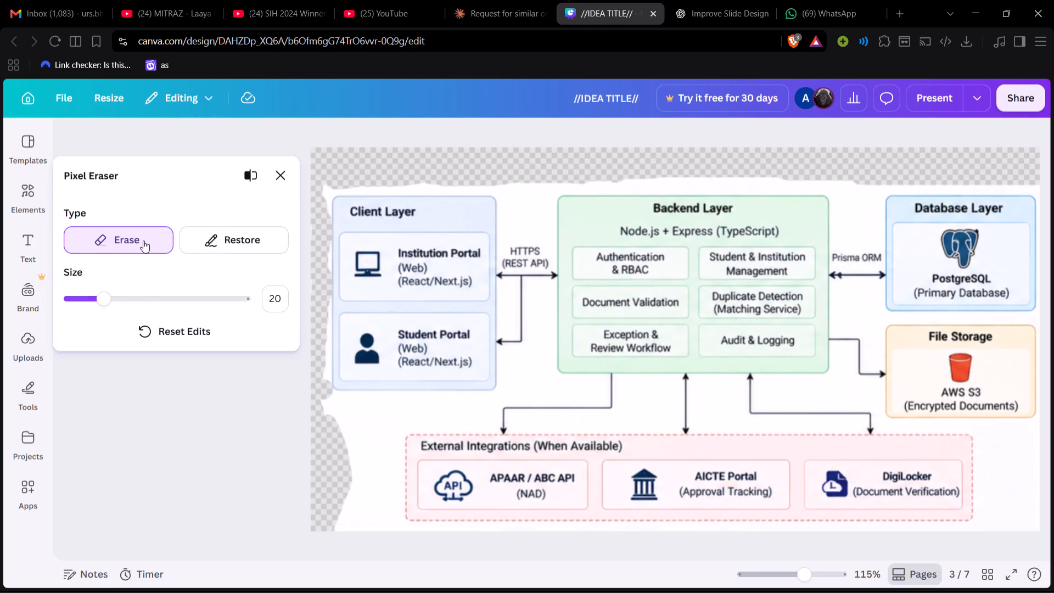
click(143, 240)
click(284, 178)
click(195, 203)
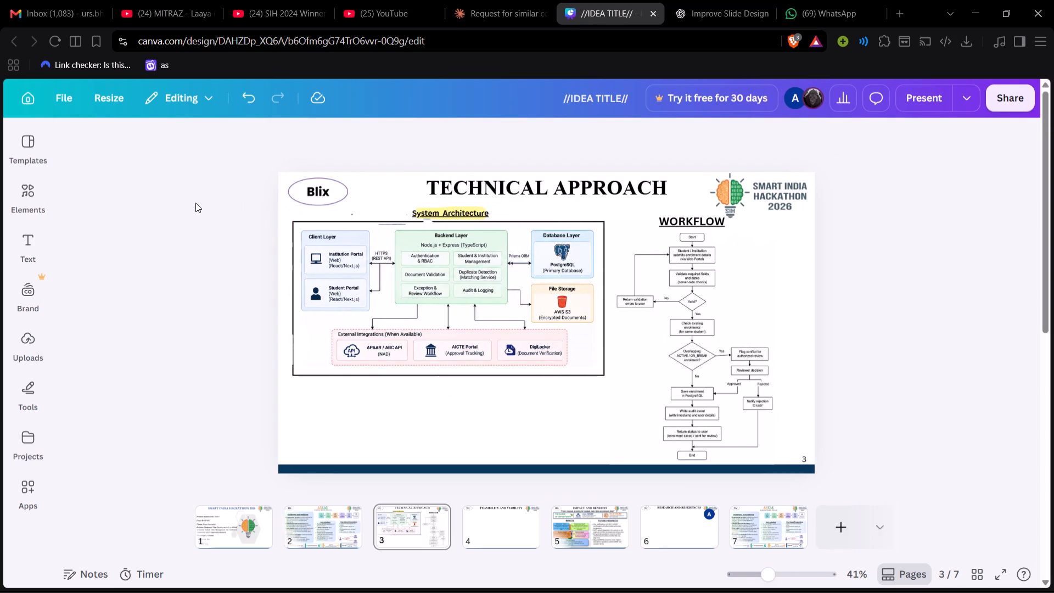
click(298, 346)
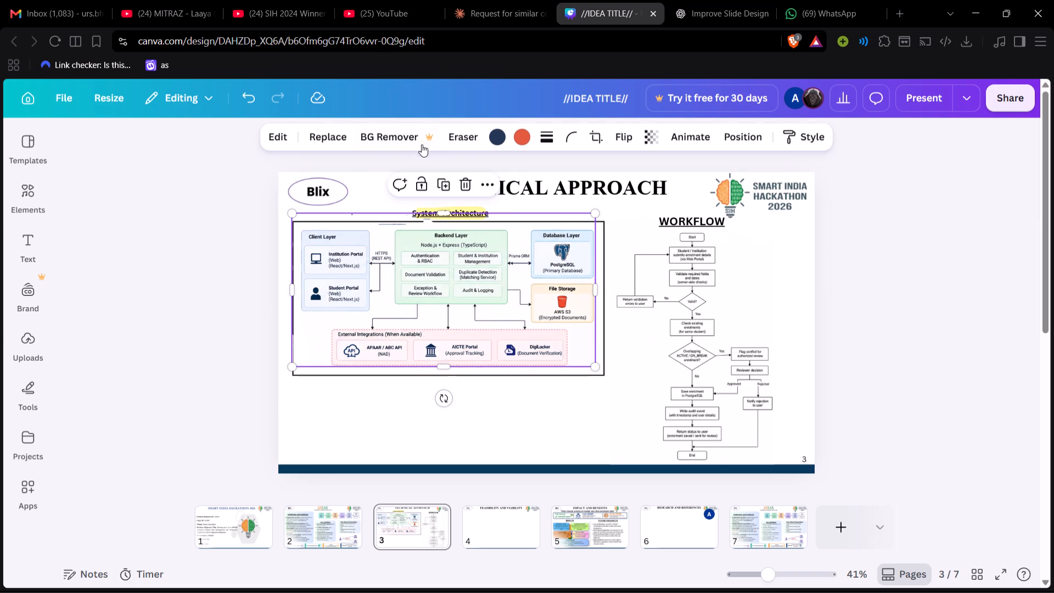
click(460, 137)
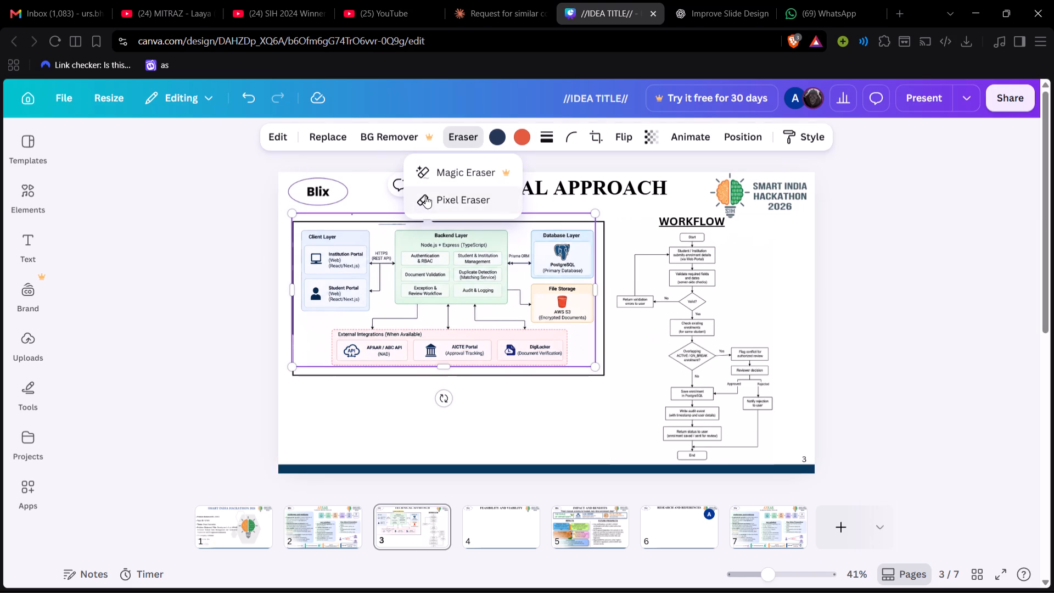
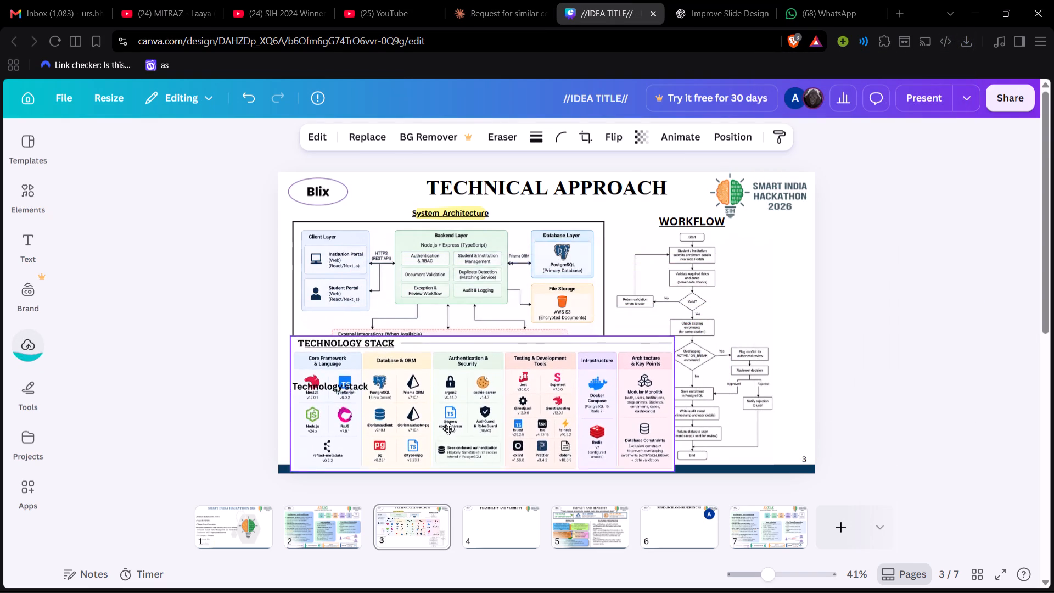
drag(448, 429, 577, 377)
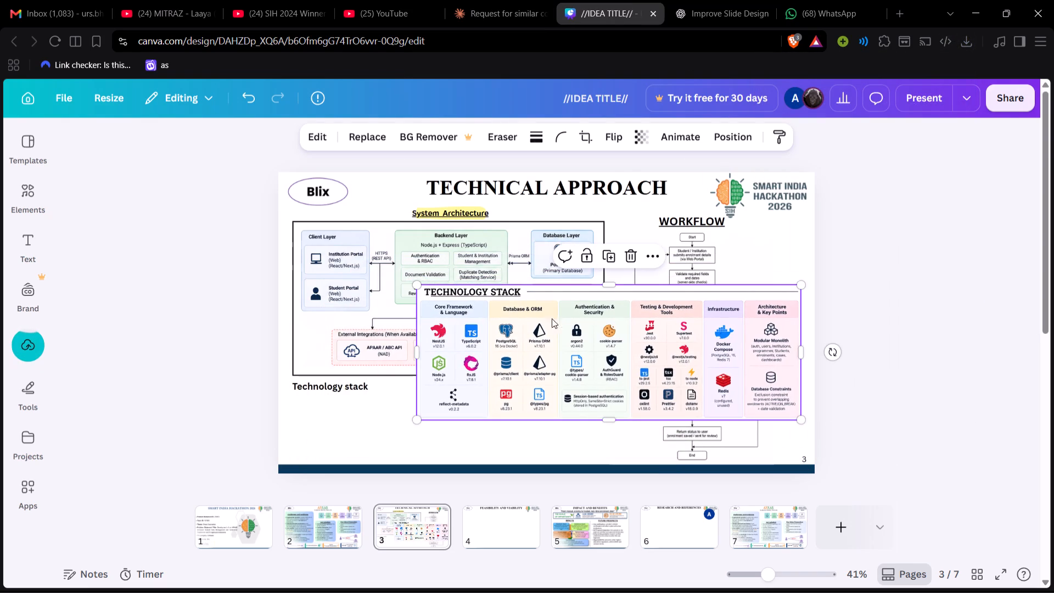
Erase the TECHNOLOGY STACK title and its horizontal line from the inserted image with the Pixel Eraser at size 20.
click(468, 136)
click(456, 200)
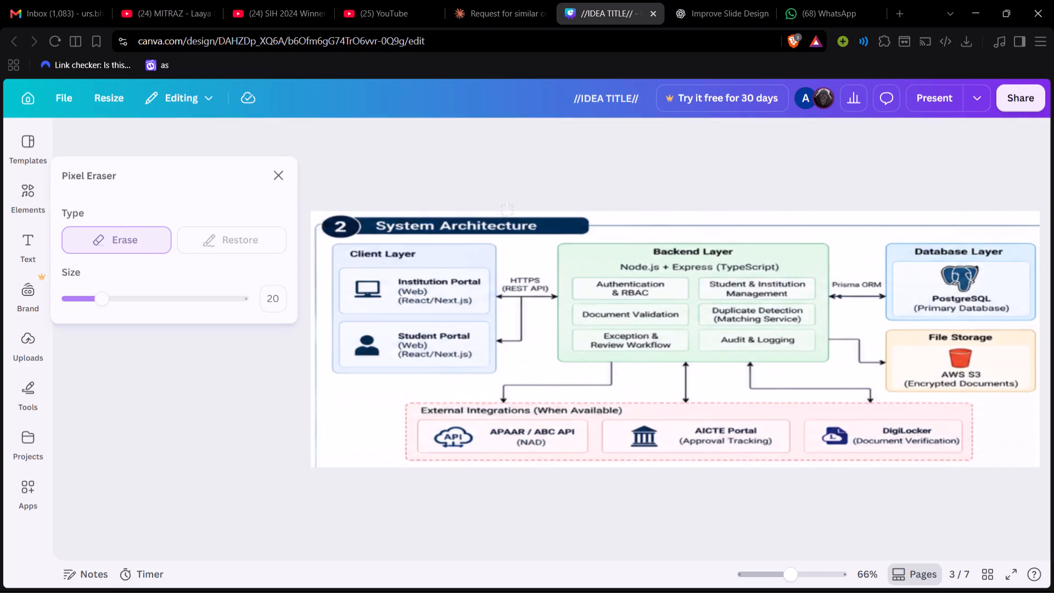
drag(326, 220, 340, 227)
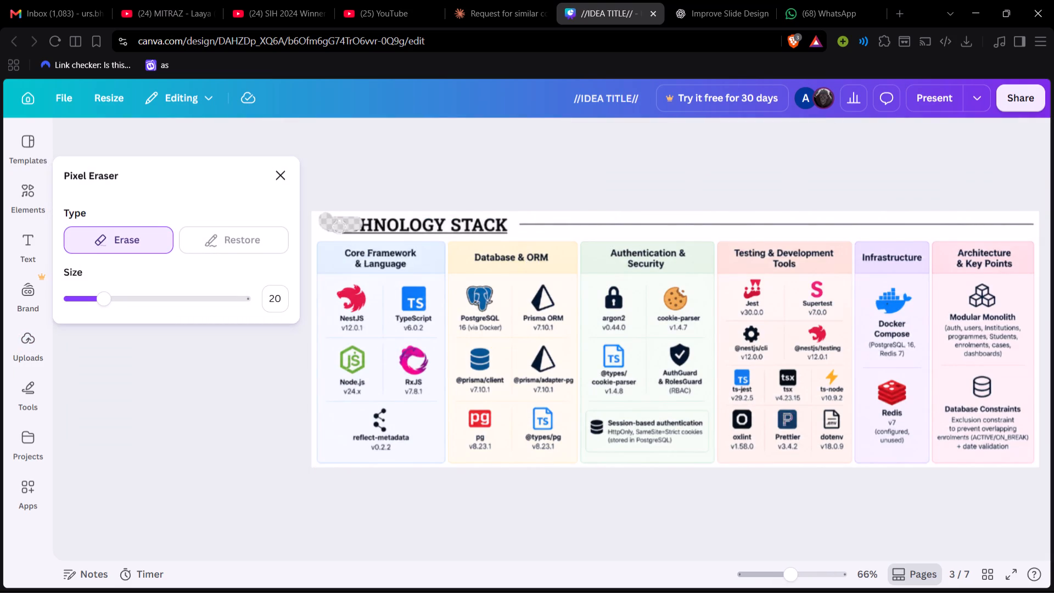
drag(340, 227, 504, 222)
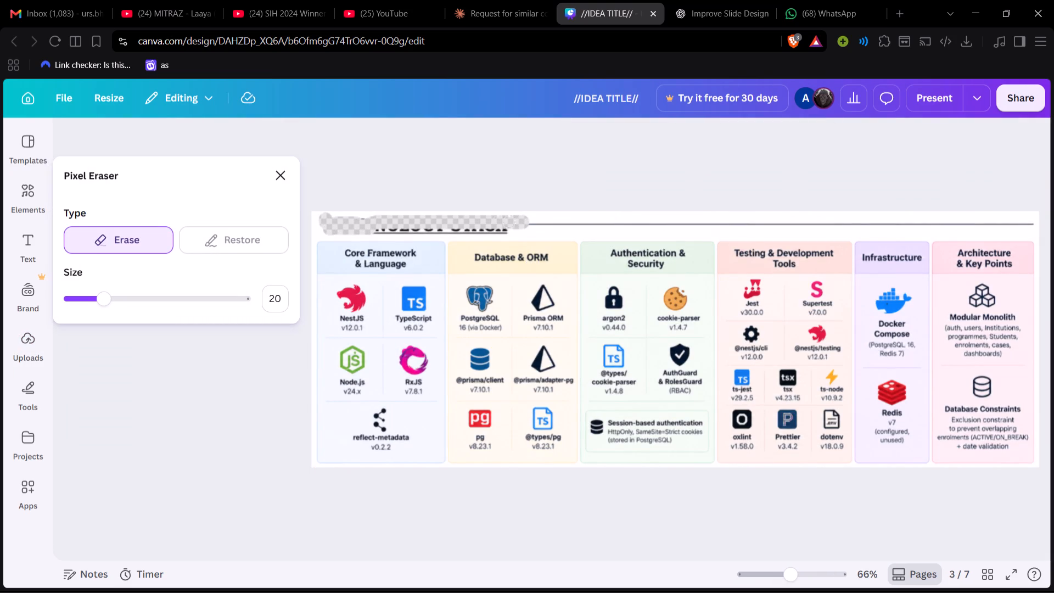
drag(504, 222, 449, 229)
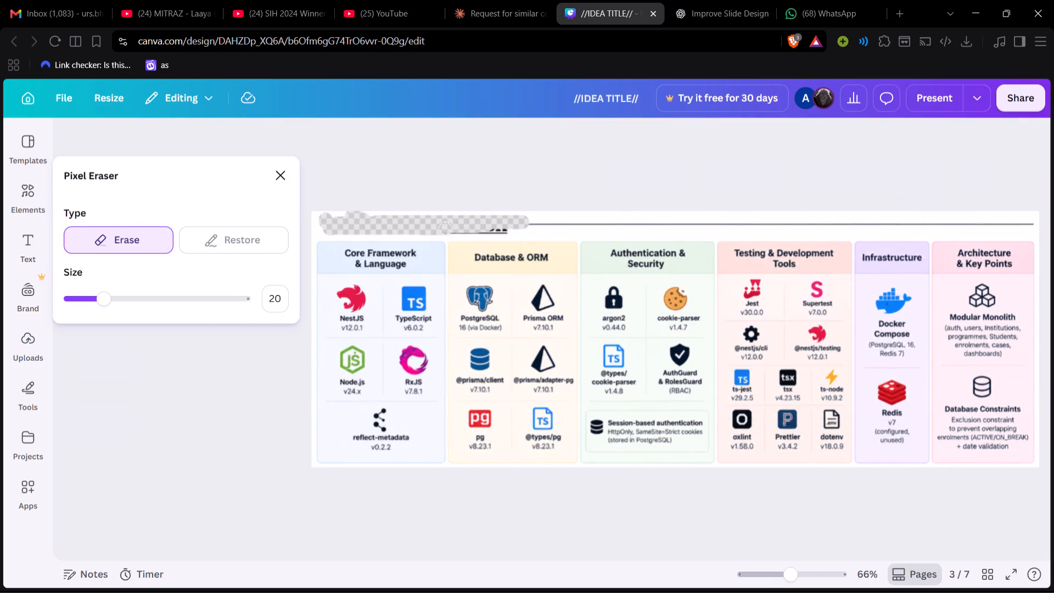
drag(449, 229, 328, 222)
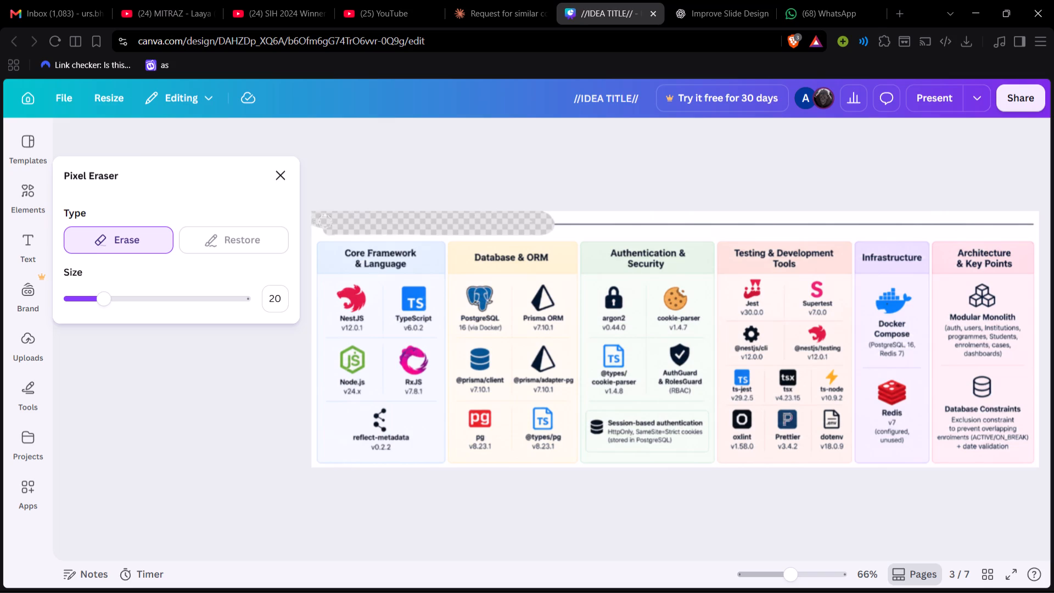
drag(328, 222, 619, 223)
drag(544, 220, 547, 220)
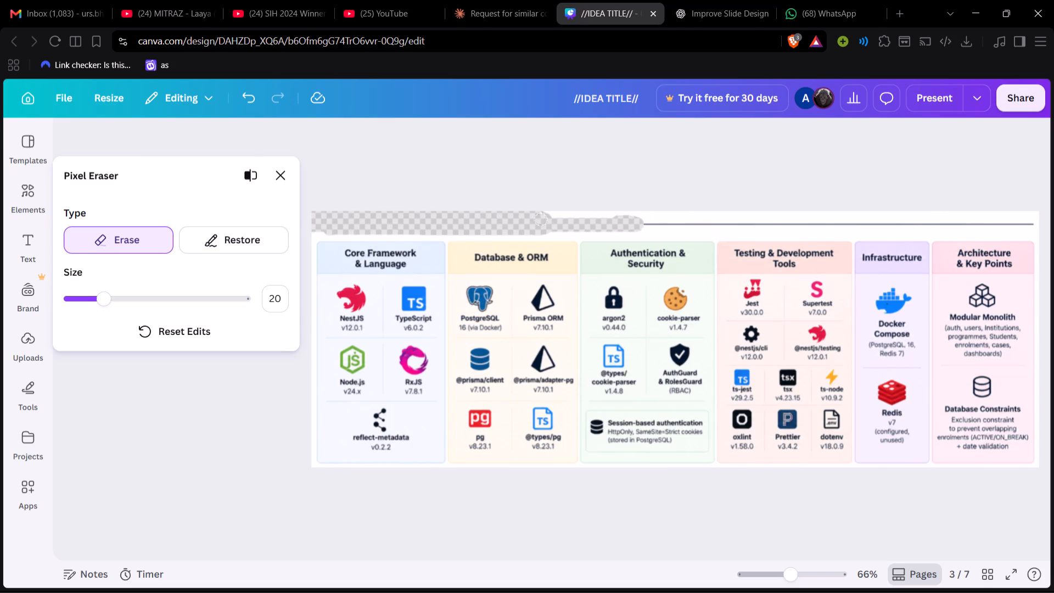
drag(547, 220, 539, 226)
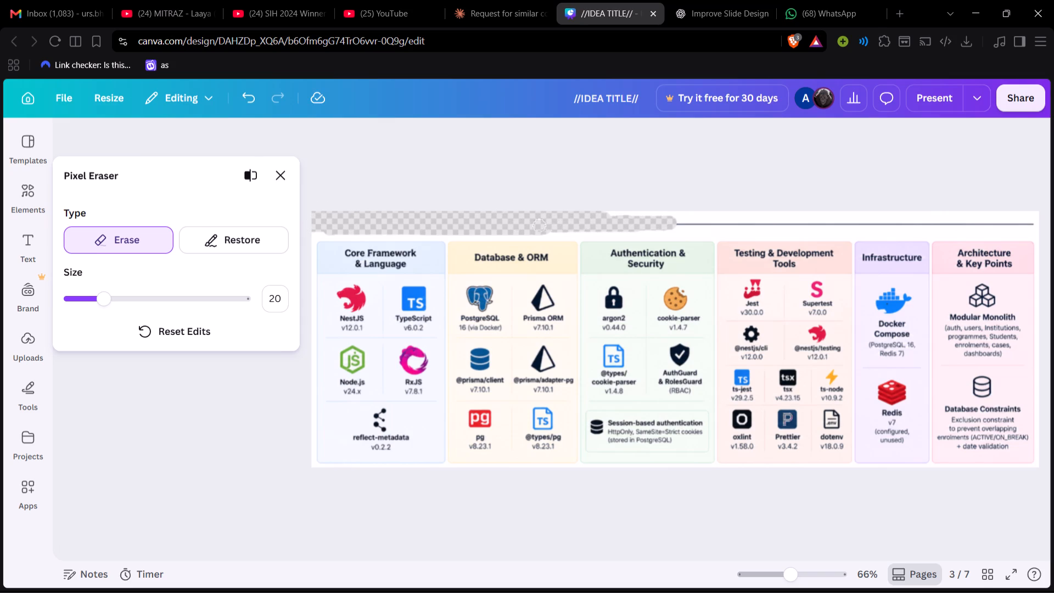
drag(539, 226, 722, 206)
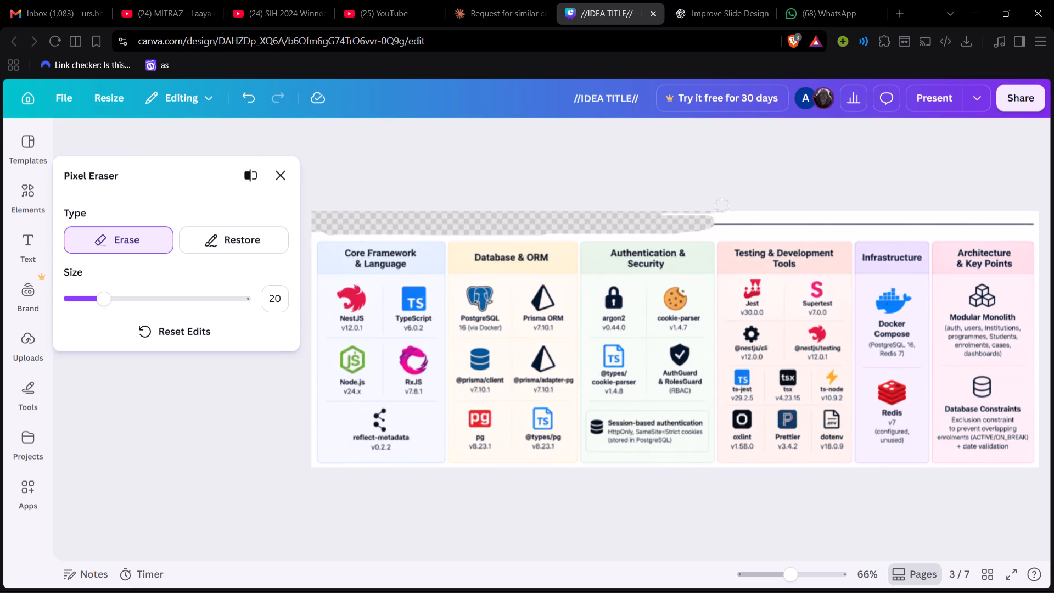
drag(670, 212, 815, 224)
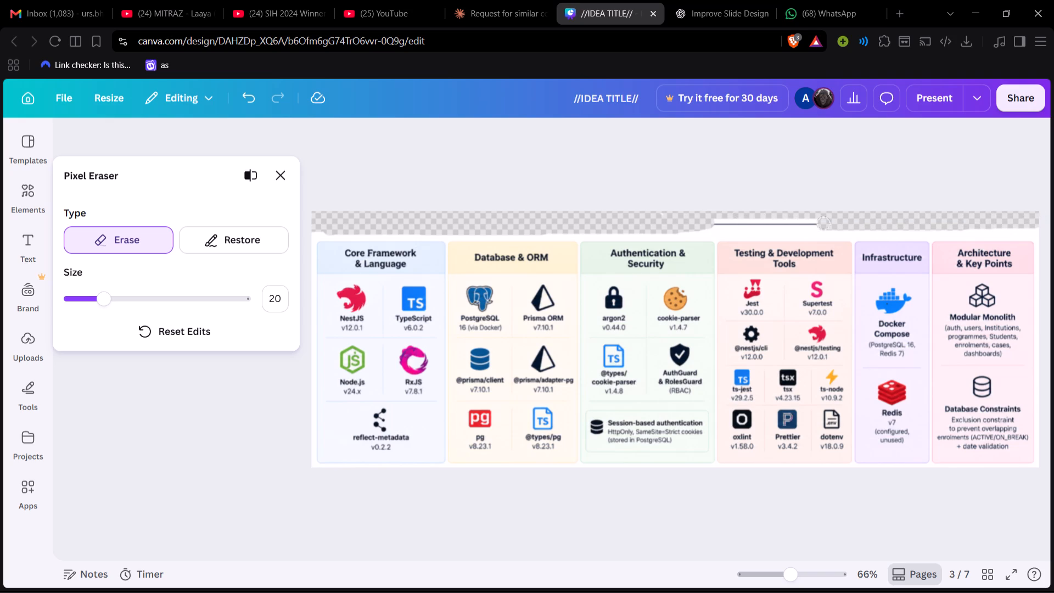
drag(815, 224, 1040, 221)
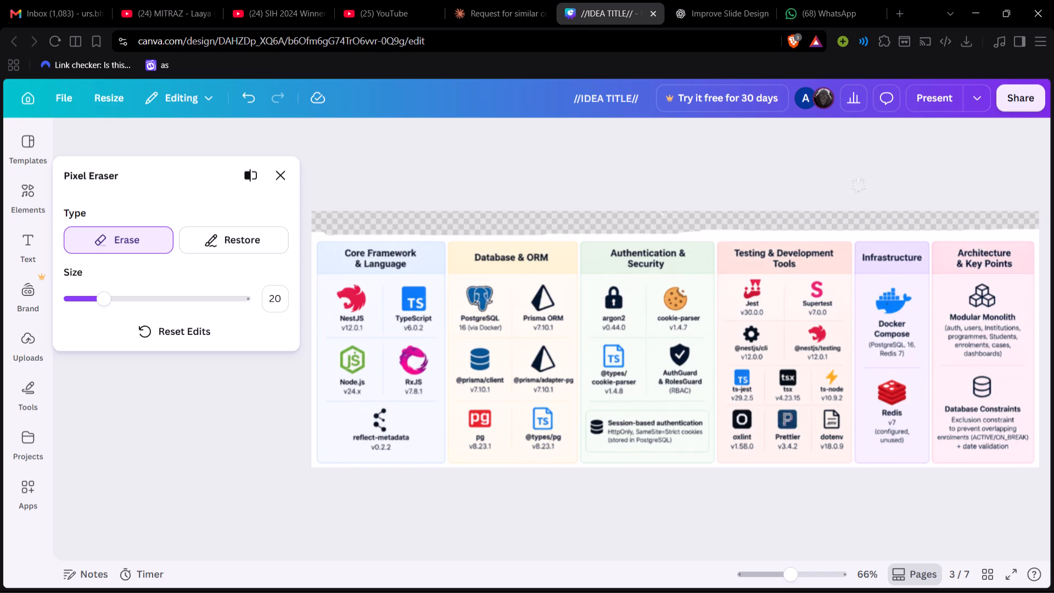
click(276, 170)
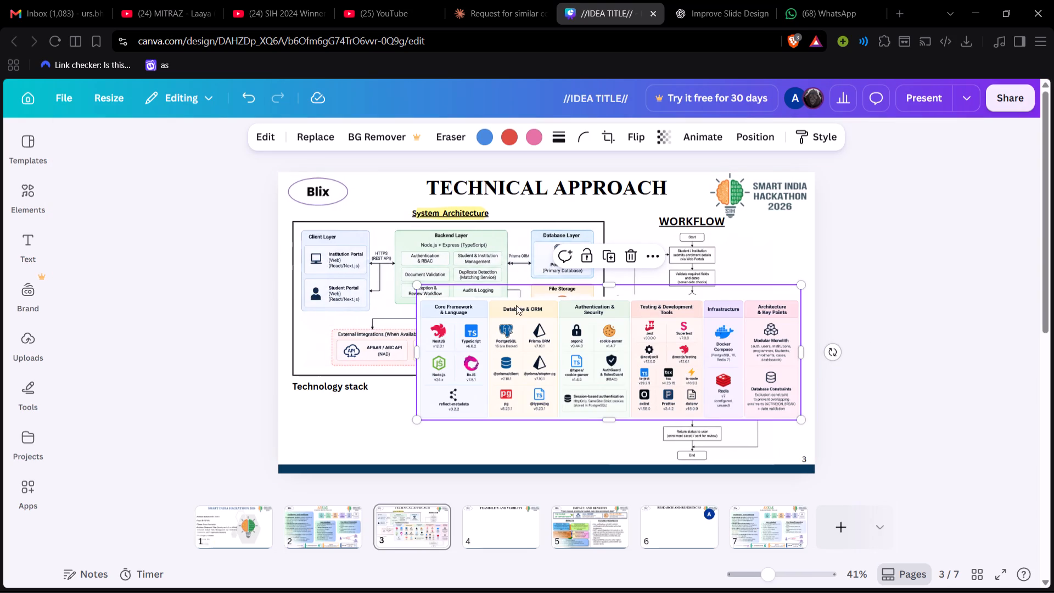
Shrink the Technology Stack image to roughly the System Architecture frame's width and set it aside over the workflow flowchart.
drag(565, 349, 423, 409)
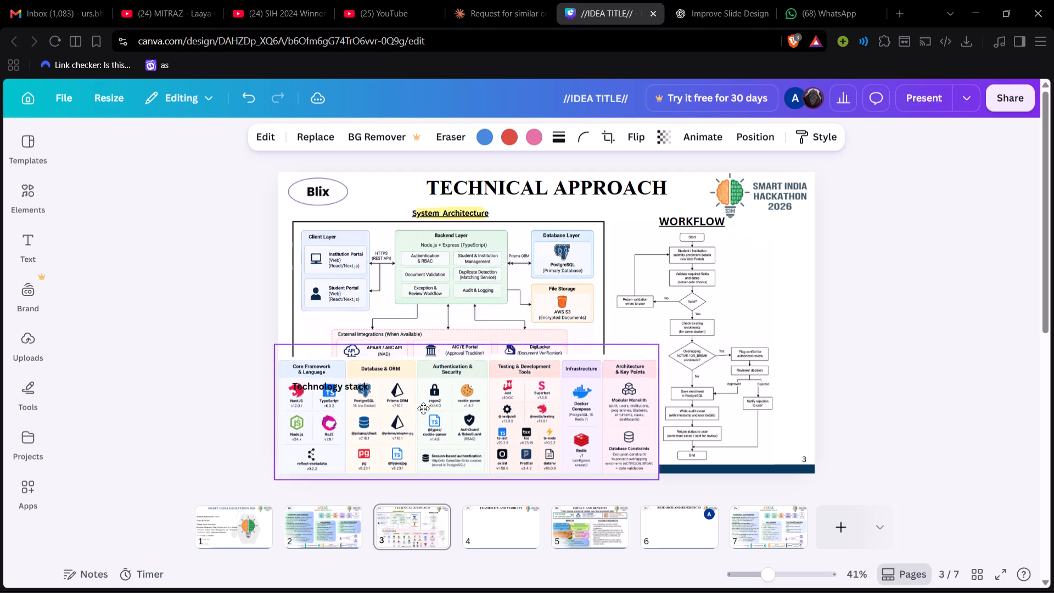
drag(423, 409, 437, 403)
drag(671, 473, 618, 452)
drag(529, 400, 538, 402)
drag(620, 451, 581, 435)
drag(473, 391, 491, 418)
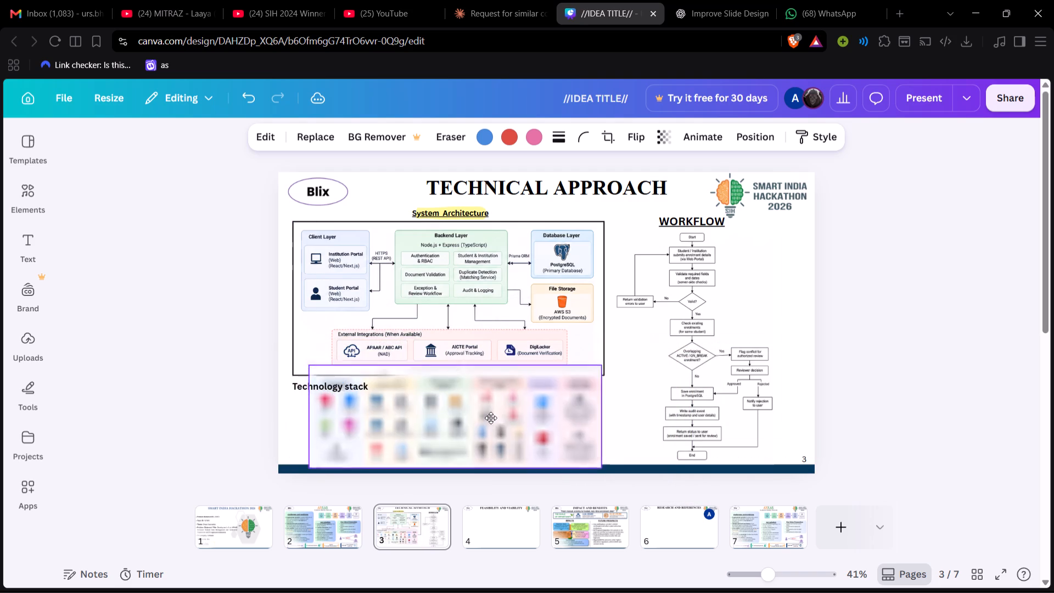
drag(491, 418, 827, 381)
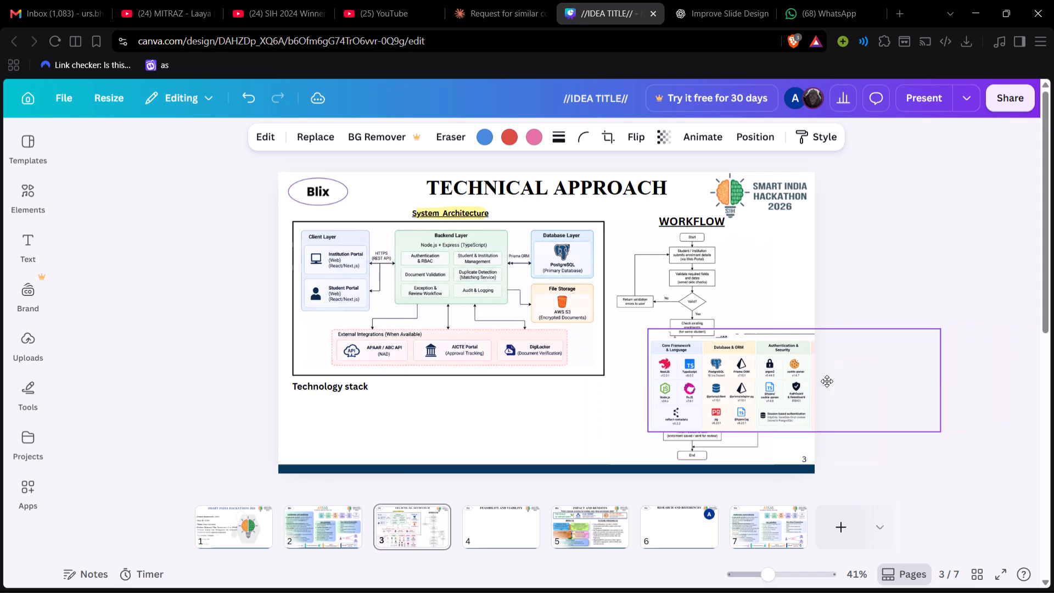
drag(827, 381, 822, 381)
Shrink the System Architecture image to about 1,032 by 524 and re-centre it inside its black frame.
click(542, 329)
drag(596, 369, 581, 361)
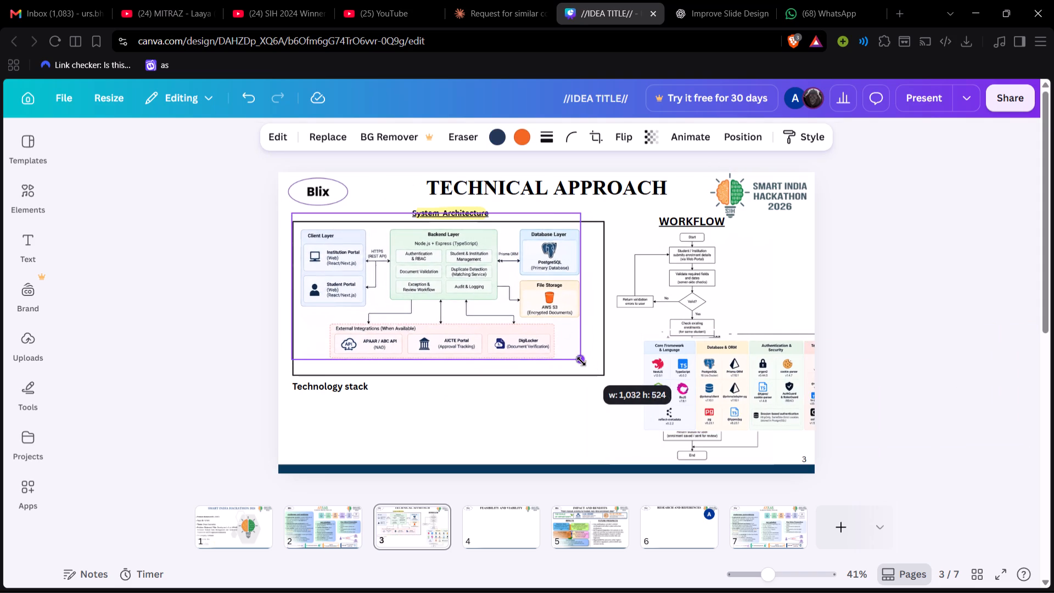
drag(581, 361, 581, 360)
drag(491, 315, 498, 317)
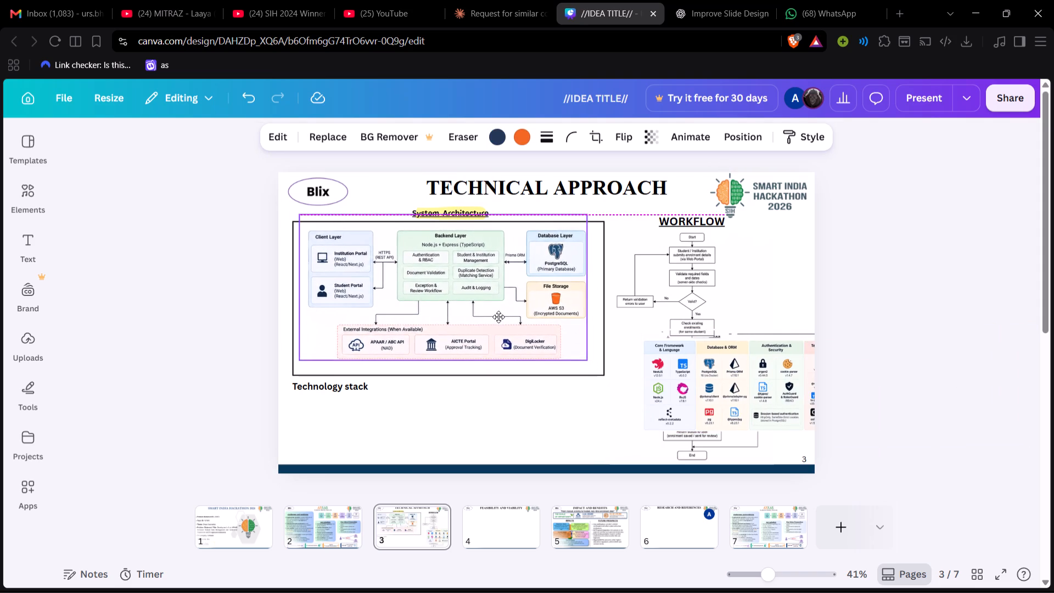
drag(498, 317, 500, 316)
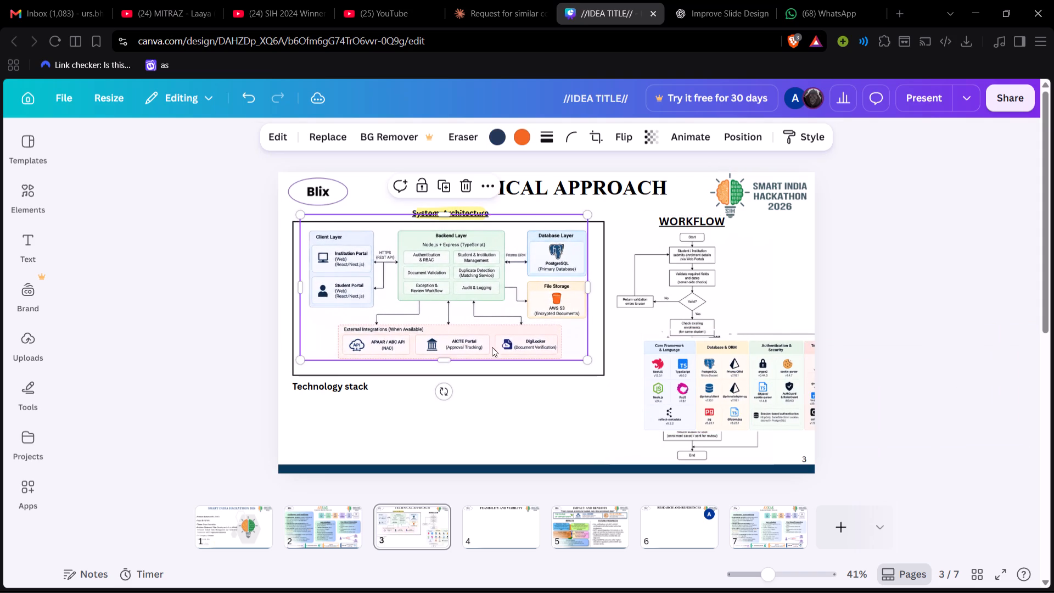
Shorten the black frame from its bottom edge to fit closer around the System Architecture diagram.
click(491, 366)
drag(455, 376, 456, 368)
click(606, 306)
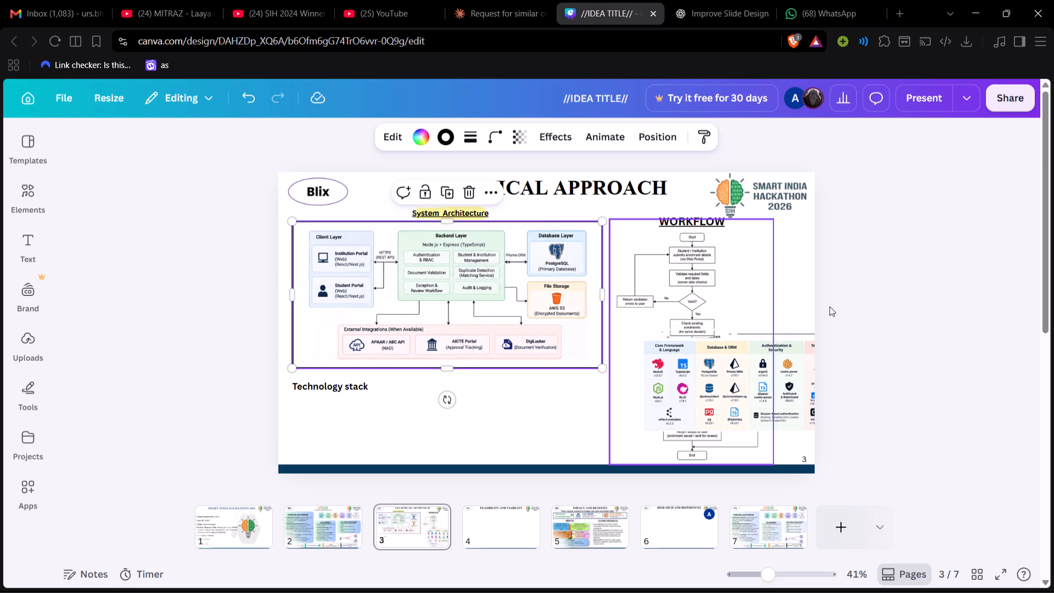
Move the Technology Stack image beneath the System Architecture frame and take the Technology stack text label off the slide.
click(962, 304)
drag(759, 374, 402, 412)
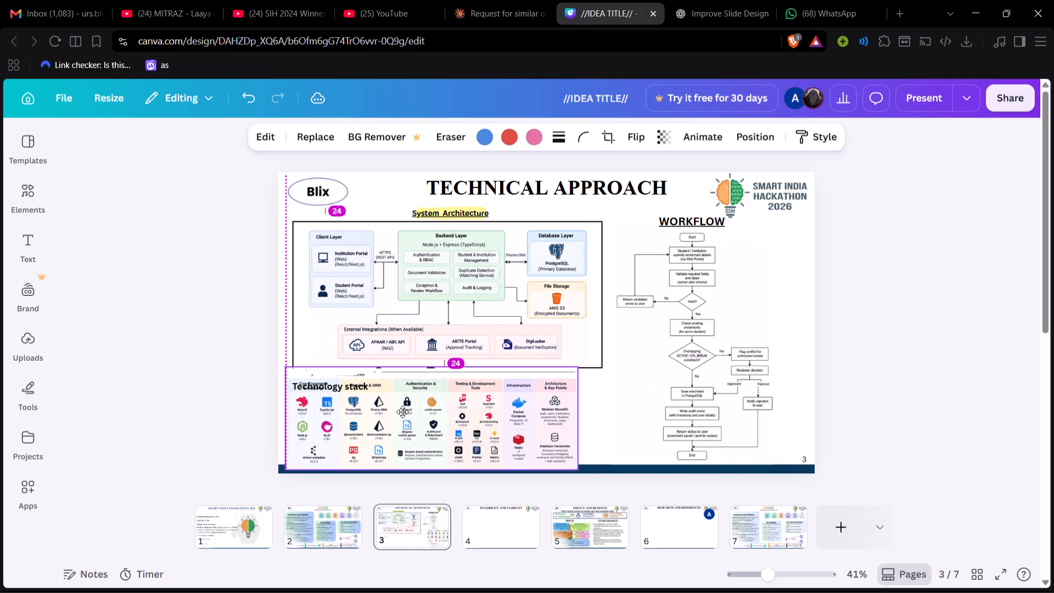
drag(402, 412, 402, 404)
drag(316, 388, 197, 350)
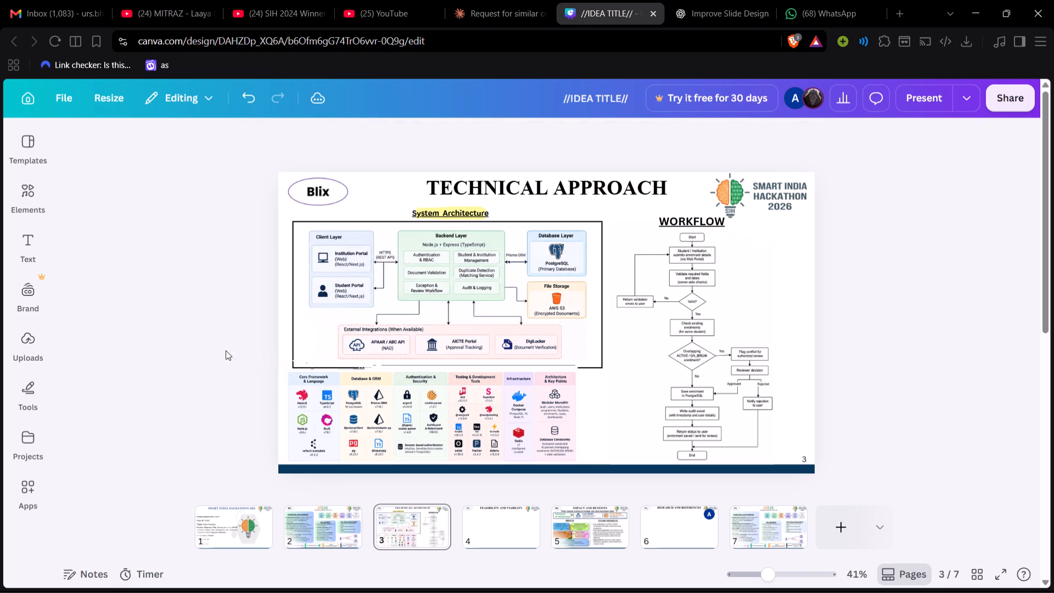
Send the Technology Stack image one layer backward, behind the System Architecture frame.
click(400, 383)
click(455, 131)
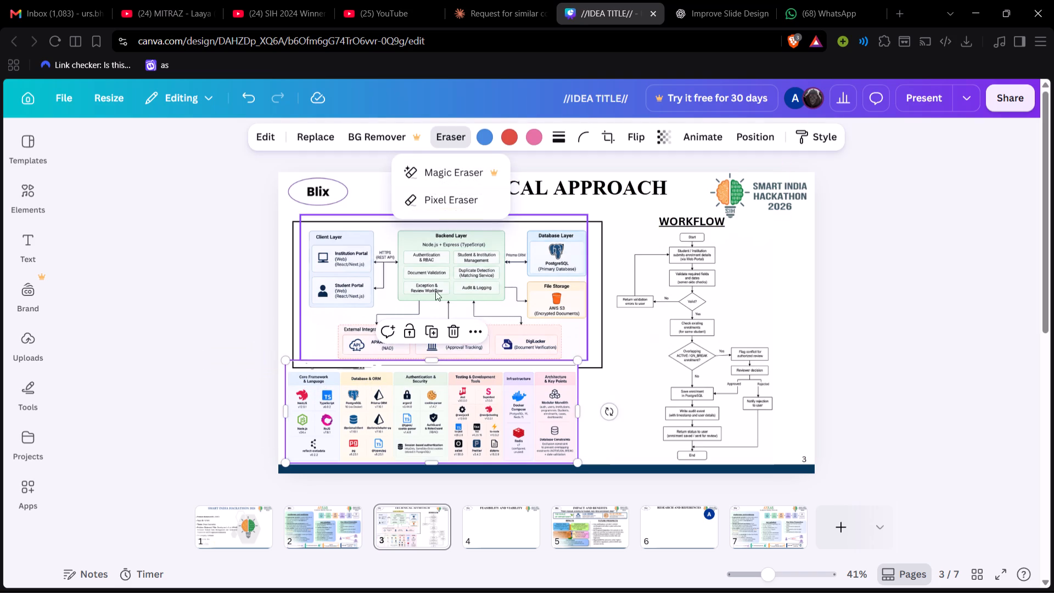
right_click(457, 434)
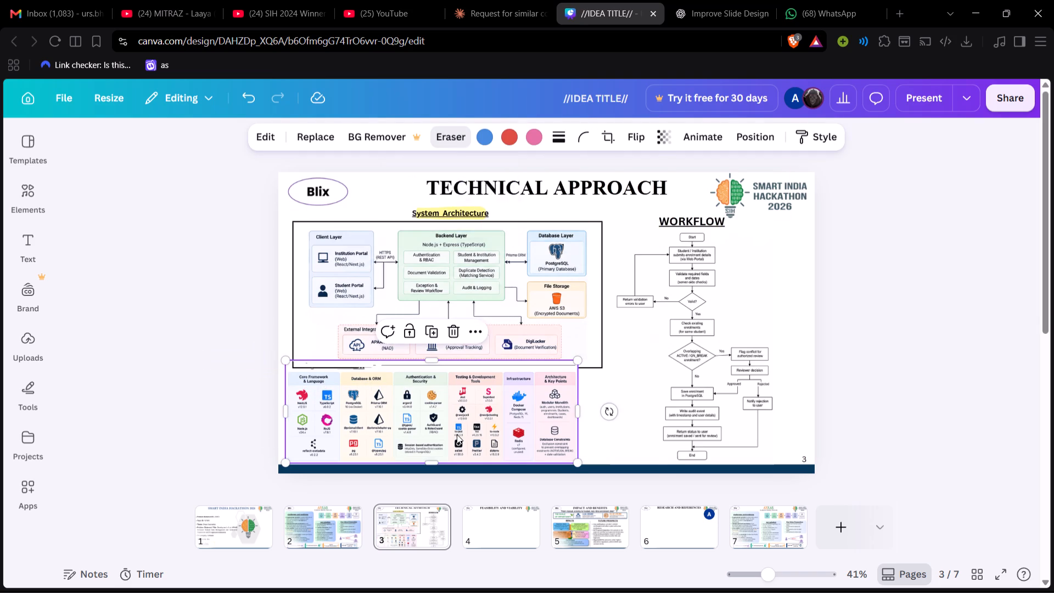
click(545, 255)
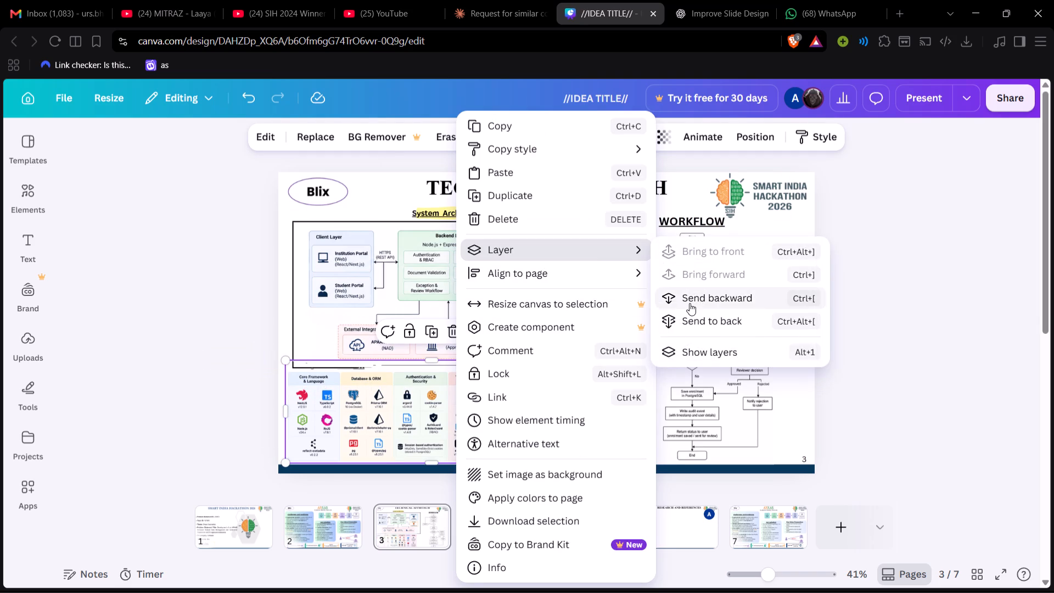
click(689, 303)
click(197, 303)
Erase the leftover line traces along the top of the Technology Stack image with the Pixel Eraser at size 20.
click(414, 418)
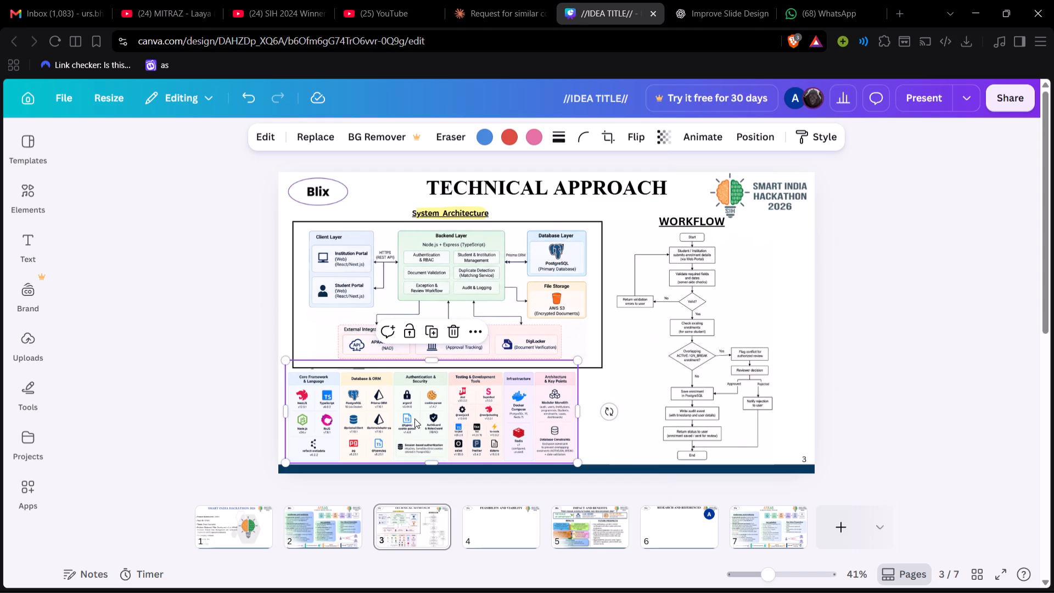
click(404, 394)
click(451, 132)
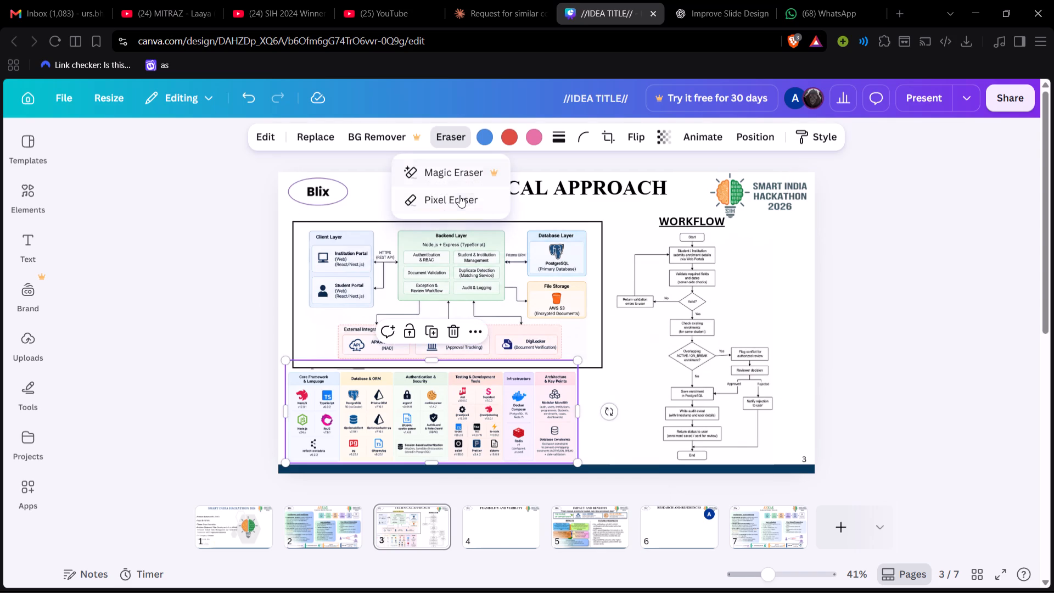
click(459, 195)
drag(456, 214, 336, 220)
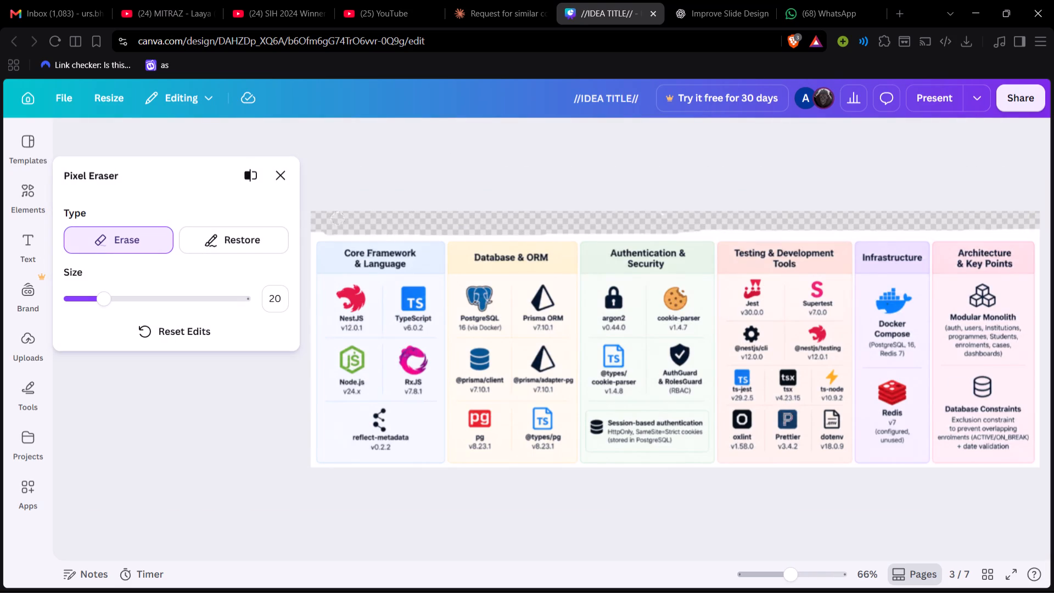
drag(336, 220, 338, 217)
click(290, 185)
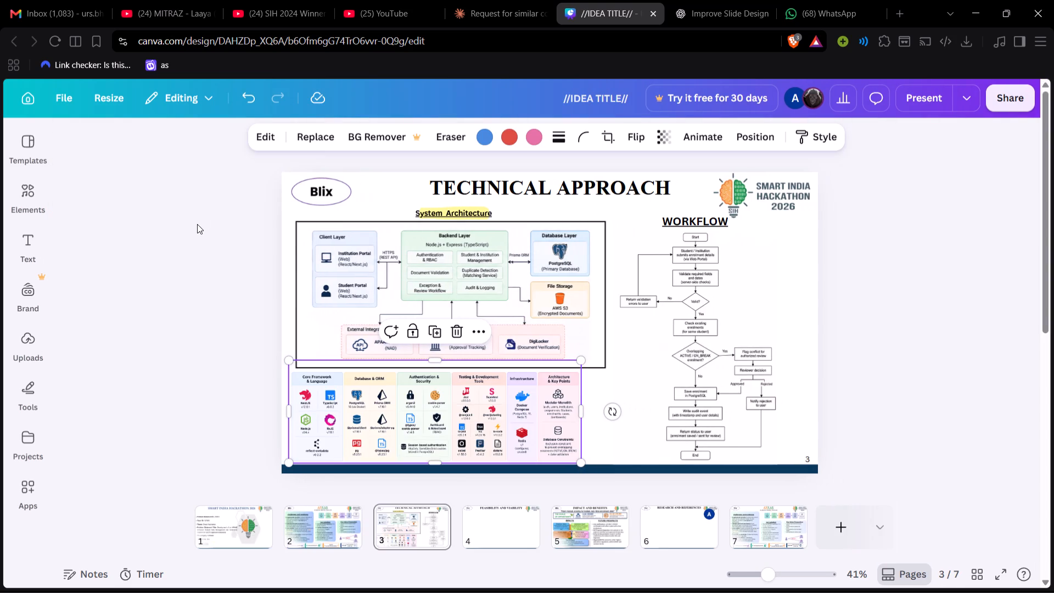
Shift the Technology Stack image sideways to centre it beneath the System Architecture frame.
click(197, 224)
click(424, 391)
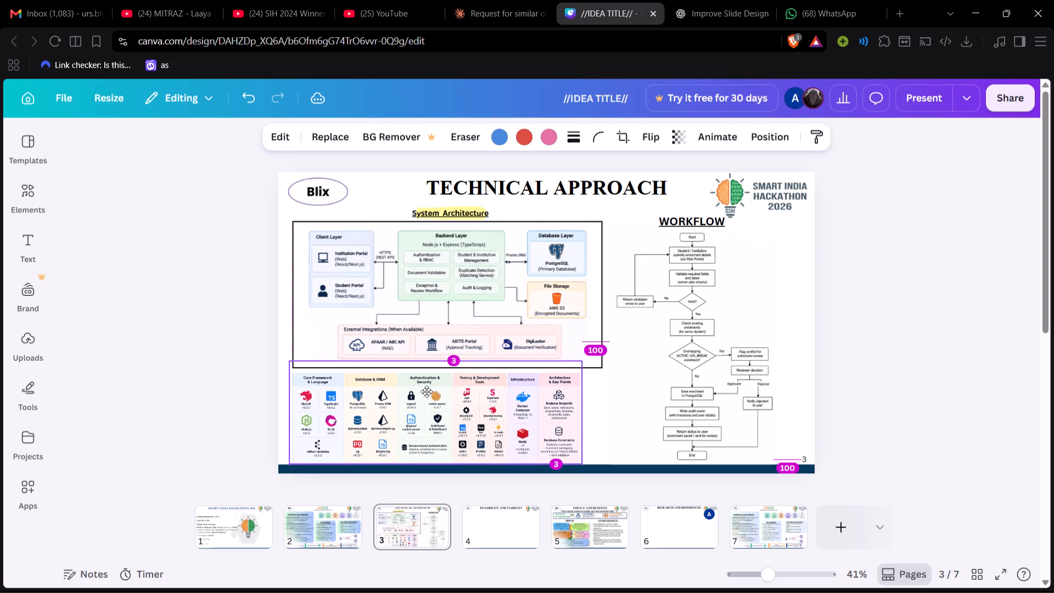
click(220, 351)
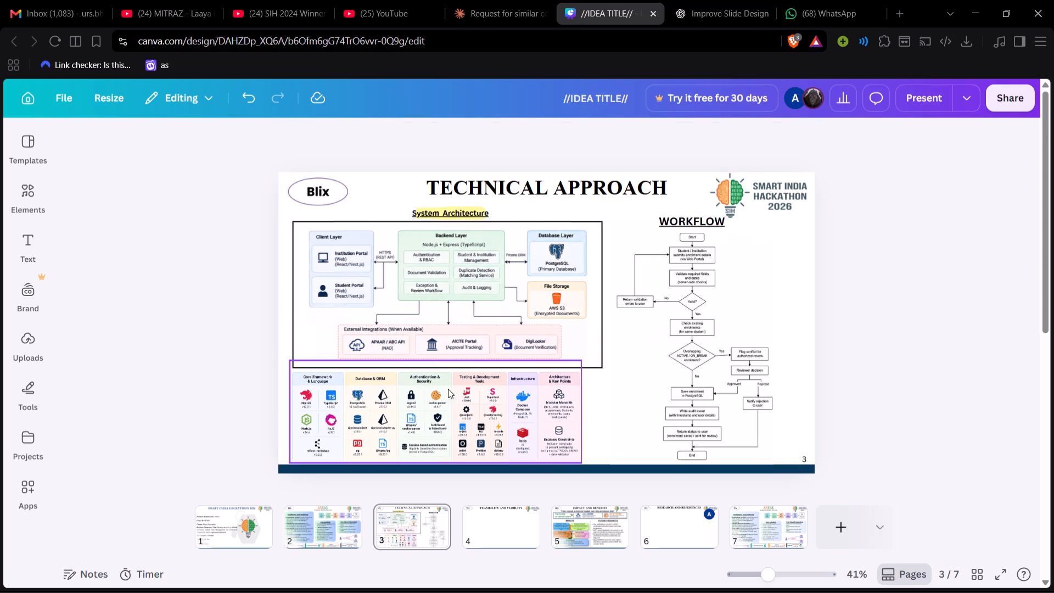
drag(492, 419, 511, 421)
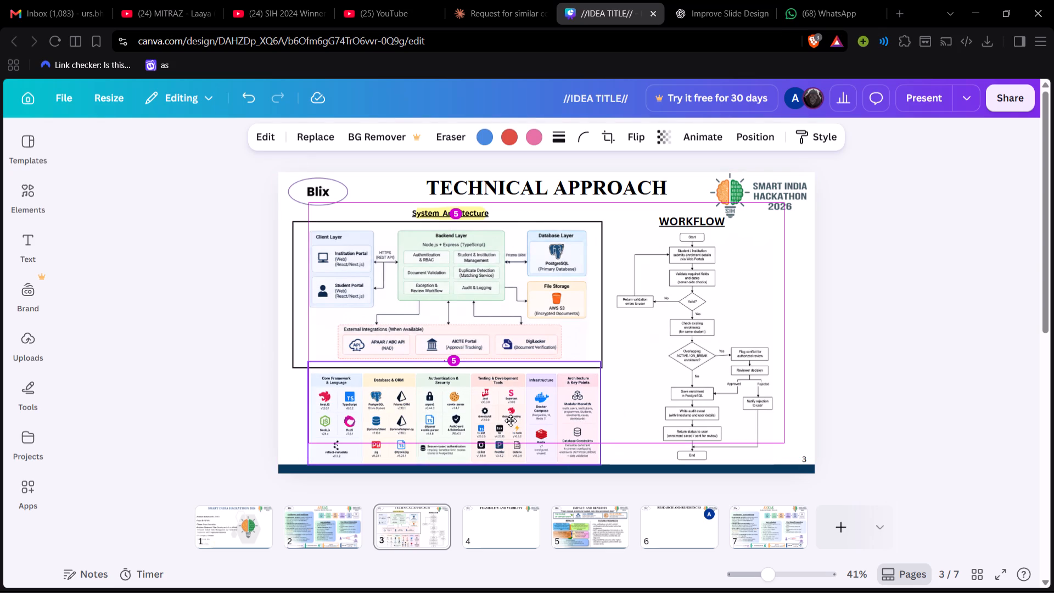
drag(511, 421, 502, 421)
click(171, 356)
Check the Technical Approach slide in the SIH 2024 Winner PPT video on YouTube, and return to the Canva design.
click(348, 0)
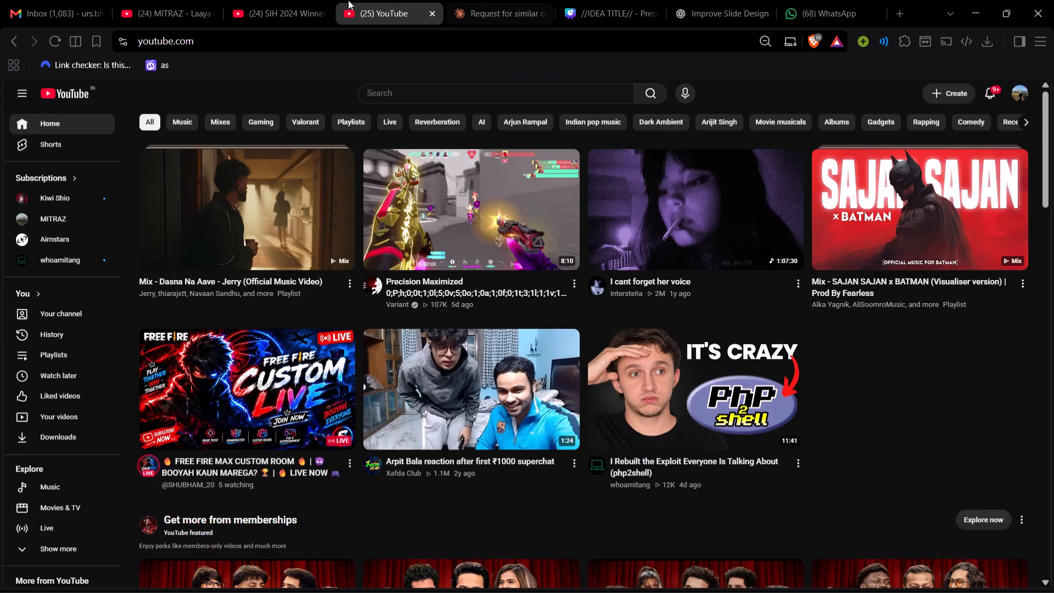
click(288, 0)
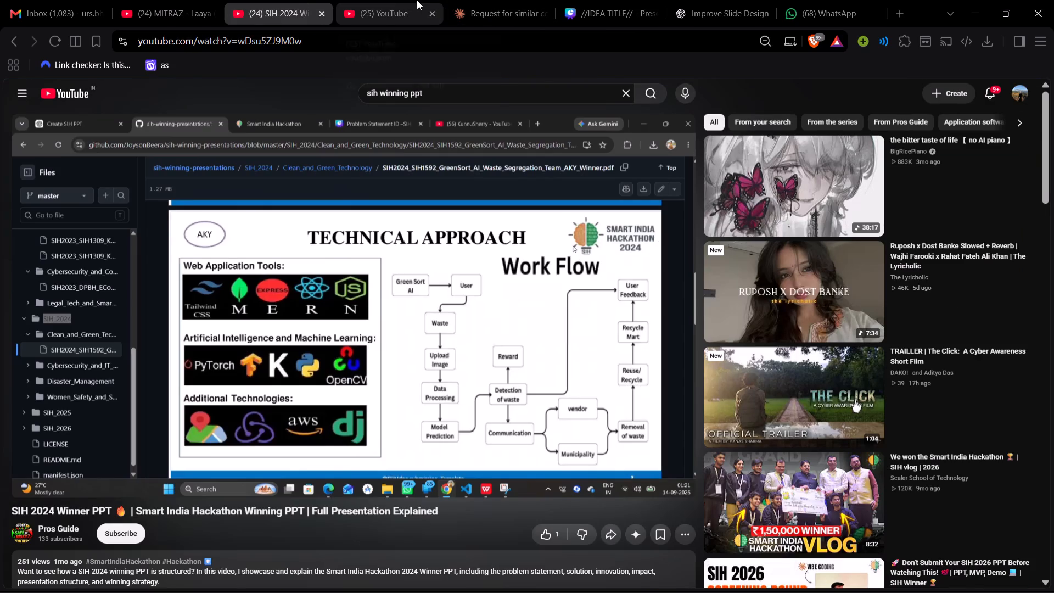
click(403, 0)
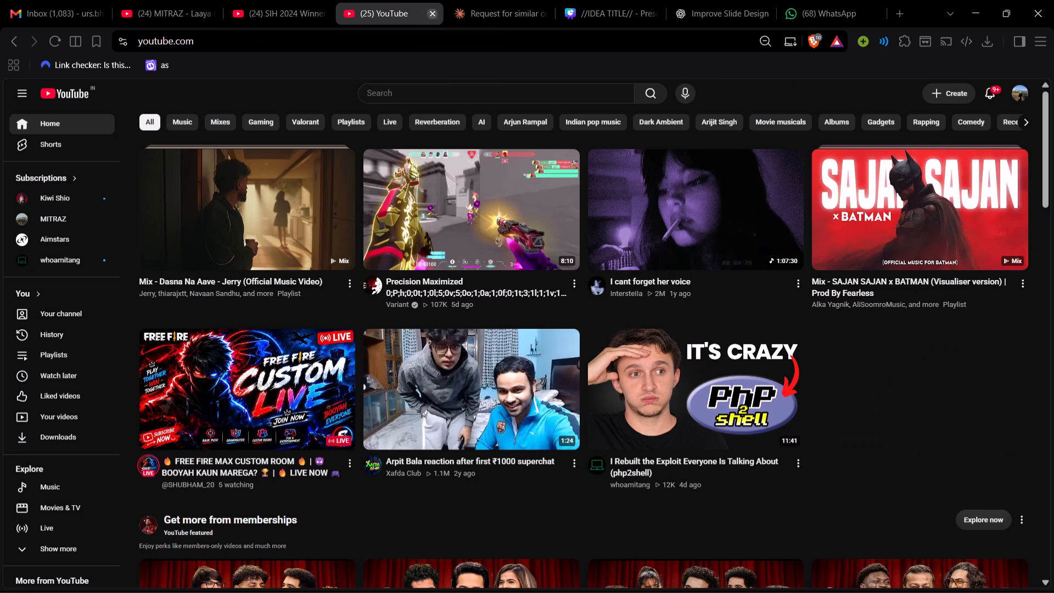
click(606, 0)
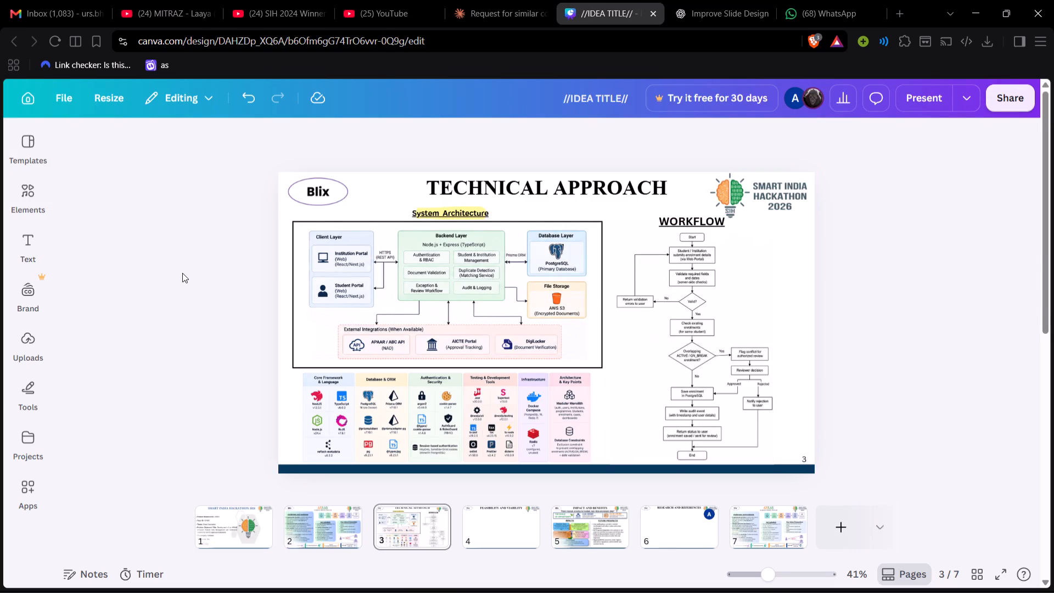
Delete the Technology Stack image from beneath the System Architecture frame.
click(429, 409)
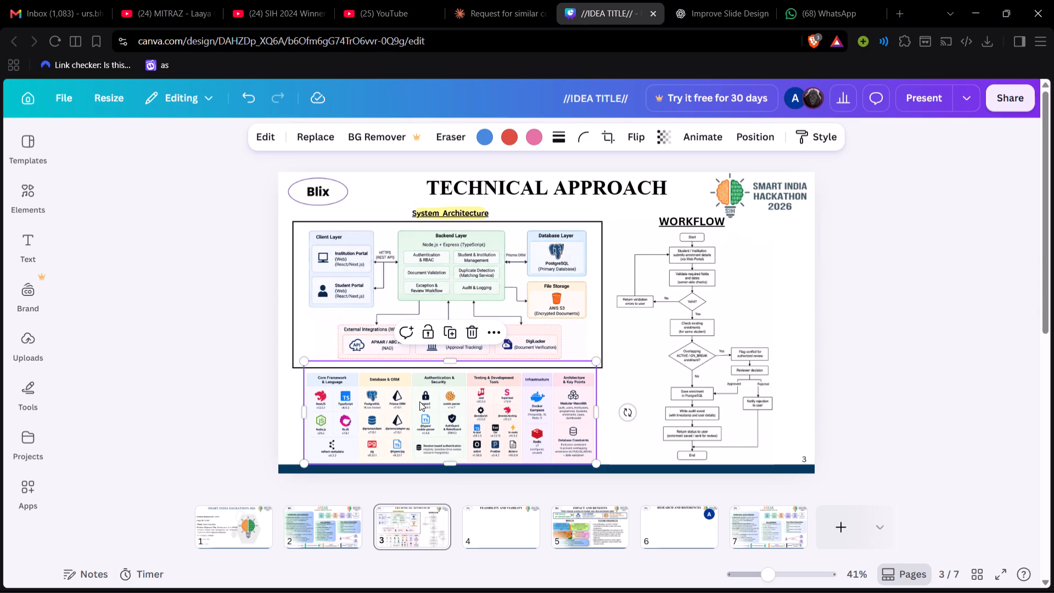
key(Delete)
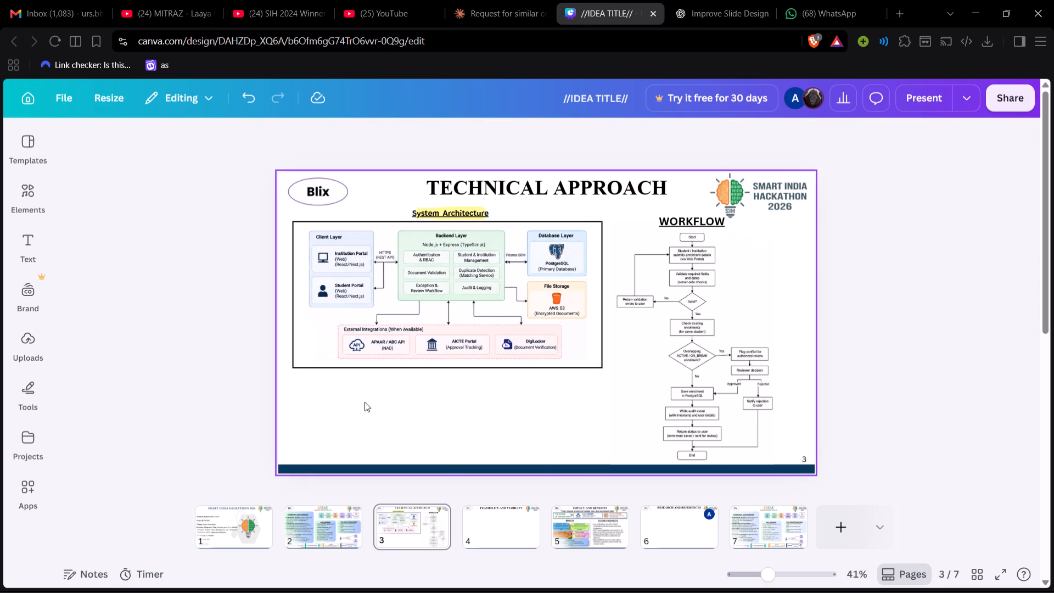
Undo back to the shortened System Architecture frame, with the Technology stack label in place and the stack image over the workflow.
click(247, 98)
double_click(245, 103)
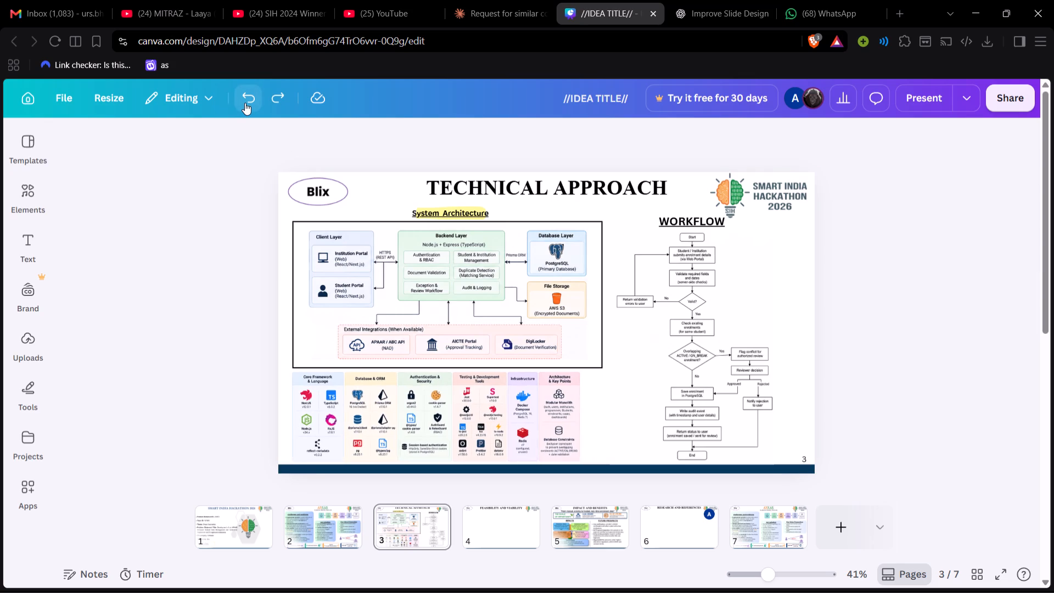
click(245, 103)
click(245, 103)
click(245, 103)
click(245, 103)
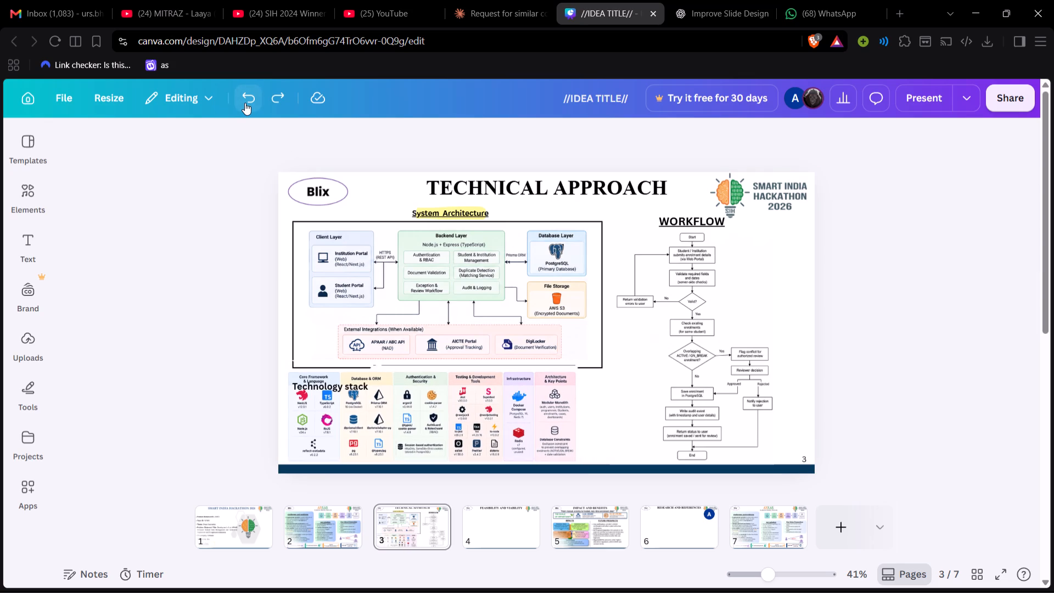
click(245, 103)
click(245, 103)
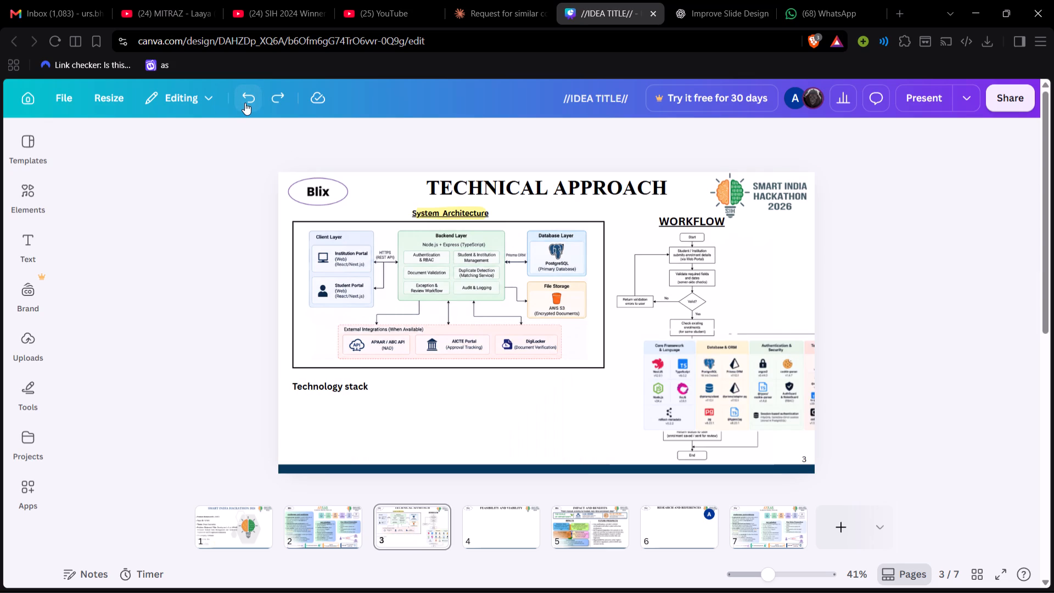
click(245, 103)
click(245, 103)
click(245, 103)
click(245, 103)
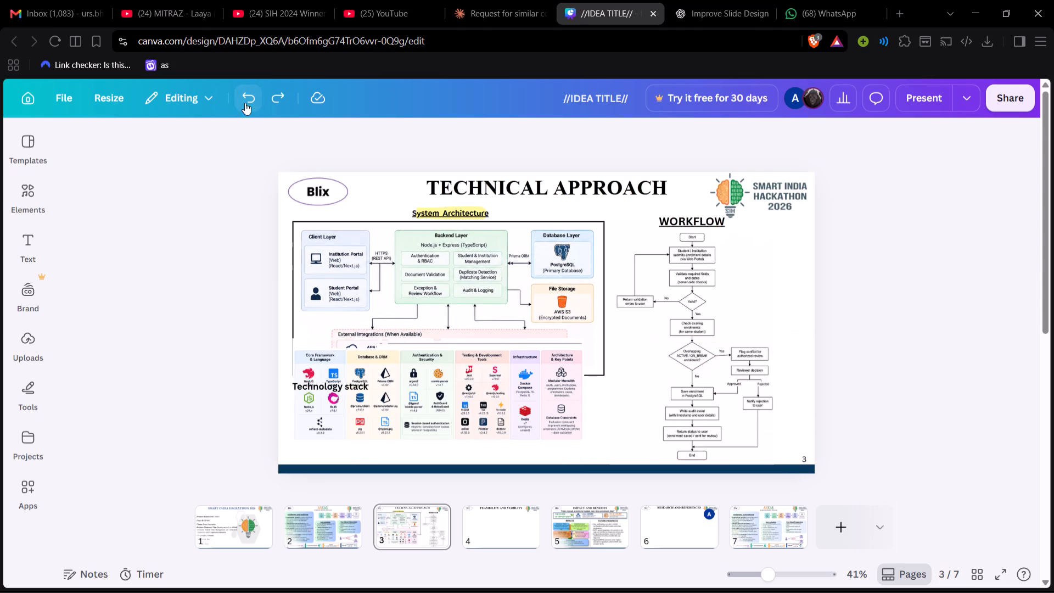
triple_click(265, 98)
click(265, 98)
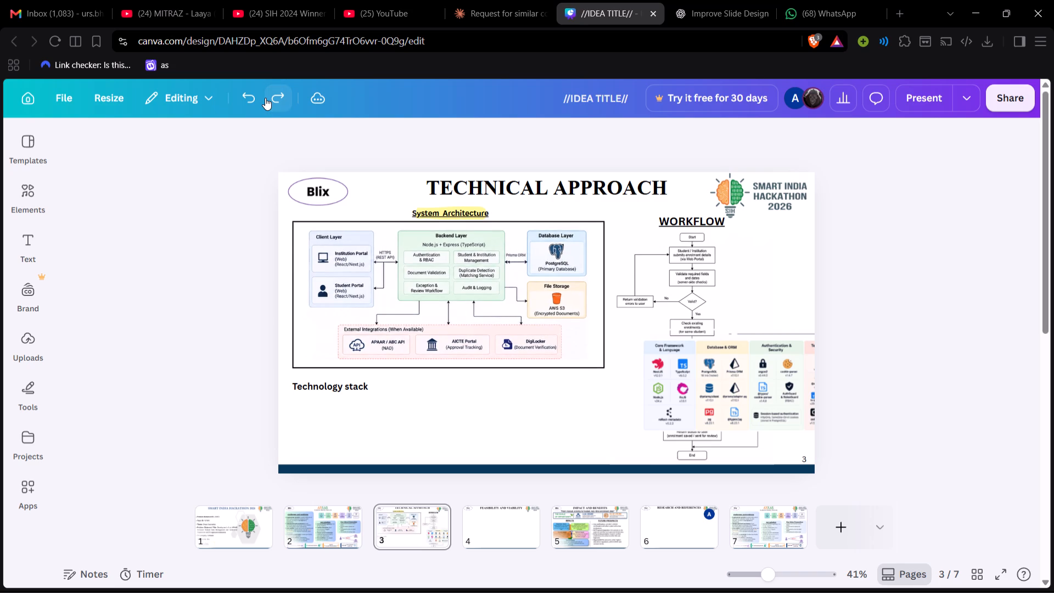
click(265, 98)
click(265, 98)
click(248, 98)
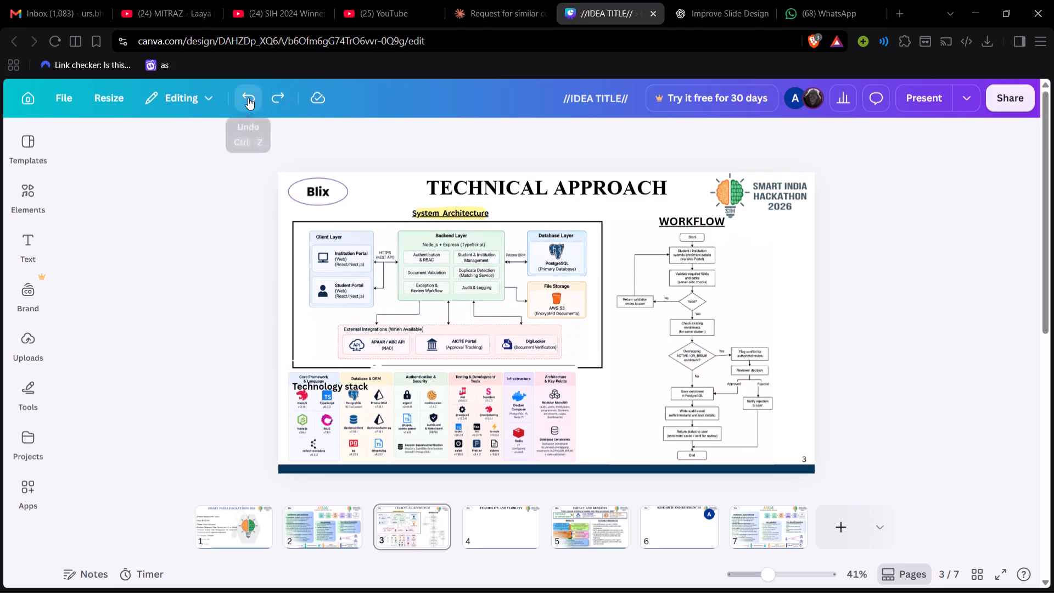
Delete the Technology Stack image lying over the workflow flowchart, keeping the Technology stack text label.
click(673, 383)
key(Delete)
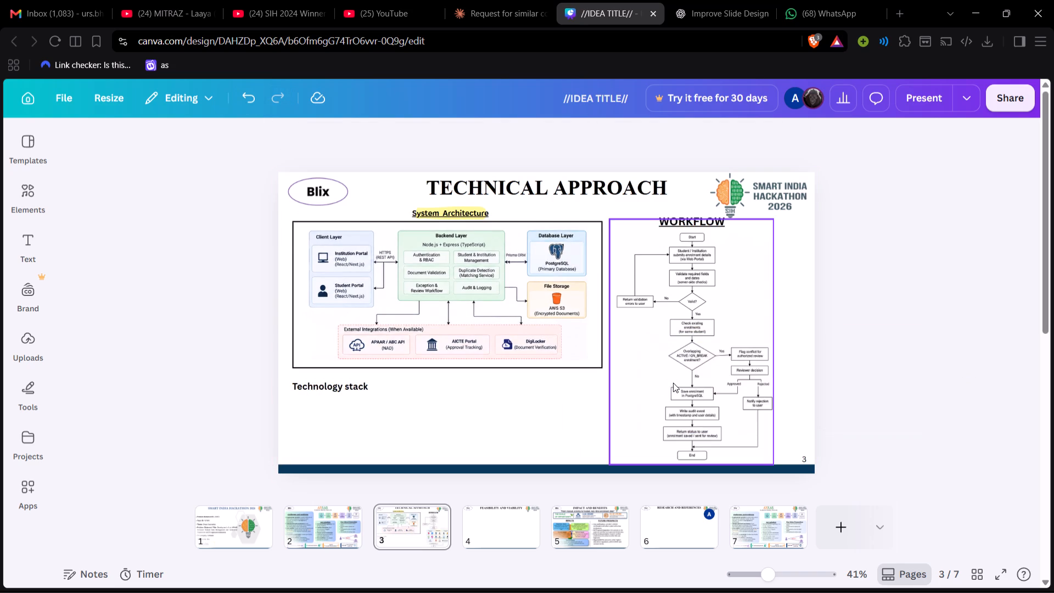
Move the Technology stack label up so it sits directly beneath the System Architecture frame, aligned with its left edge.
click(85, 428)
click(347, 385)
drag(345, 426, 345, 421)
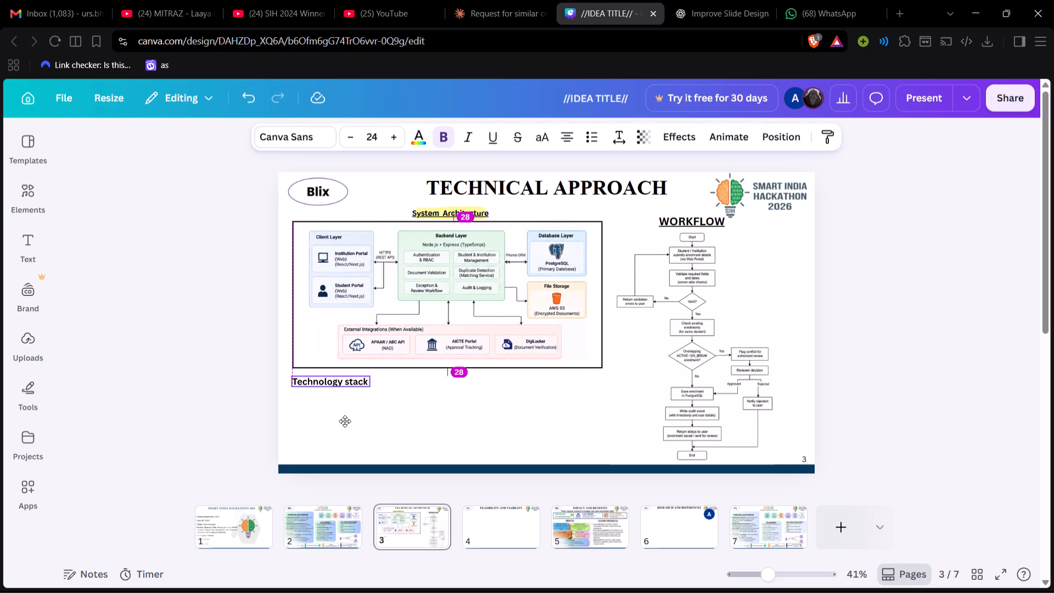
drag(345, 421, 345, 416)
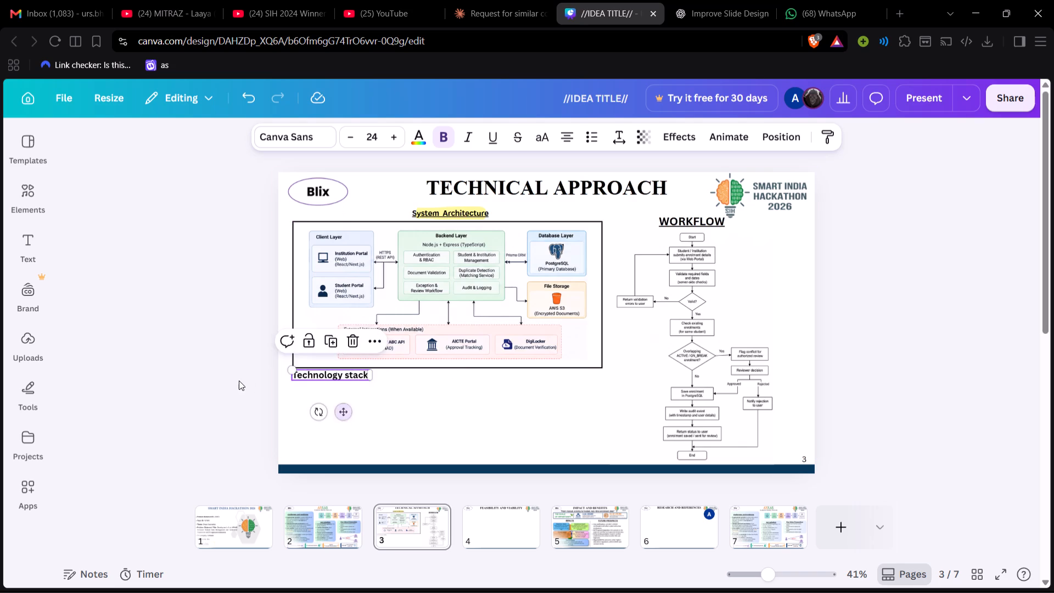
click(239, 381)
Underline the Technology stack label.
click(341, 379)
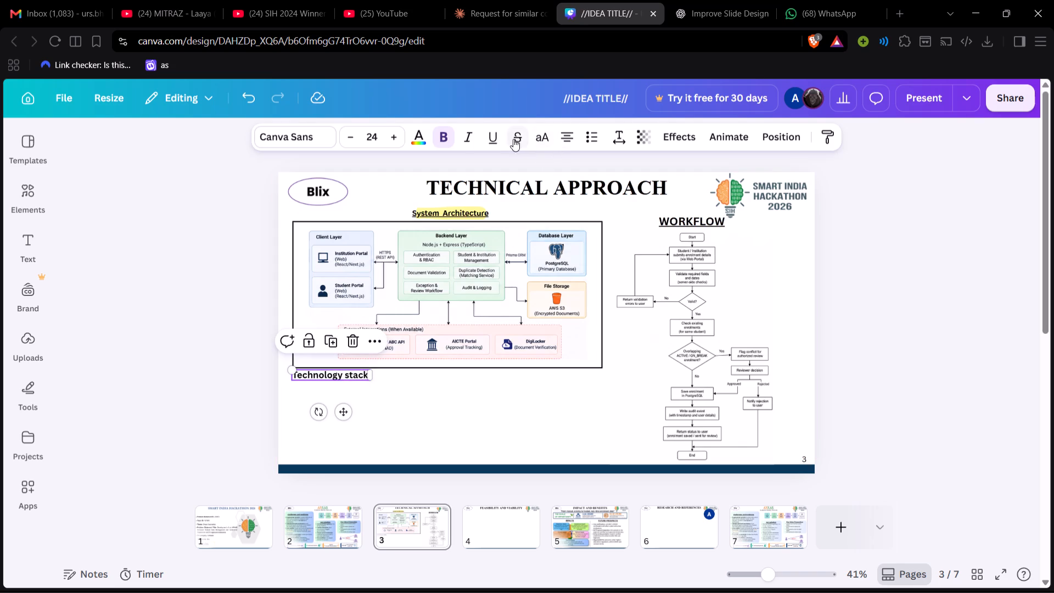
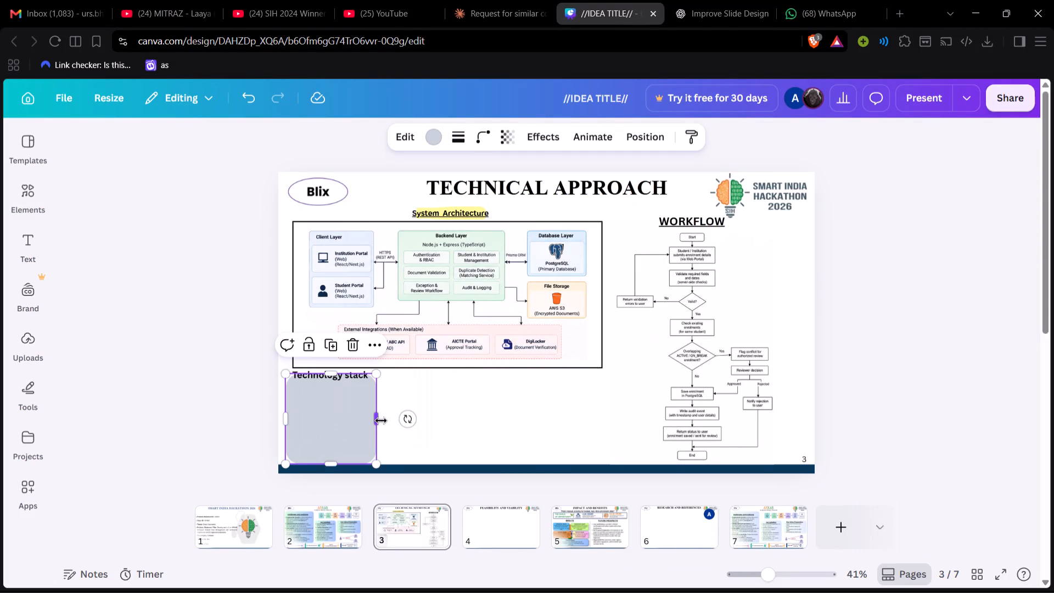
Resize the grey rounded rectangle to about 1,133 by 279, spanning the System Architecture frame's width between the Technology stack label and the footer bar.
drag(377, 420, 603, 420)
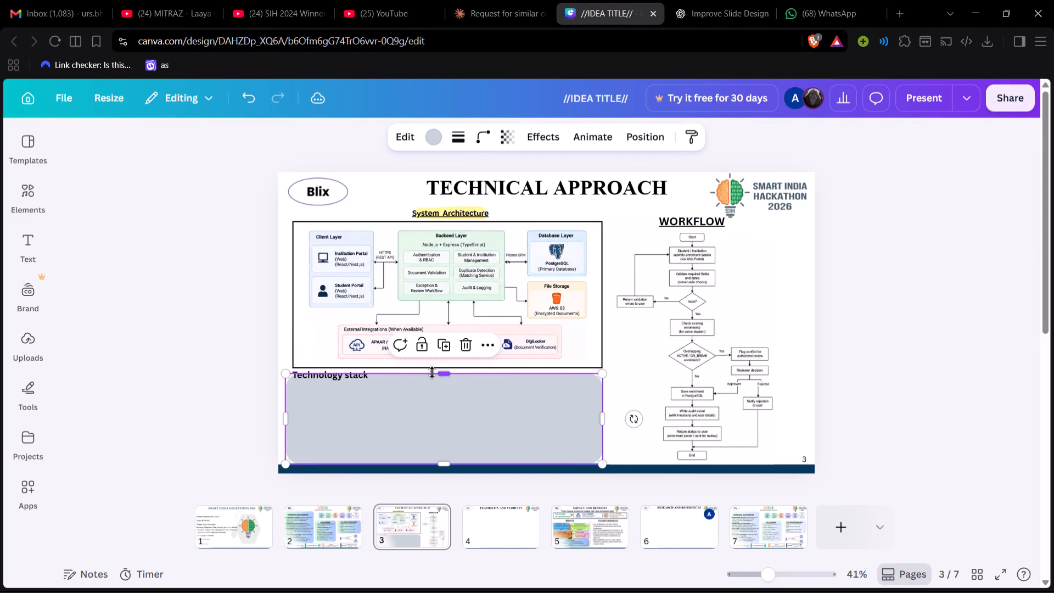
drag(441, 376, 441, 385)
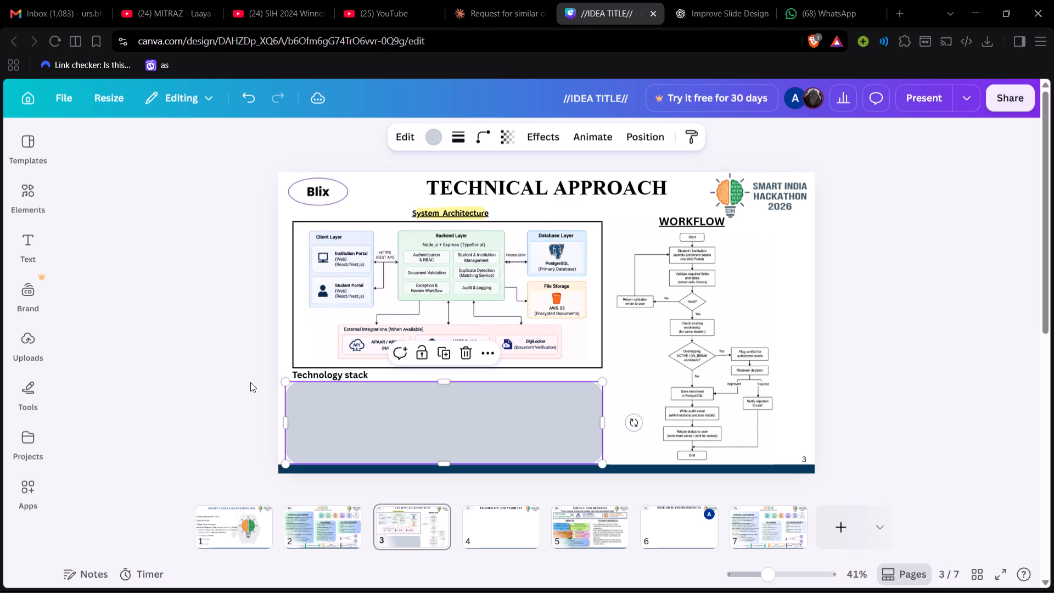
click(214, 376)
click(439, 449)
click(440, 463)
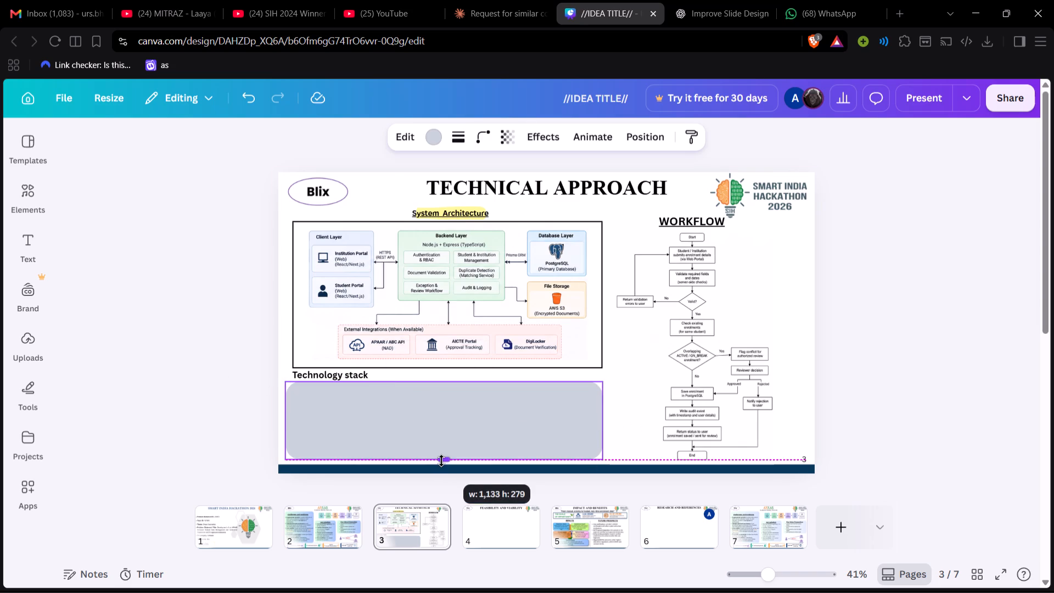
Fill the large rounded rectangle below the Technology stack label with the light blue already used in the design.
click(149, 403)
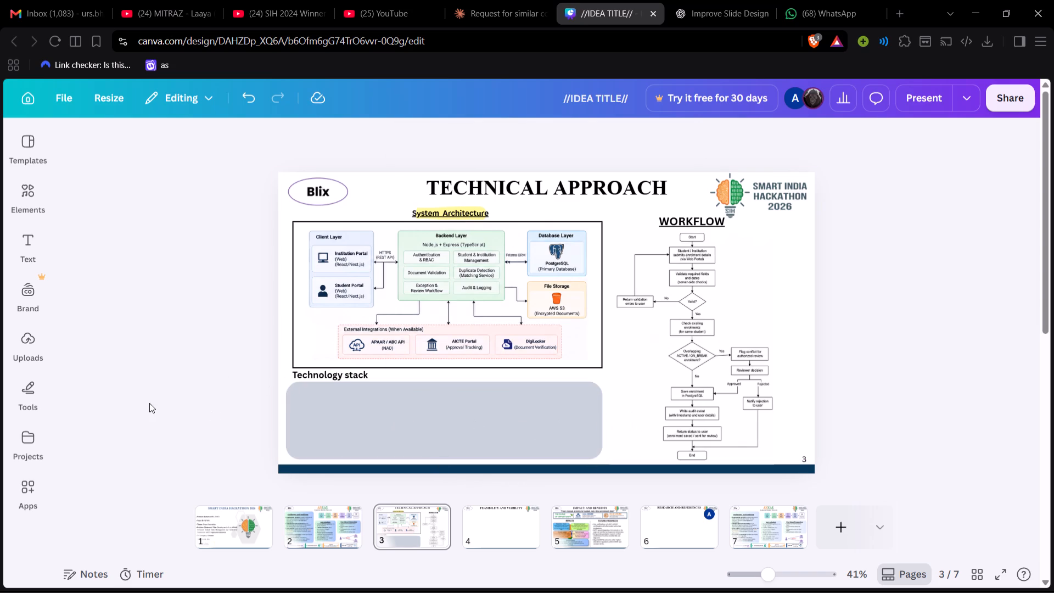
click(406, 408)
click(433, 142)
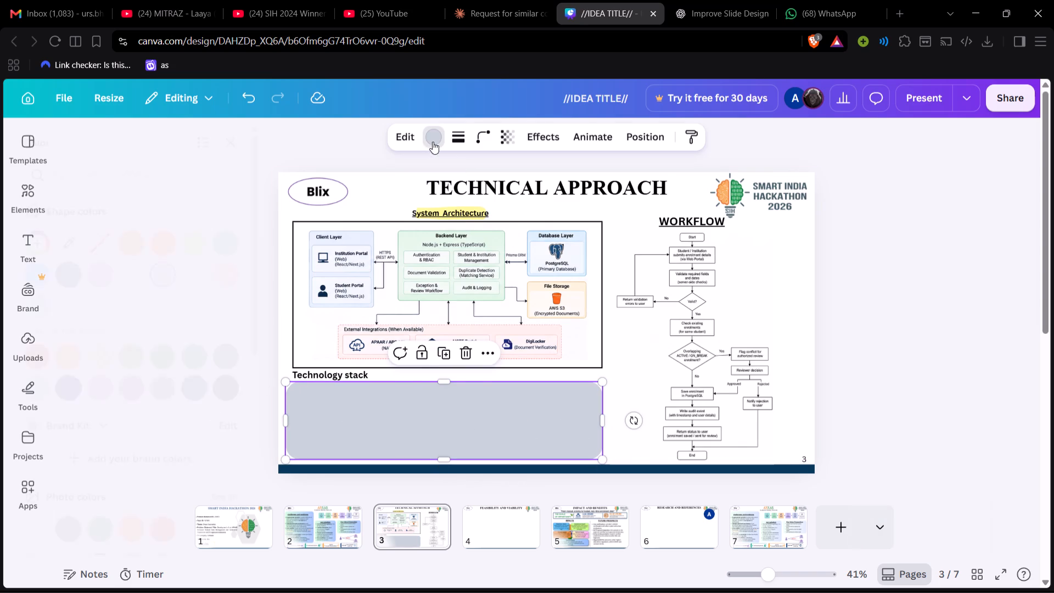
click(75, 280)
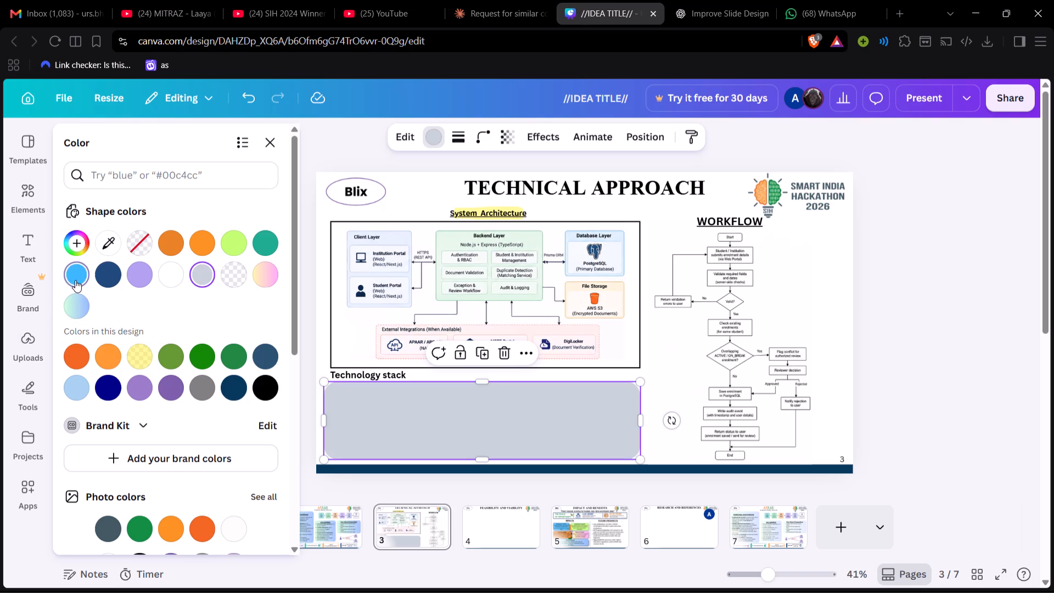
click(82, 384)
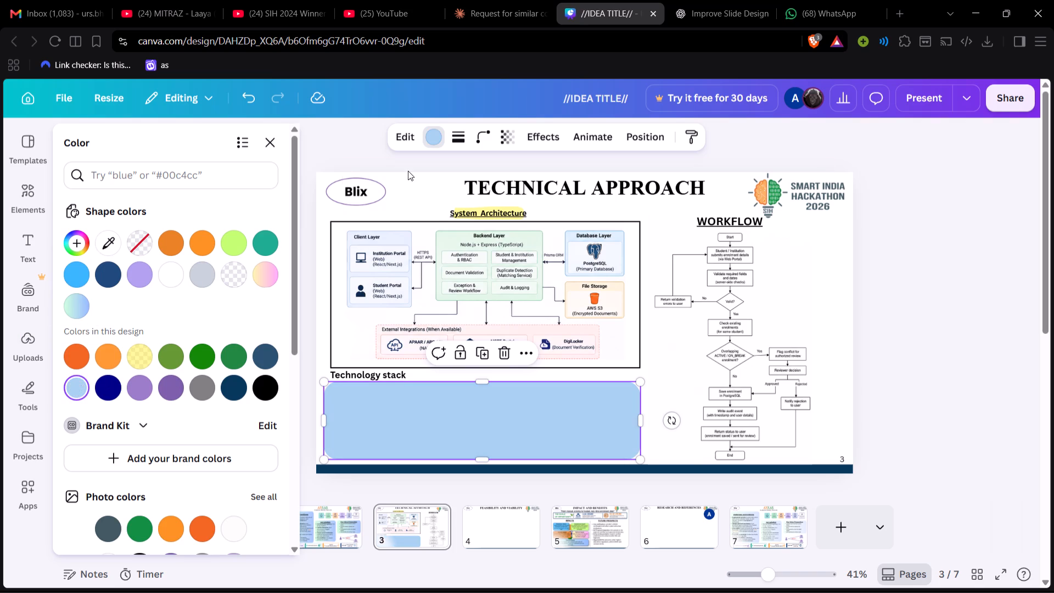
double_click(392, 157)
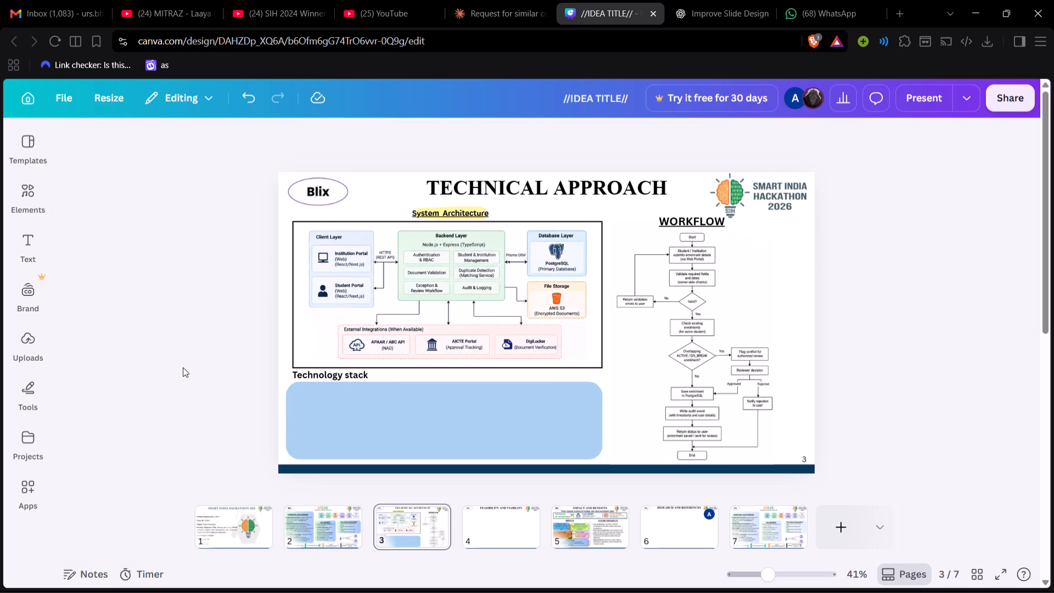
Check the Technology Stack image in ChatGPT for reference, and add a rounded square shape to the Technical Approach slide in Canva.
click(711, 0)
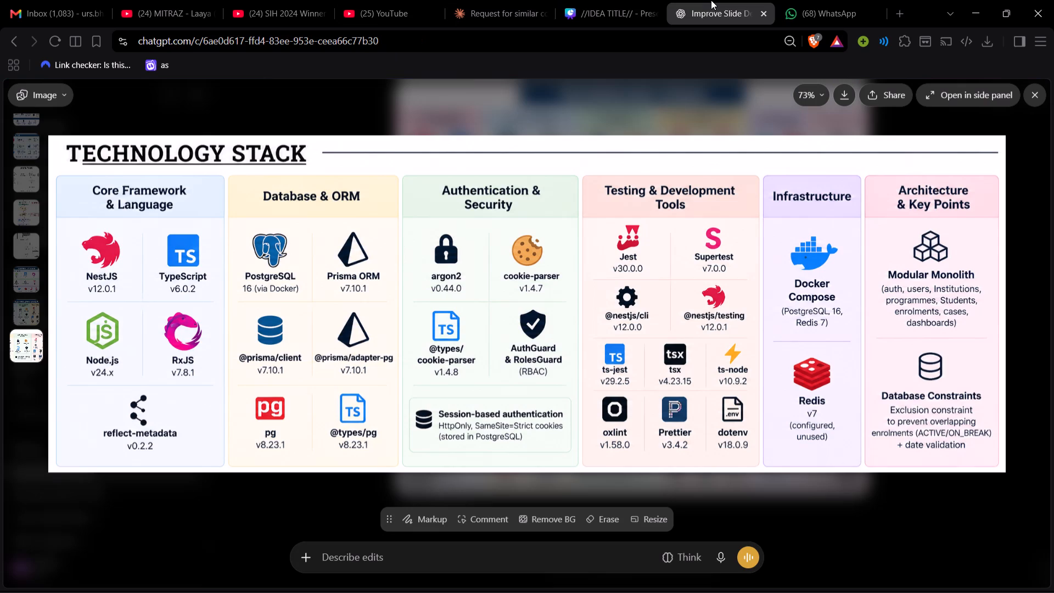
click(608, 0)
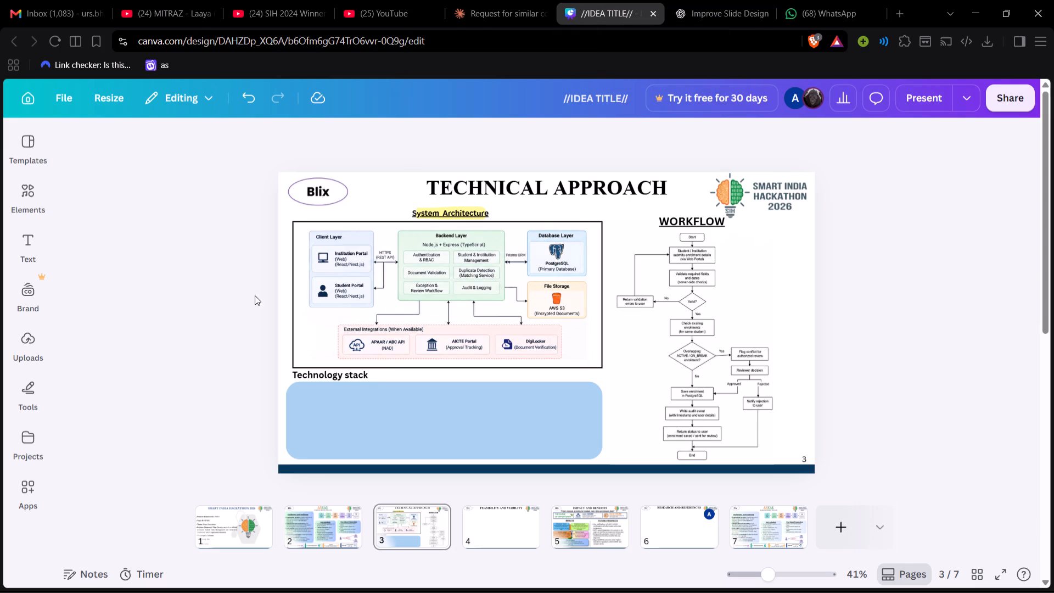
click(27, 203)
click(116, 250)
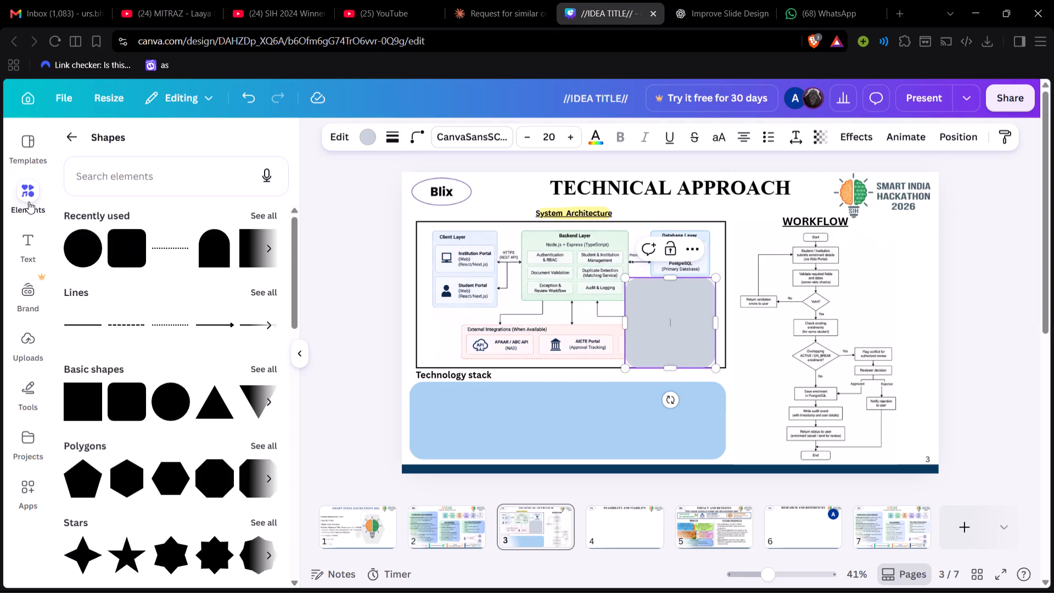
click(28, 201)
Shrink the new grey rounded shape to a narrow upright card and fit it inside the left end of the light blue panel.
drag(528, 327, 342, 400)
drag(536, 337, 536, 337)
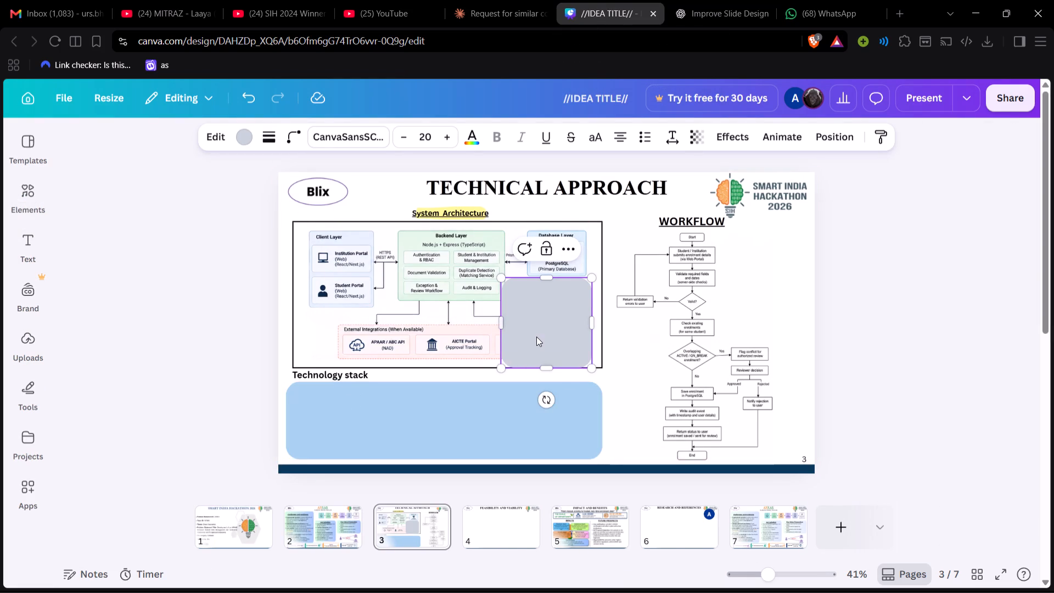
drag(536, 337, 329, 434)
drag(385, 466, 372, 459)
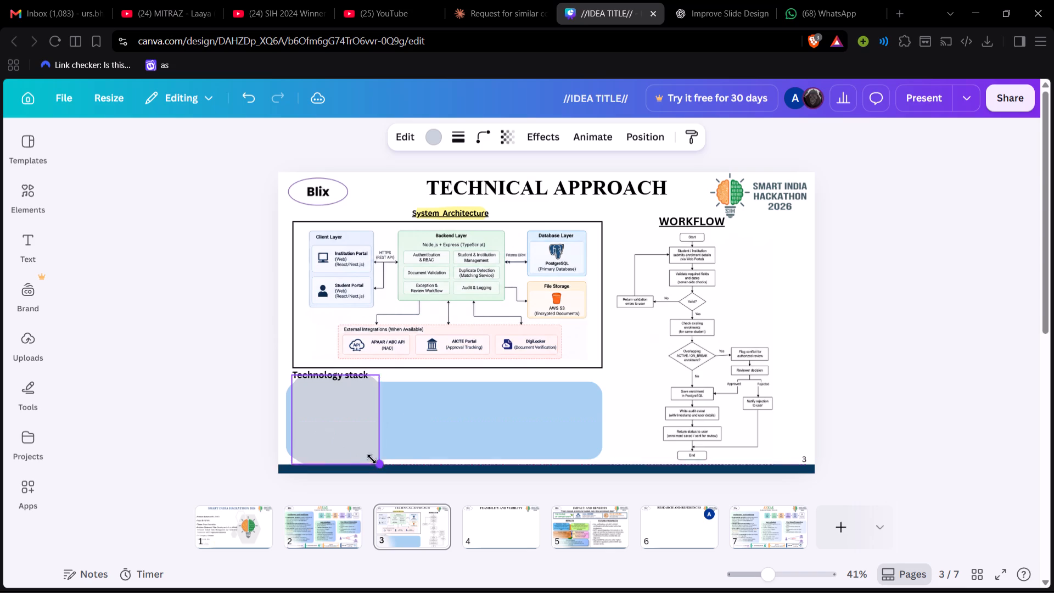
drag(372, 459, 339, 448)
drag(310, 414, 310, 423)
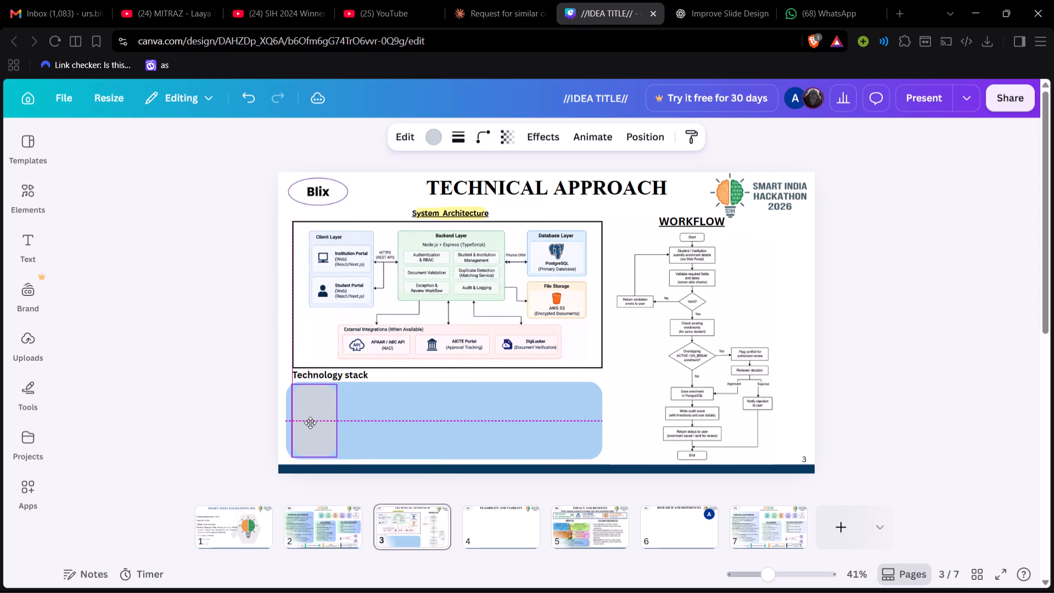
drag(310, 423, 310, 423)
drag(334, 421, 339, 422)
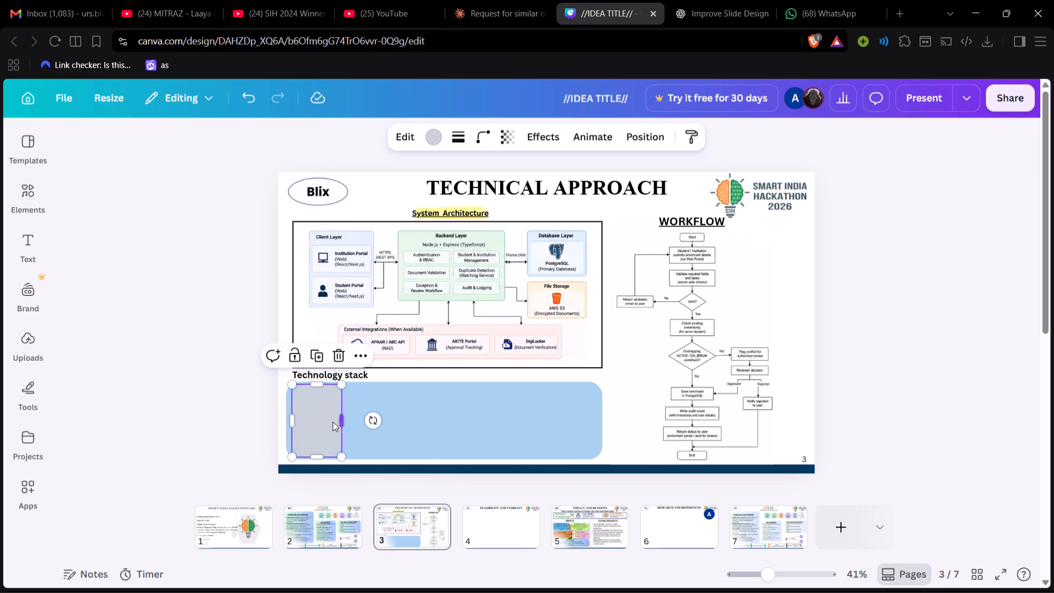
click(295, 418)
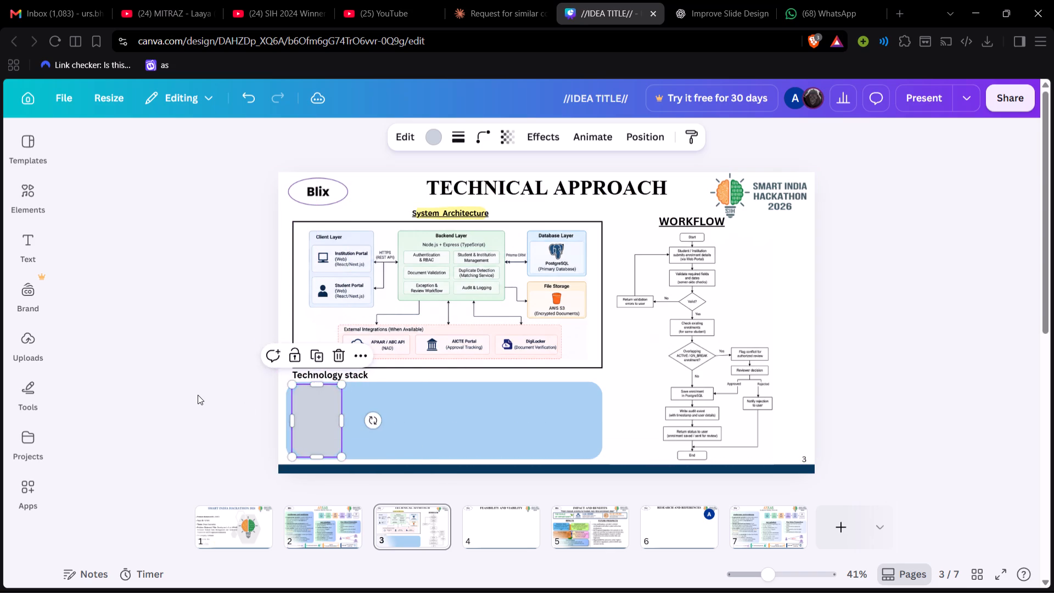
click(198, 395)
Adjust the grey card's corner rounding, trying 58 and 45 before settling on a value between them.
click(312, 426)
click(478, 138)
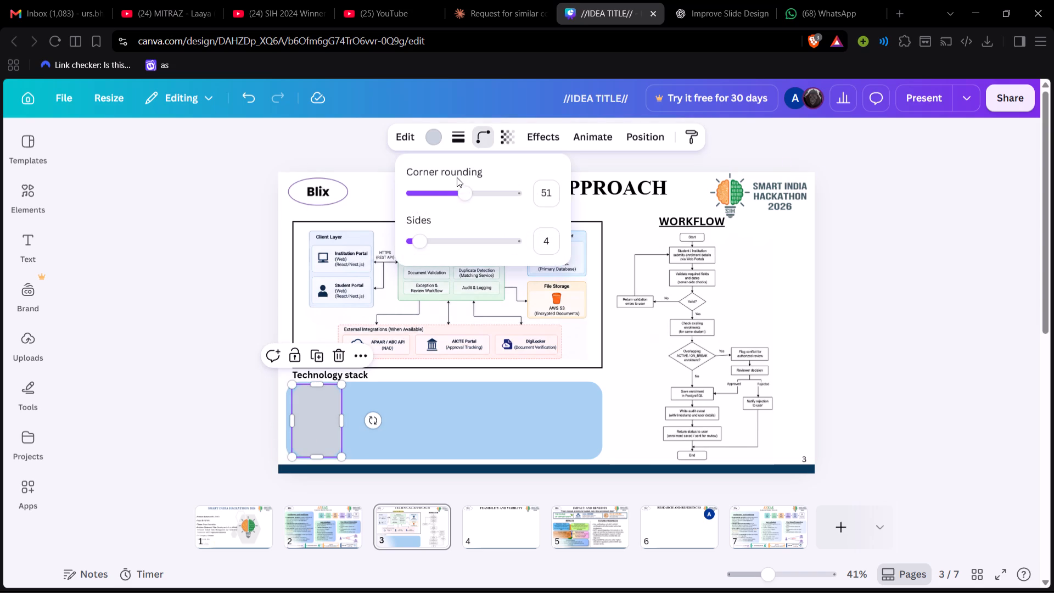
drag(459, 191, 472, 192)
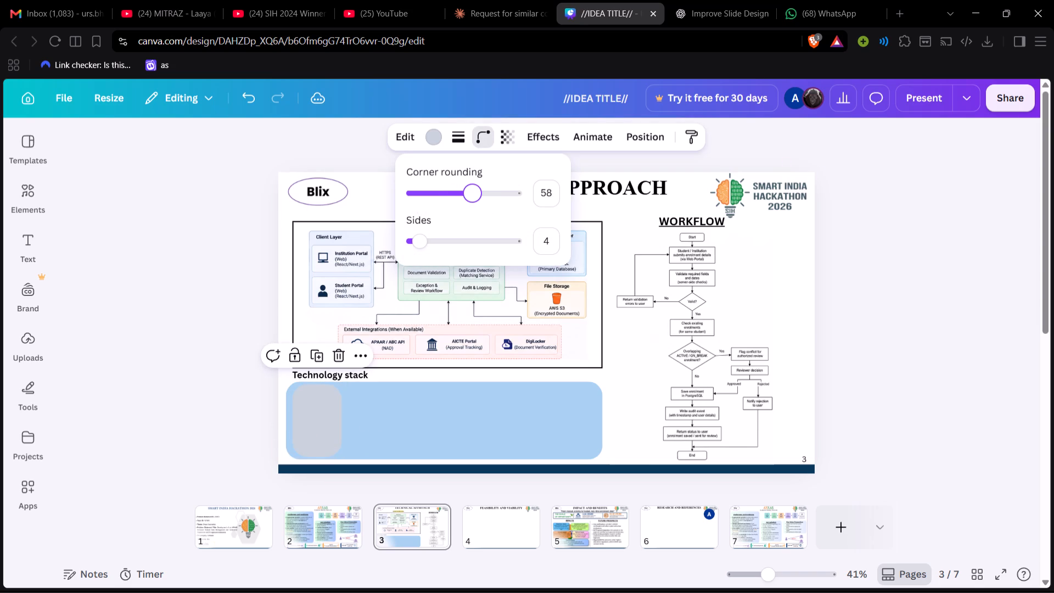
drag(472, 192, 458, 190)
drag(458, 190, 464, 190)
click(258, 189)
Fill the narrow card in the Technology stack panel with orange.
click(440, 138)
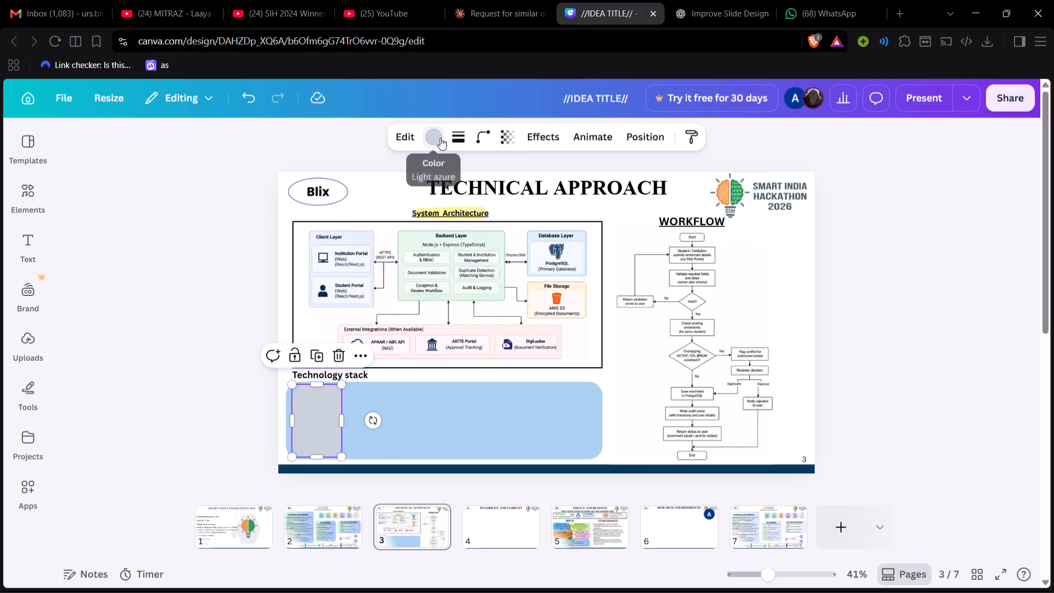
click(203, 235)
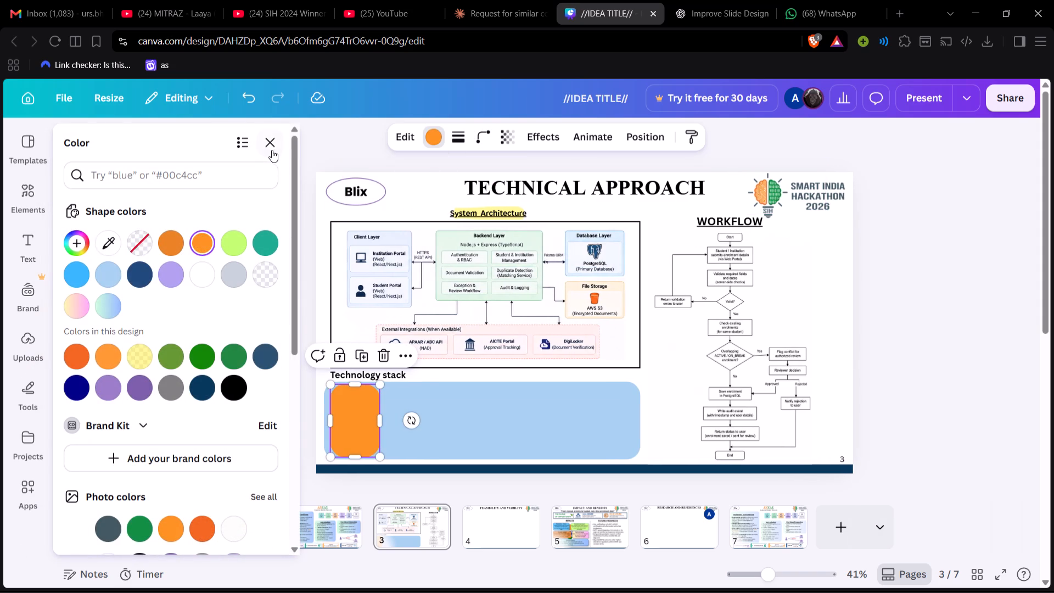
click(272, 142)
click(285, 141)
Make the orange card partly see-through by lowering its transparency setting, trying 58 and ending on a somewhat higher value.
click(316, 410)
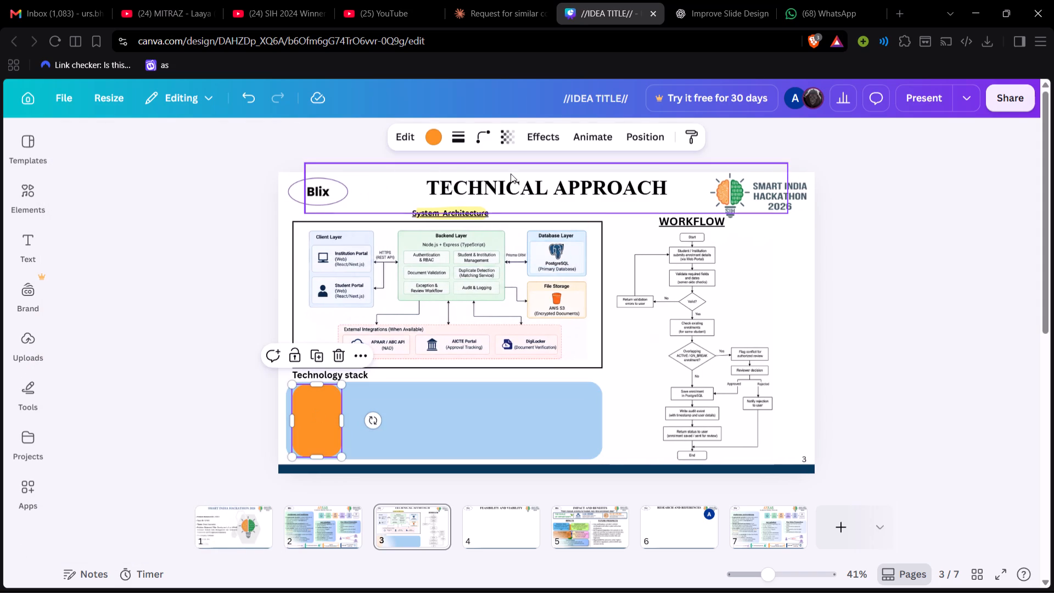
click(508, 147)
drag(492, 192, 500, 192)
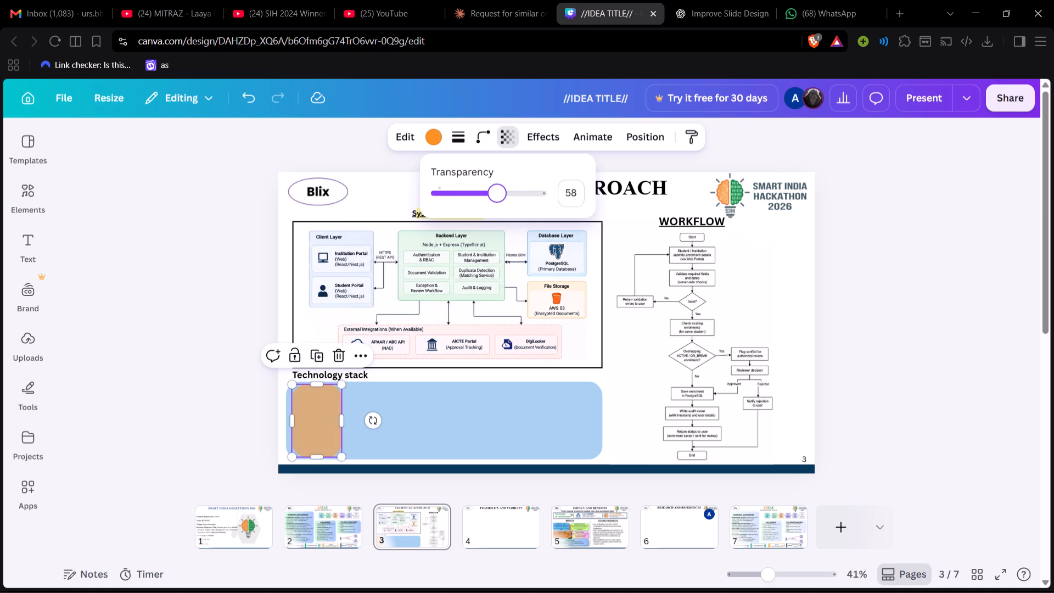
drag(500, 192, 513, 192)
Set the transparency of the light blue Technology stack panel to 97, after trying 69.
click(472, 399)
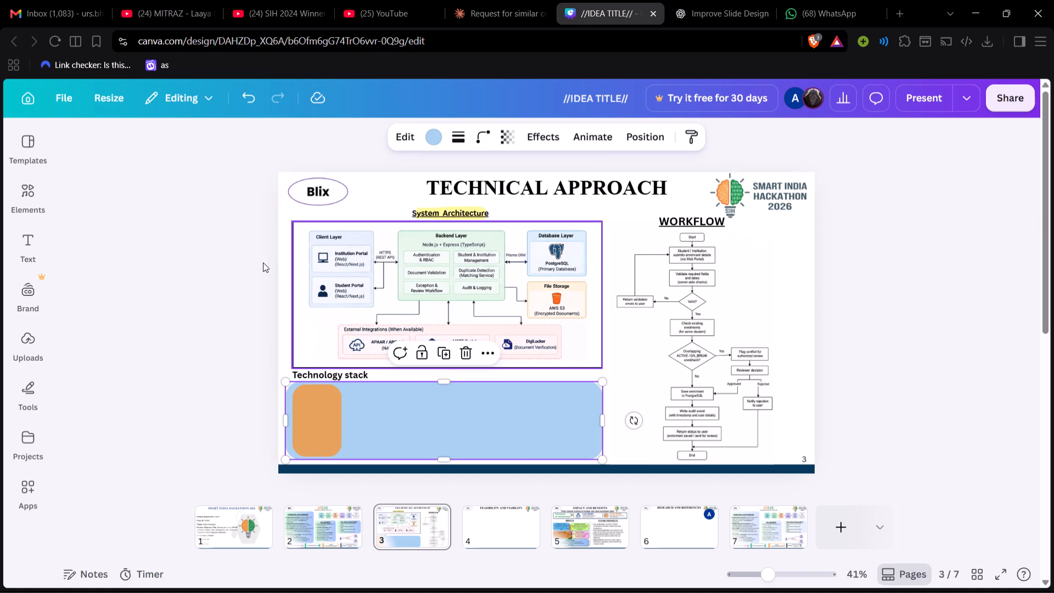
click(512, 137)
drag(508, 195, 508, 196)
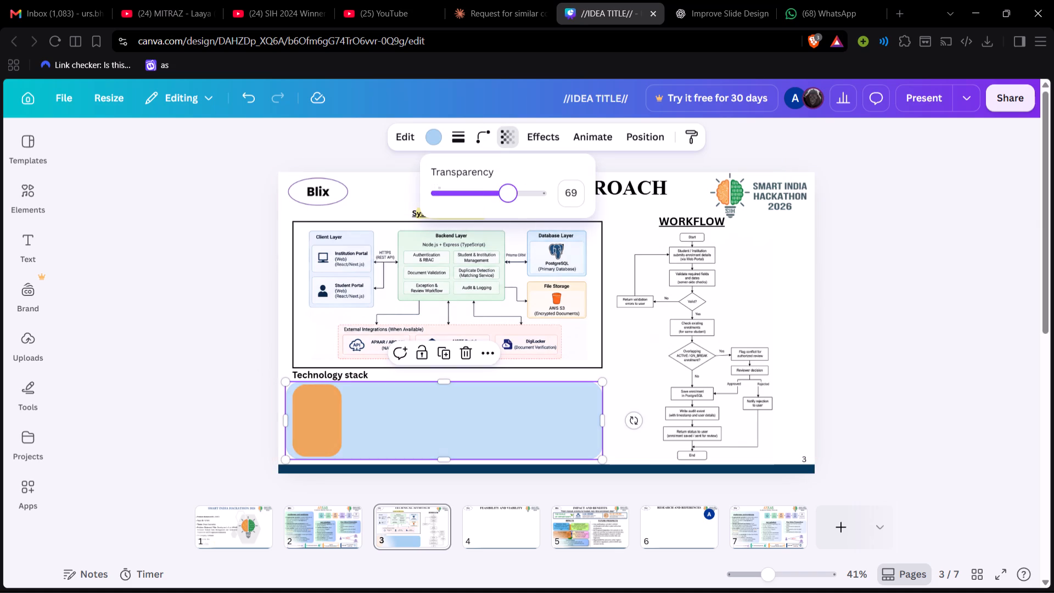
drag(508, 196, 538, 196)
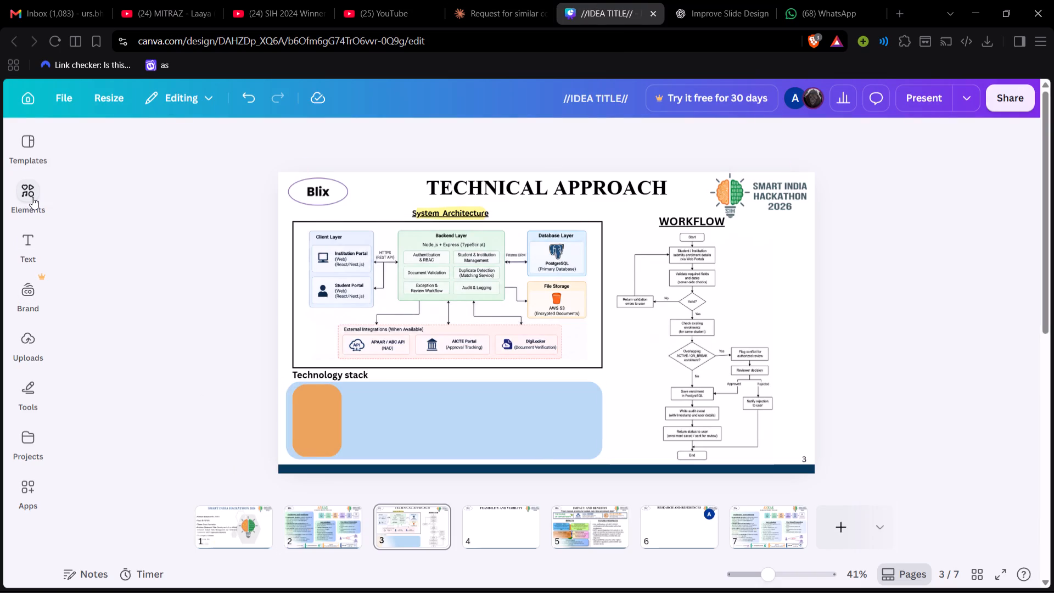
Widen the orange card in the Technology stack panel slightly by extending its right edge.
click(324, 433)
drag(340, 419, 344, 419)
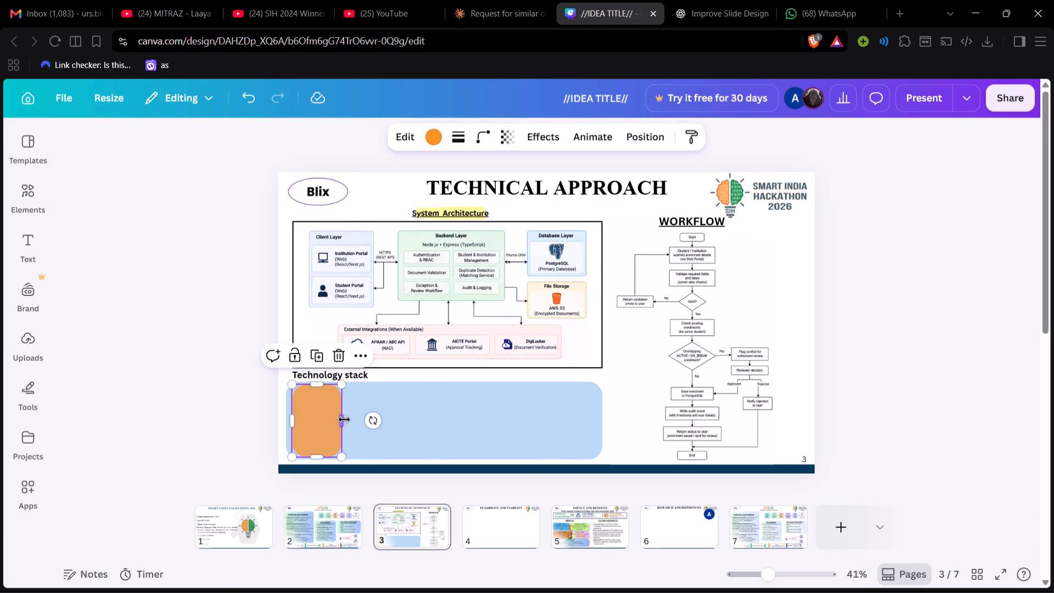
drag(344, 419, 348, 419)
click(200, 393)
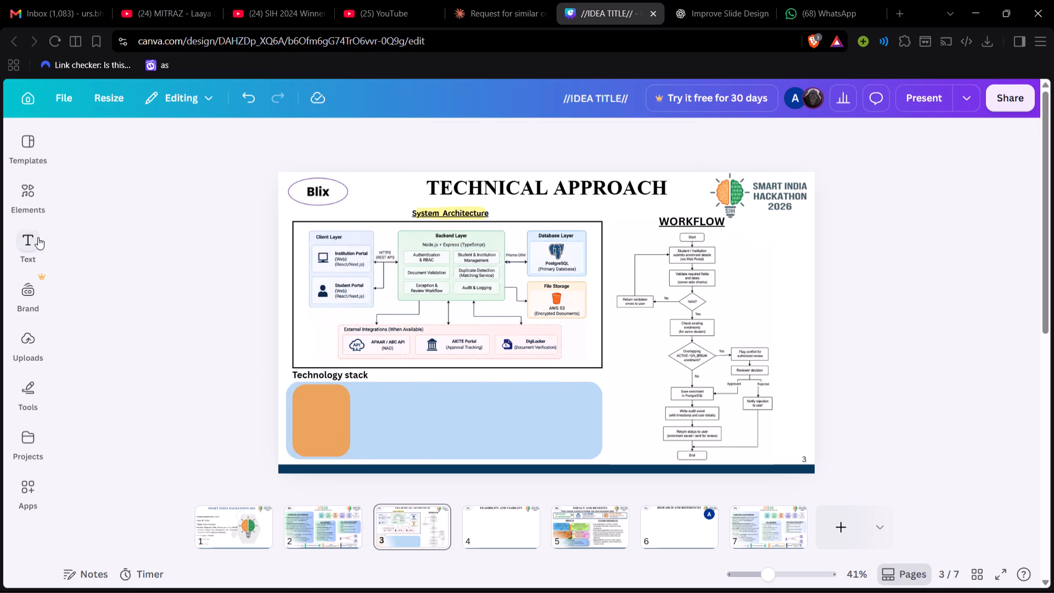
Add a new text box to the slide and begin its text with "Core f".
click(25, 228)
click(162, 198)
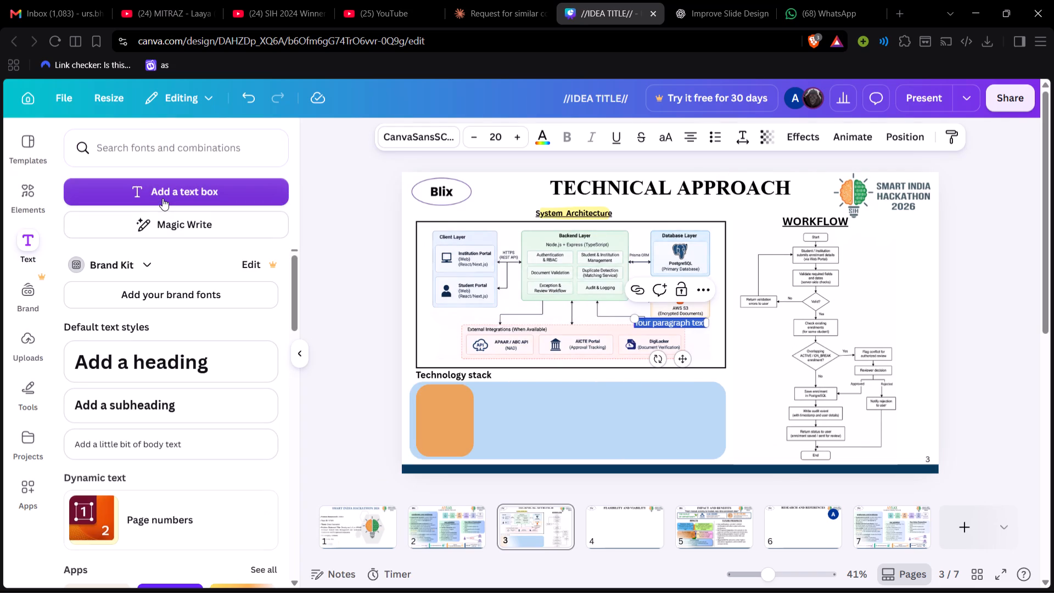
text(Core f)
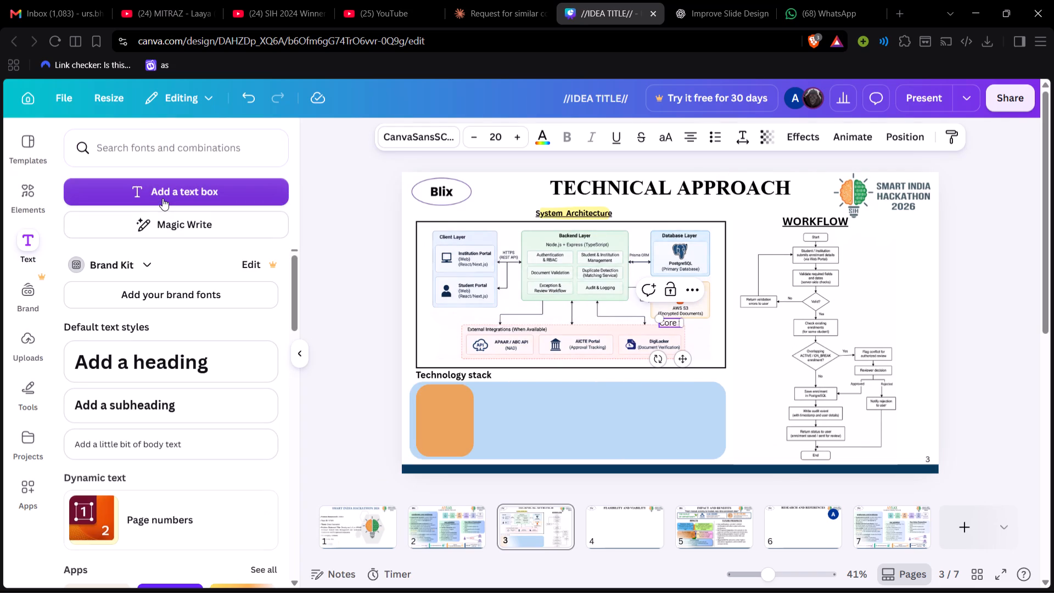
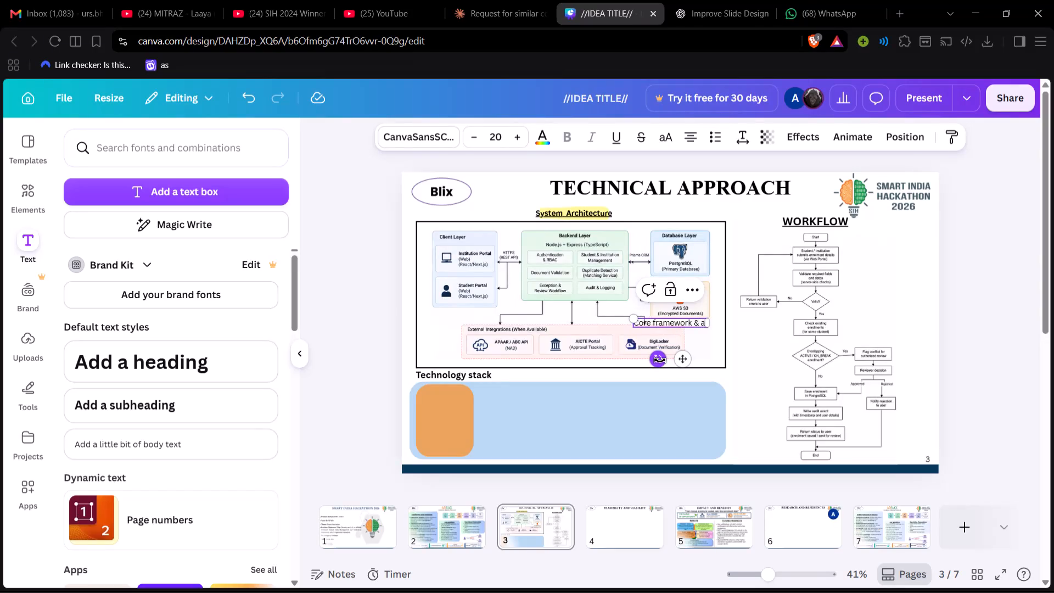
Complete the new text label so it reads "Core framework & Language", removing the extra space before the last word.
key(BackSpace)
key(BackSpace)
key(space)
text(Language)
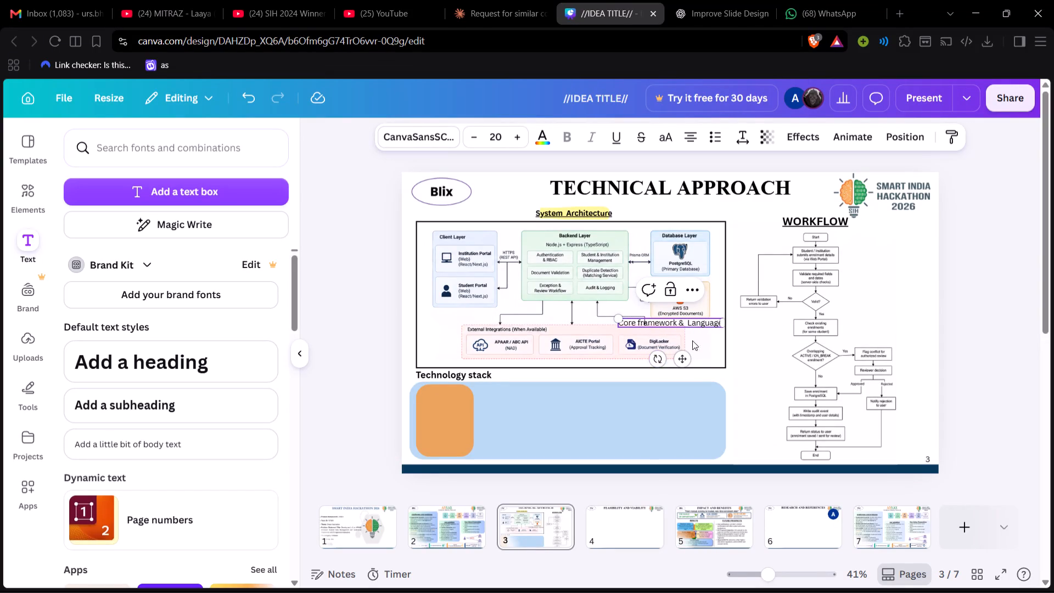
click(688, 323)
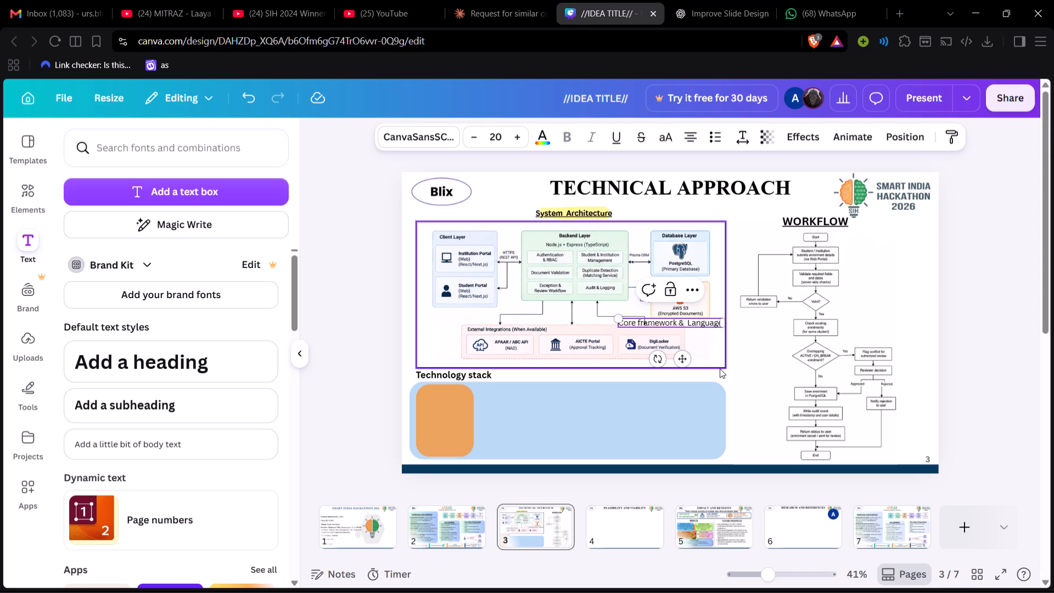
key(BackSpace)
Narrow the "Core framework & Language" text box to about 330 wide so the label wraps onto two lines.
drag(722, 323, 715, 325)
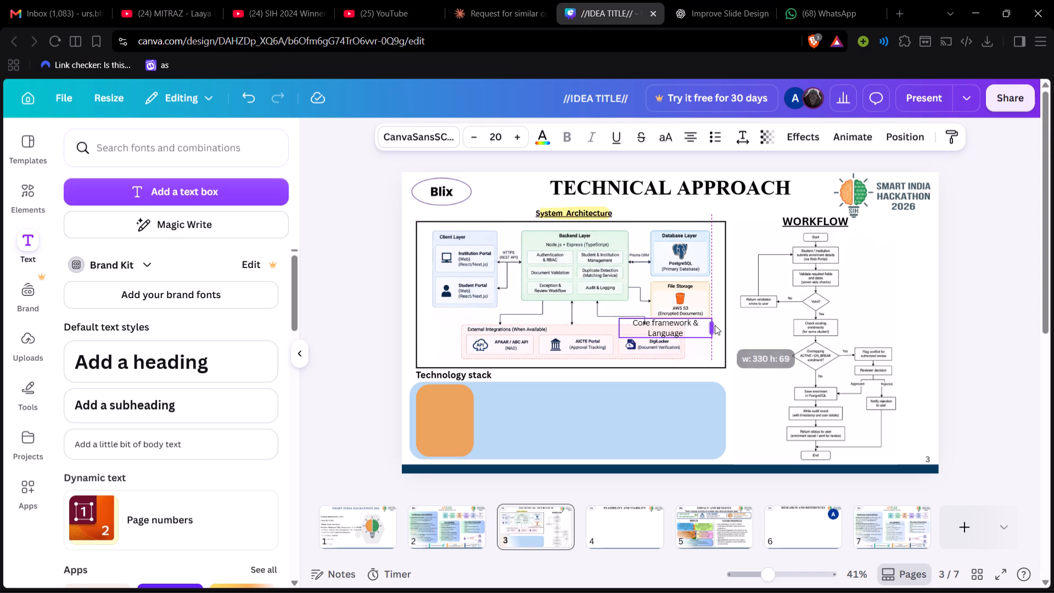
Narrow the "Core framework & Language" text box and move it onto the top of the orange Technology stack card.
drag(715, 325, 714, 326)
drag(700, 329, 657, 348)
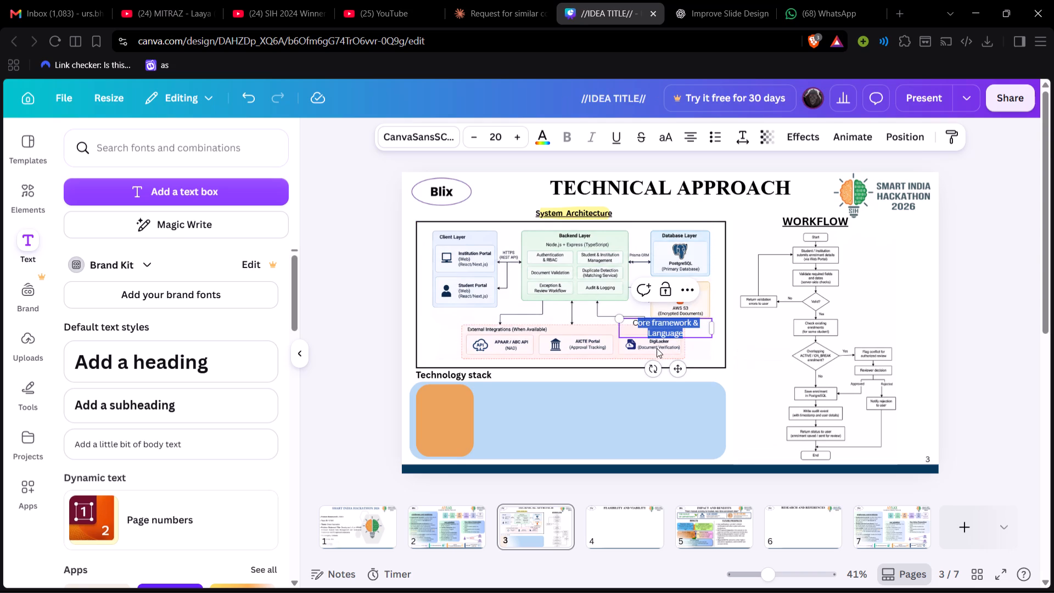
drag(657, 348, 658, 348)
drag(676, 370, 460, 440)
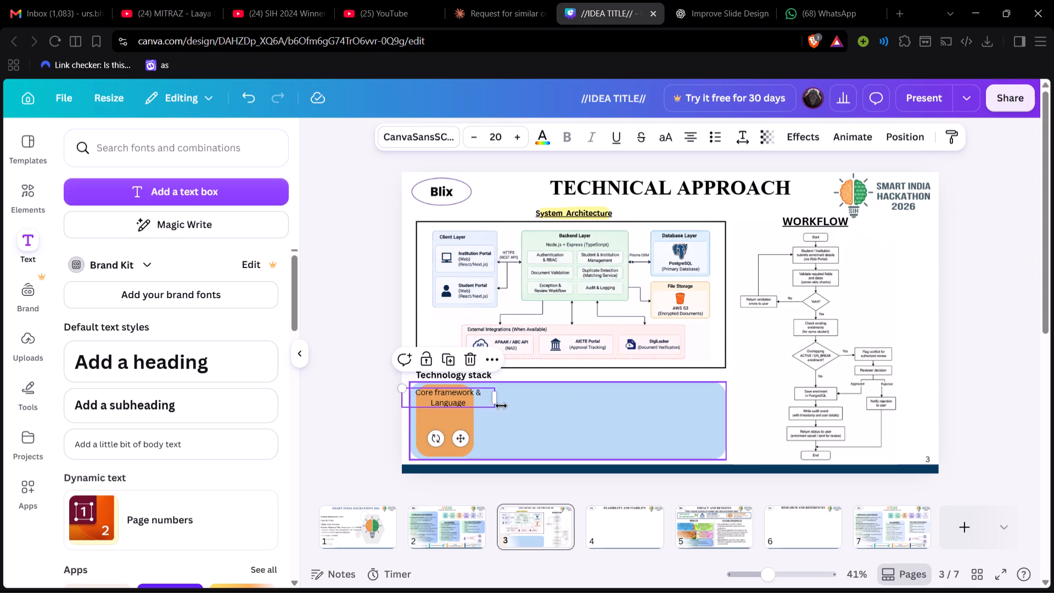
drag(500, 402, 479, 404)
drag(450, 441, 452, 441)
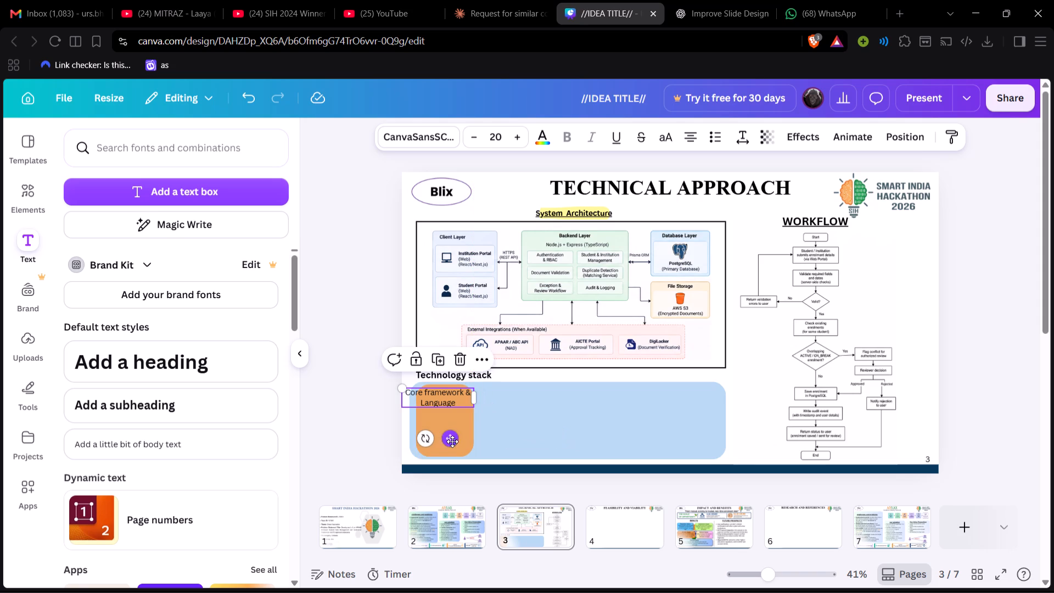
drag(452, 441, 457, 440)
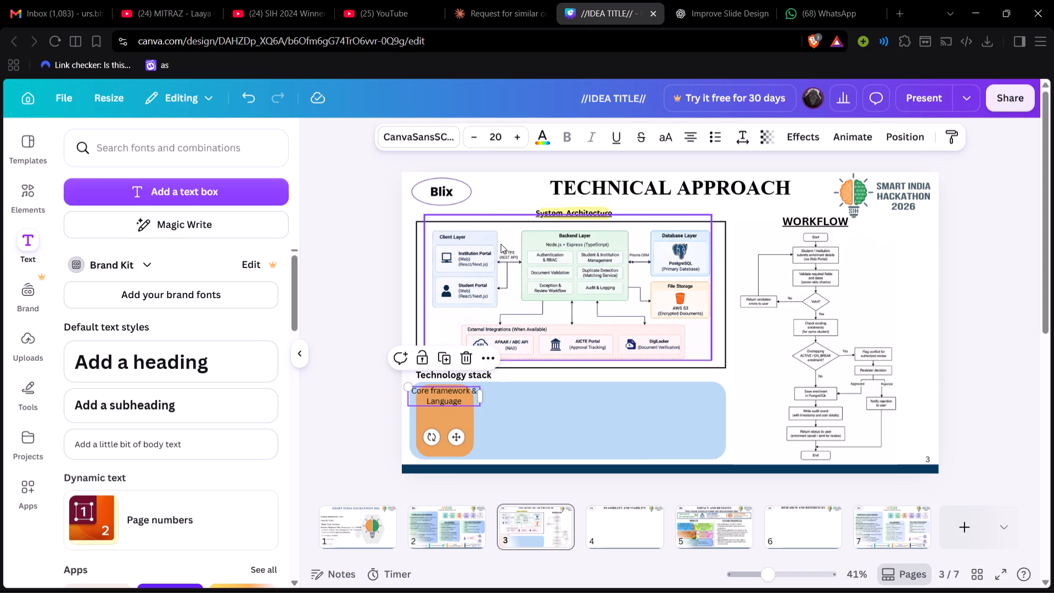
Reduce the label's font size to 14, narrow its box to about 235 so it wraps, and align it over the card.
triple_click(475, 138)
triple_click(475, 138)
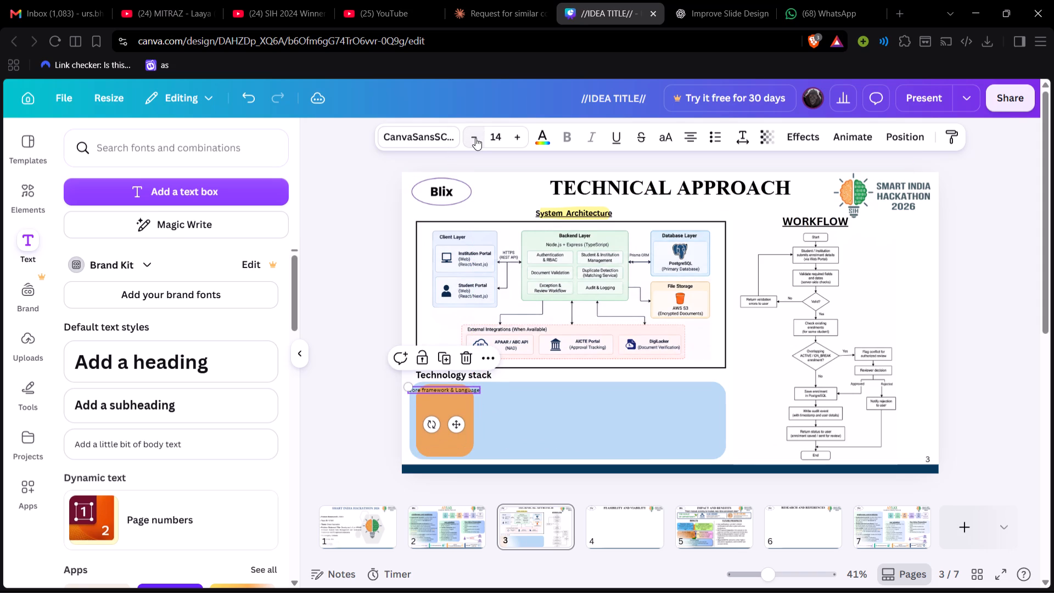
drag(480, 391, 473, 393)
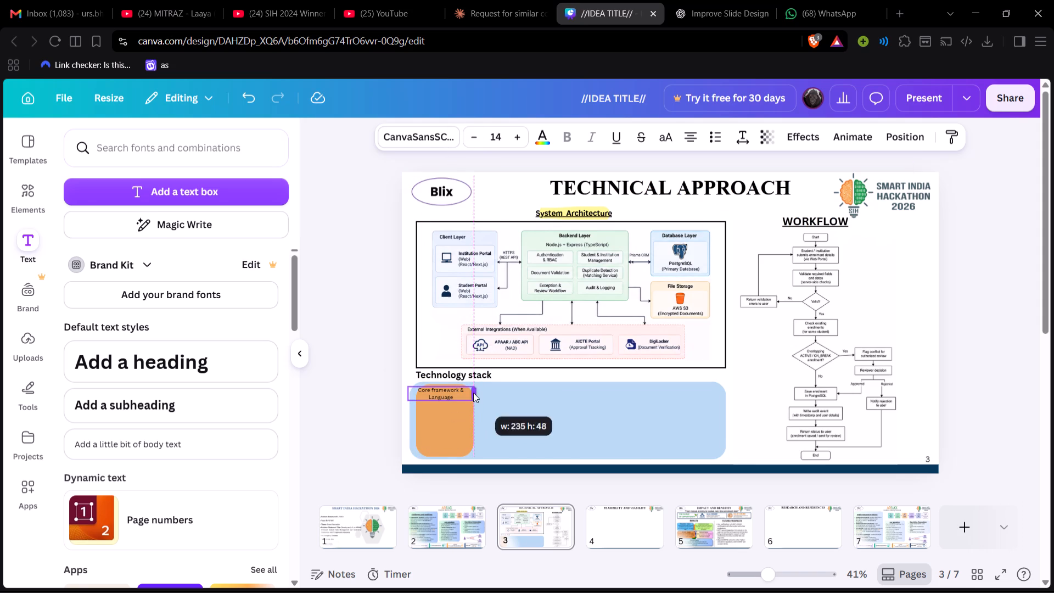
click(352, 417)
click(437, 396)
click(455, 434)
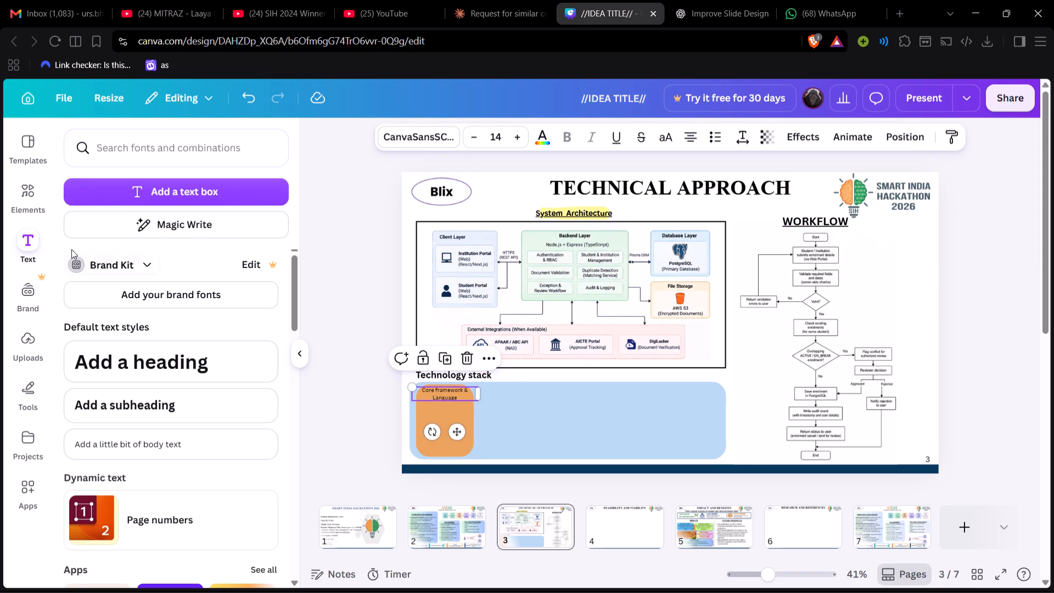
Change the "Core framework & Language" label's font to the bold style of Canva Sans.
click(21, 240)
click(314, 141)
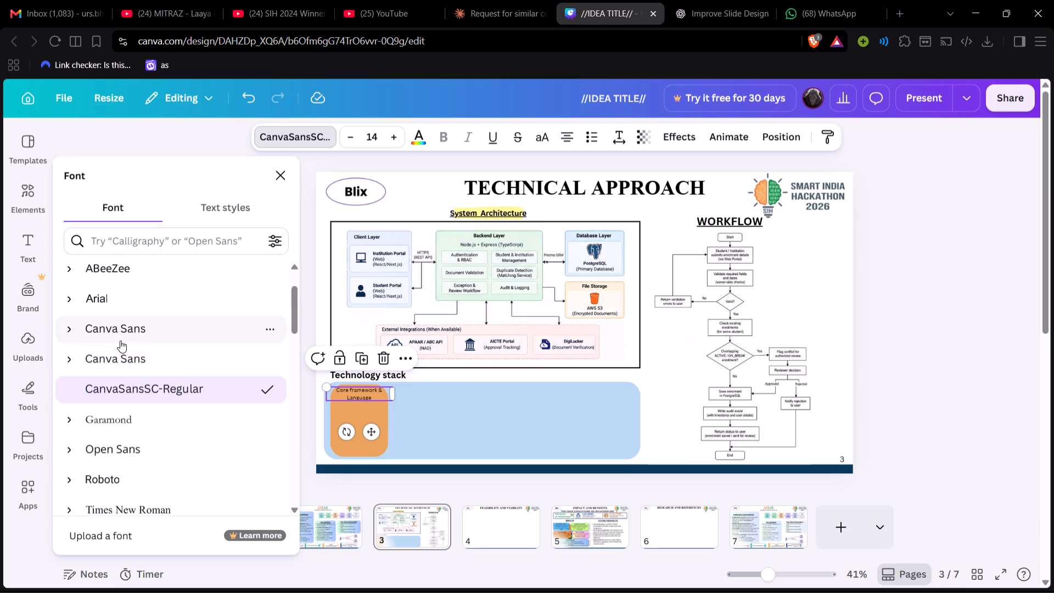
click(75, 334)
click(127, 418)
click(275, 178)
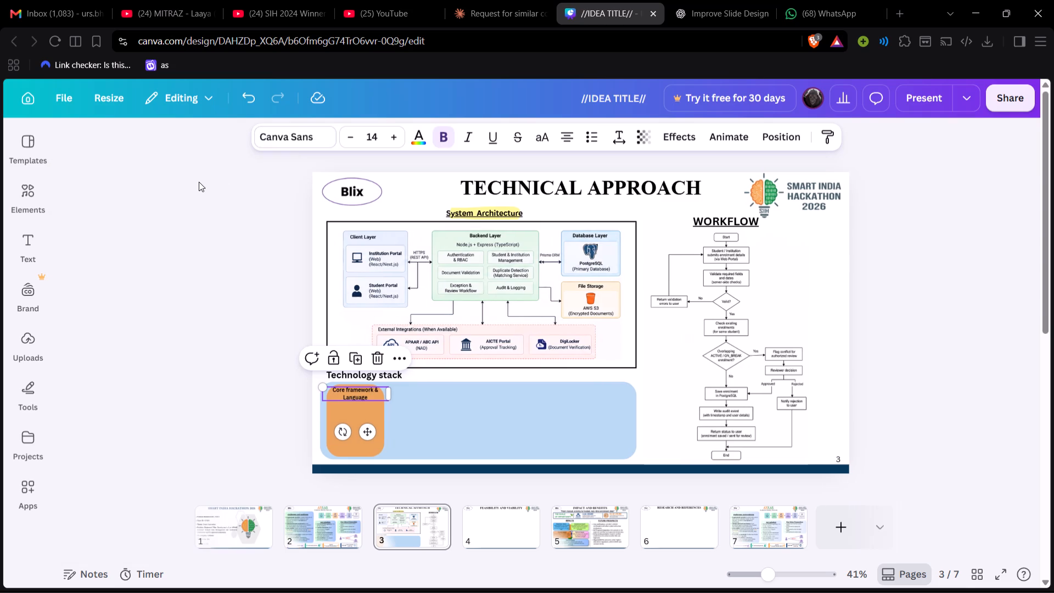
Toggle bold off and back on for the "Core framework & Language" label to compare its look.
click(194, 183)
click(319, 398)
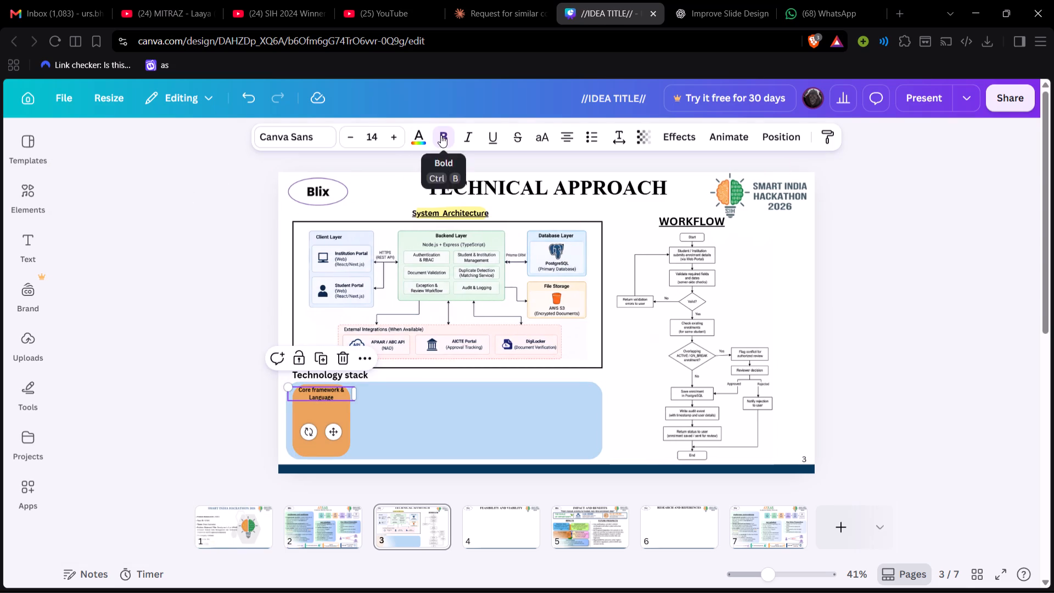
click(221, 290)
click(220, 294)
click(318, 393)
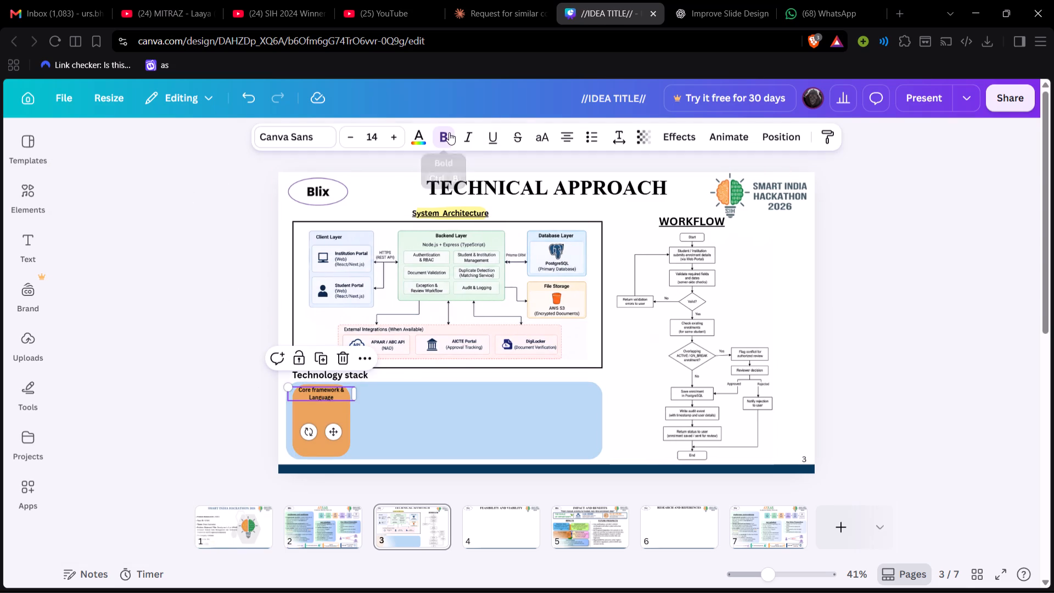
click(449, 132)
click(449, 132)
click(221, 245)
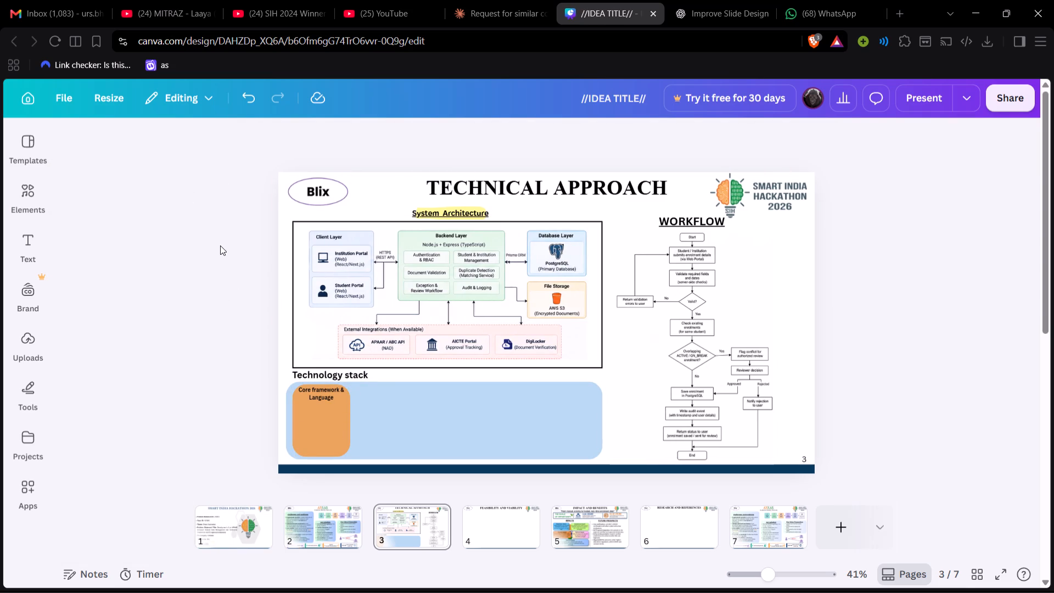
Set the label's font size to 13 and reposition it near the top of the orange card.
click(321, 394)
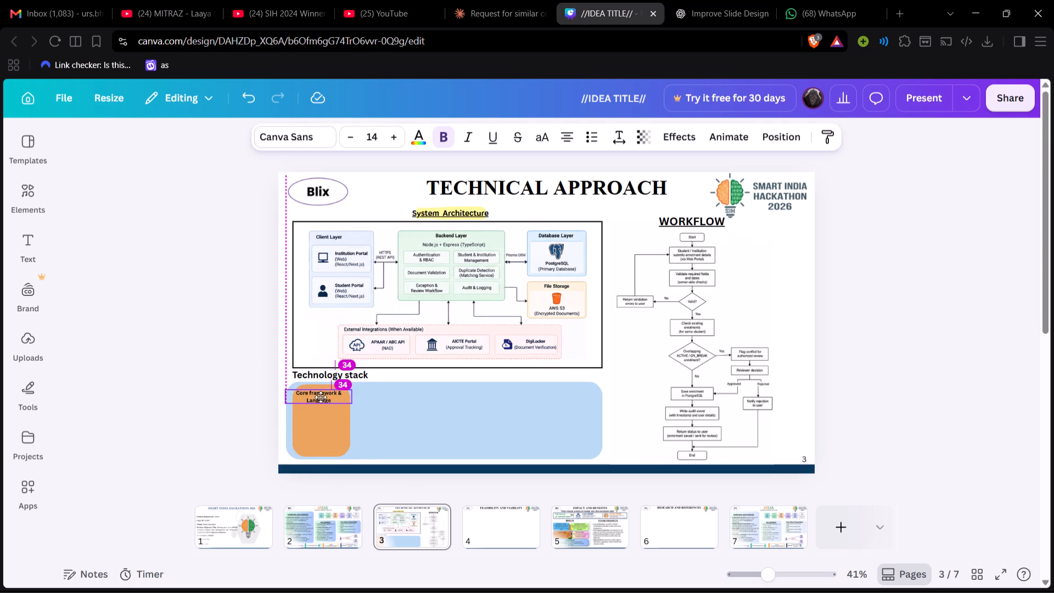
click(216, 391)
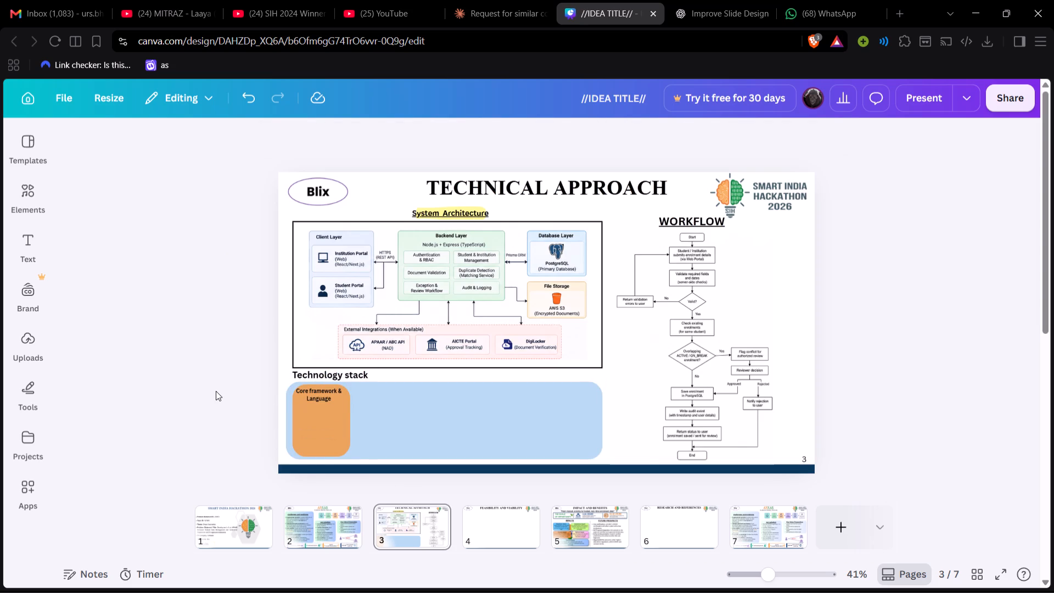
click(321, 393)
click(346, 132)
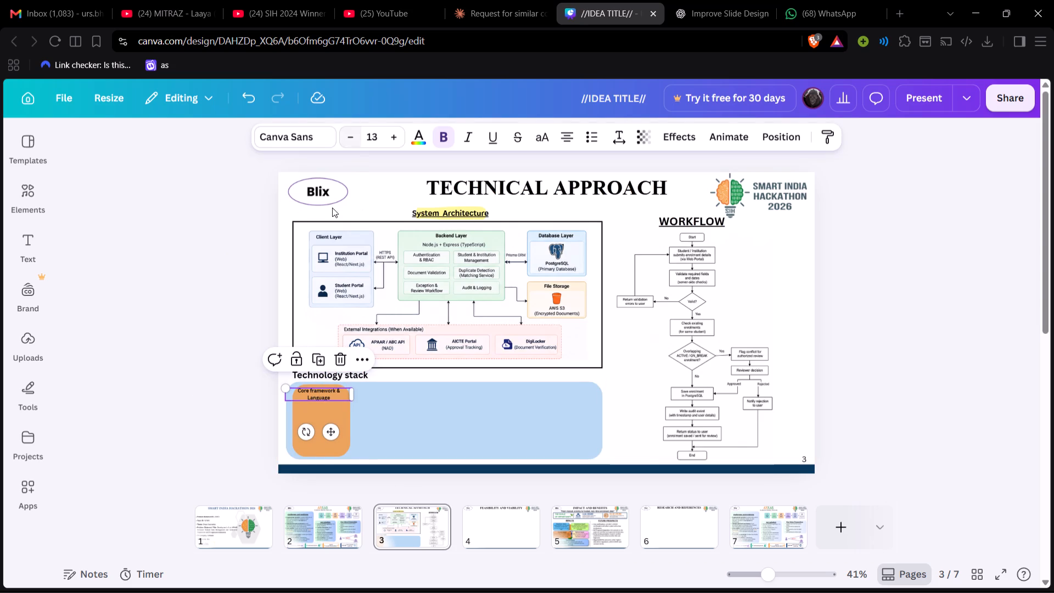
click(328, 435)
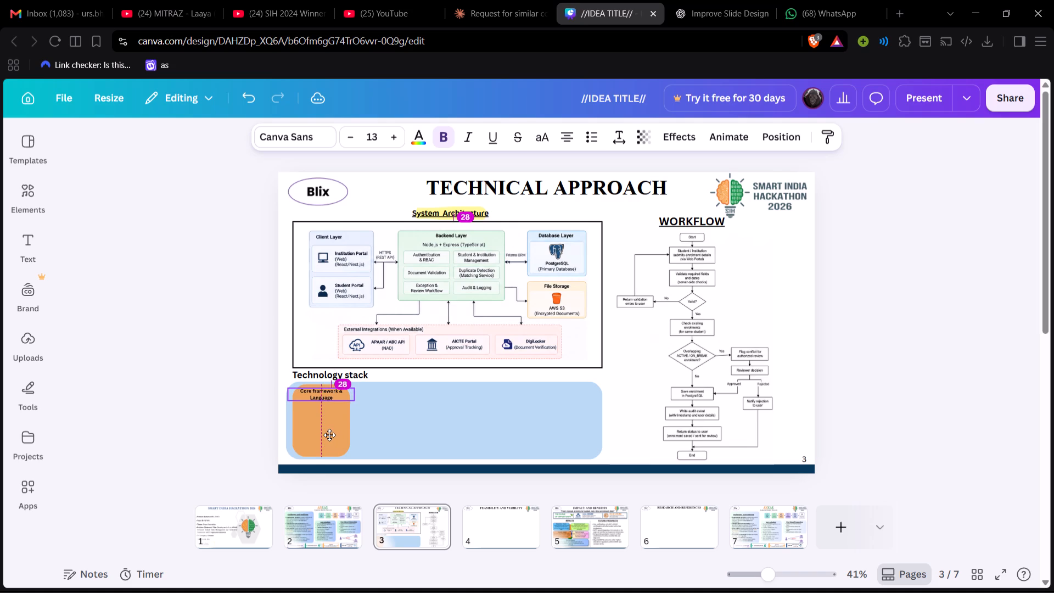
click(214, 413)
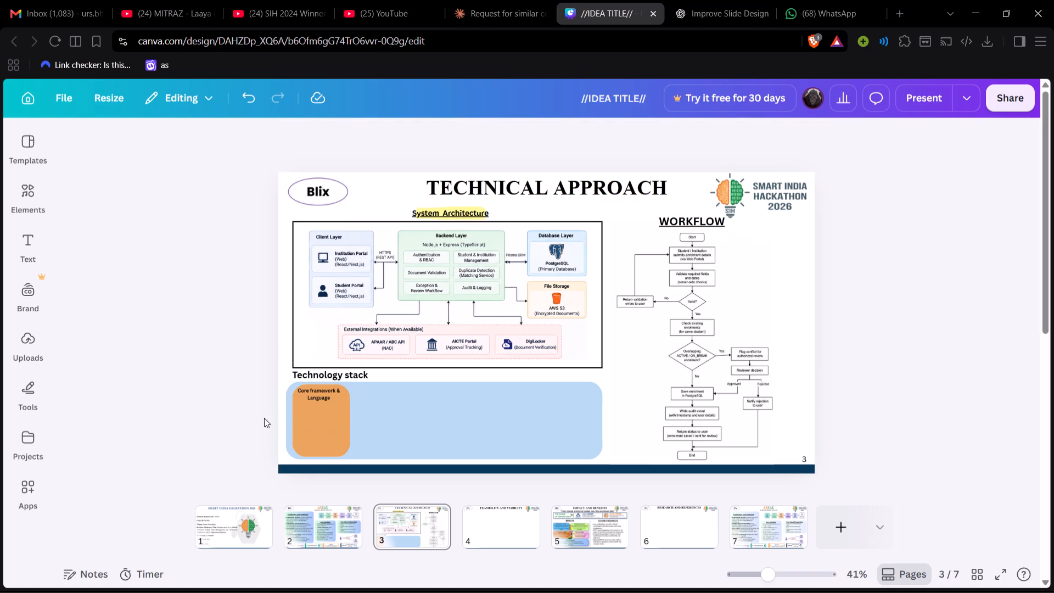
Fine-tune the orange card's width to about 207.
click(343, 418)
click(350, 419)
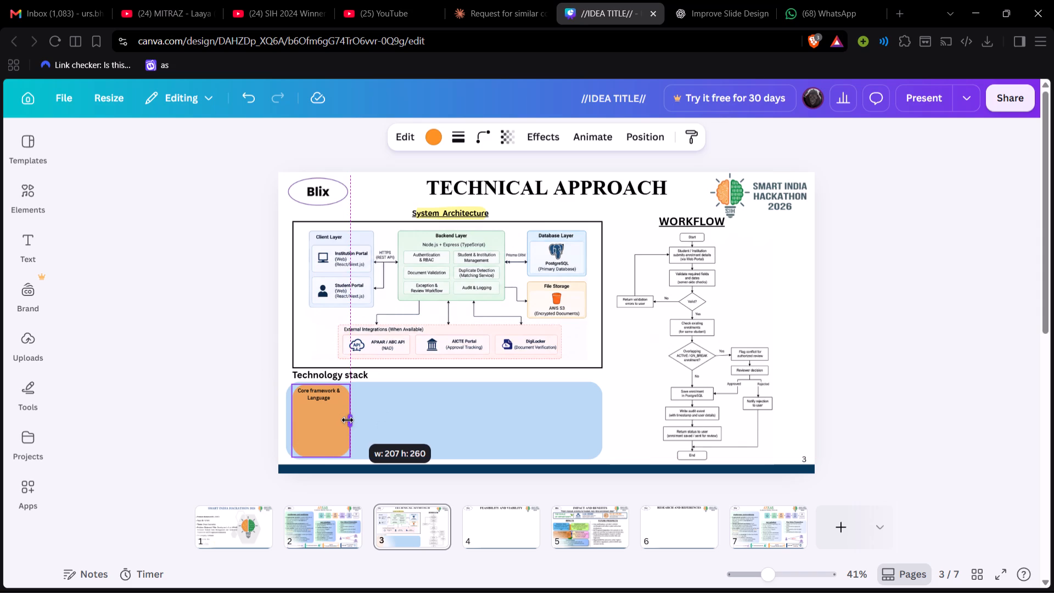
click(174, 388)
Add a solid horizontal line beneath the "Core framework & Language" label, shortened to span the orange card, about 207 long.
click(26, 192)
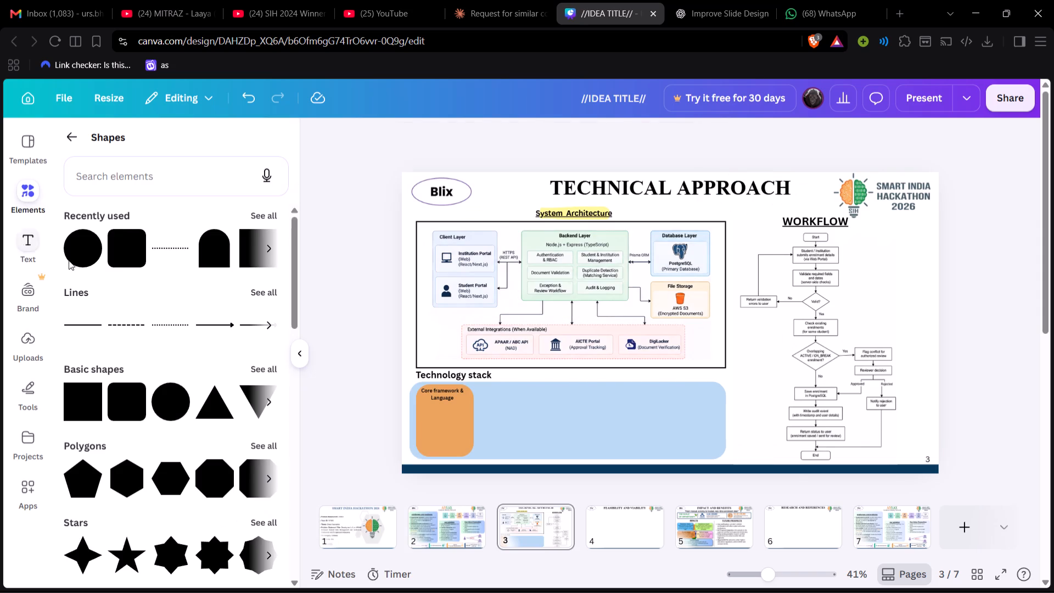
click(89, 329)
click(30, 202)
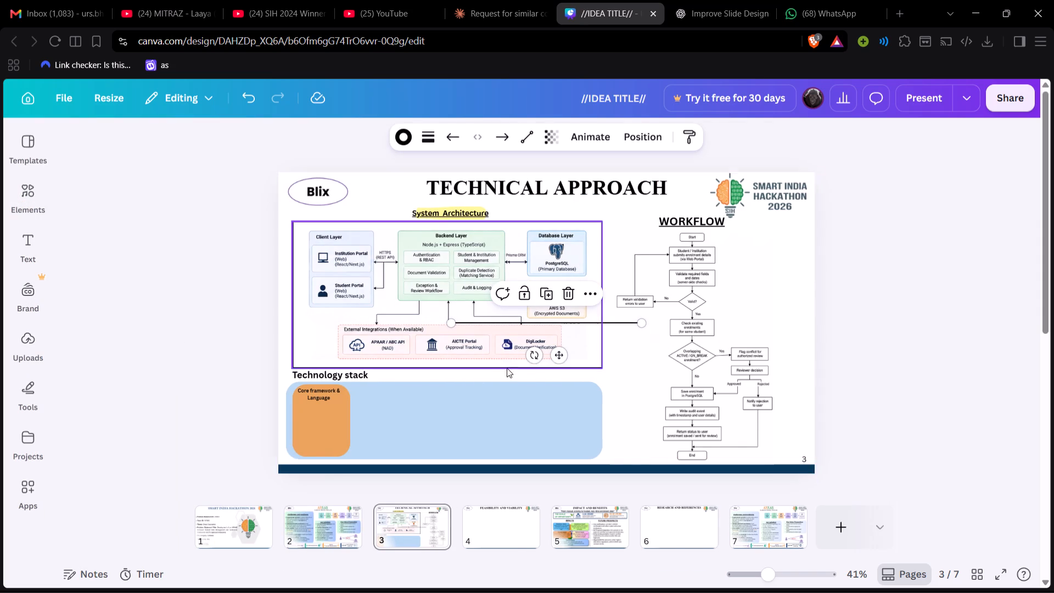
click(532, 357)
drag(557, 355, 502, 437)
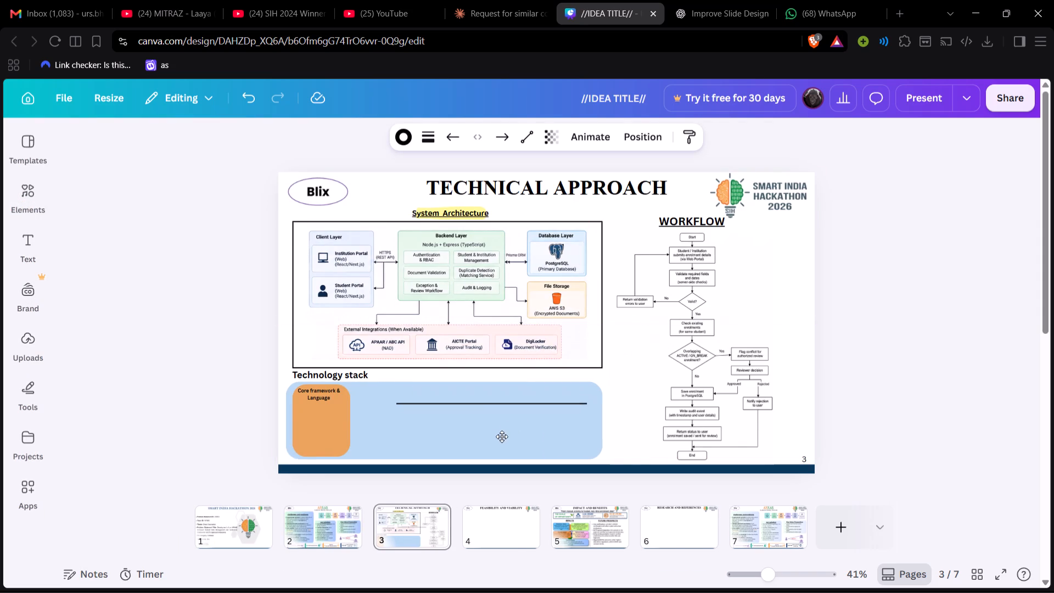
drag(502, 437, 399, 438)
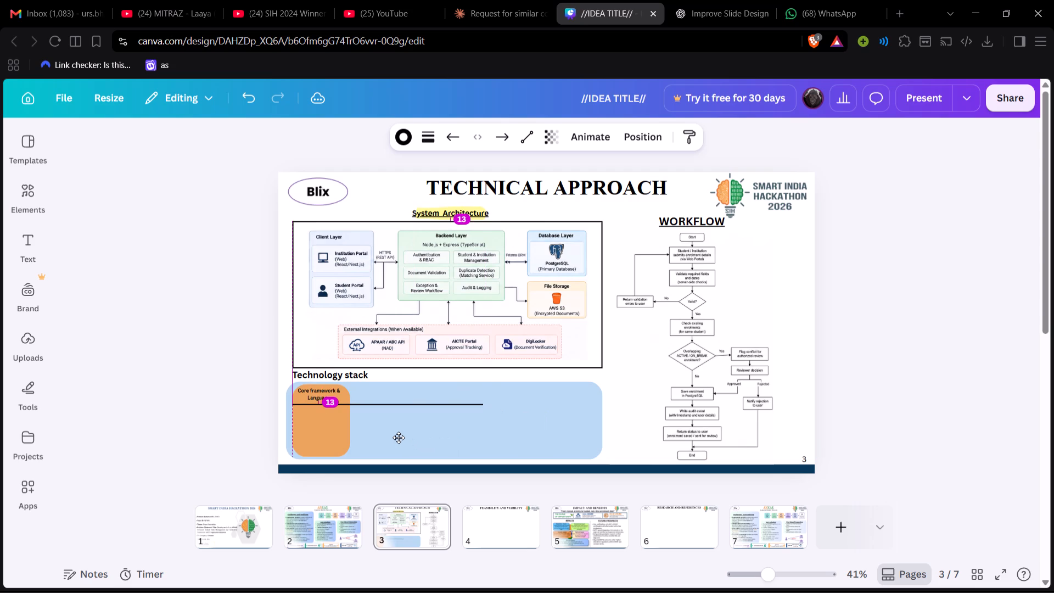
drag(399, 438, 397, 435)
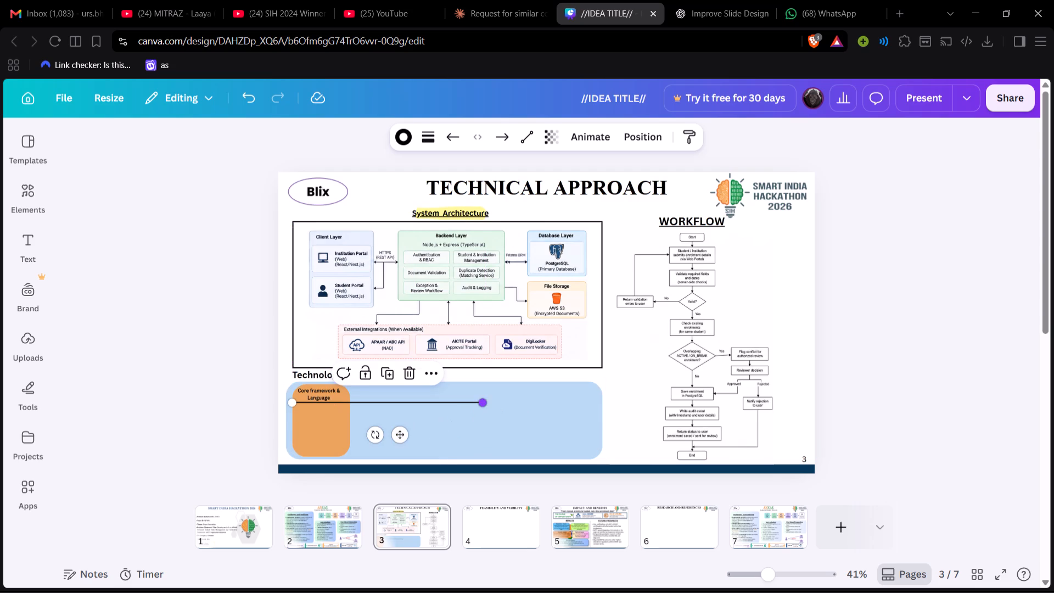
drag(480, 404, 354, 405)
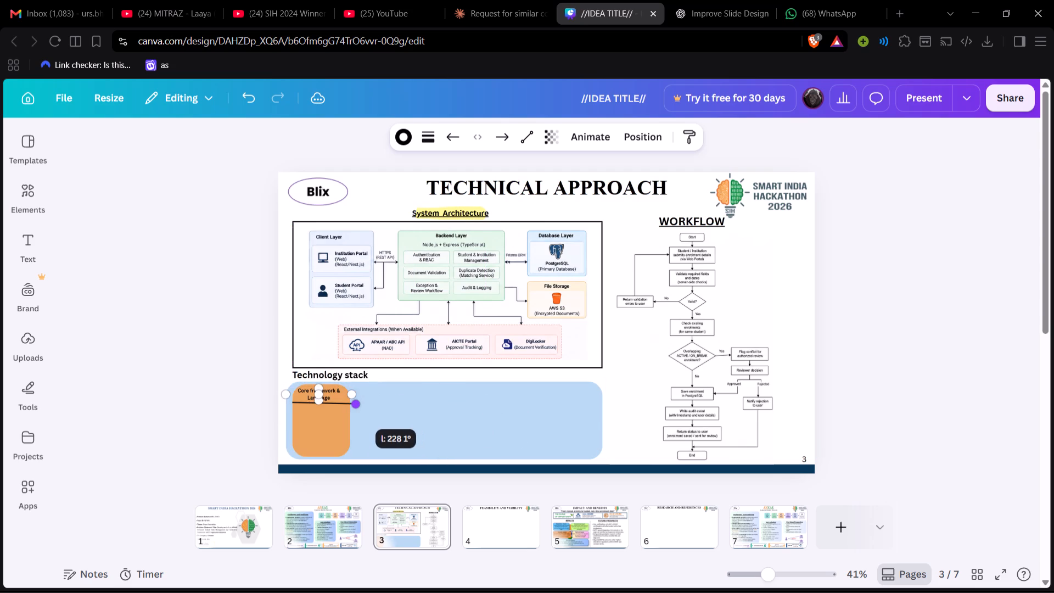
drag(354, 405, 352, 405)
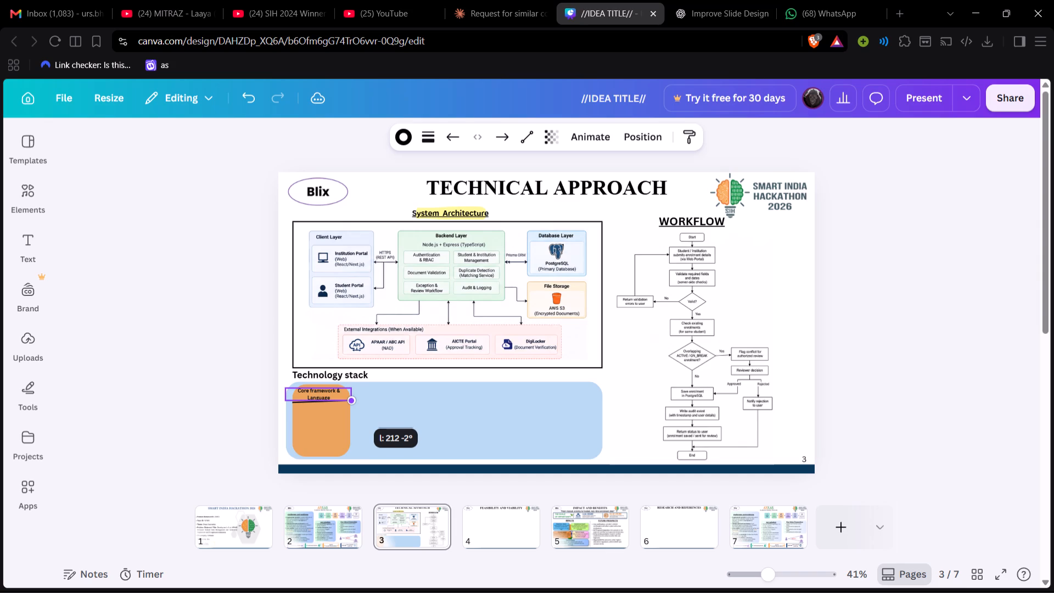
drag(352, 405, 350, 405)
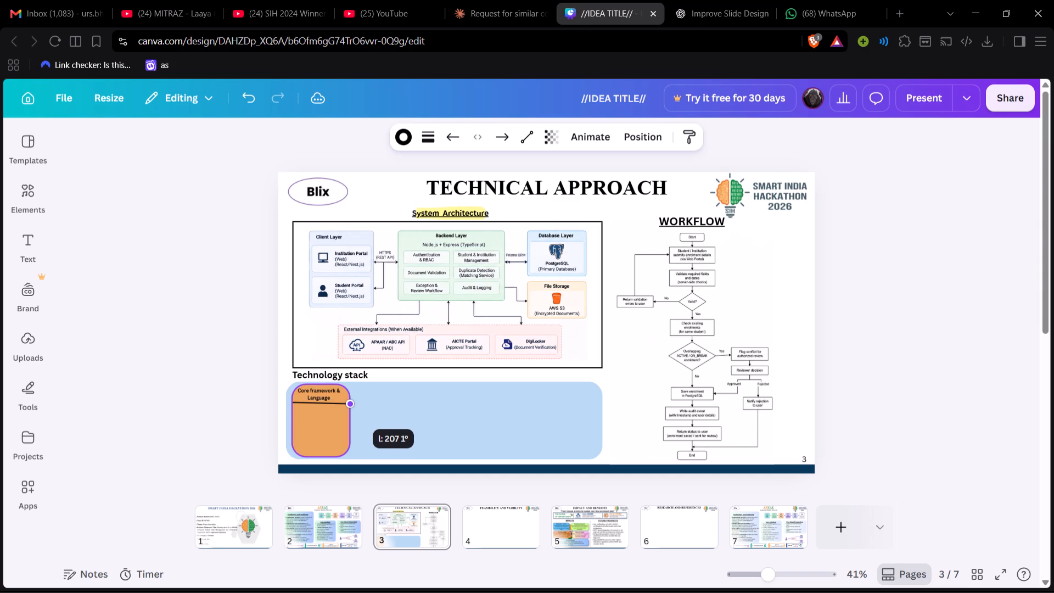
drag(350, 405, 349, 405)
click(229, 403)
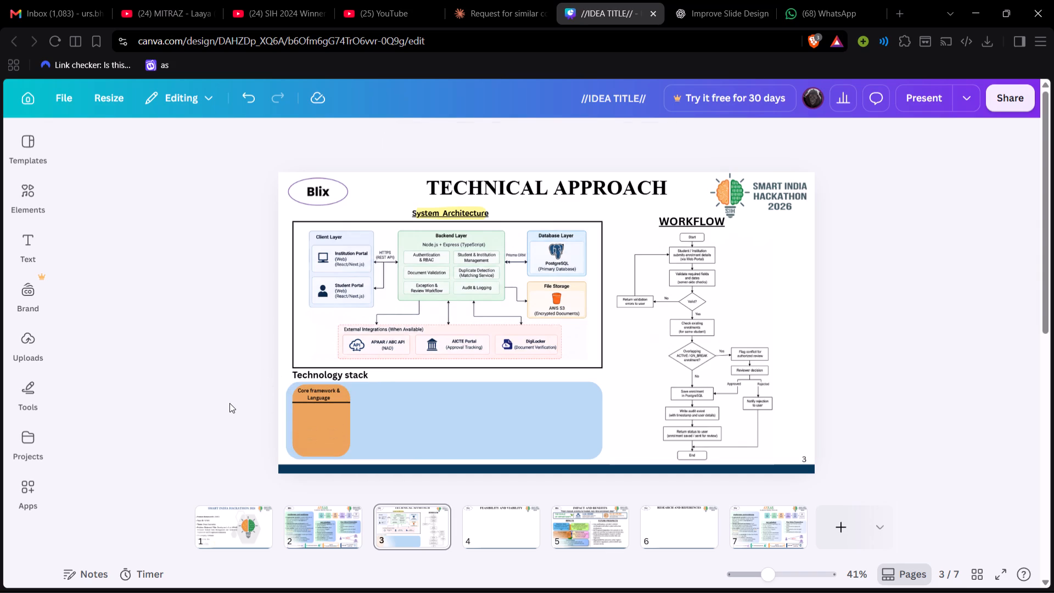
Recolour the divider line under the label to orange #eb8324, after trying other oranges.
click(338, 403)
click(410, 135)
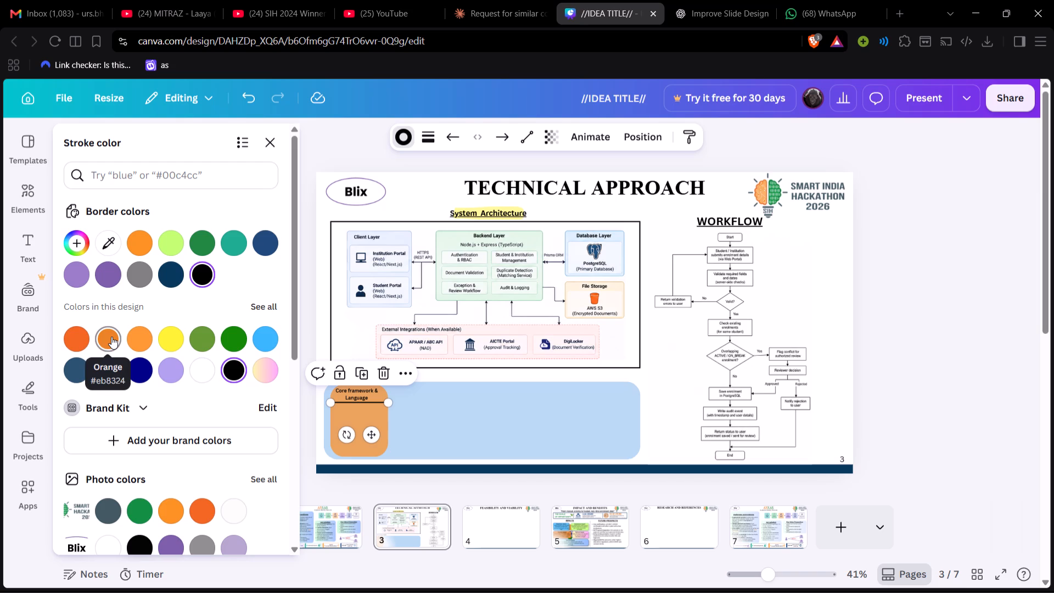
click(111, 337)
click(83, 337)
click(136, 341)
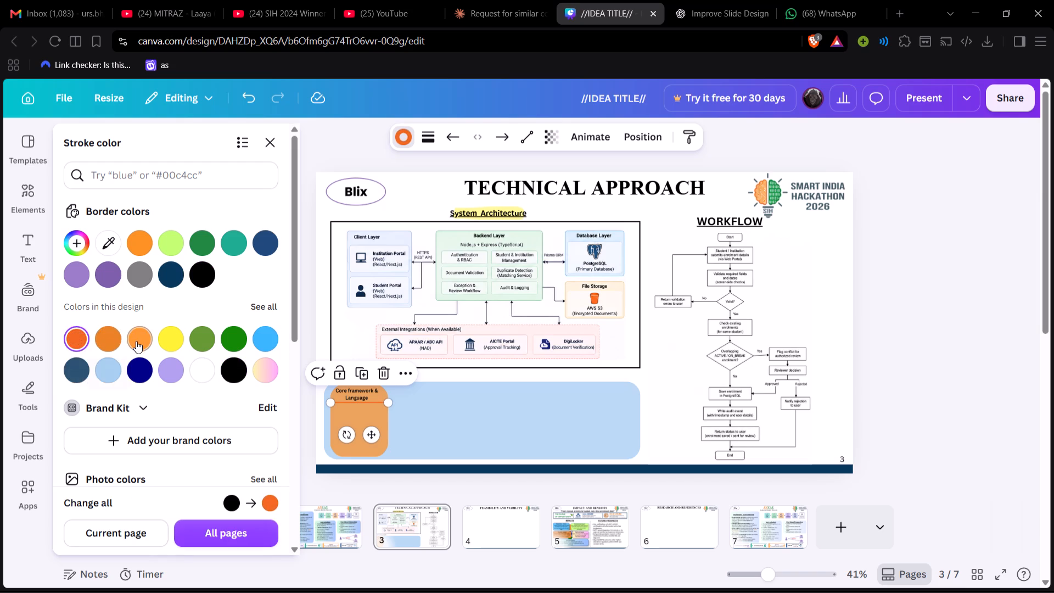
click(116, 343)
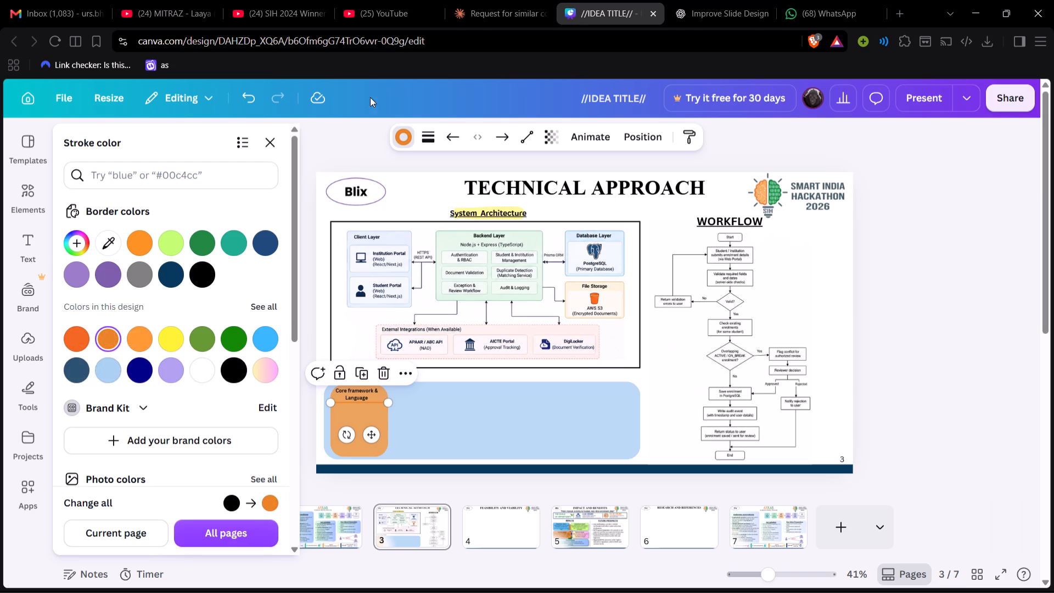
After checking the ChatGPT Technology Stack reference image, give the orange card in Canva a solid border coloured orange #f26720.
click(726, 0)
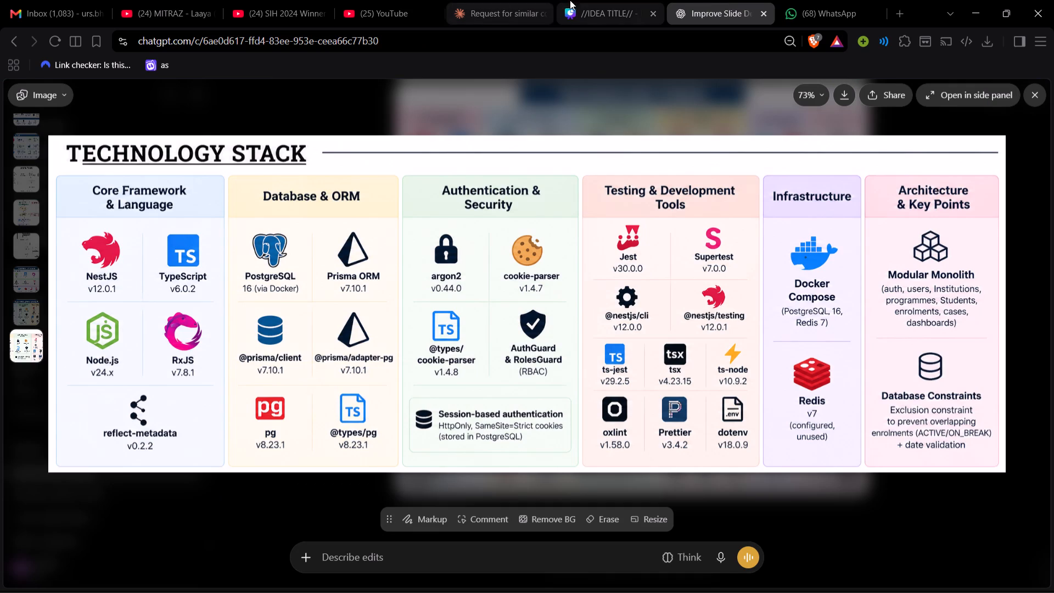
click(593, 0)
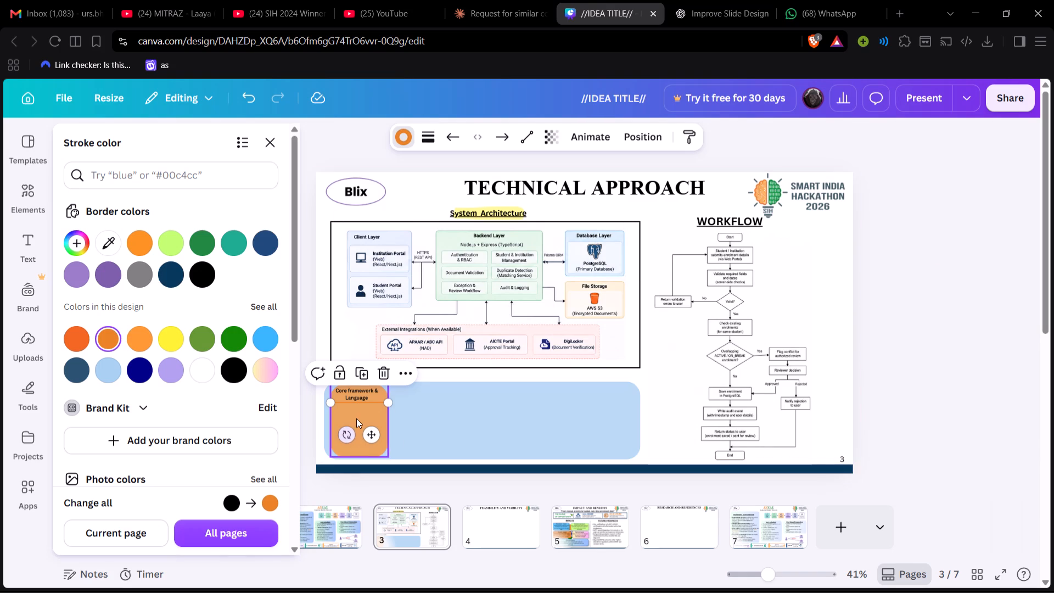
click(356, 418)
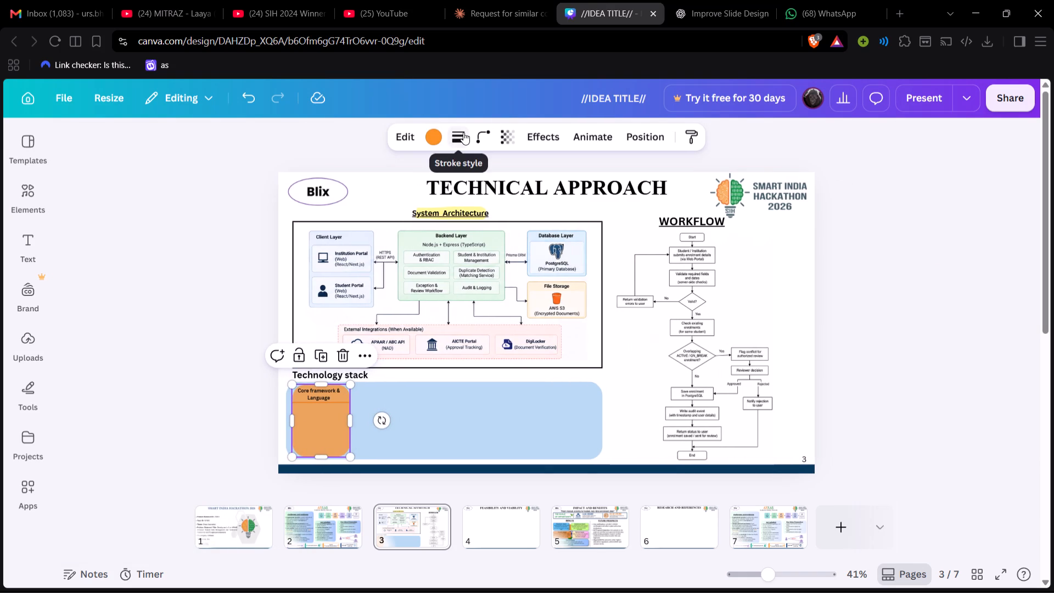
click(463, 132)
click(418, 174)
click(447, 135)
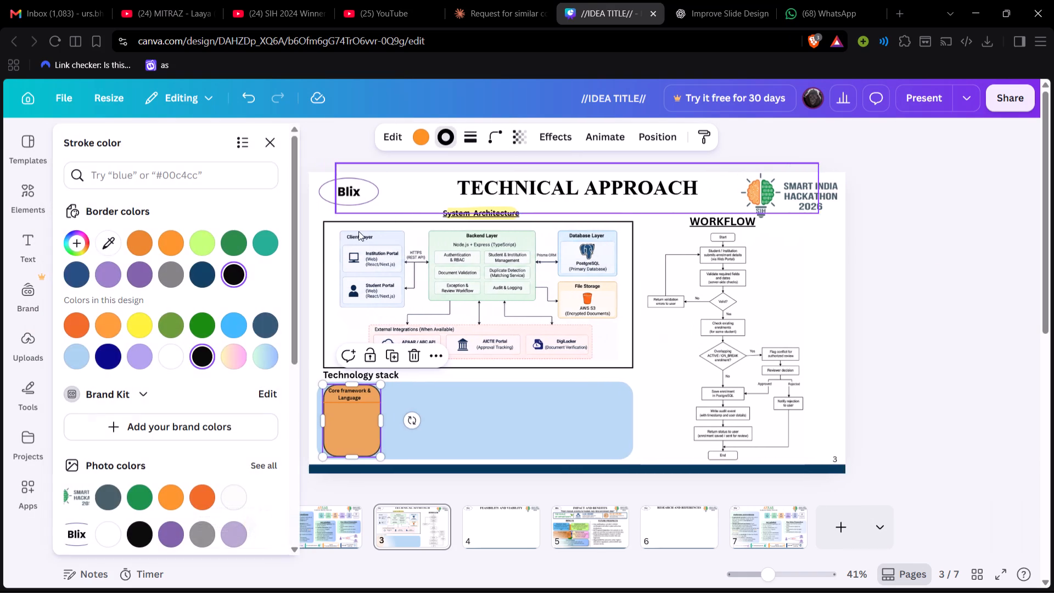
click(85, 321)
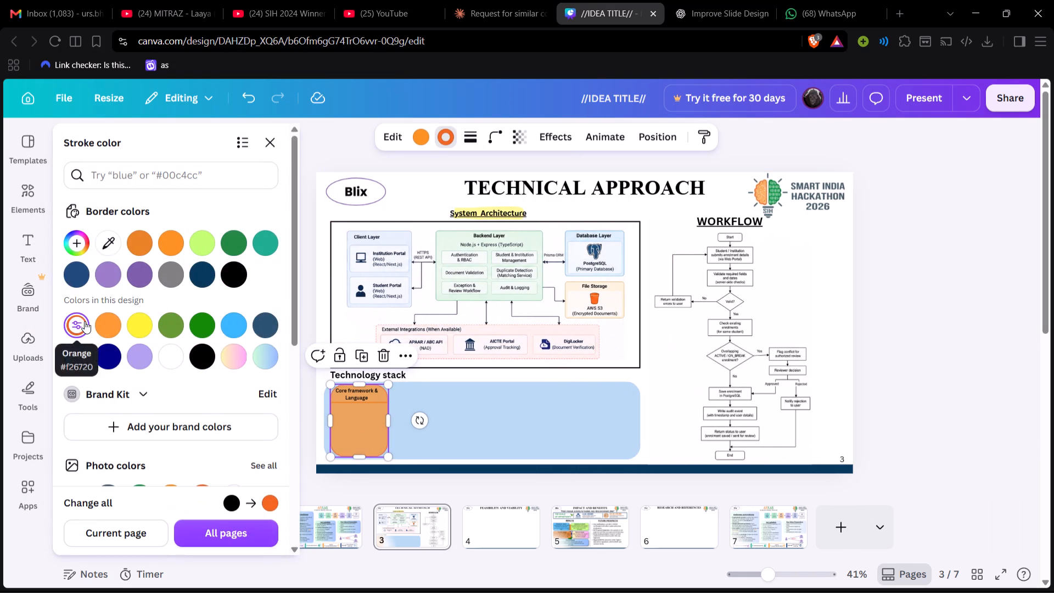
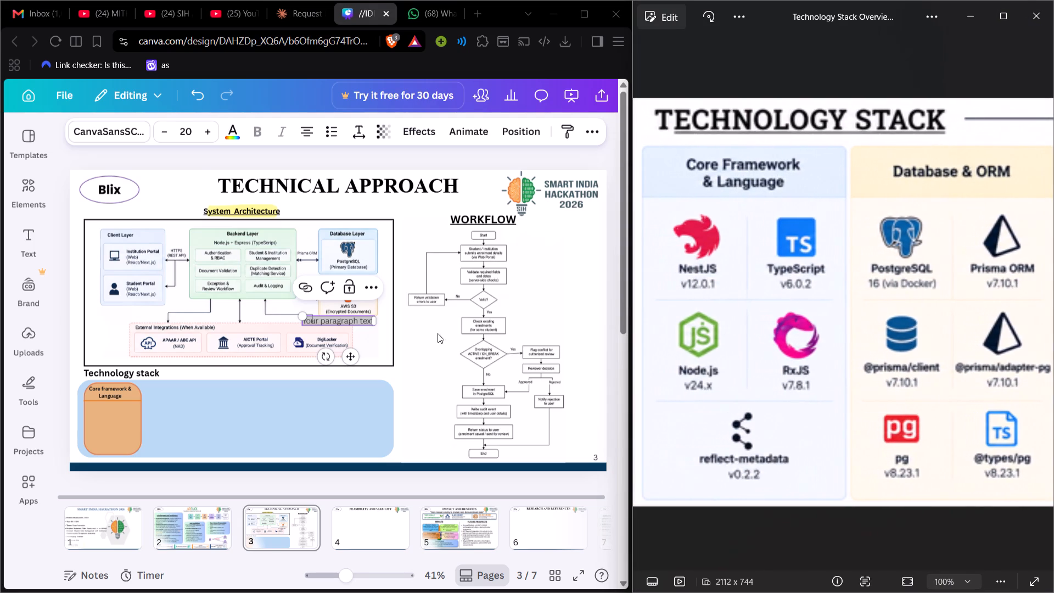
In Canva, clear the placeholder wording from the new text box over the System Architecture diagram.
key(BackSpace)
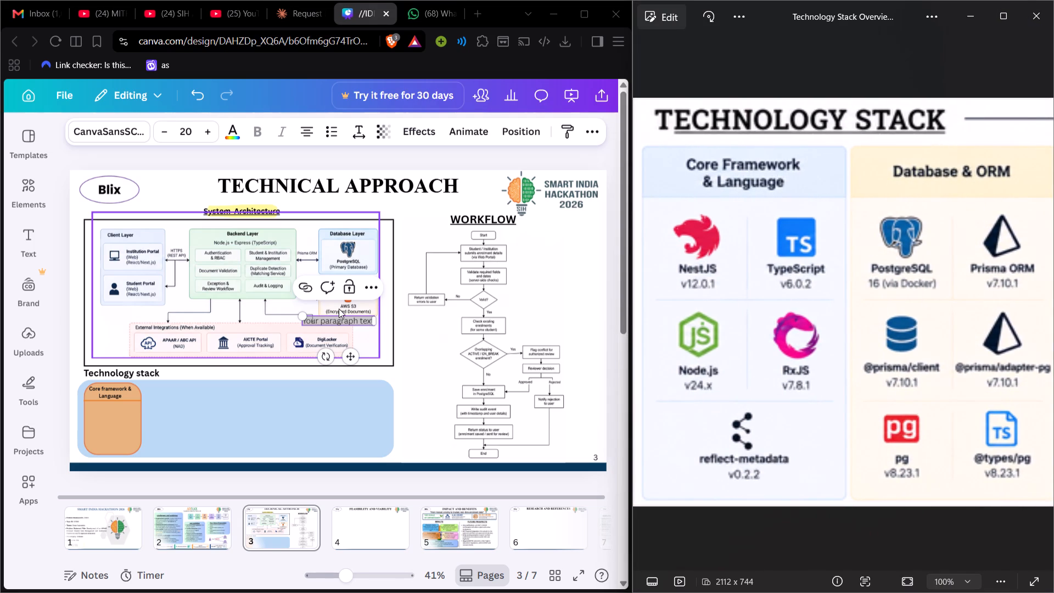
double_click(331, 319)
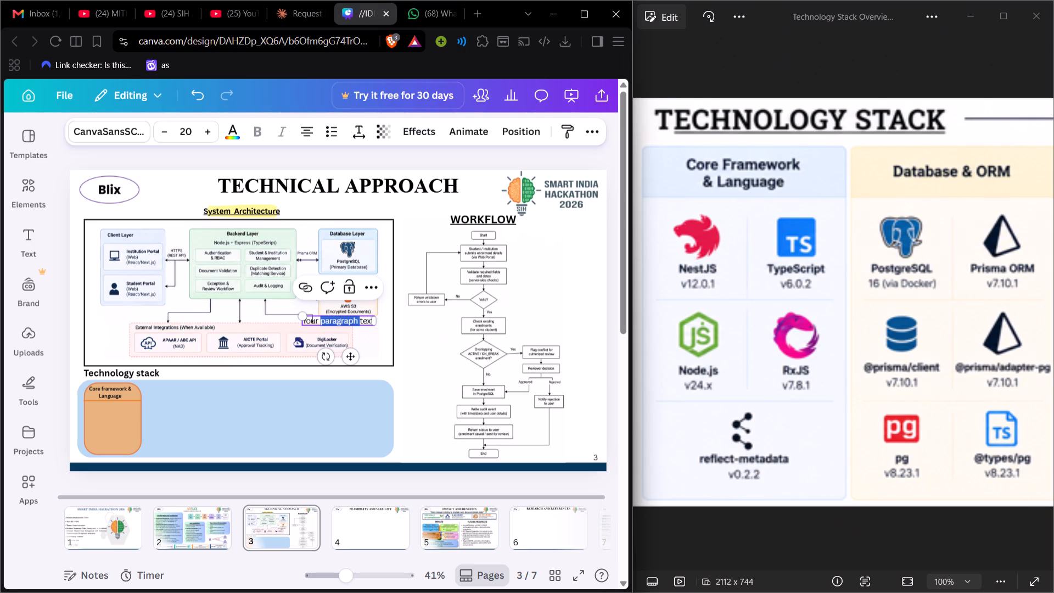
key(Right)
key(Right)
double_click(334, 320)
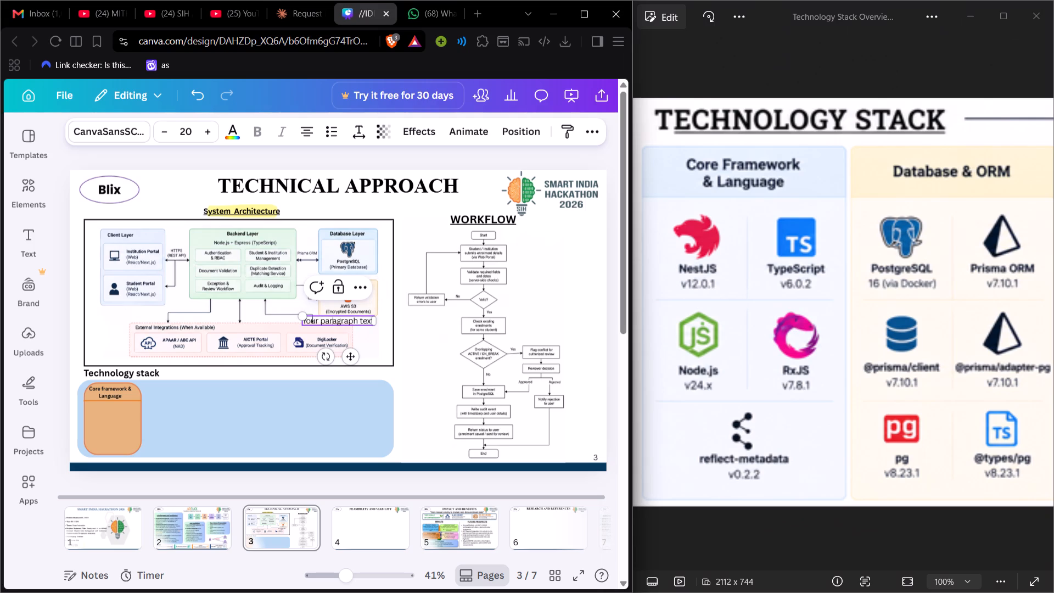
key(BackSpace)
key(Right)
key(Right)
key(Right)
key(Right)
key(BackSpace)
key(BackSpace)
key(BackSpace)
key(BackSpace)
key(BackSpace)
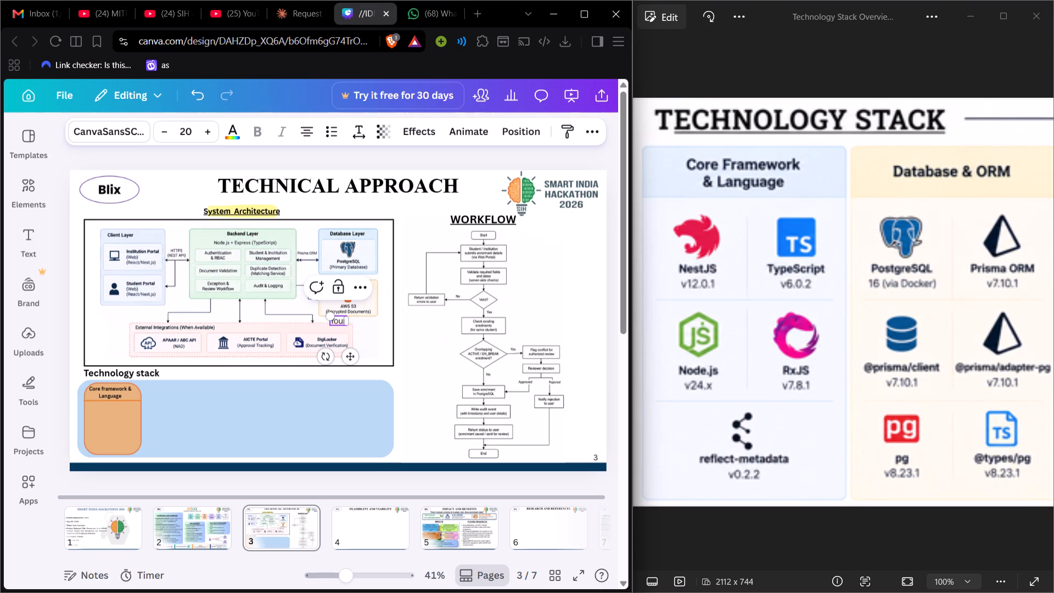
key(BackSpace)
key(BackSpace)
key(BackSpace)
Enter "NestJS(v12.0.1)" as the first line of the emptied text box.
text(Next)
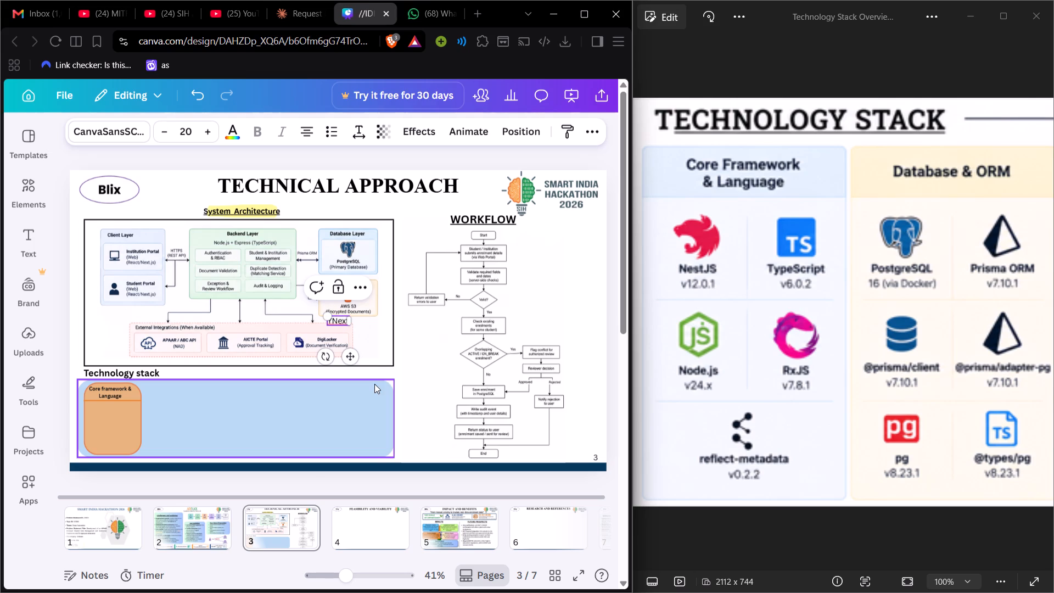
key(BackSpace)
key(BackSpace)
key(BackSpace)
key(BackSpace)
key(BackSpace)
text(Nes)
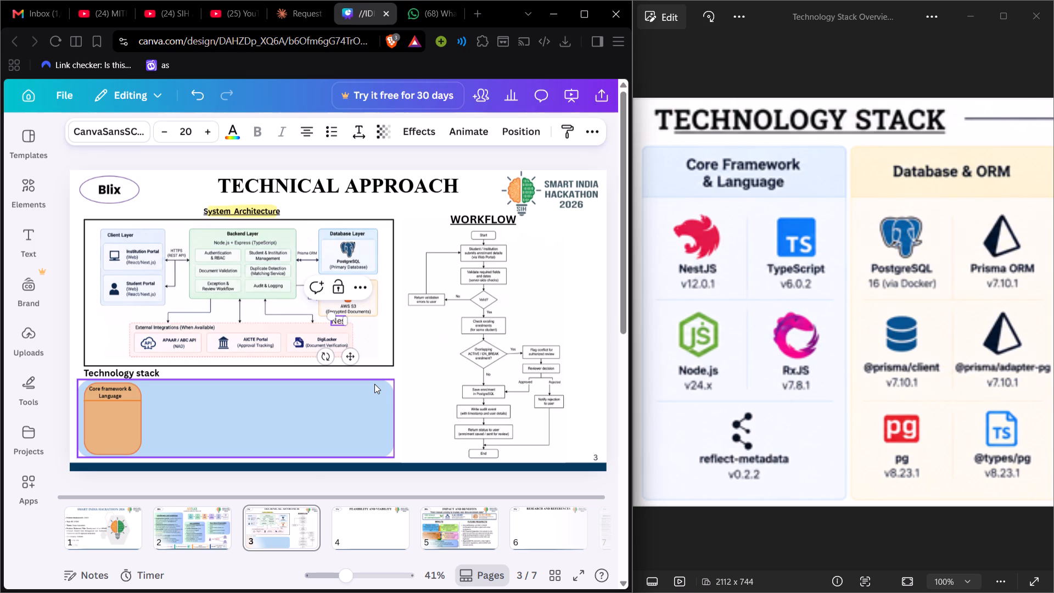
key(t)
text(JS)
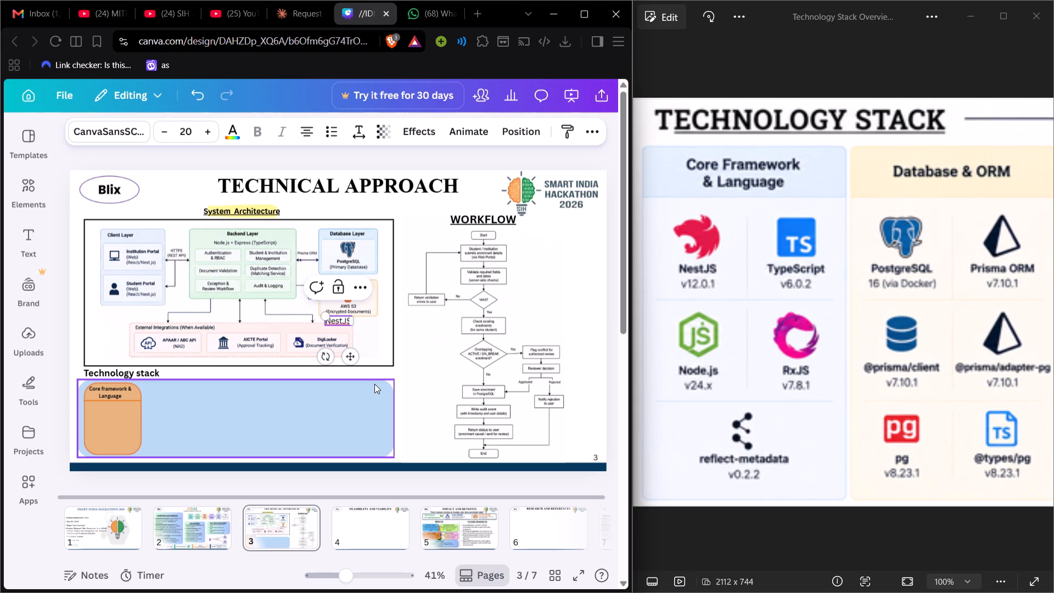
text(())
key(Left)
text(v12.0)
text(.1)
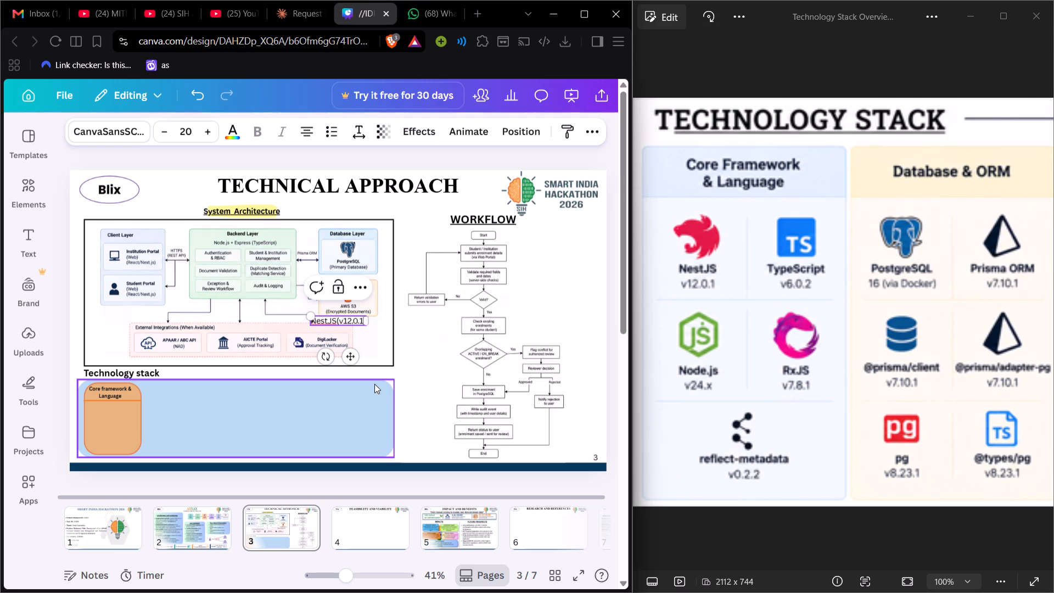
key(shift+parenright)
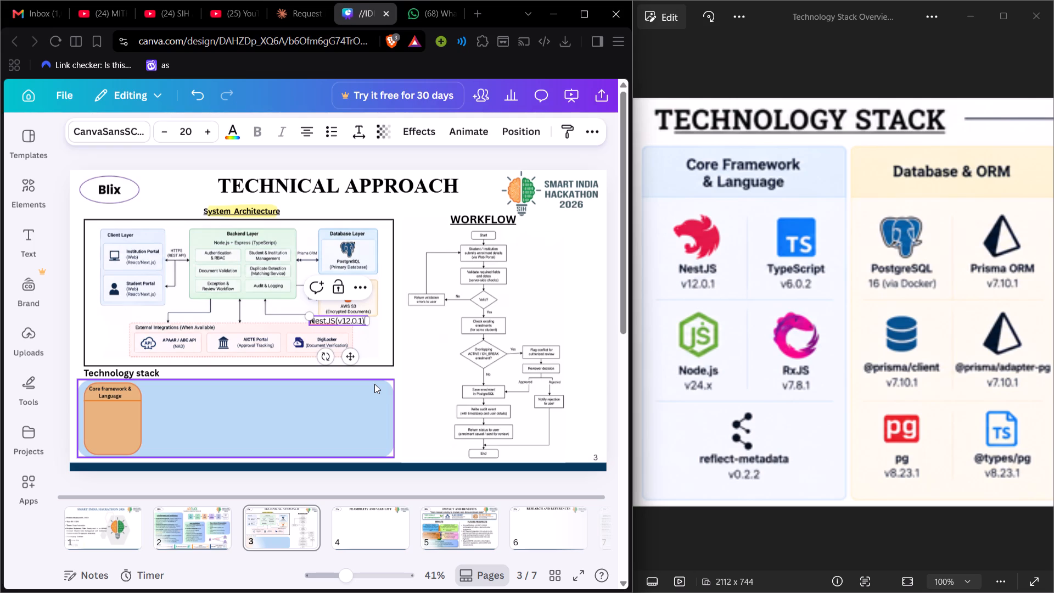
key(Return)
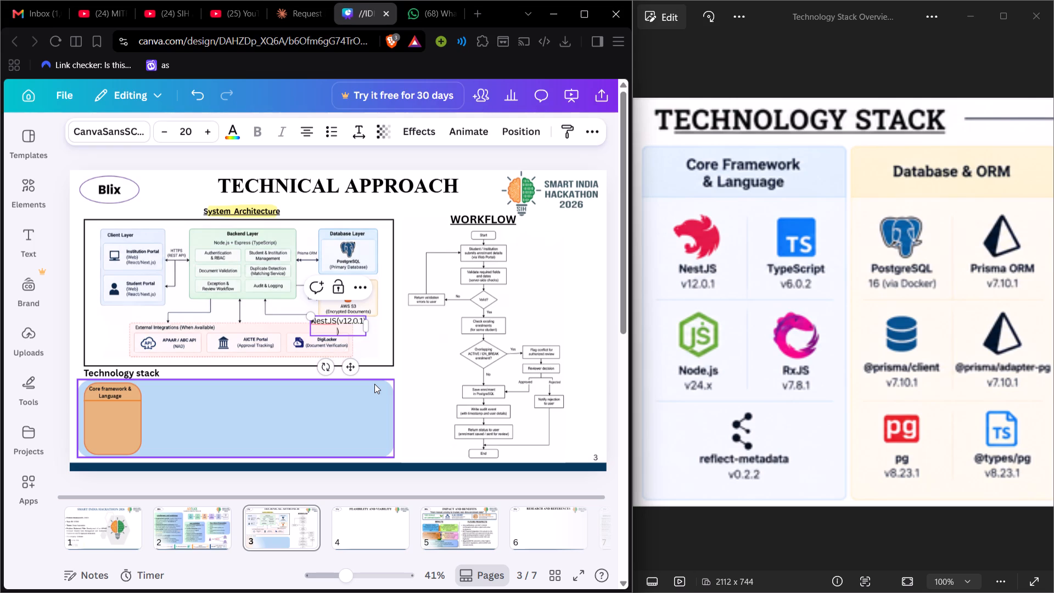
key(BackSpace)
key(Right)
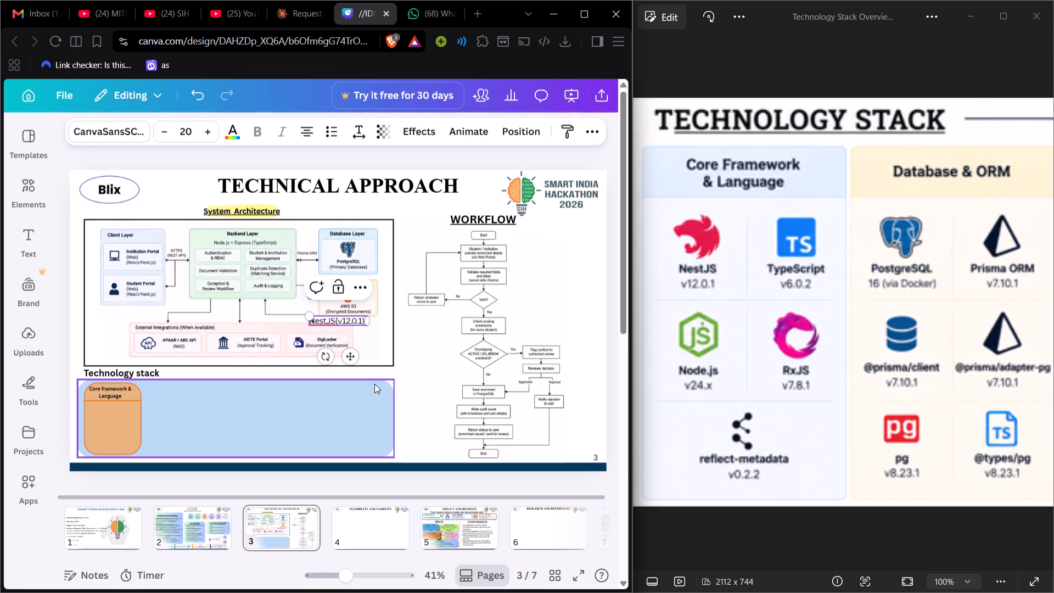
Start a second line below the NestJS entry and format both lines as a bulleted list.
key(backslash)
key(Return)
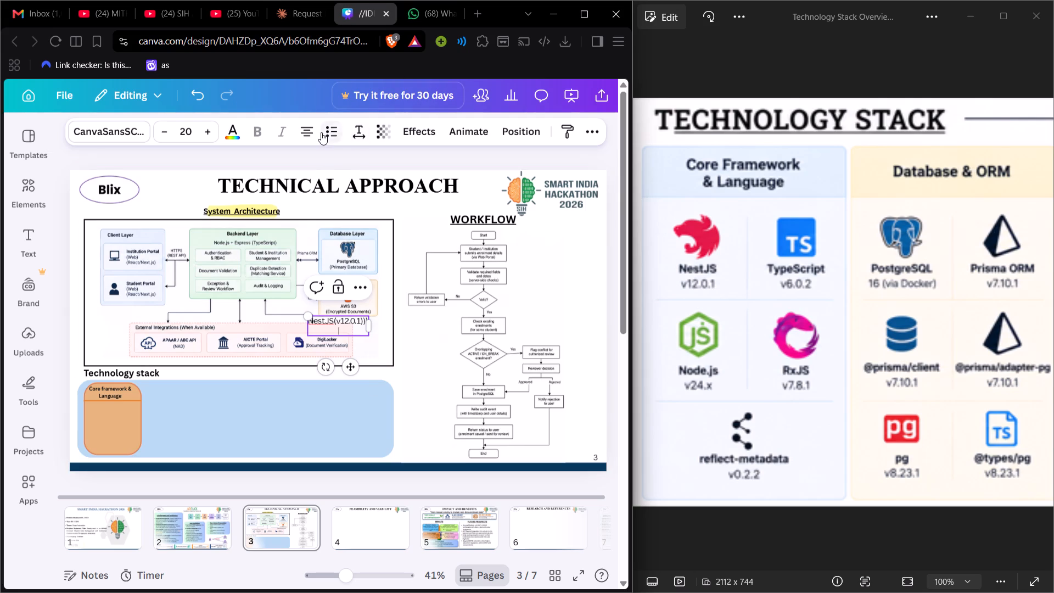
click(335, 131)
drag(339, 328, 308, 318)
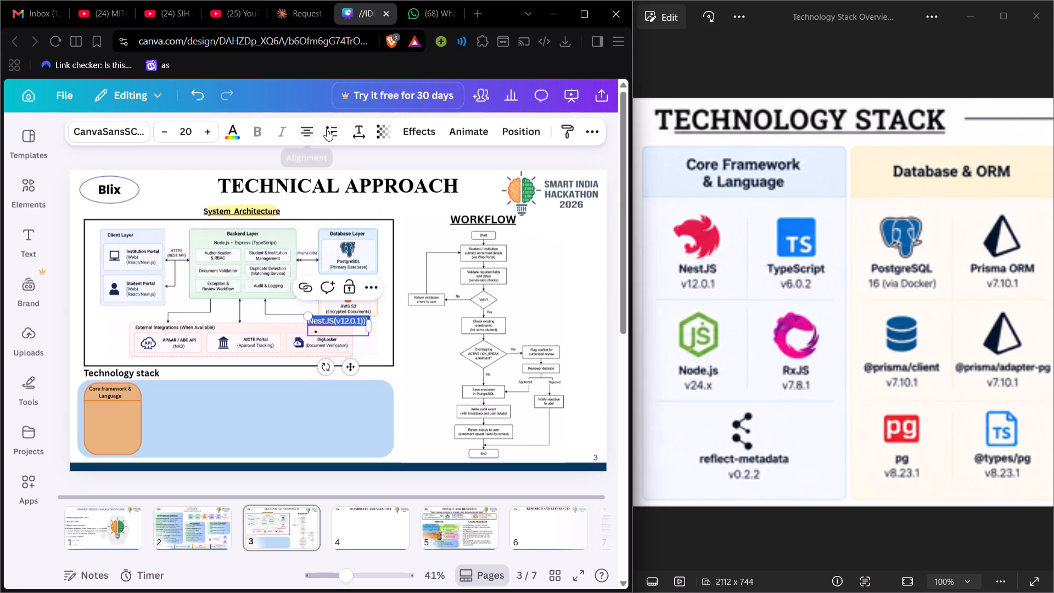
click(327, 128)
click(343, 333)
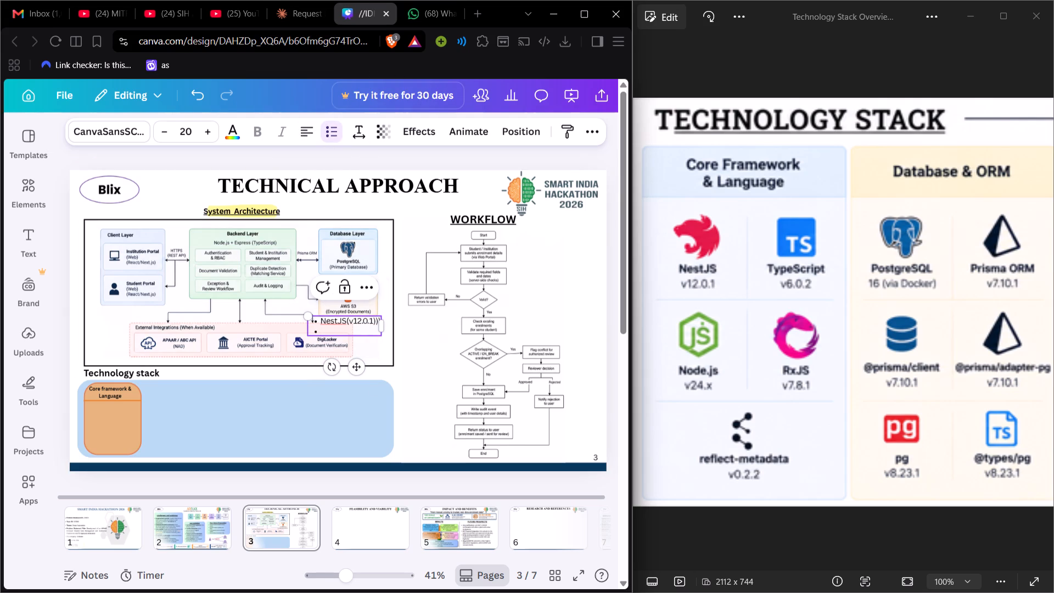
Enter "TypeScript" as the second bullet, without a version number.
text(Ty)
text(peScript)
key(shift+parenleft)
key(BackSpace)
Remove the version number and its parentheses from the first bullet, leaving only "NestJS".
key(Up)
key(Right)
key(Right)
key(Right)
key(Right)
key(Right)
key(Right)
key(Right)
key(BackSpace)
key(BackSpace)
key(BackSpace)
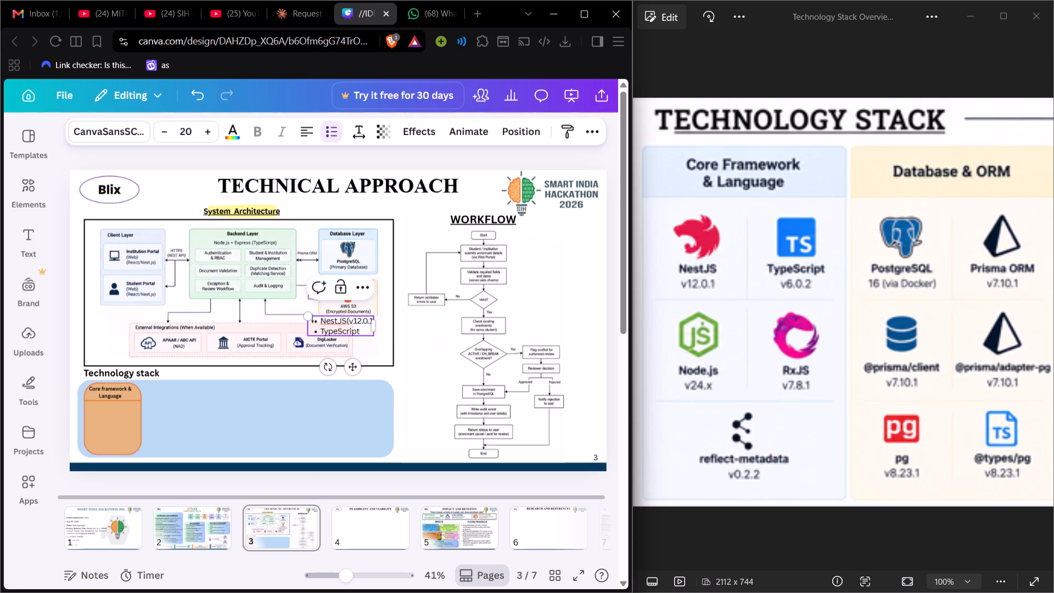
key(BackSpace)
key(BackSpace)
key(BackSpace)
key(BackSpace)
key(BackSpace)
key(BackSpace)
key(BackSpace)
key(BackSpace)
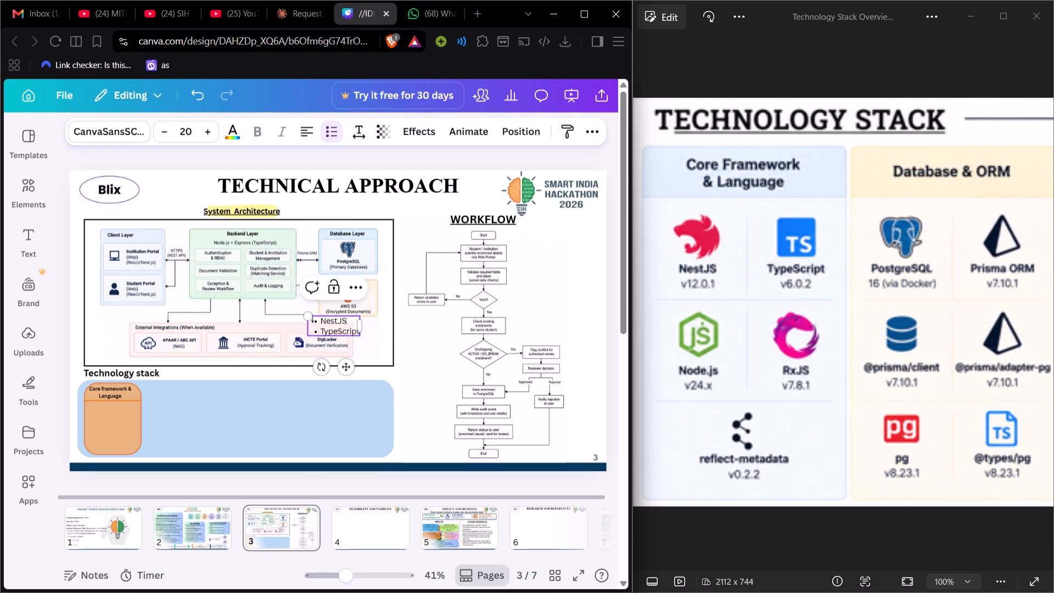
Add "Node.js" as the third bullet, below TypeScript.
key(Down)
key(Right)
key(Right)
key(Right)
key(Right)
key(Return)
text(Node.js)
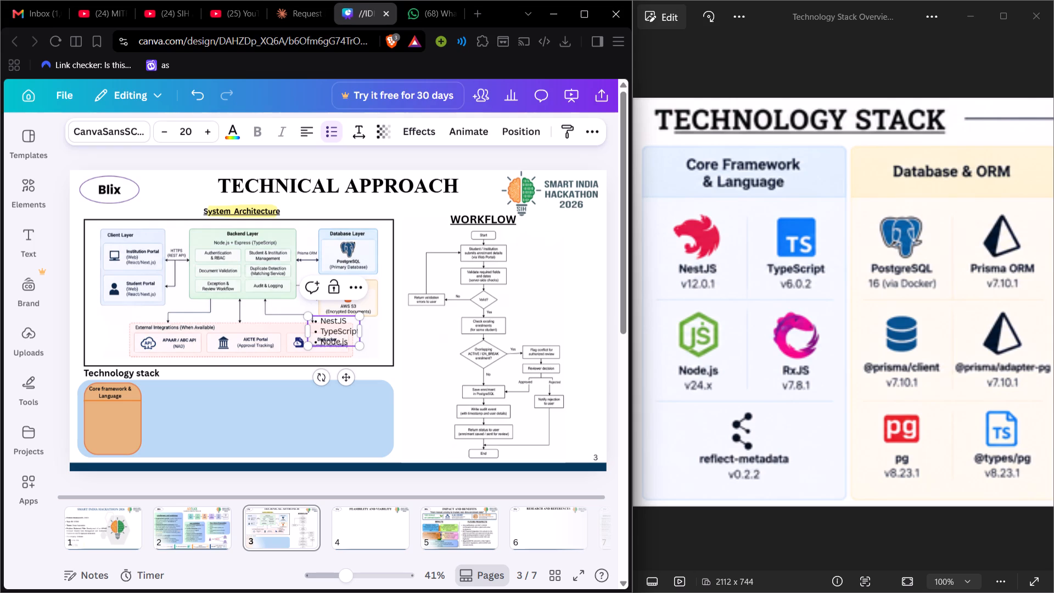
Add "RxJS" and "reflect-metadata" as the fourth and fifth bullets of the list.
key(Return)
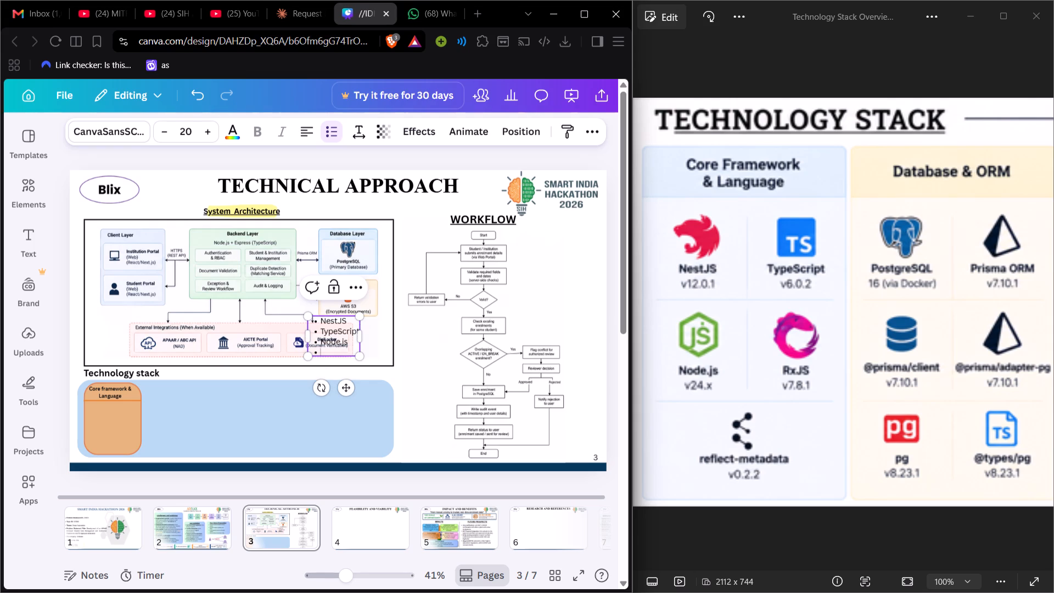
key(shift+e)
key(BackSpace)
key(shift+r)
key(x)
text(JS)
key(Return)
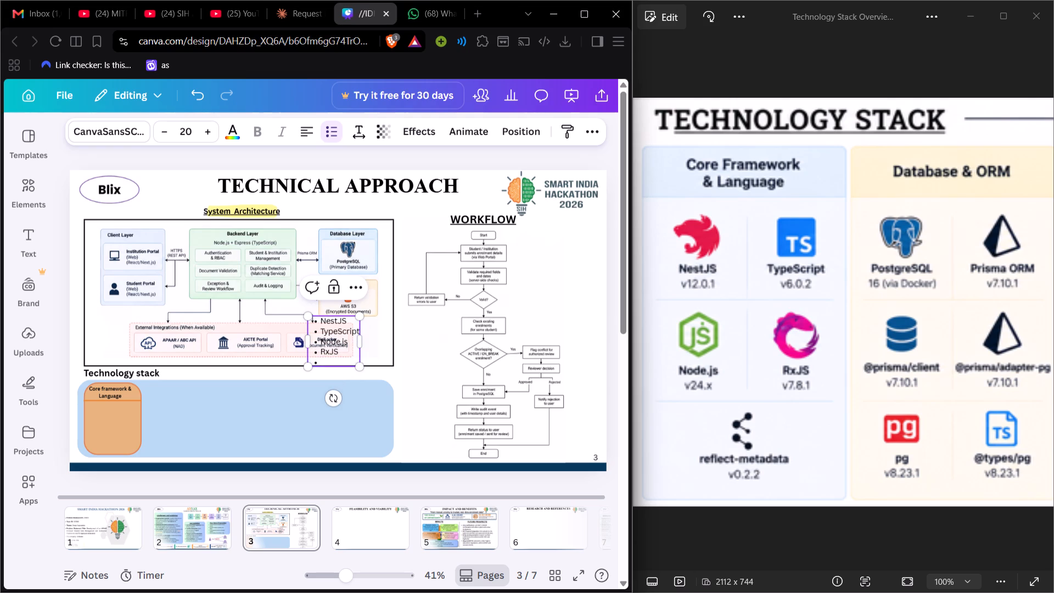
text(reflect)
key(minus)
text(metadata)
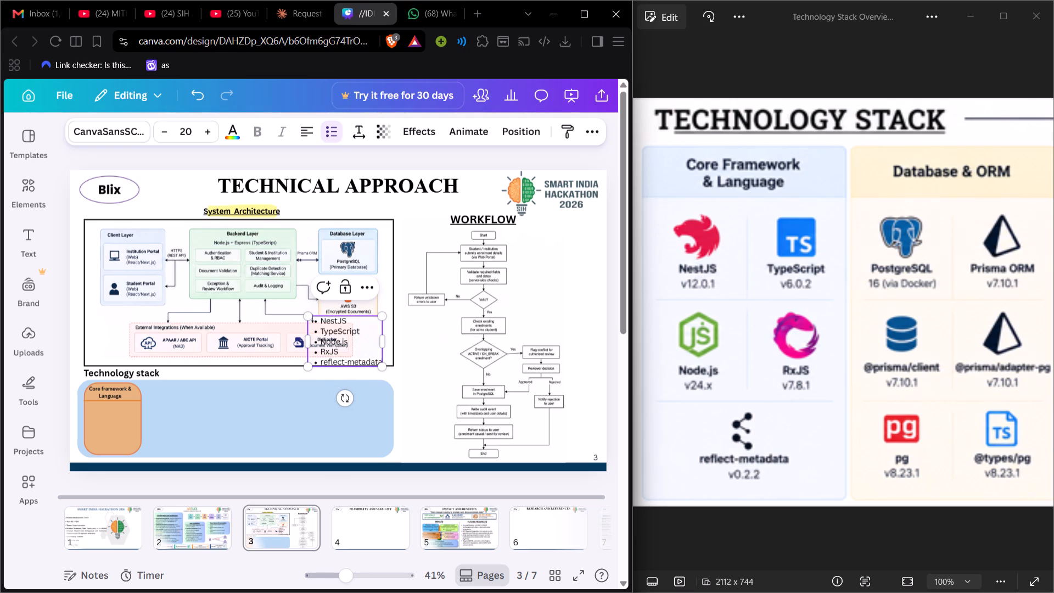
Move the bulleted list off the architecture diagram onto the orange card, beneath its "Core framework & Language" heading.
drag(367, 337, 349, 361)
click(368, 344)
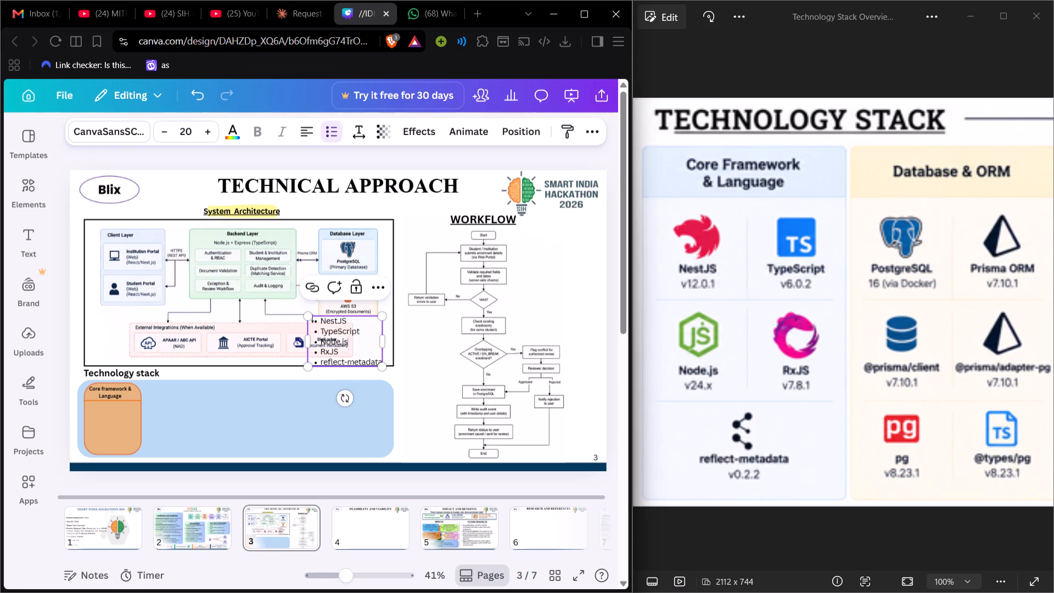
click(368, 344)
click(459, 157)
drag(361, 335, 326, 345)
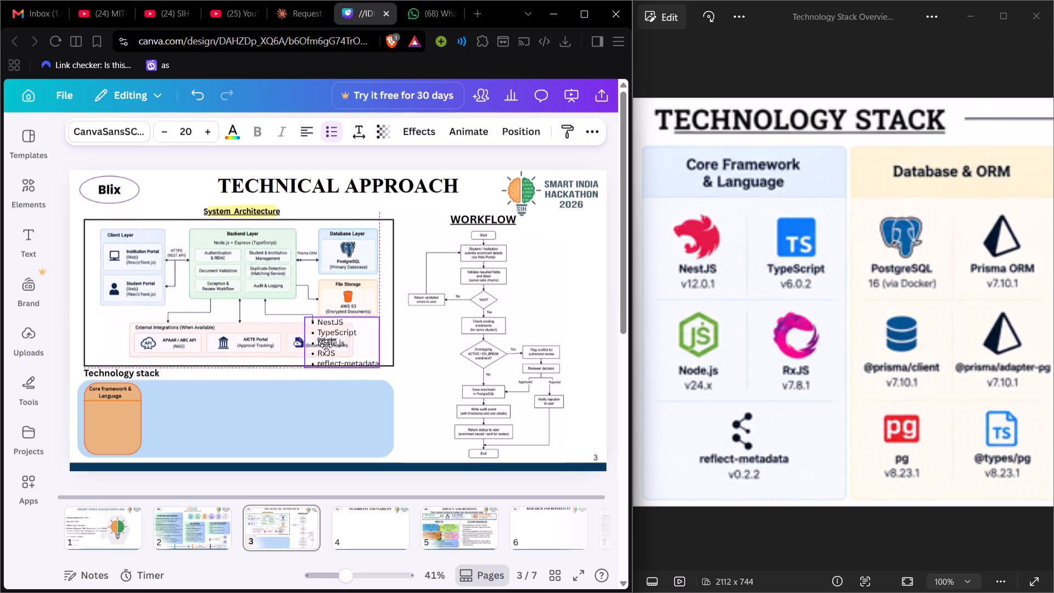
drag(326, 345, 134, 421)
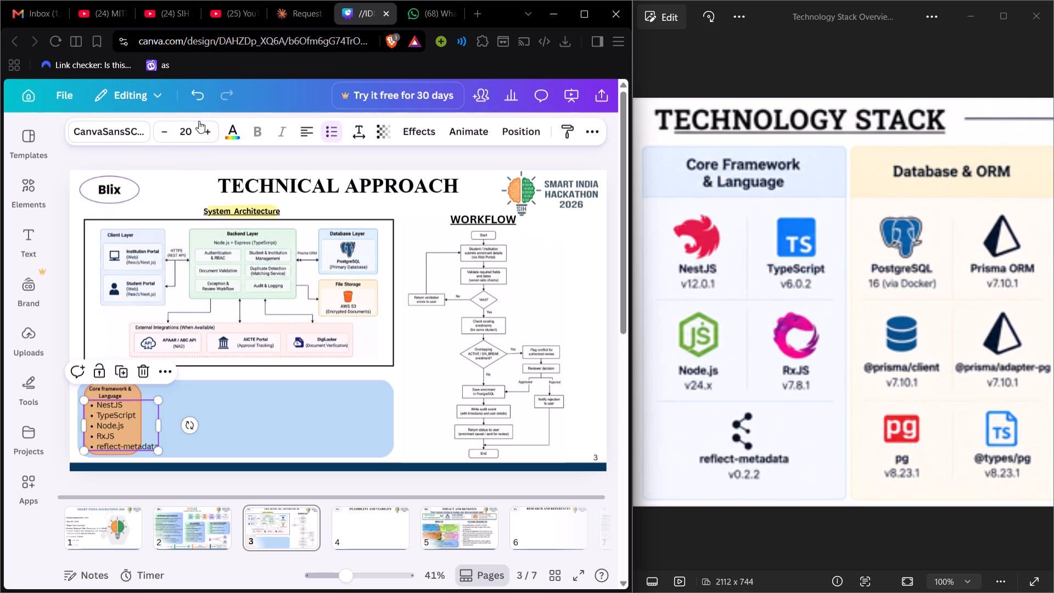
click(96, 149)
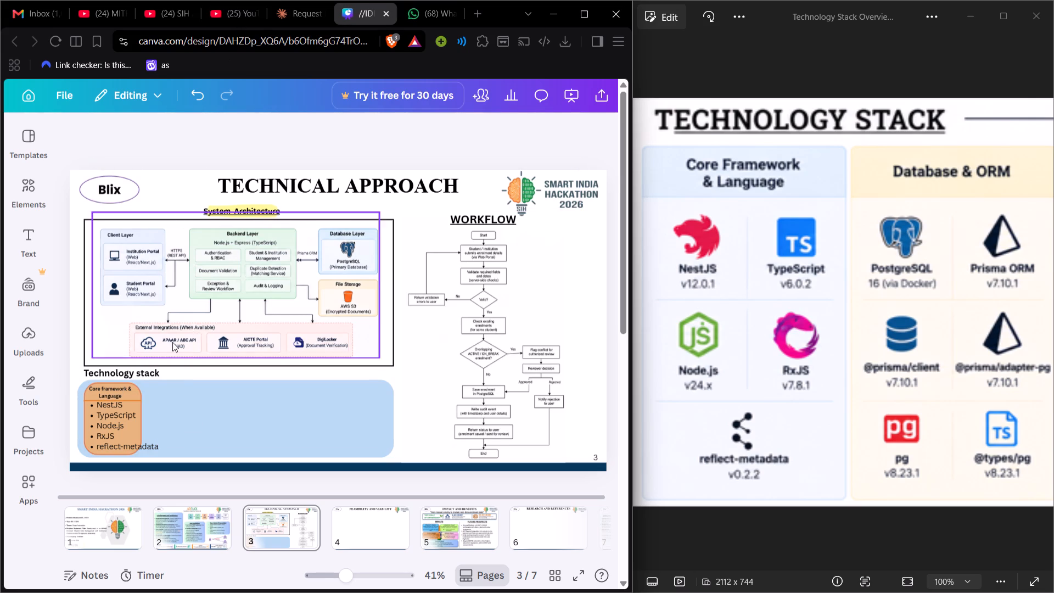
Reduce the bulleted list's font size to 16.
click(148, 448)
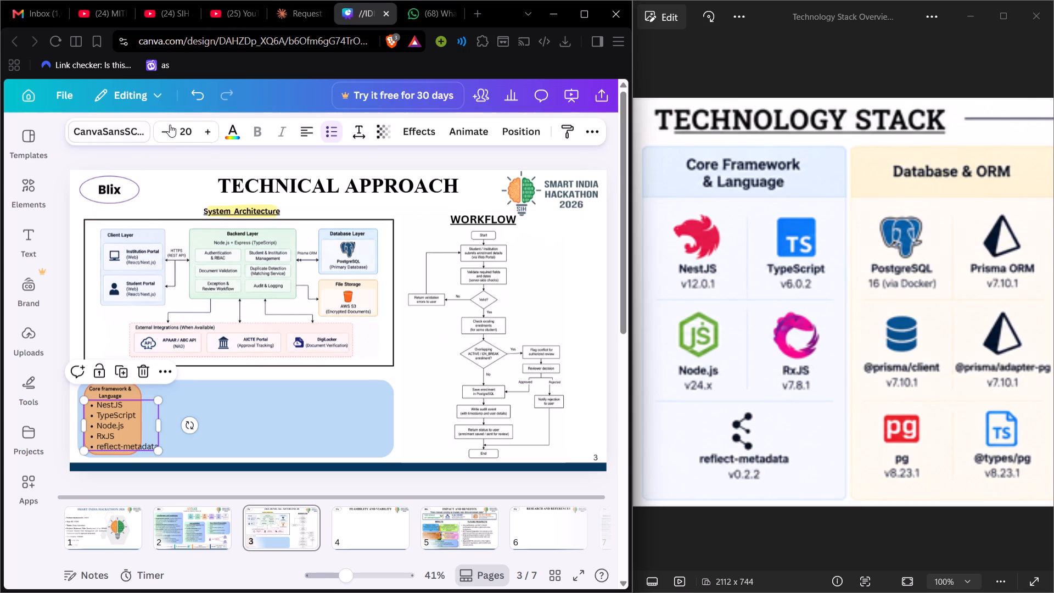
triple_click(168, 127)
click(168, 127)
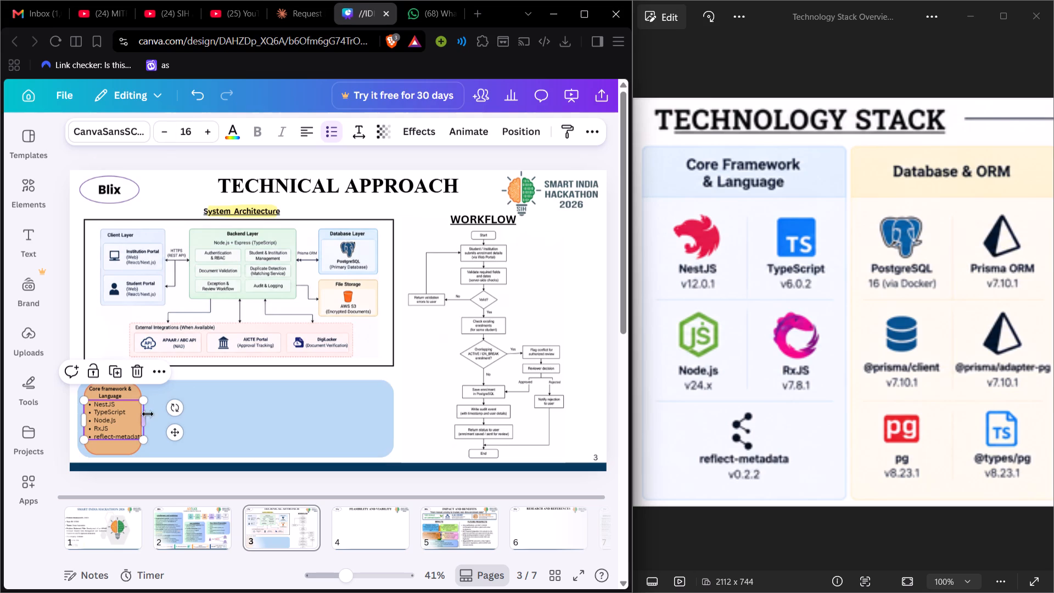
Narrow the list's text box to the orange card's width, wrapping "reflect-metadata", and position it inside the card below the heading.
click(143, 422)
click(141, 422)
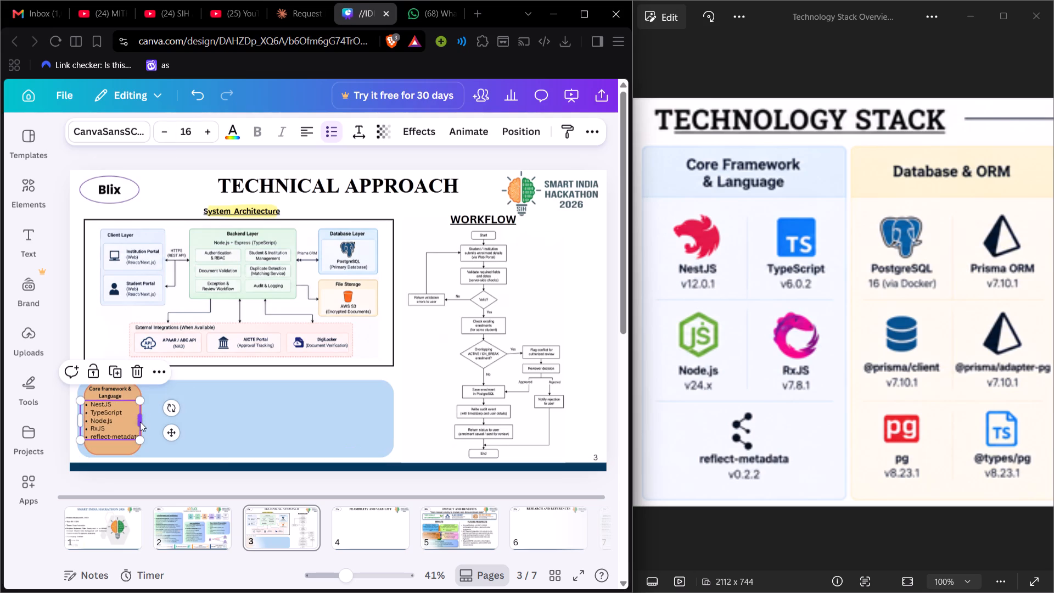
click(139, 157)
click(109, 424)
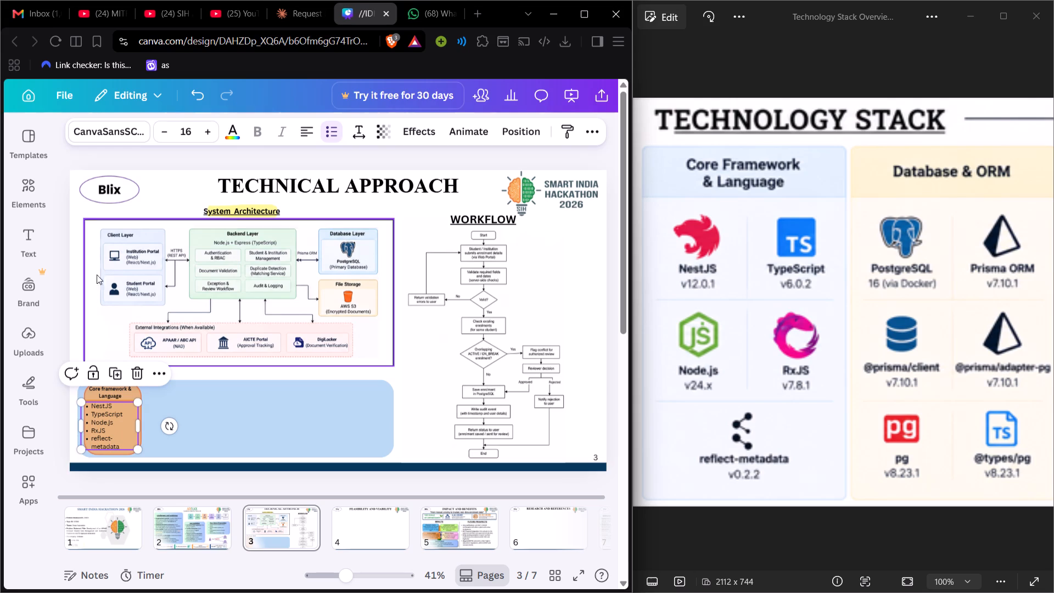
click(90, 163)
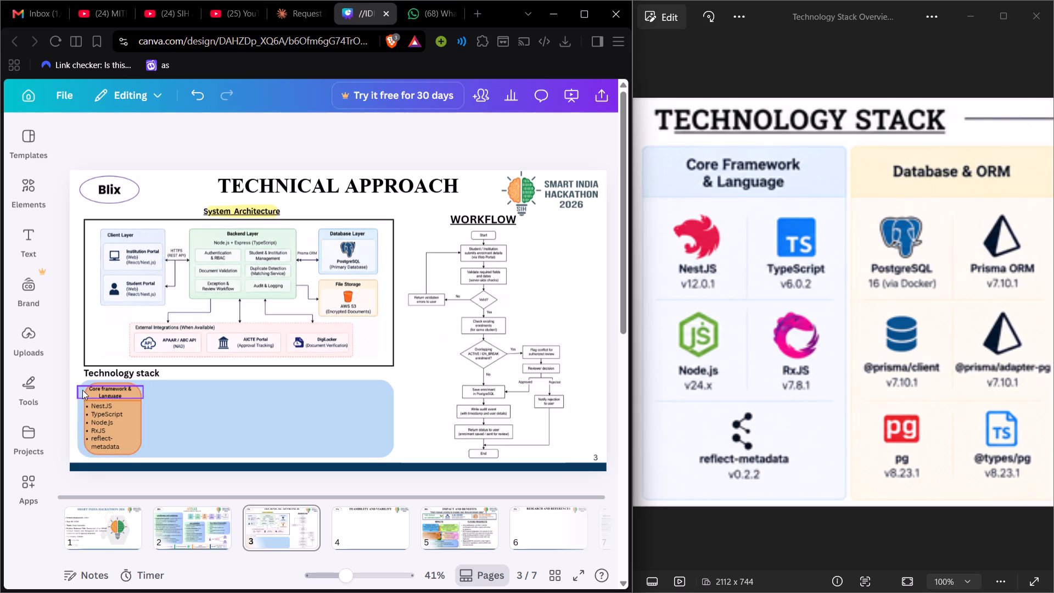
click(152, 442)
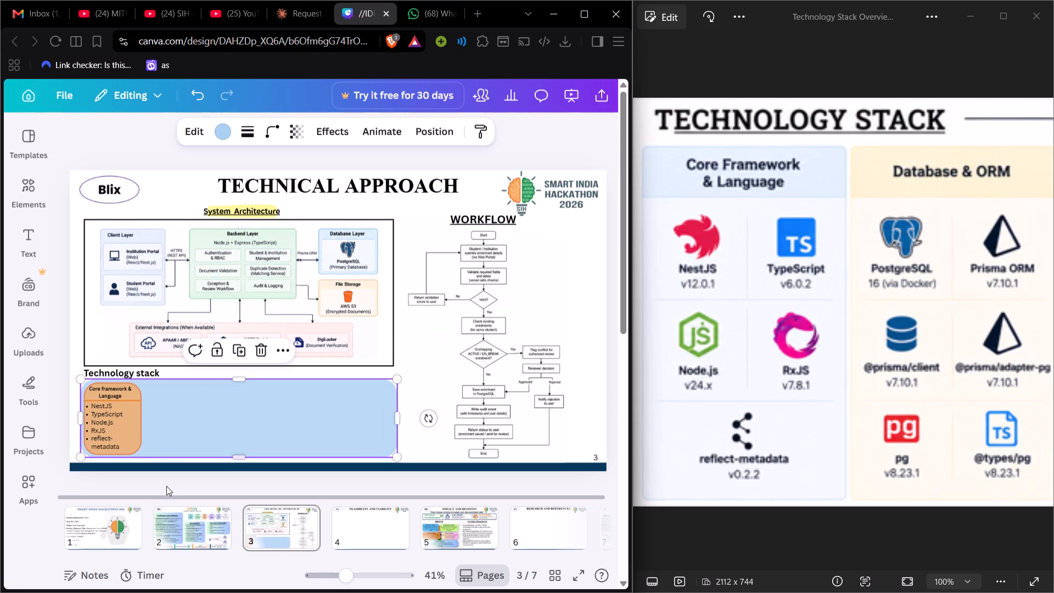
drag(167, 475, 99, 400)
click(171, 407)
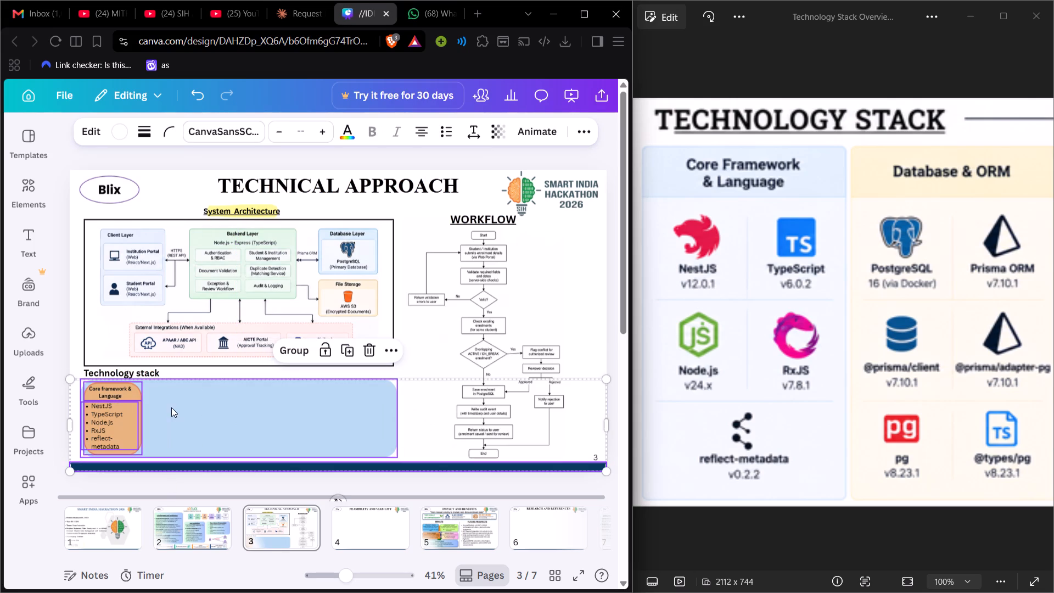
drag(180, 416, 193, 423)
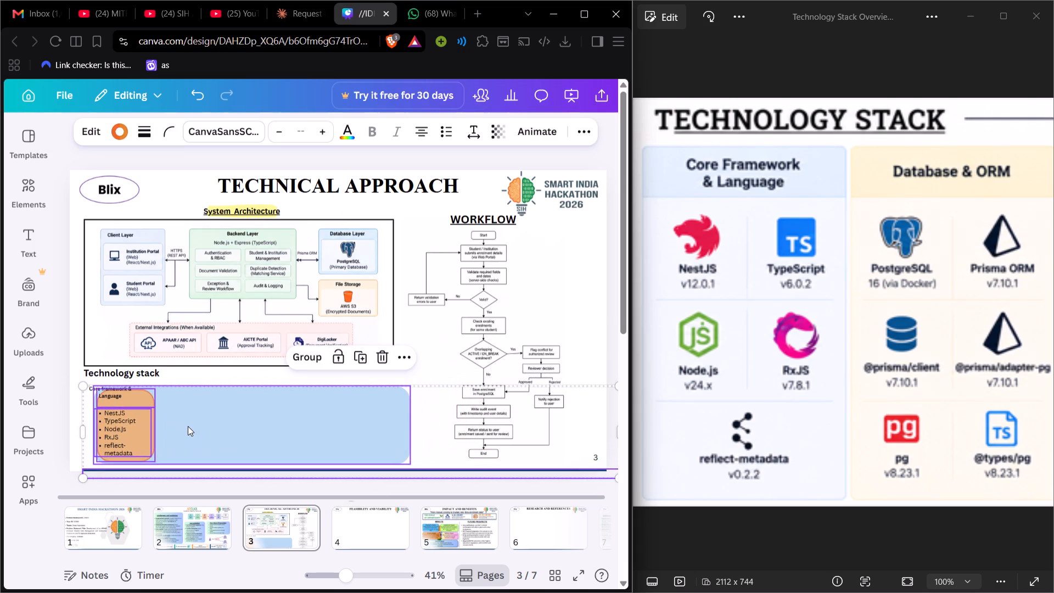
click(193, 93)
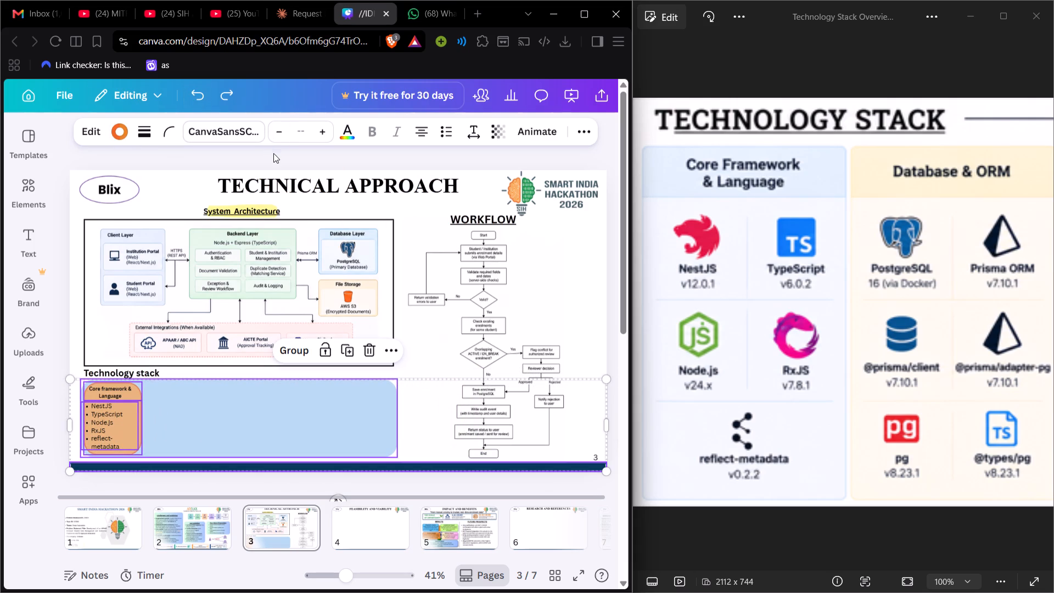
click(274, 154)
Shift the blue background panel clear of the orange card, and copy the card together with its heading and bulleted list.
drag(154, 439, 197, 439)
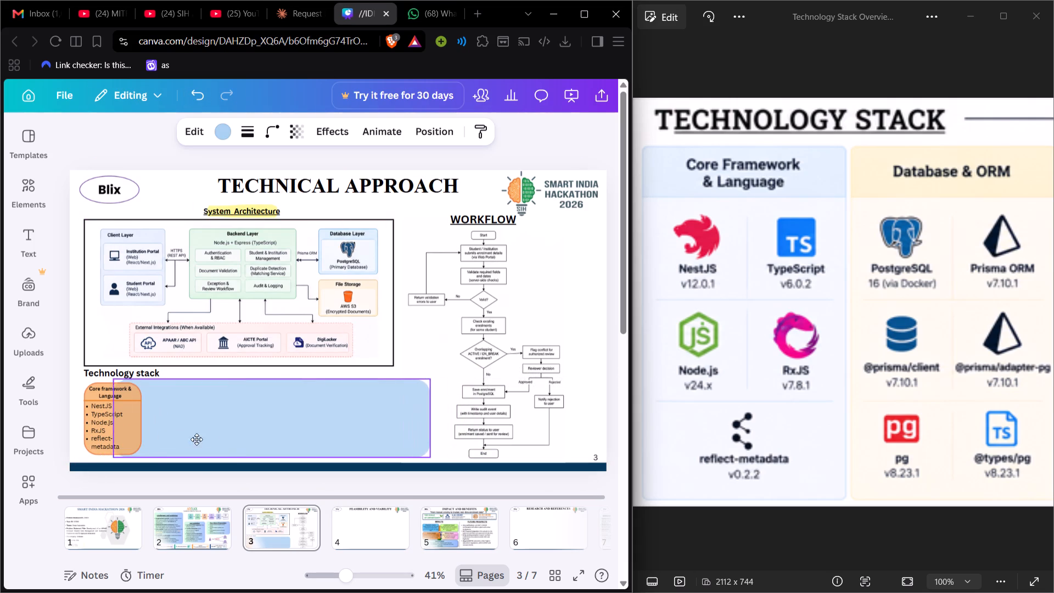
drag(197, 439, 228, 439)
drag(145, 457, 102, 396)
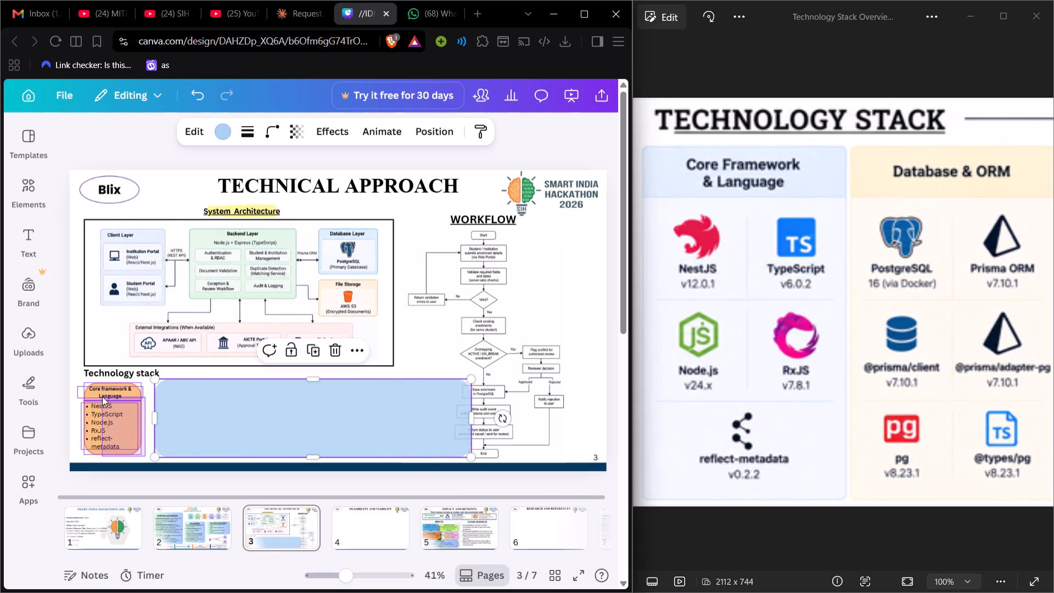
drag(102, 396, 88, 385)
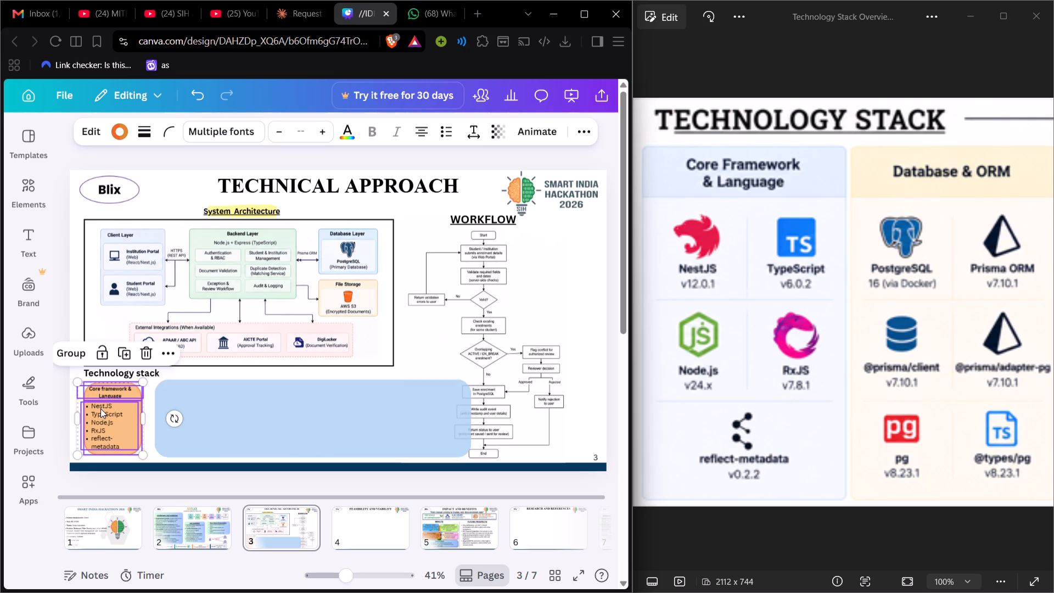
key(ctrl+c)
Move the blue panel back behind the orange card, aligned under the System Architecture frame.
drag(238, 418, 161, 419)
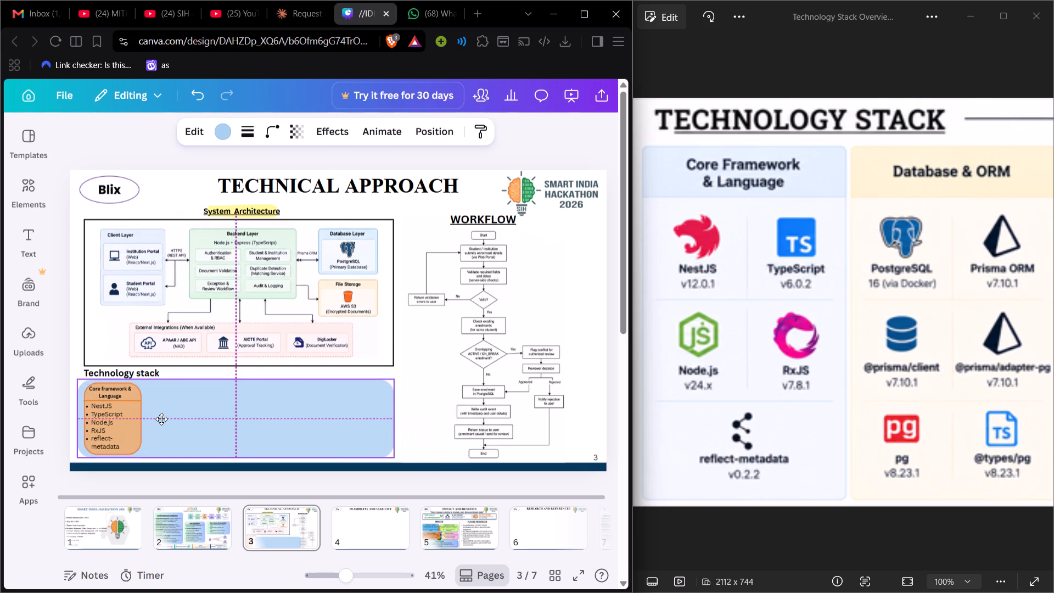
drag(161, 419, 157, 419)
click(161, 419)
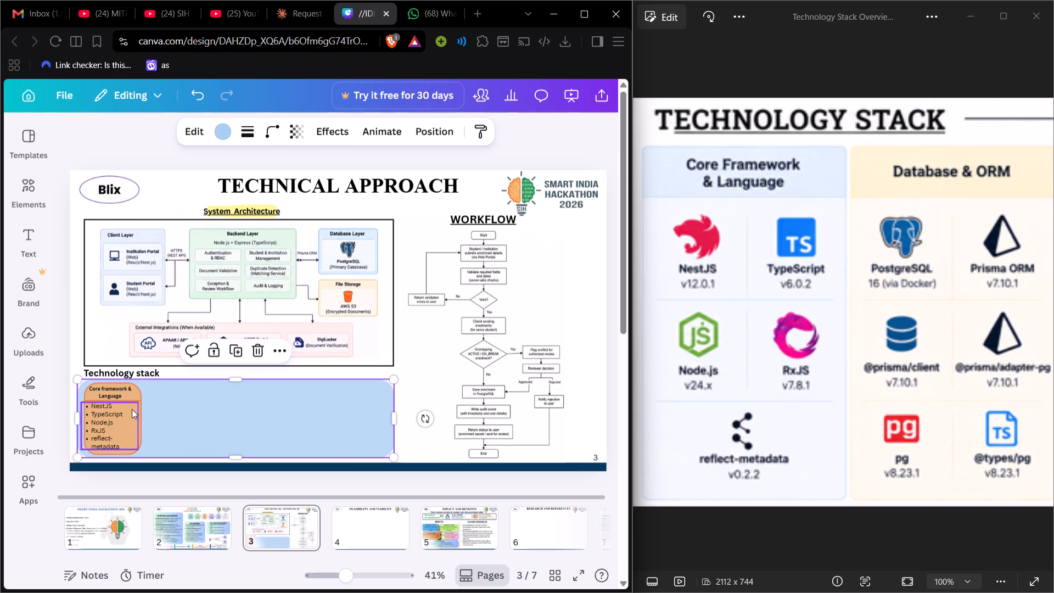
click(205, 154)
Paste the copied card and place it directly beside the first card, level with it on the blue panel.
key(ctrl+v)
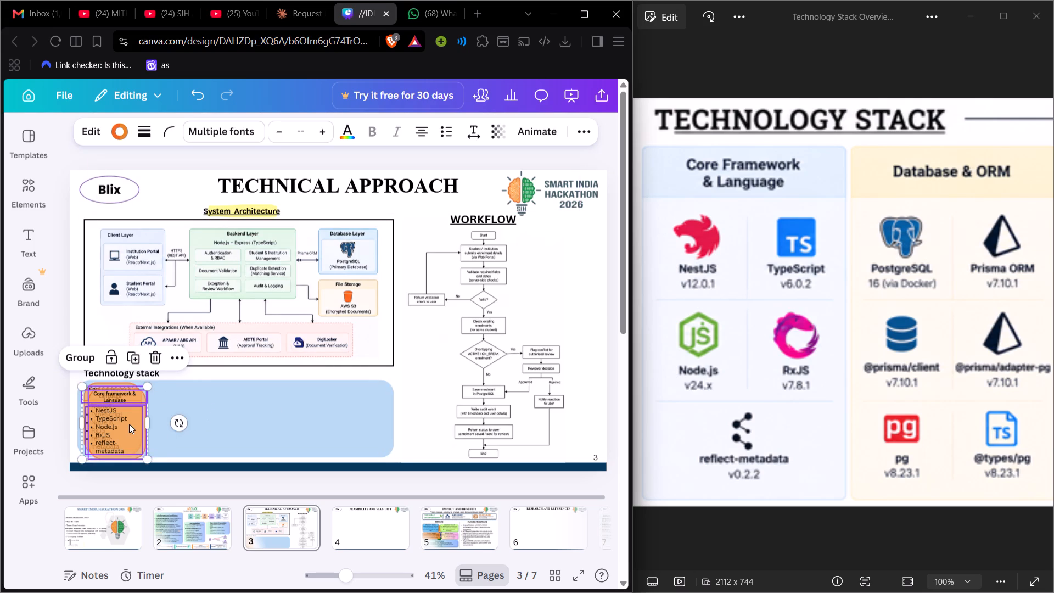
drag(129, 424, 188, 421)
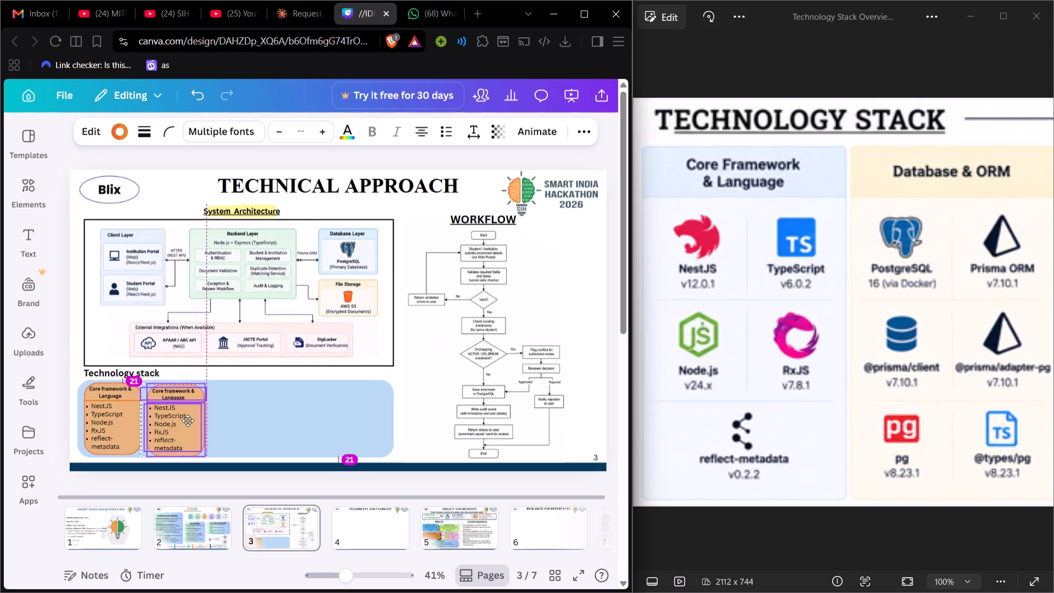
drag(188, 421, 188, 419)
click(189, 418)
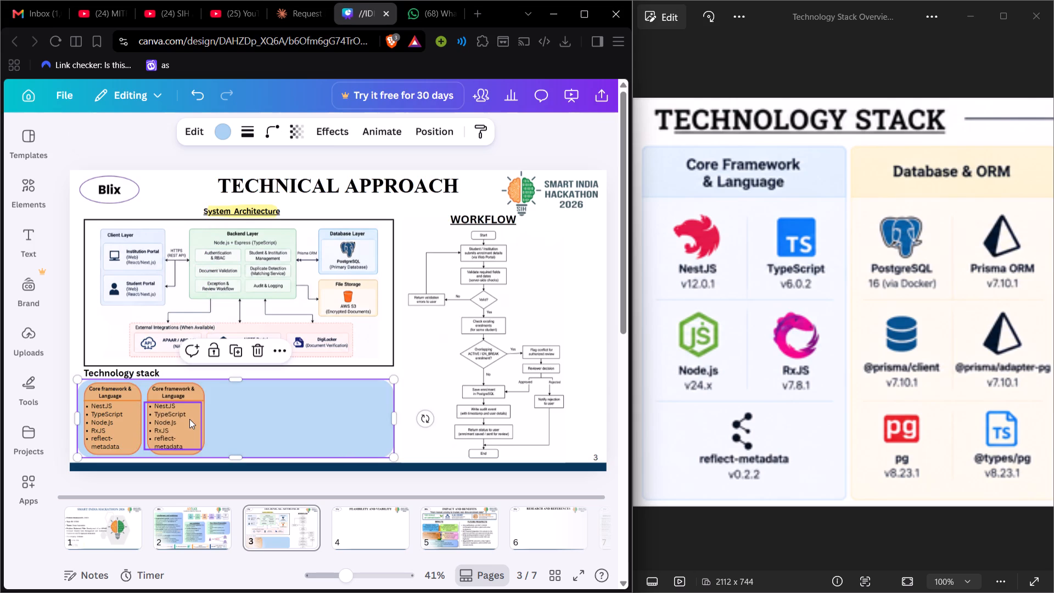
Paste two more copies of the card and line them up as the third and fourth cards in the row.
key(ctrl+v)
drag(128, 427, 244, 426)
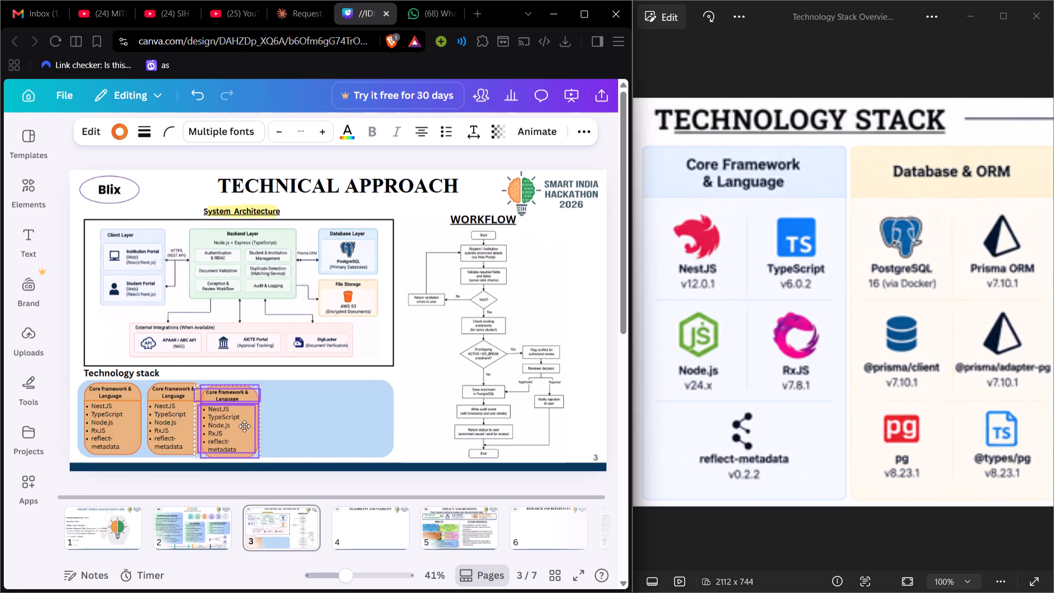
drag(244, 426, 252, 423)
key(ctrl+v)
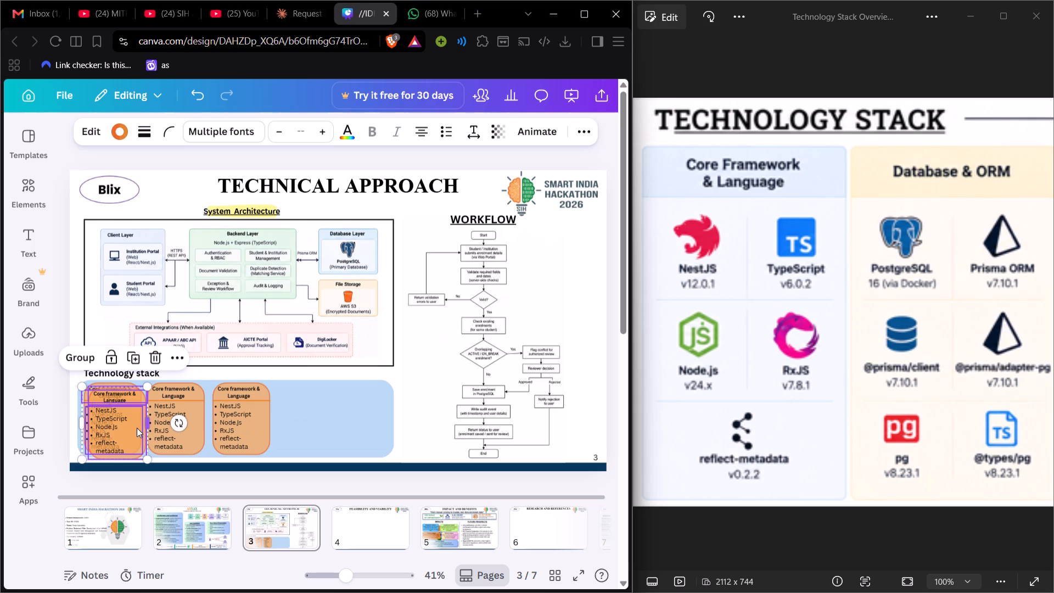
drag(137, 428, 329, 425)
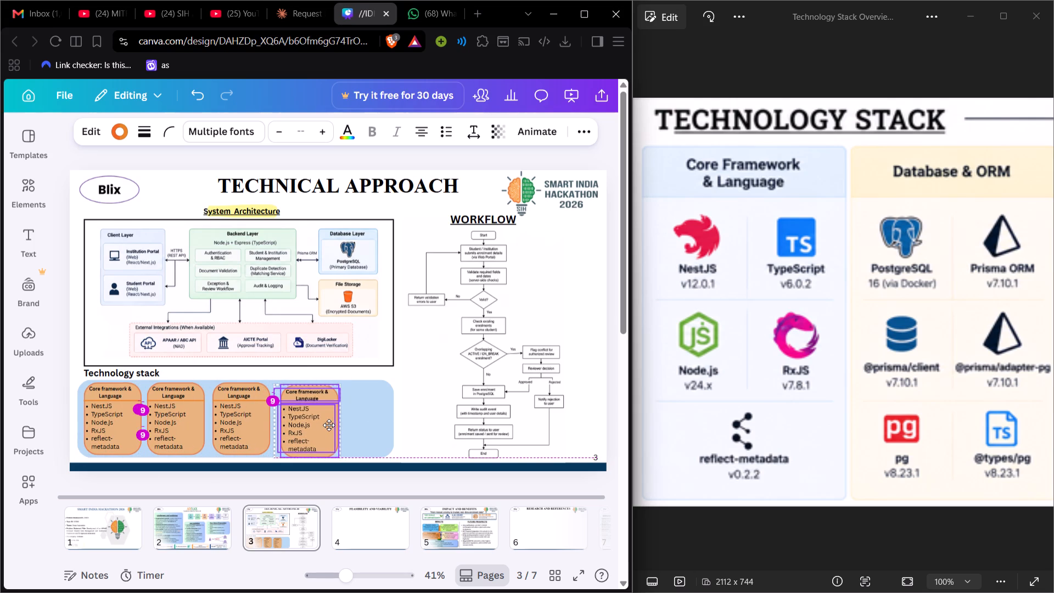
drag(329, 425, 324, 424)
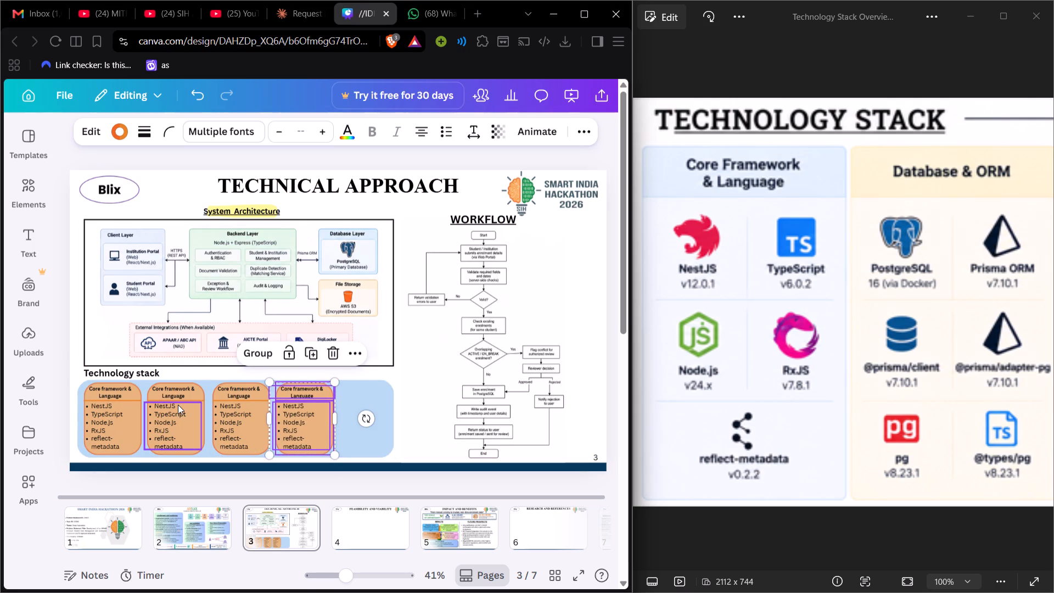
Paste another copy of the card and place it as the fifth card at the end of the Technology stack row.
key(ctrl+v)
drag(134, 423, 382, 418)
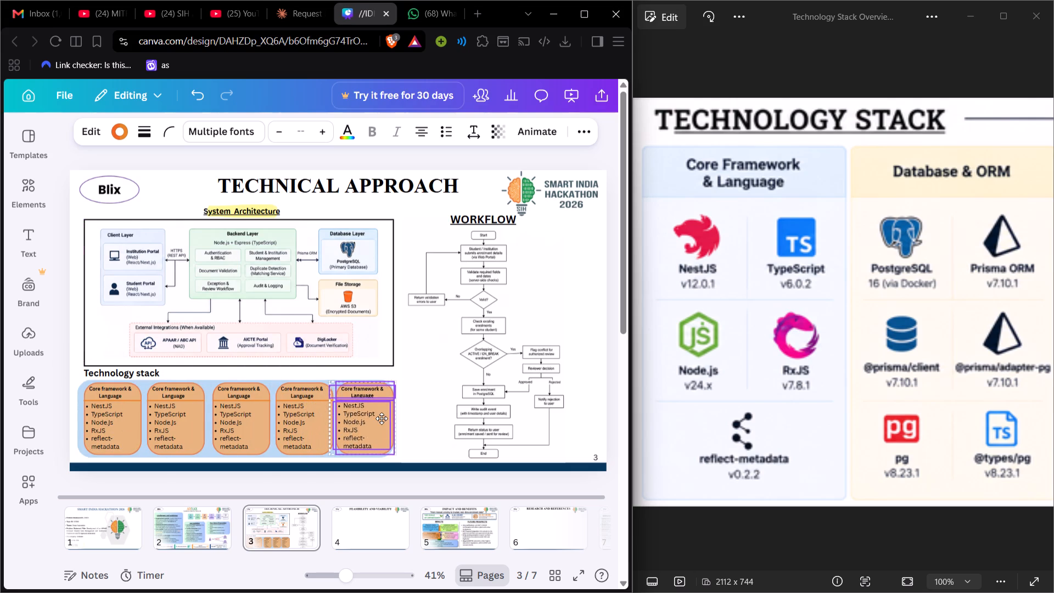
drag(382, 418, 383, 418)
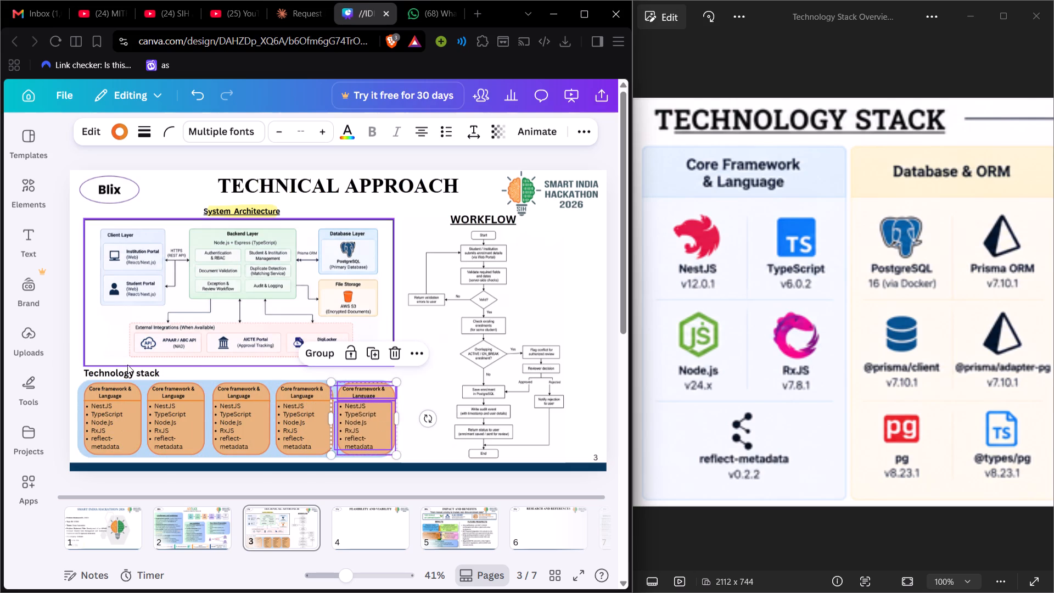
click(60, 356)
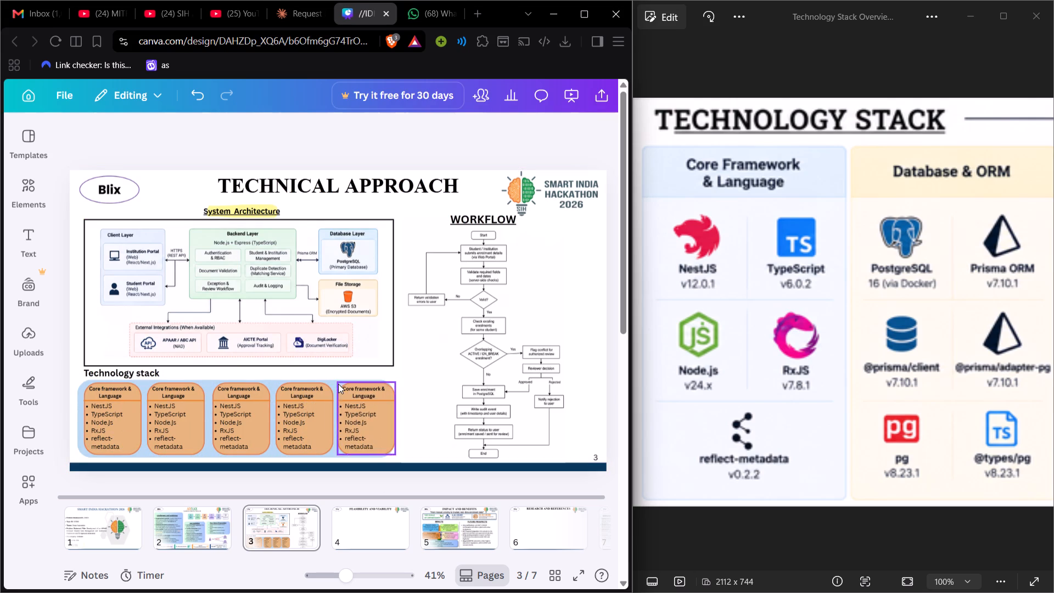
click(332, 383)
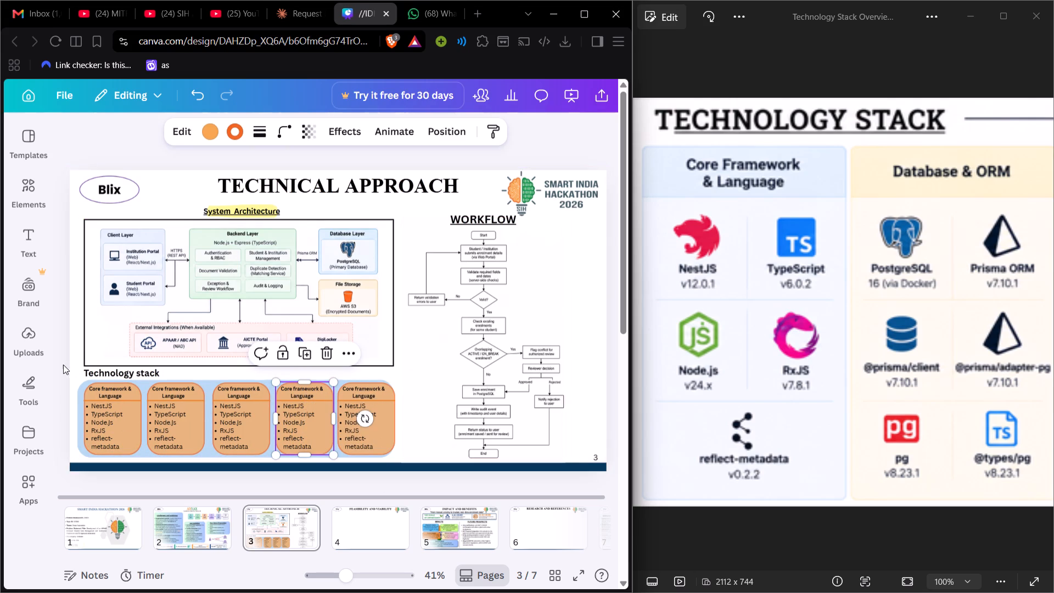
click(57, 363)
Widen the blue background panel so it extends slightly past the fifth card.
click(273, 452)
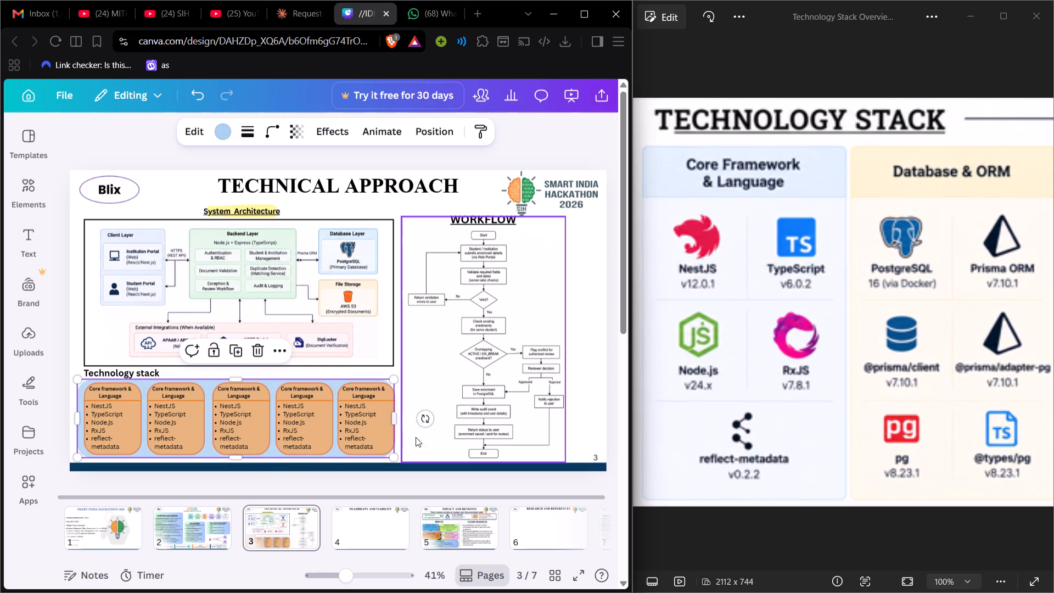
drag(396, 419, 405, 419)
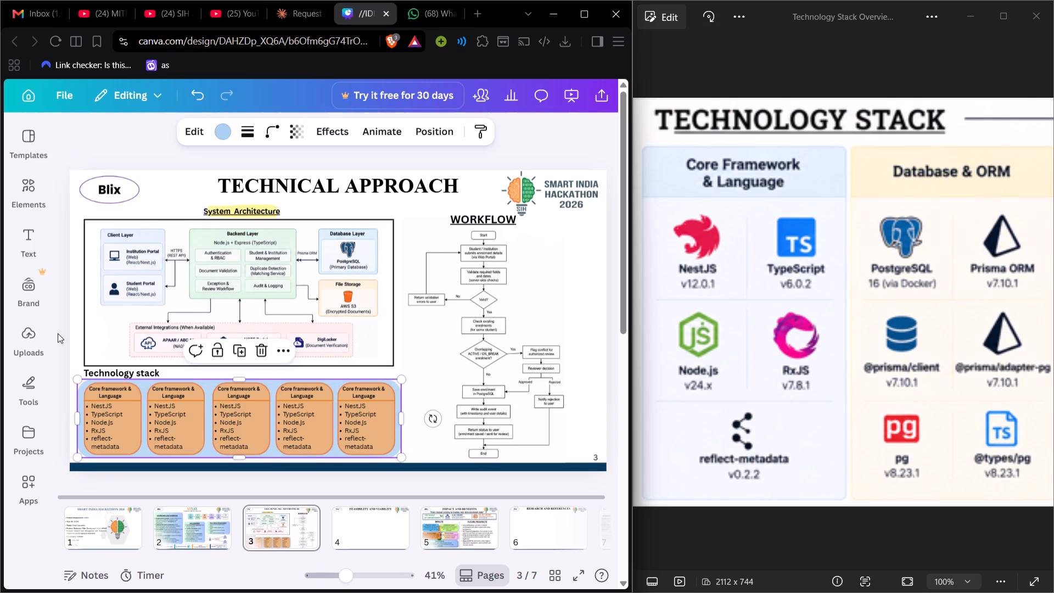
click(58, 333)
Recolour the second card with an olive green fill and a dark green outline.
double_click(916, 376)
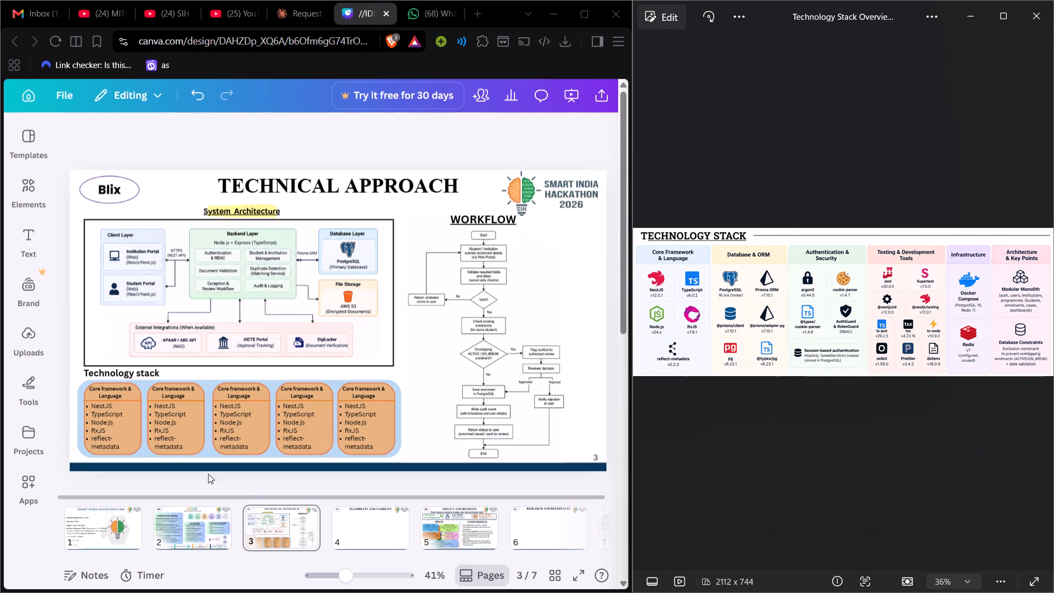
click(198, 393)
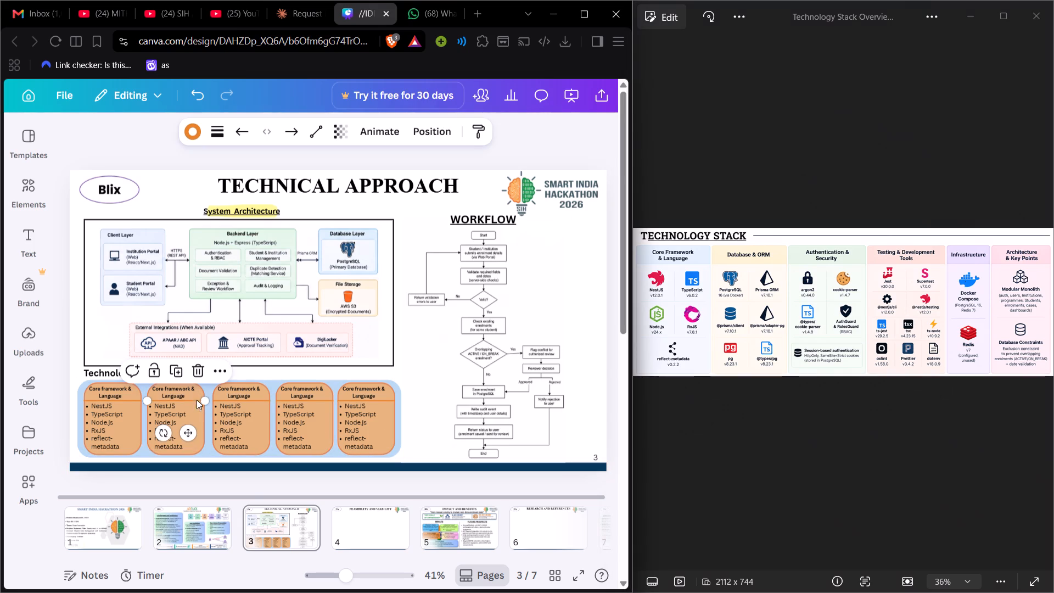
click(203, 429)
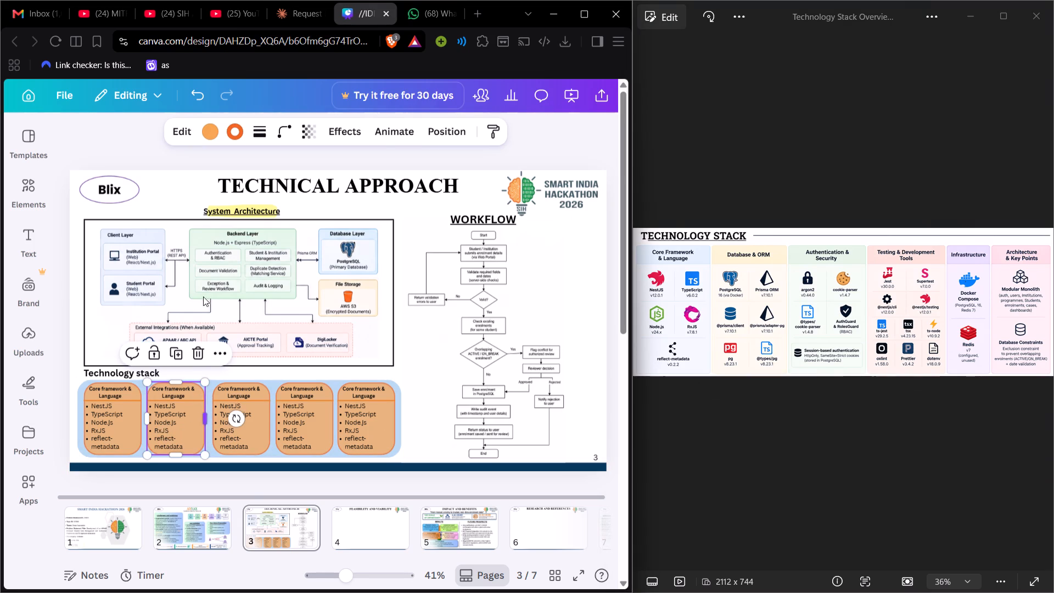
click(210, 131)
click(173, 391)
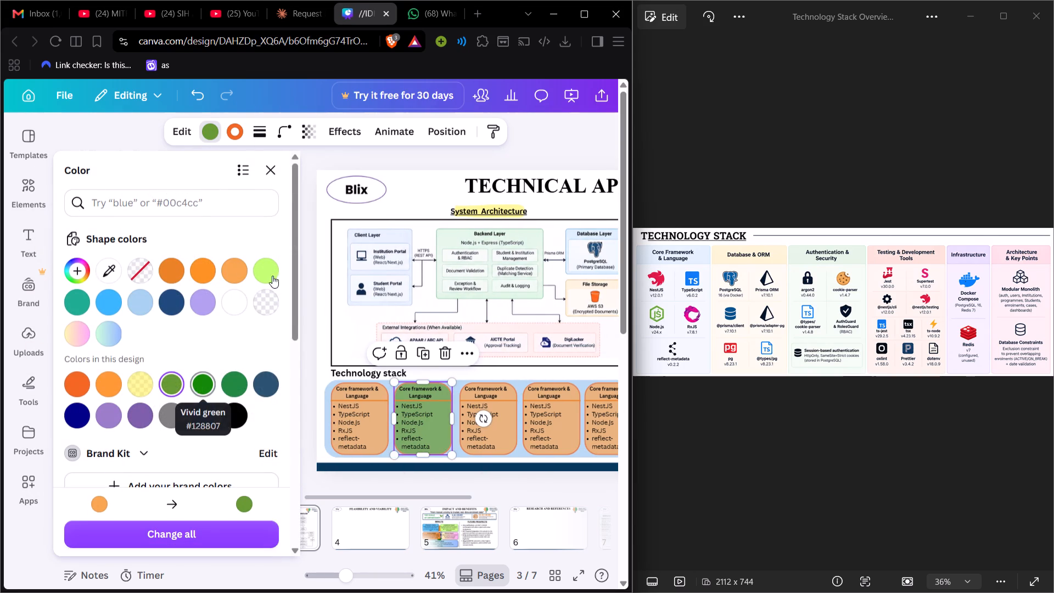
click(222, 130)
click(227, 130)
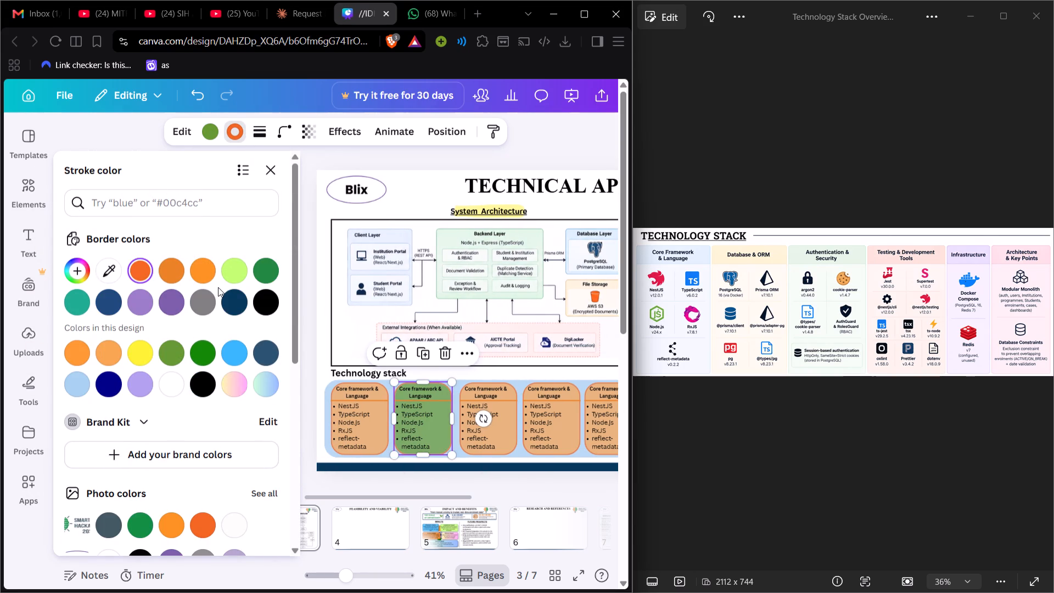
click(268, 269)
Set the divider line under the second card's heading to vivid green #128807.
click(441, 400)
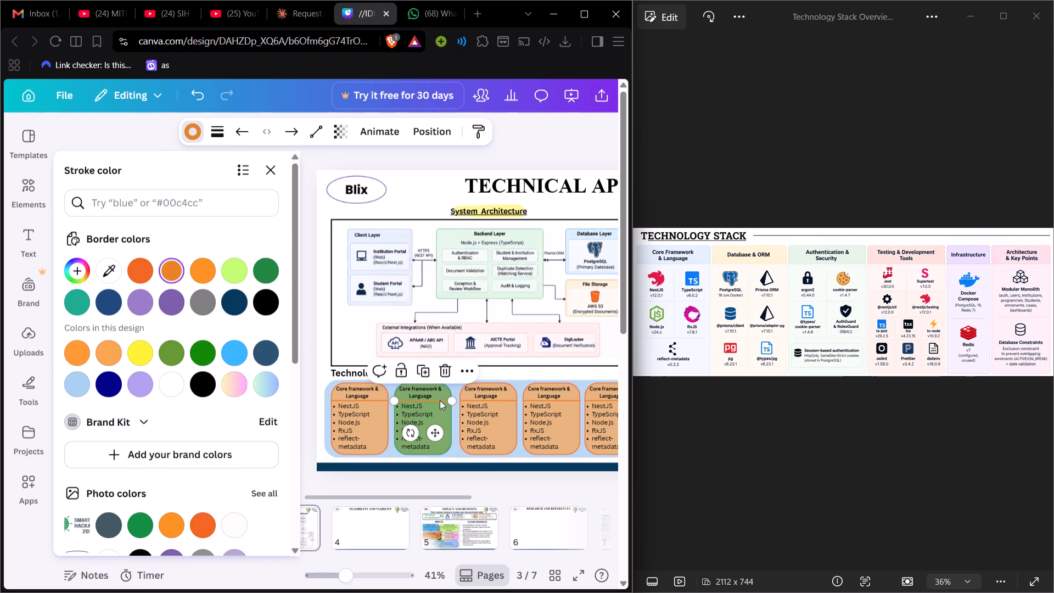
click(206, 359)
click(283, 170)
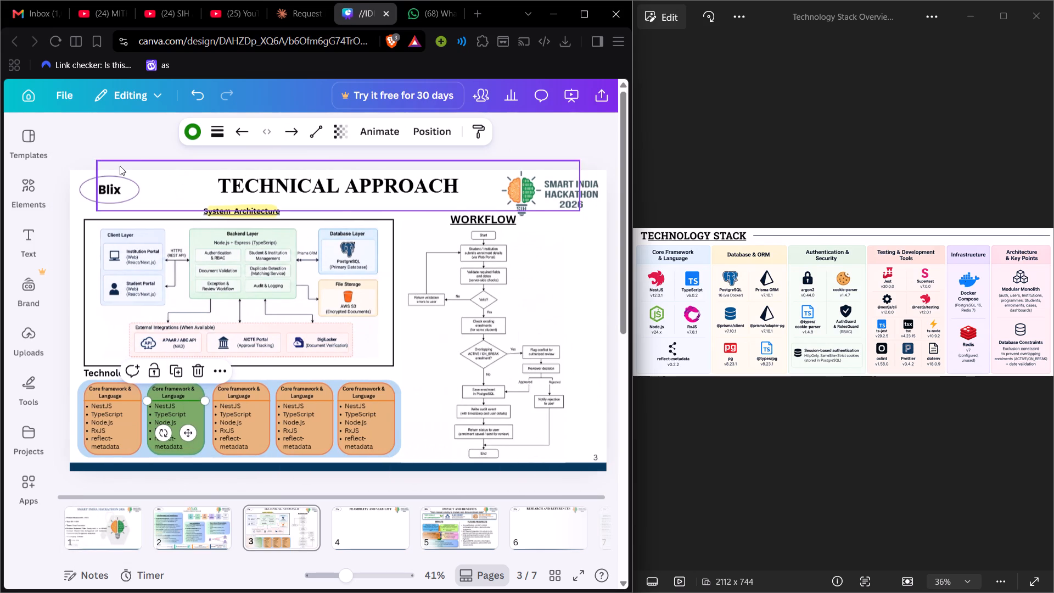
click(124, 148)
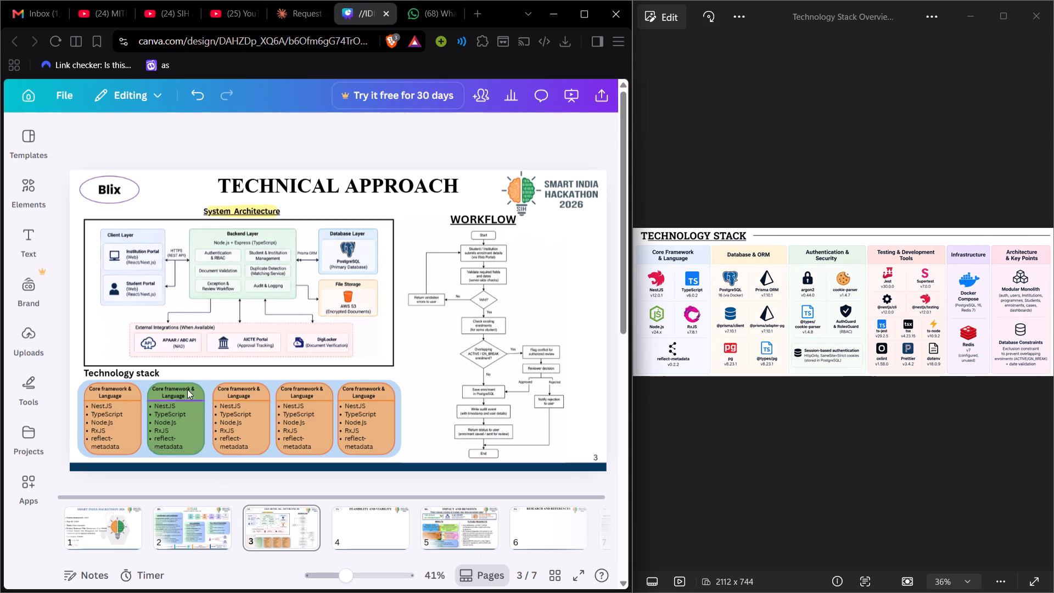
Replace the second card's heading with "Database & ORM", breaking it onto a second line before "ORM".
double_click(173, 388)
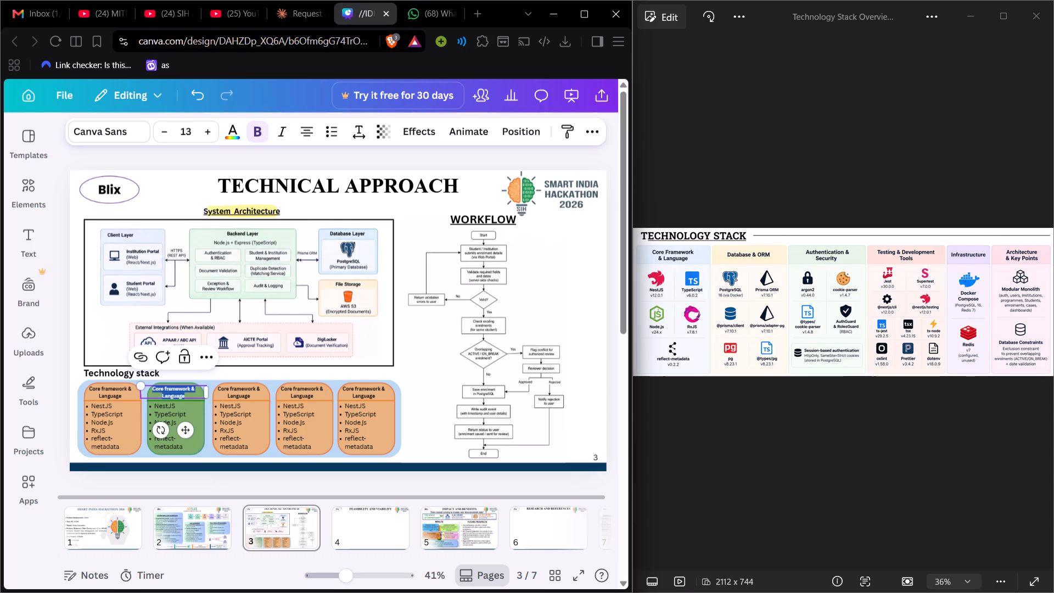
key(BackSpace)
text(Data)
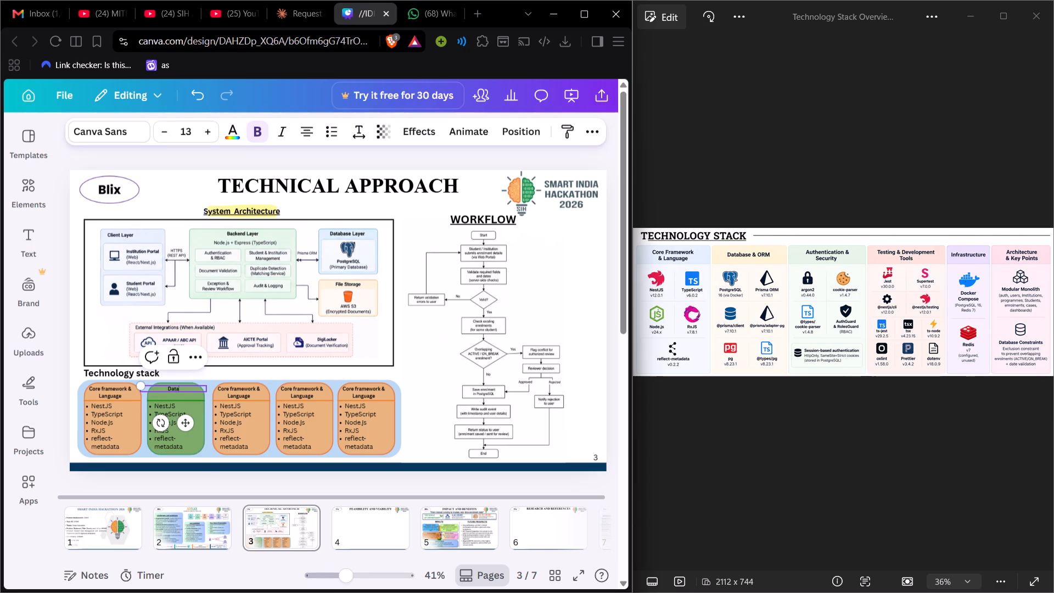
text(base)
key(space)
text(7)
key(BackSpace)
text(&)
key(space)
key(Left)
key(Left)
key(Left)
key(Return)
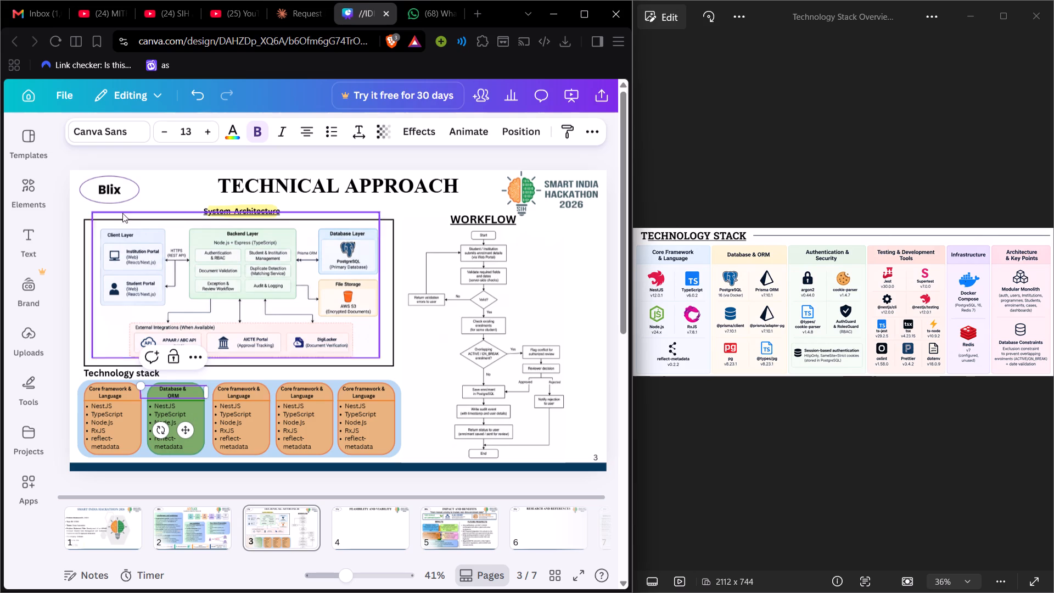
click(166, 156)
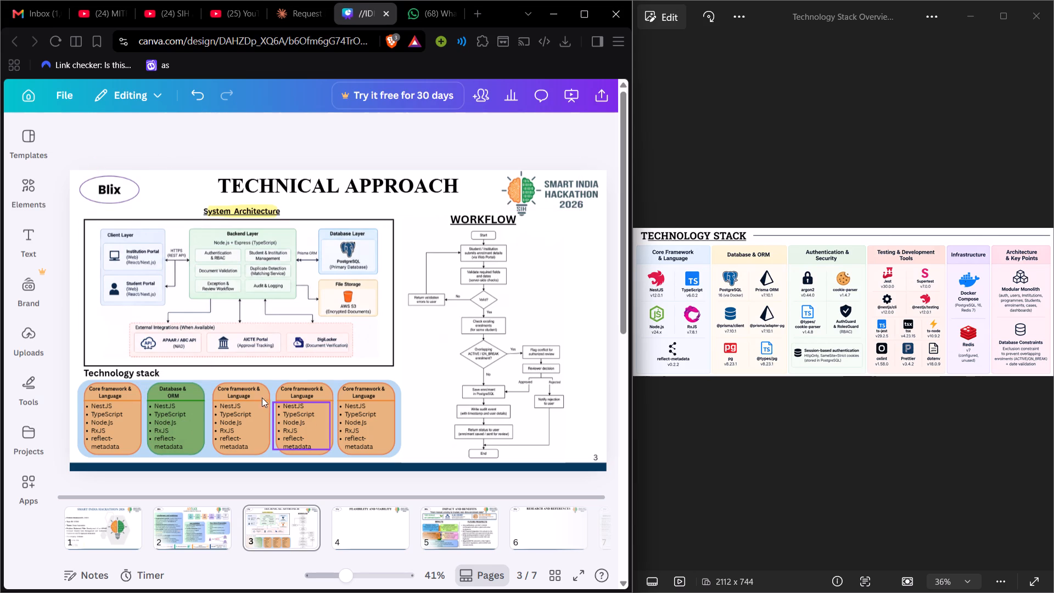
Replace the third card's heading with "Authentication & Security", putting "Security" on a second line.
double_click(245, 393)
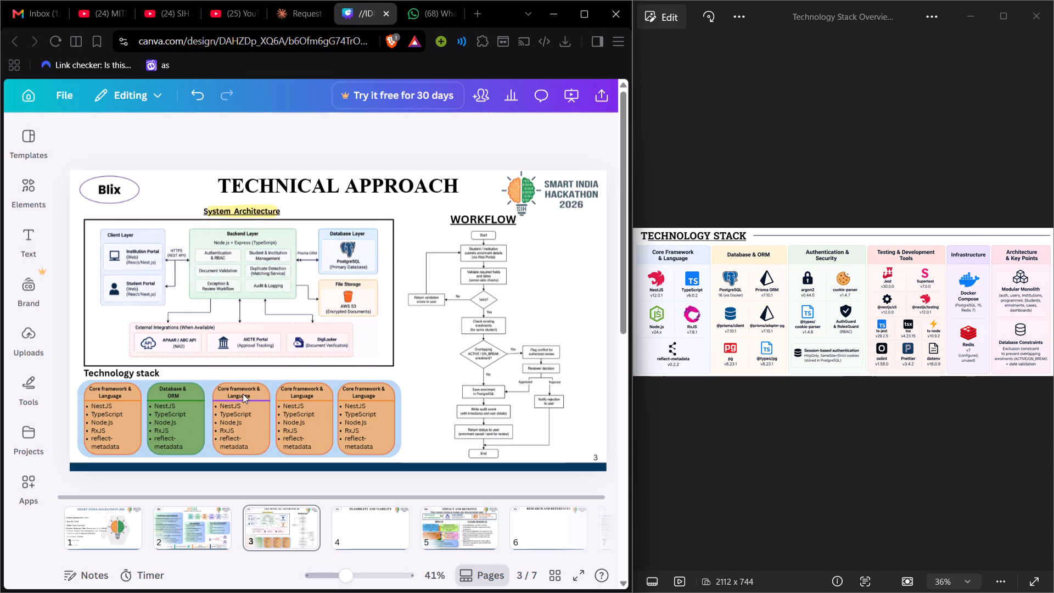
double_click(239, 390)
key(BackSpace)
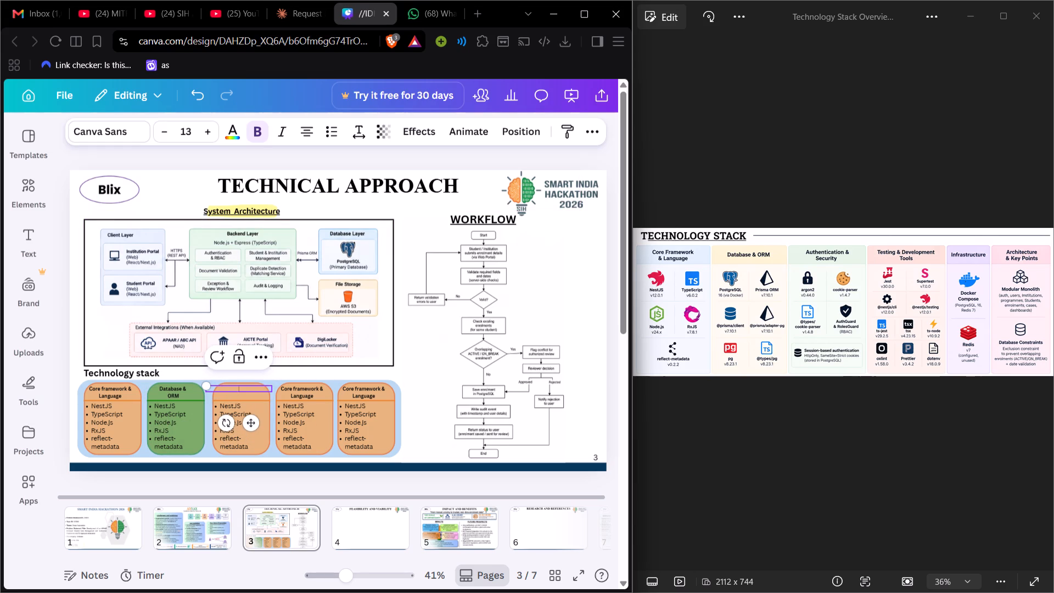
text(Authentication &)
key(Return)
text(Security)
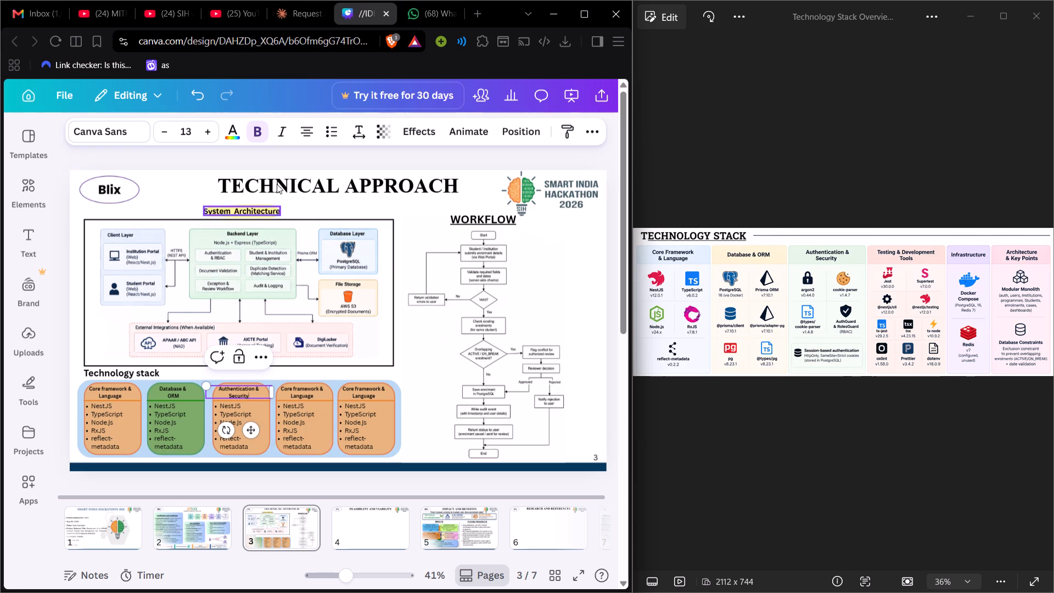
Replace the fourth card's heading with "Testing & Devlopment Tools", putting "Tools" on a second line.
double_click(305, 393)
double_click(305, 390)
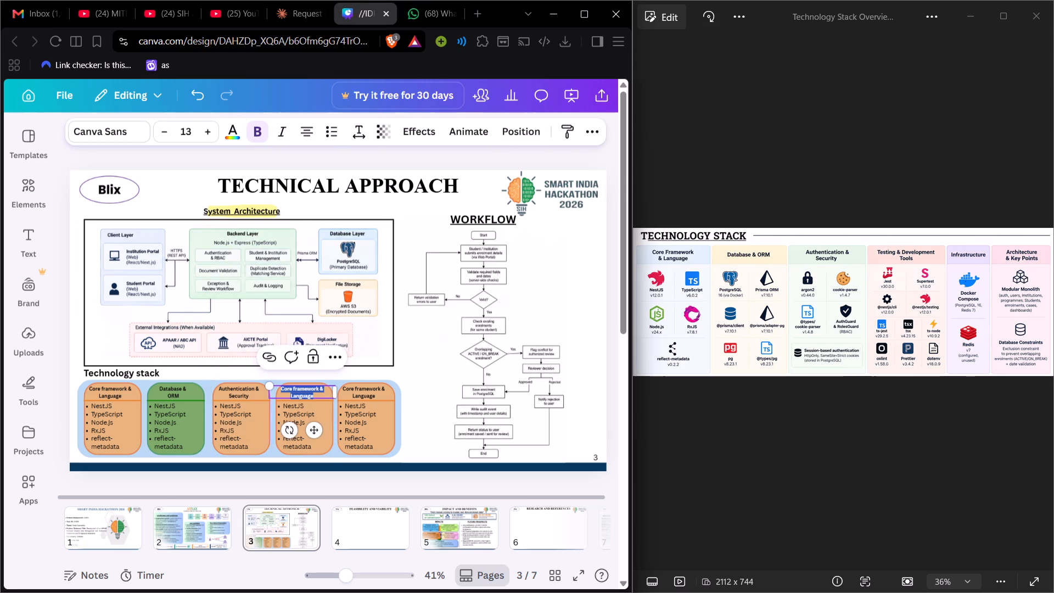
key(BackSpace)
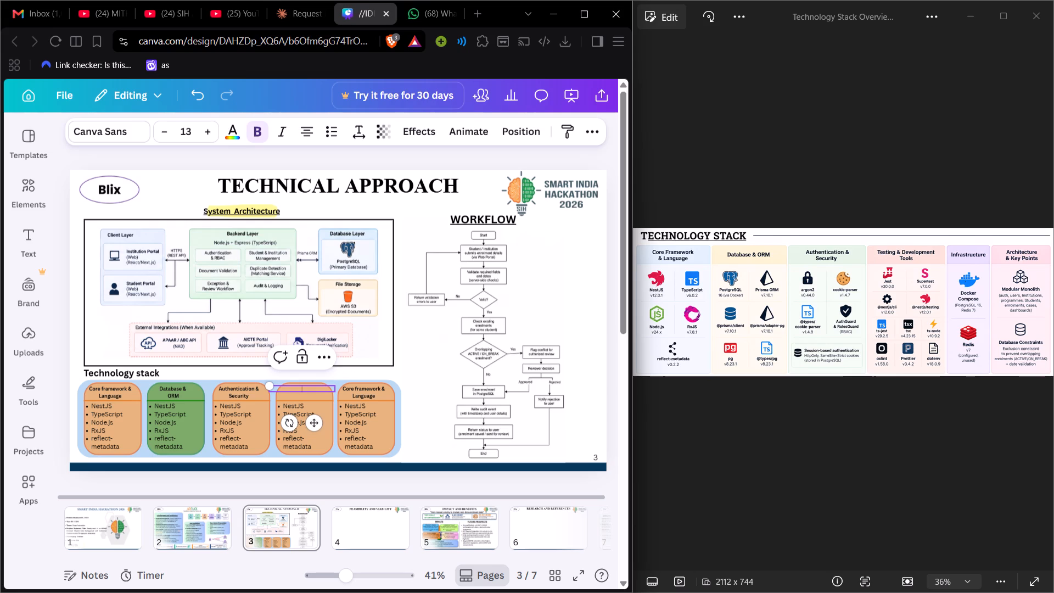
text(Ts)
key(BackSpace)
text(esting & DE)
text(vlopment)
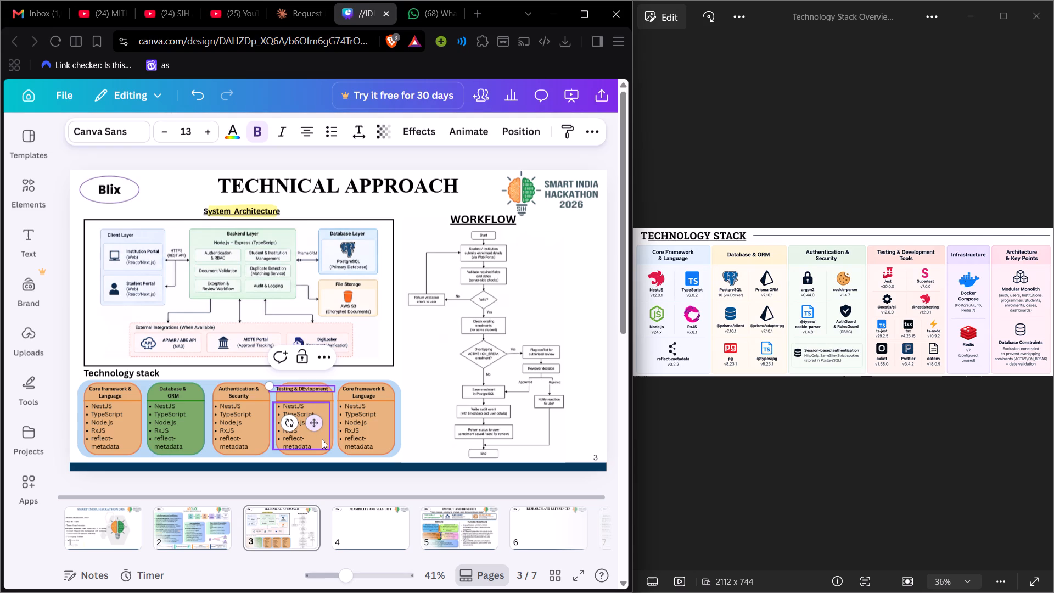
key(Left)
key(Left)
key(Left)
key(Left)
key(Left)
key(Left)
key(Left)
key(Left)
key(BackSpace)
key(e)
key(Down)
key(Return)
text(tools)
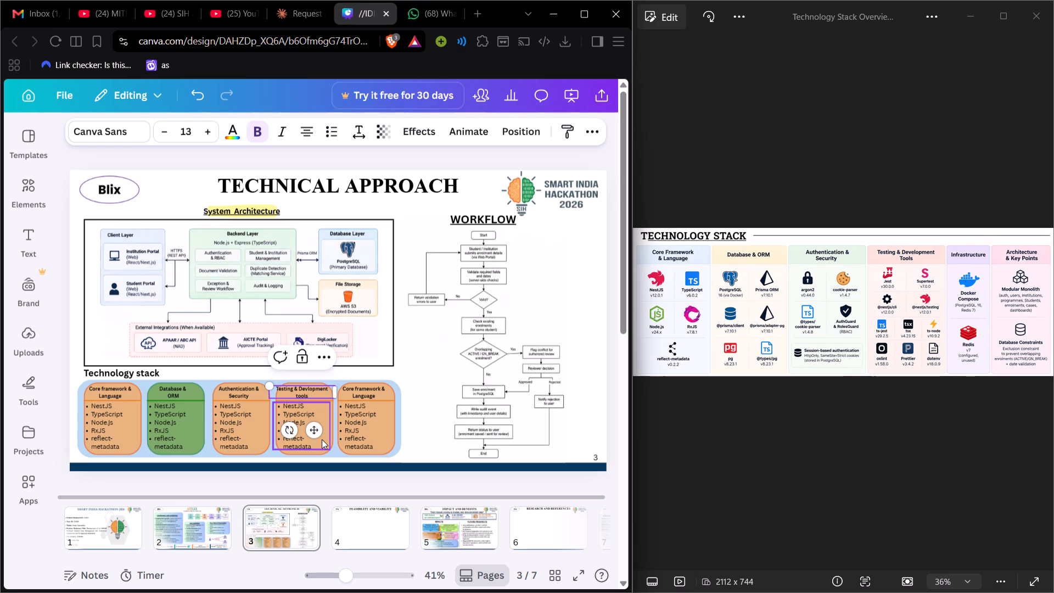
key(Left)
key(Left)
key(Left)
key(Left)
key(BackSpace)
key(shift+t)
Narrow the fourth card's heading text box and reposition it so it is centred within the card's width.
drag(337, 395, 337, 395)
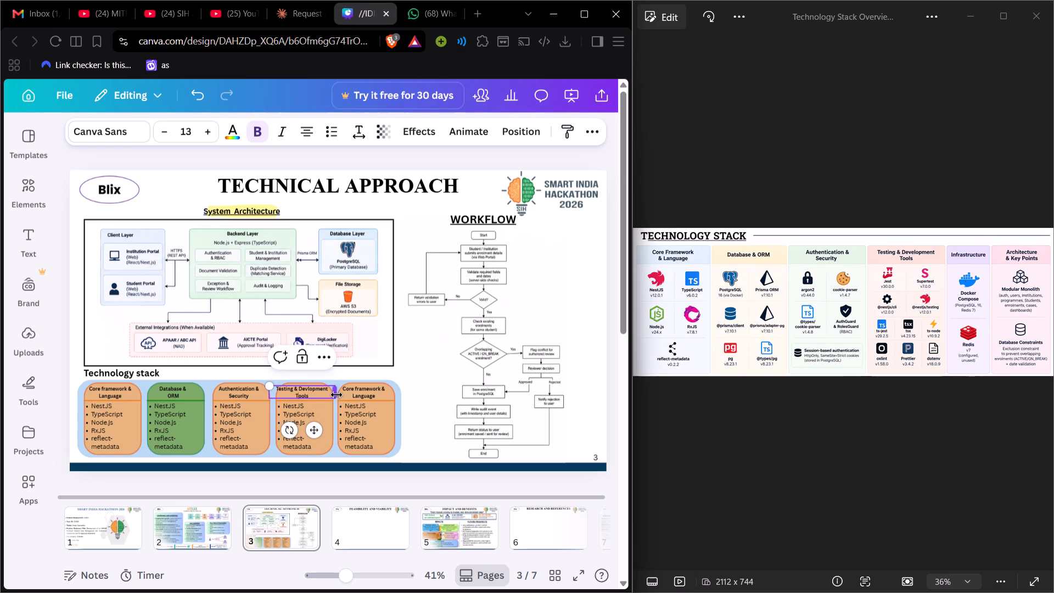
drag(337, 395, 328, 397)
drag(309, 430, 321, 430)
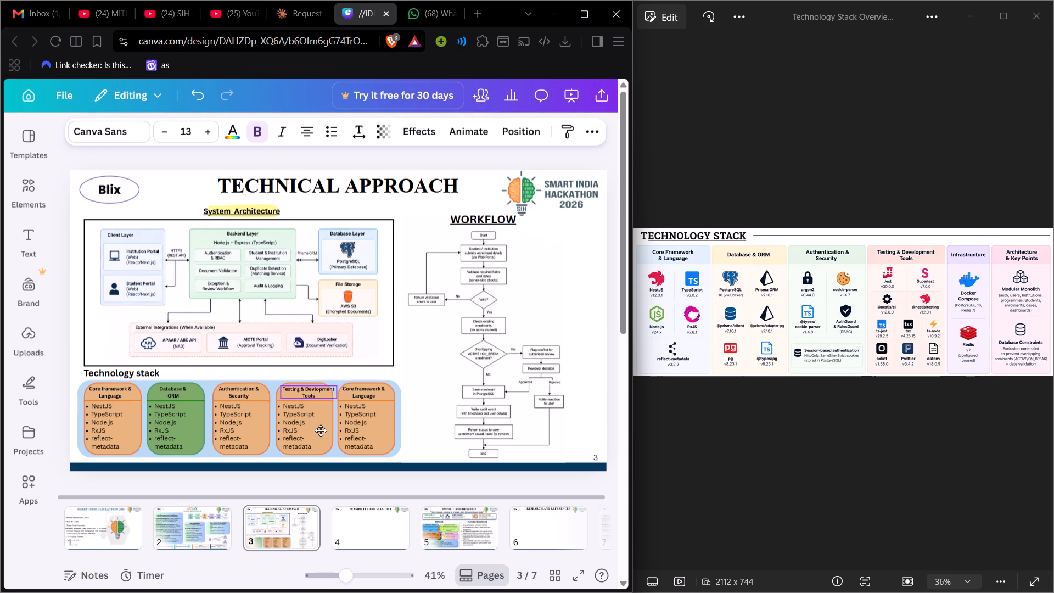
drag(321, 430, 316, 430)
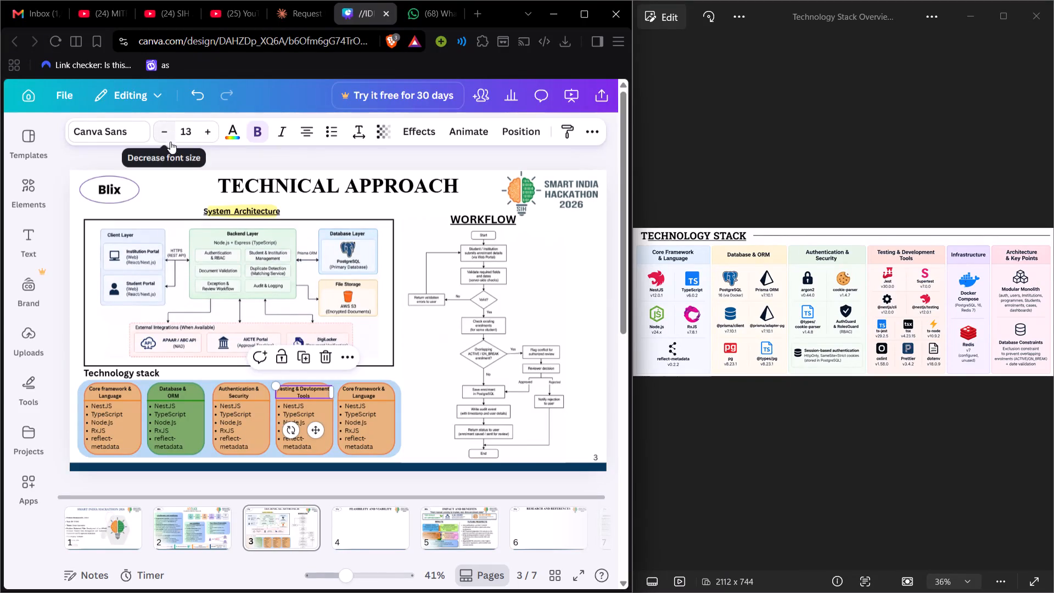
Re-break the fourth card's heading so "Testing &" is on the first line and "DevlopmentTools" on the second.
click(298, 395)
double_click(300, 389)
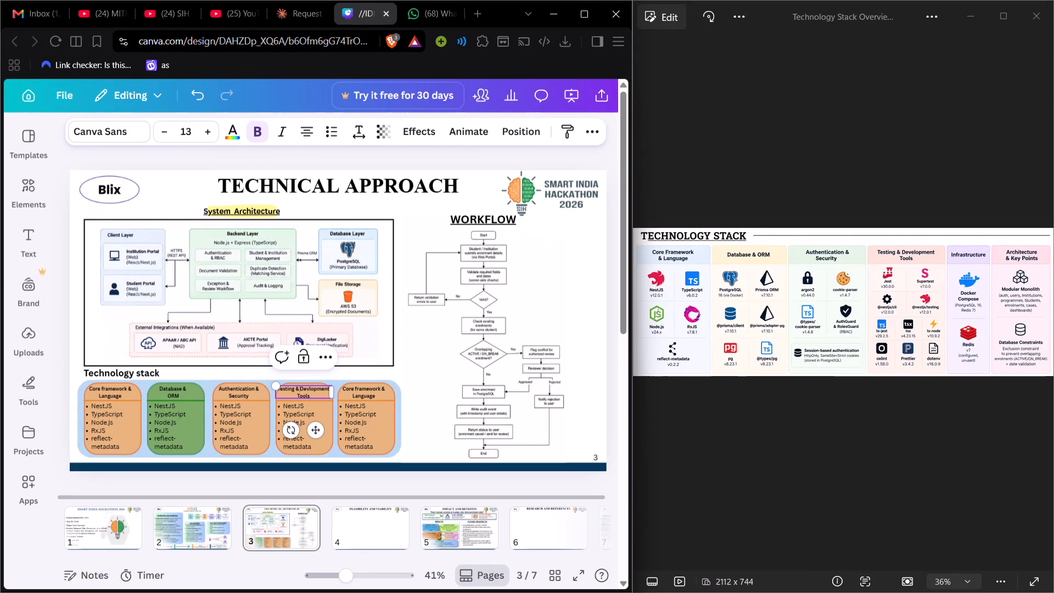
key(Return)
key(Down)
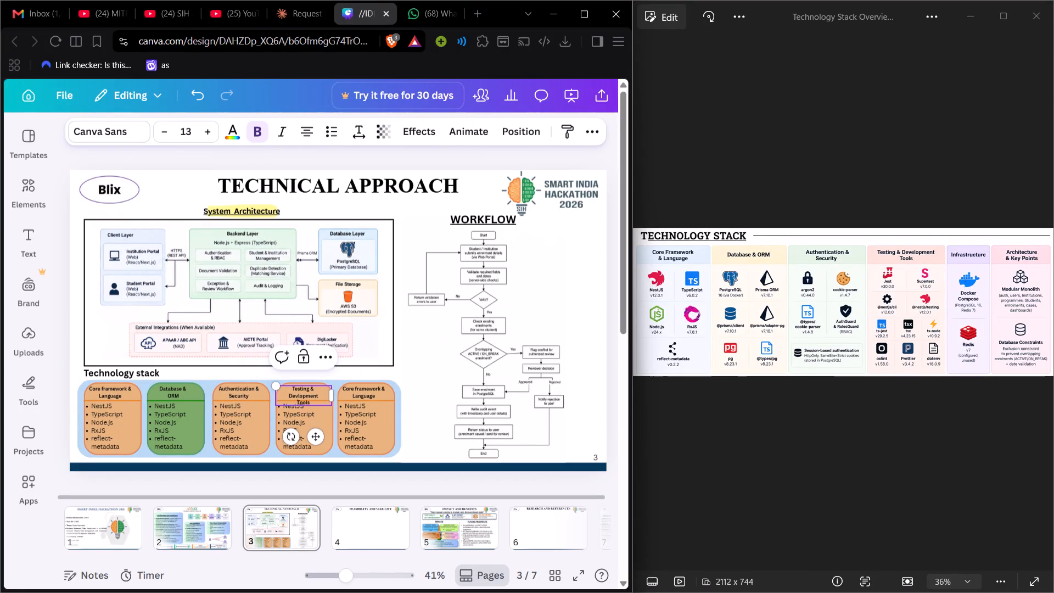
key(BackSpace)
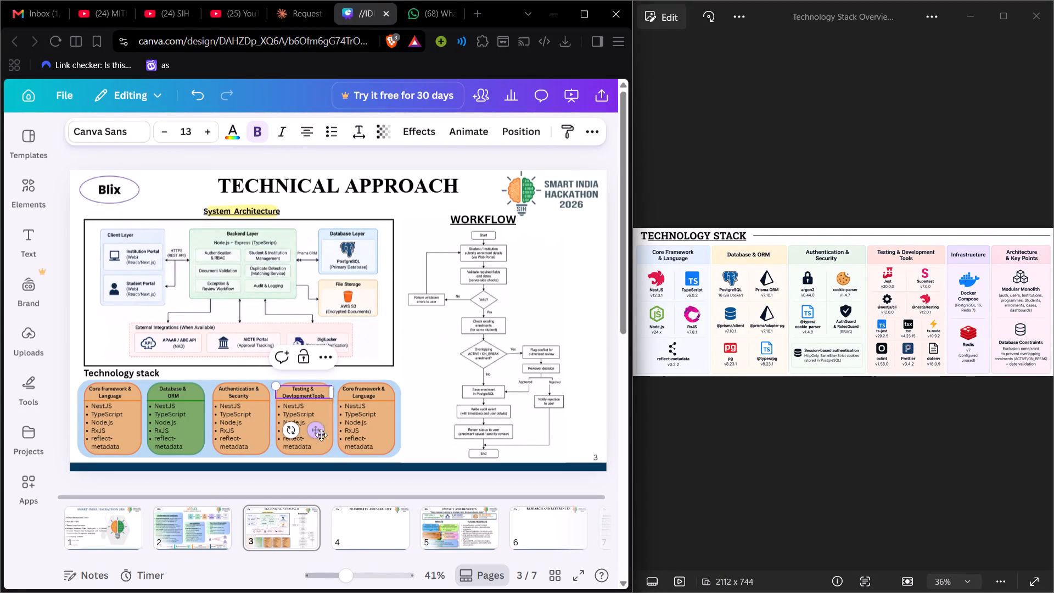
click(315, 434)
click(356, 157)
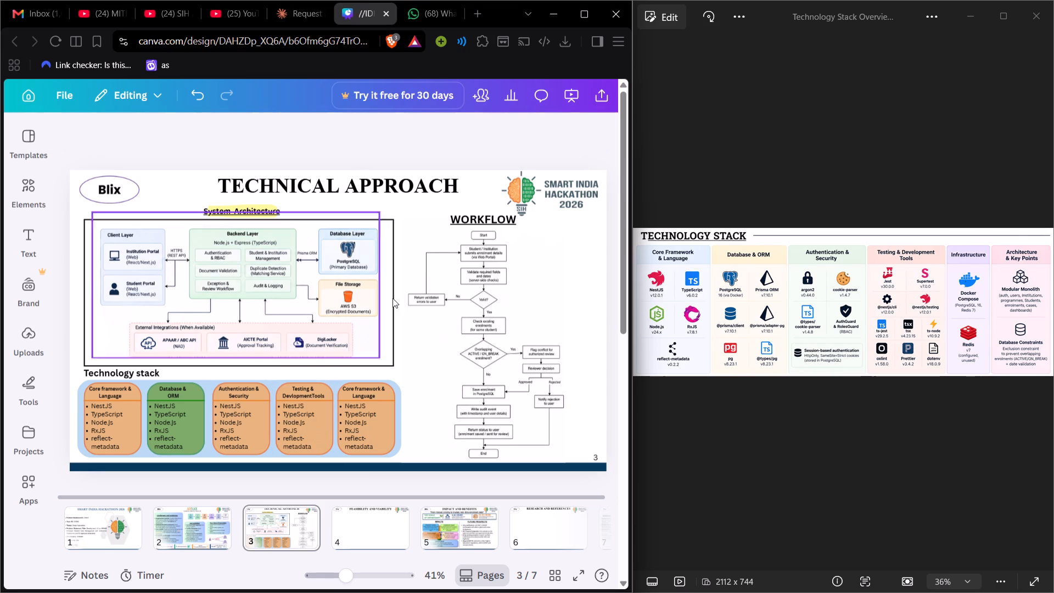
Replace the fifth card's heading with "Infrastructure".
double_click(371, 390)
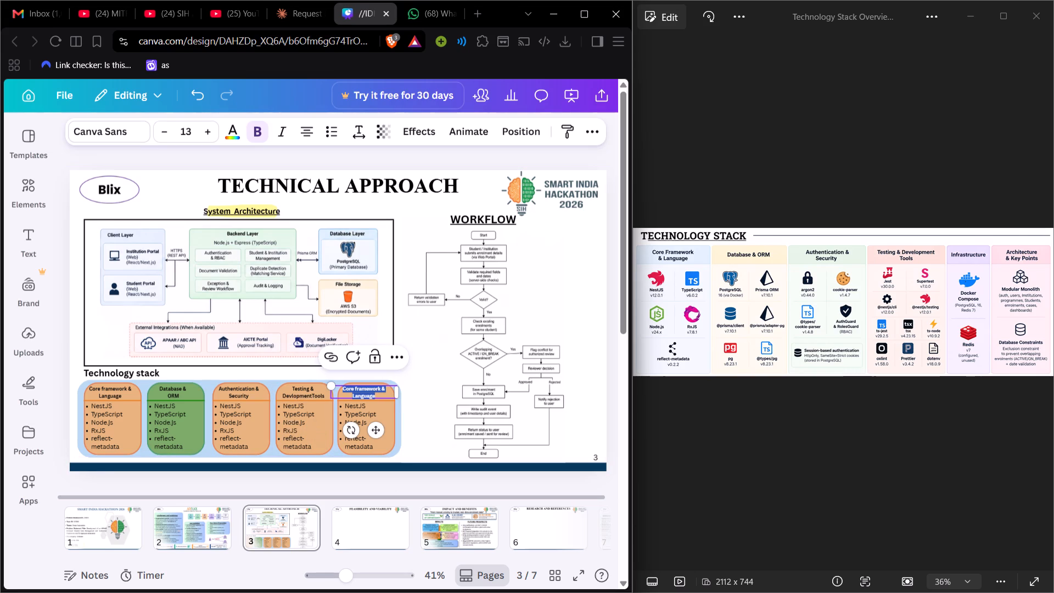
key(BackSpace)
text(Infrastu)
key(BackSpace)
text(ructure)
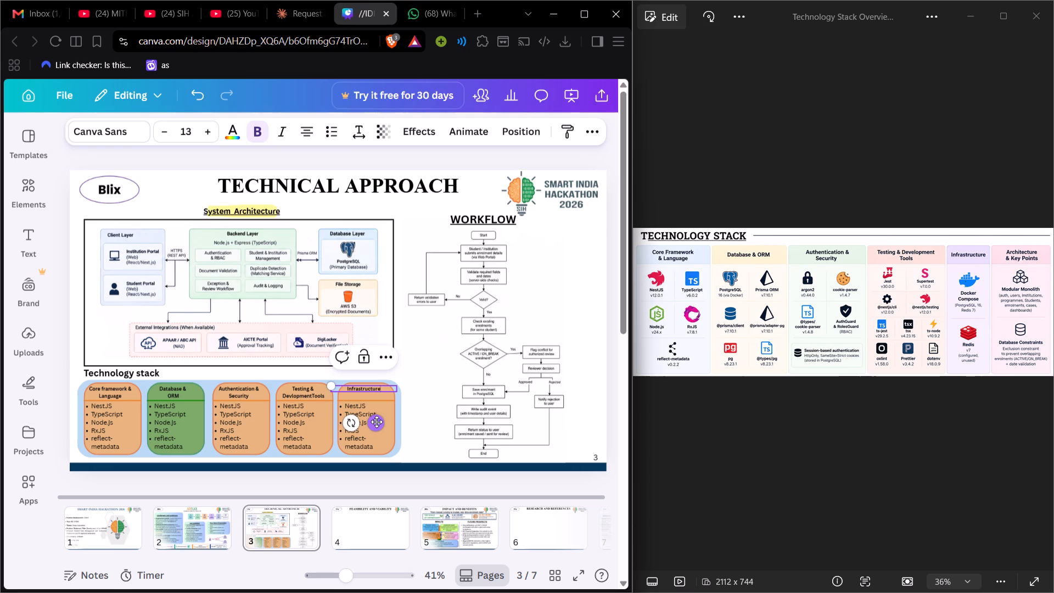
click(377, 422)
click(372, 152)
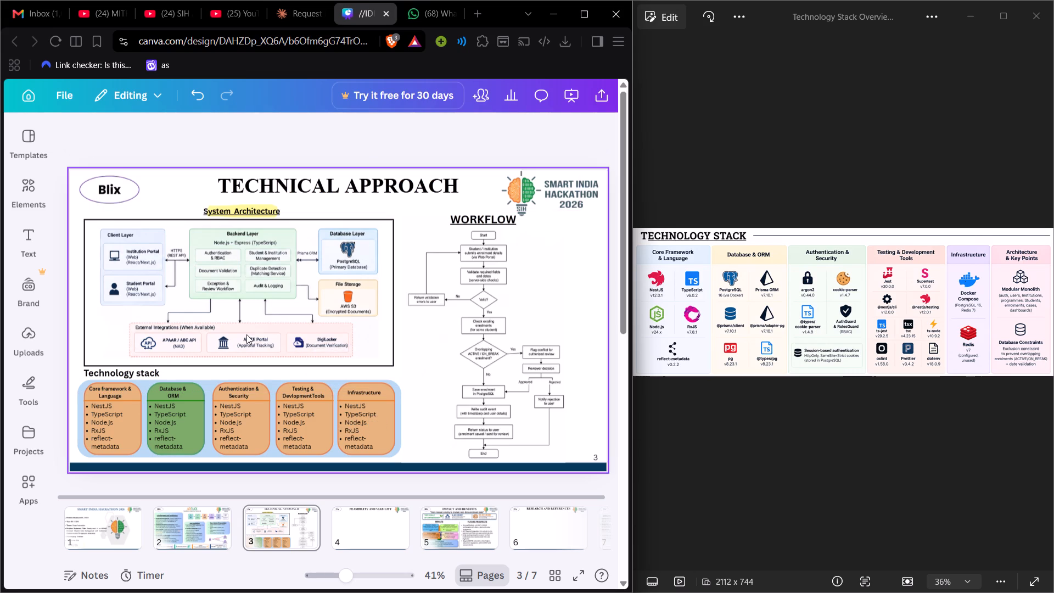
Give the Authentication & Security card a light purple fill and a darker purple border.
click(267, 414)
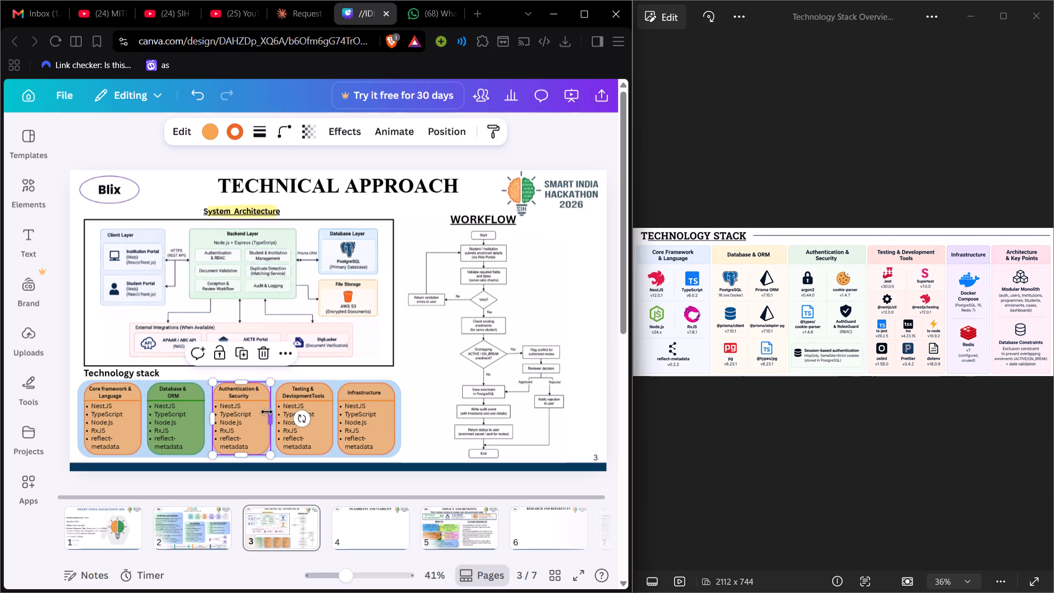
click(214, 137)
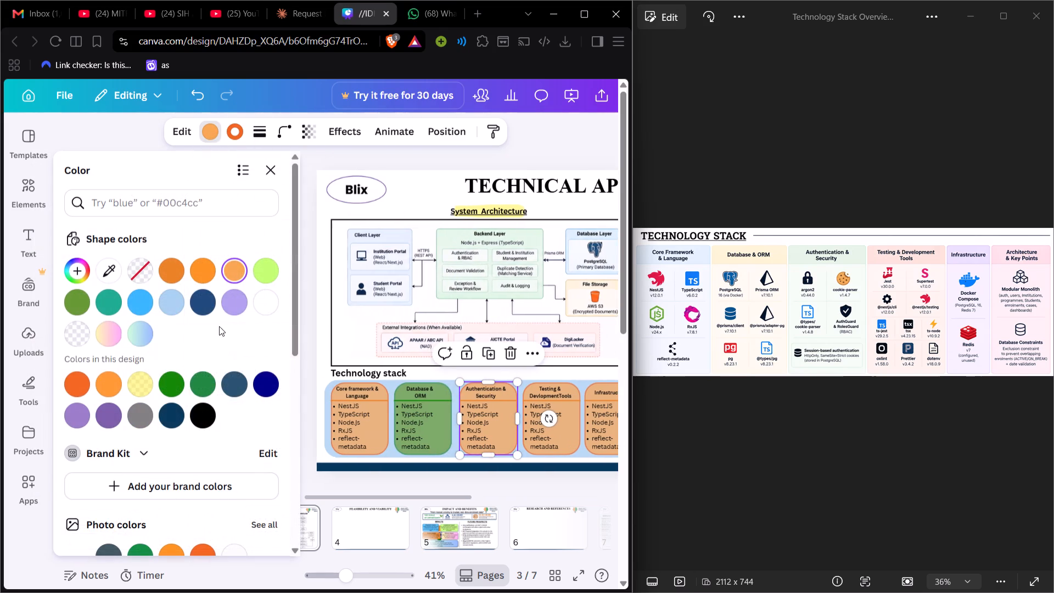
click(112, 411)
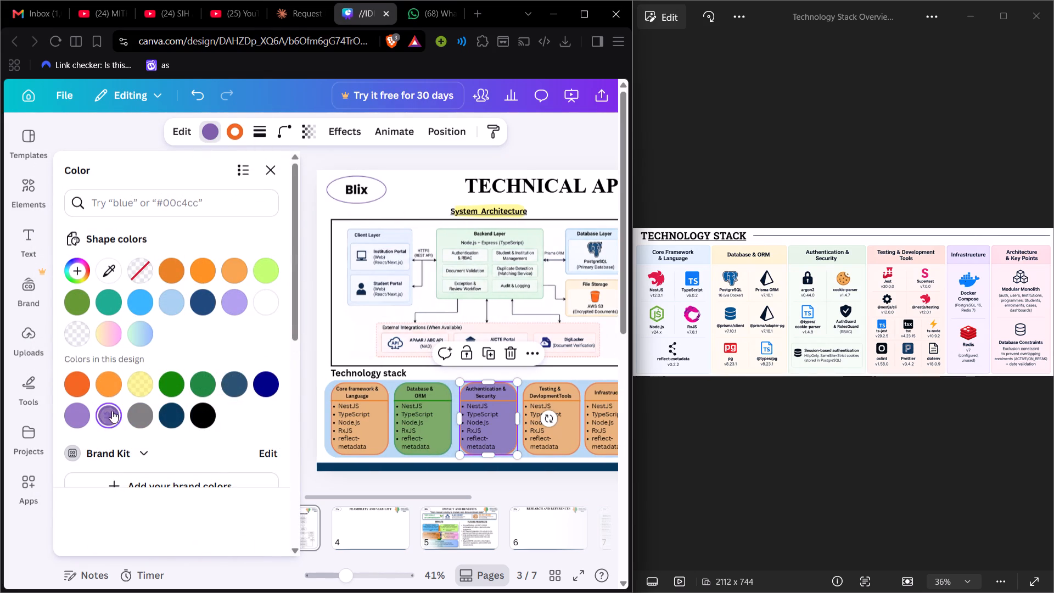
click(221, 301)
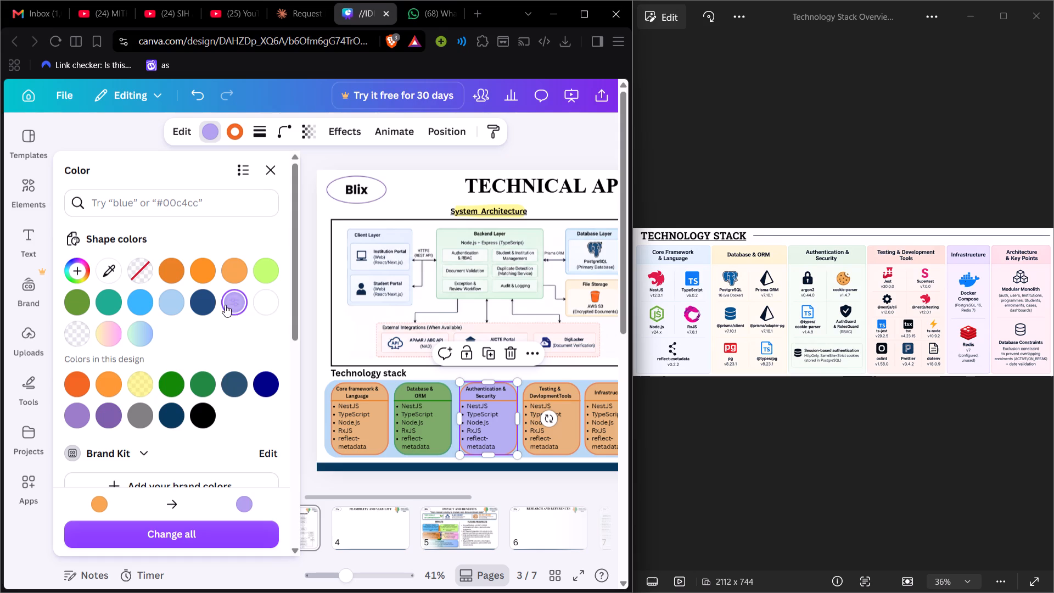
click(227, 132)
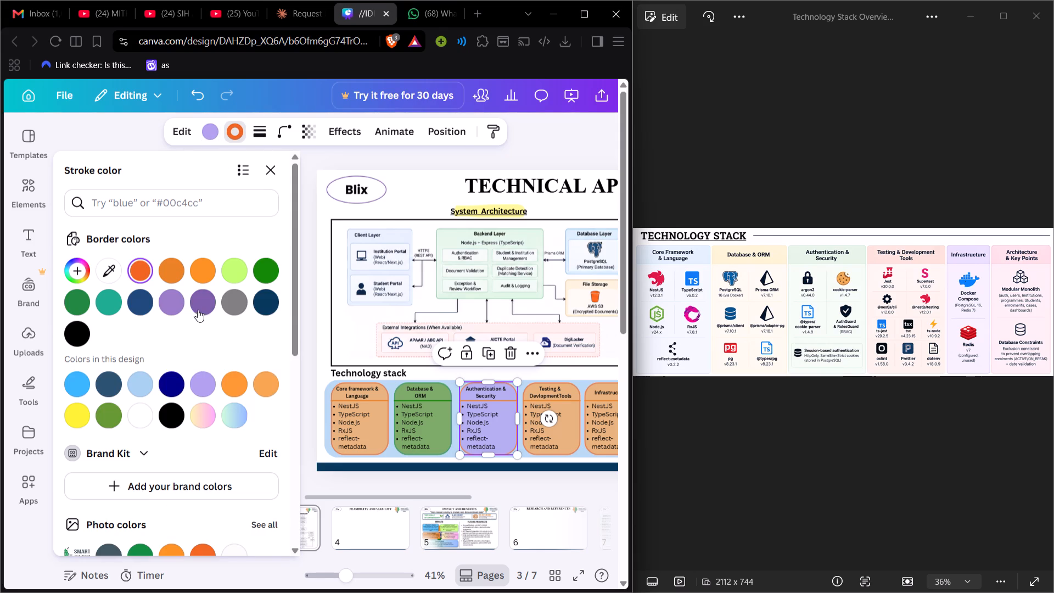
click(198, 309)
Set the divider line under the Authentication & Security heading to the same darker purple as the card's border.
click(491, 396)
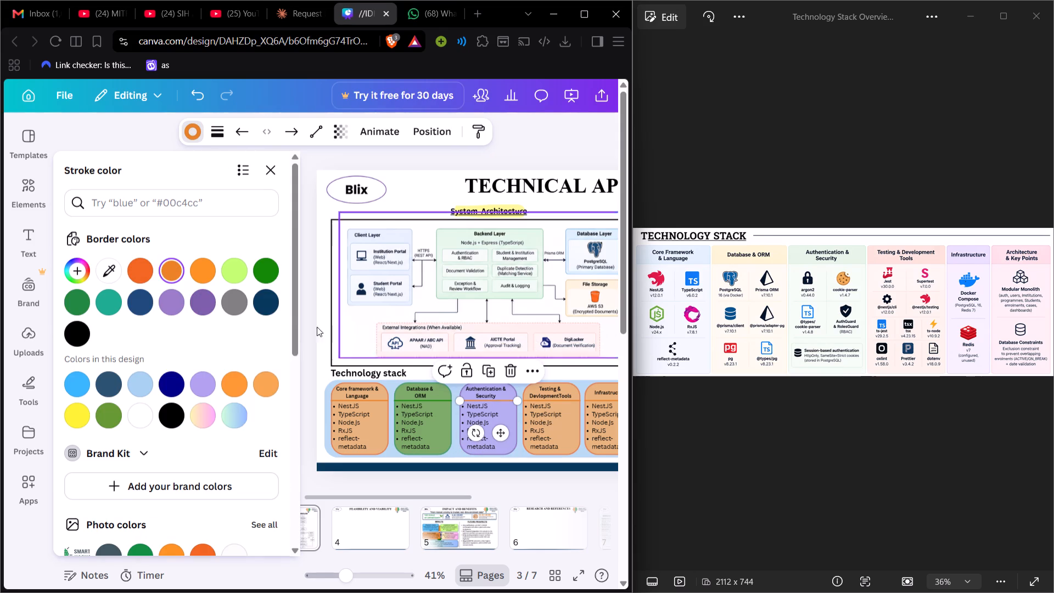
click(210, 300)
click(275, 168)
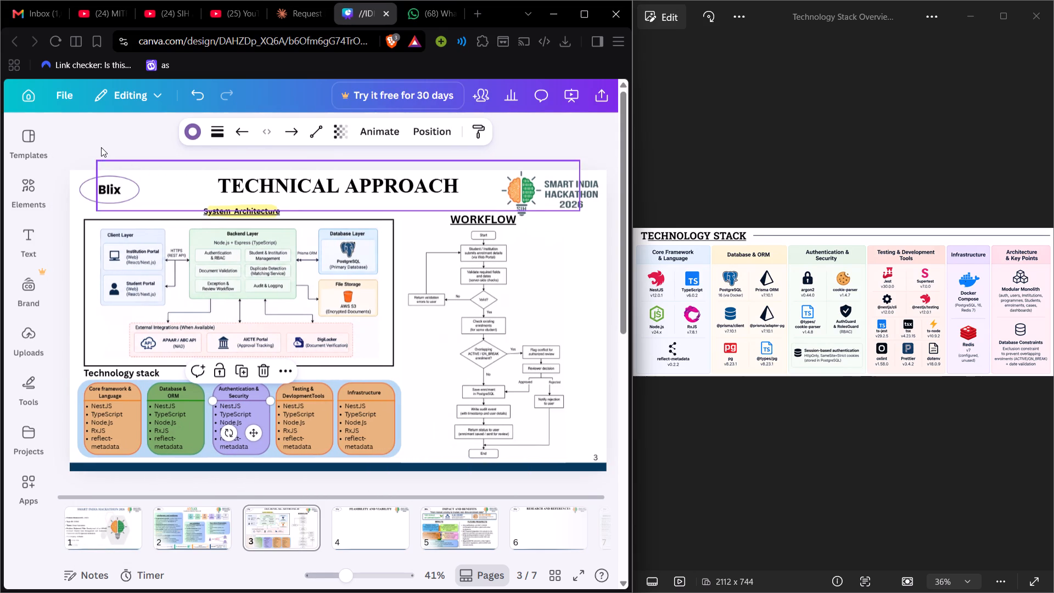
click(99, 147)
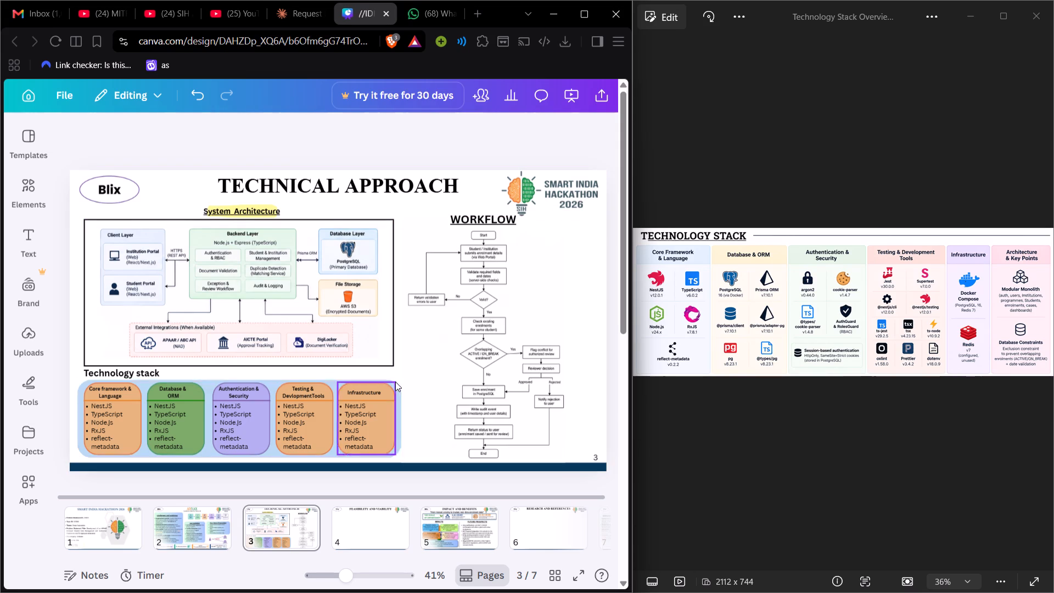
Reduce the corner rounding of the first card, Core framework & Language, to 26.
click(140, 412)
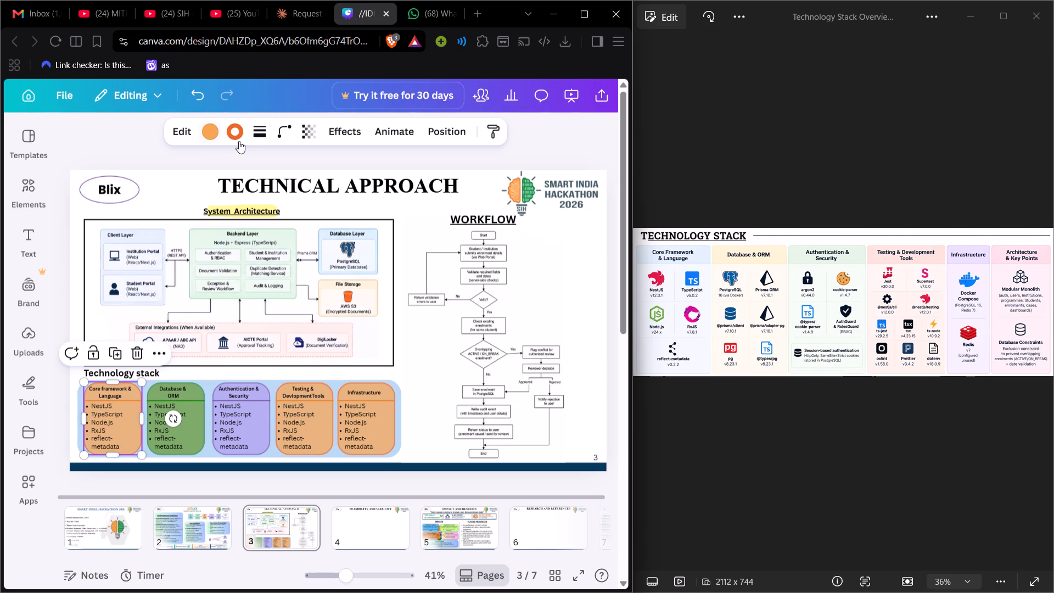
click(262, 136)
click(263, 135)
click(282, 135)
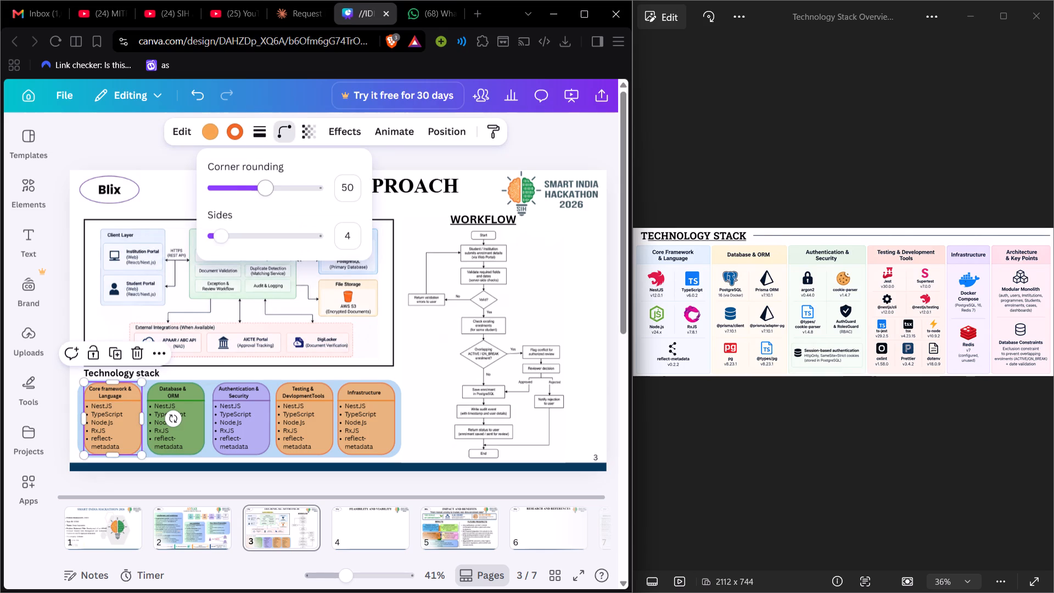
drag(263, 192, 240, 194)
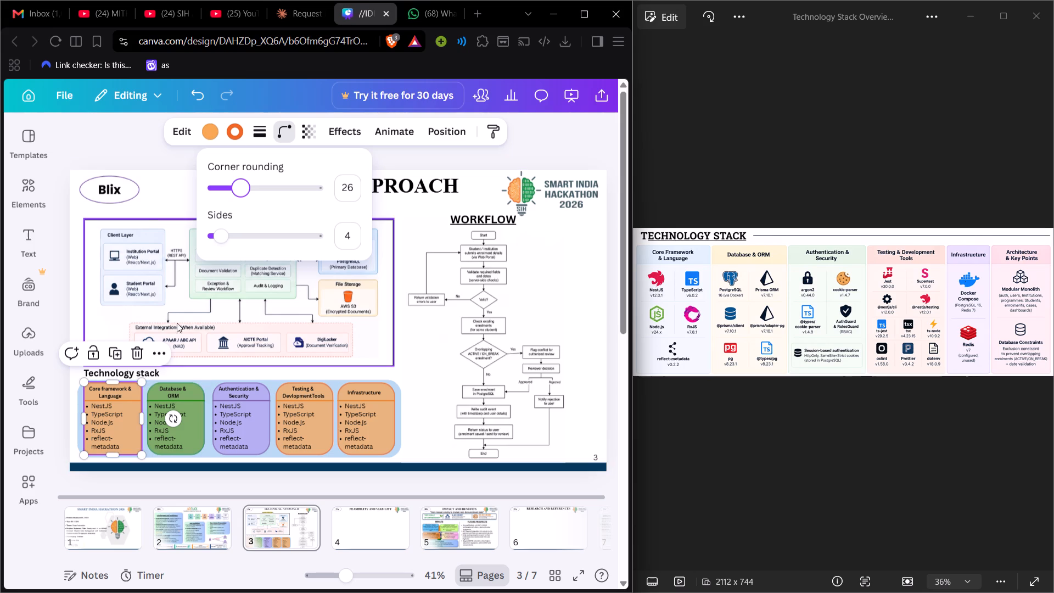
click(152, 148)
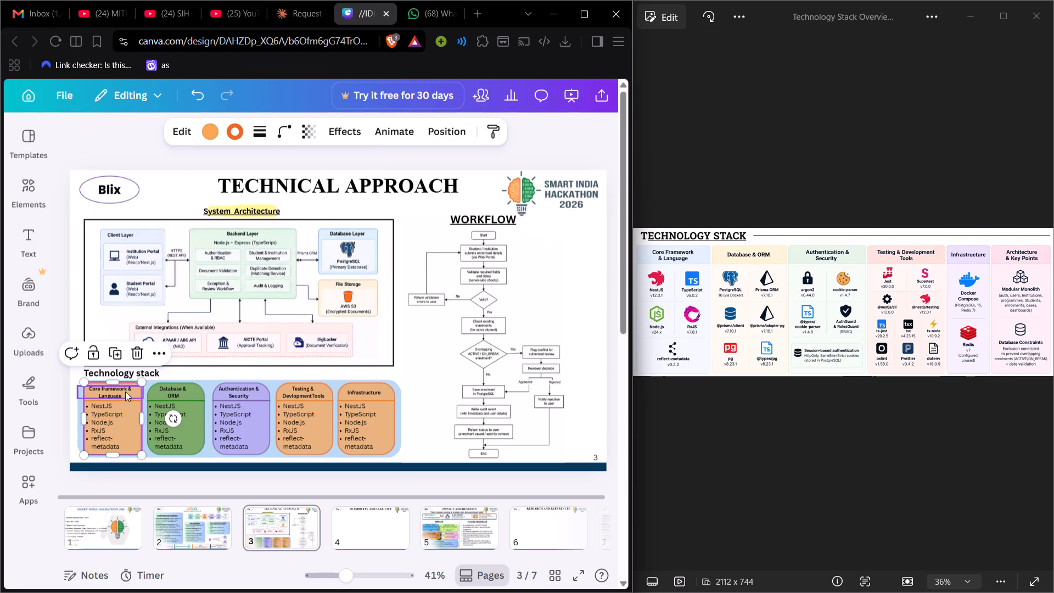
click(288, 131)
click(288, 130)
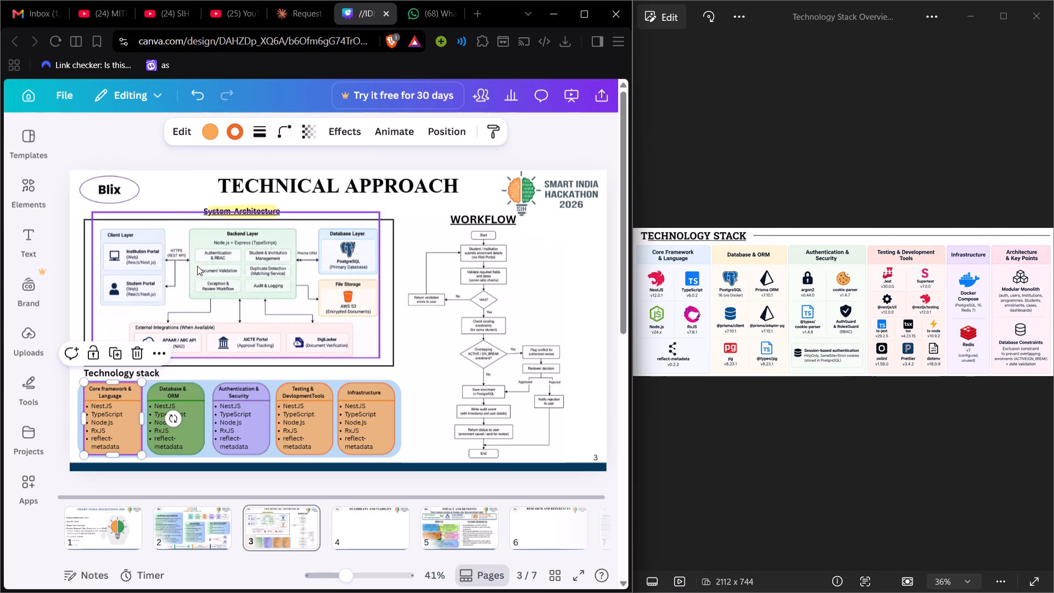
click(142, 143)
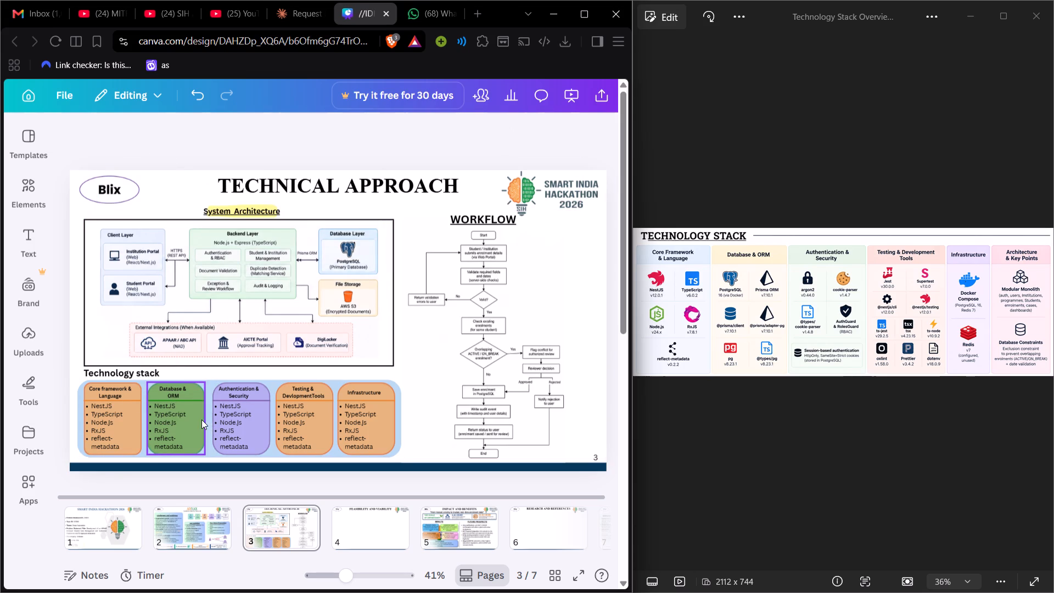
Set the corner rounding of the Database & ORM card to 26.
click(201, 419)
click(292, 126)
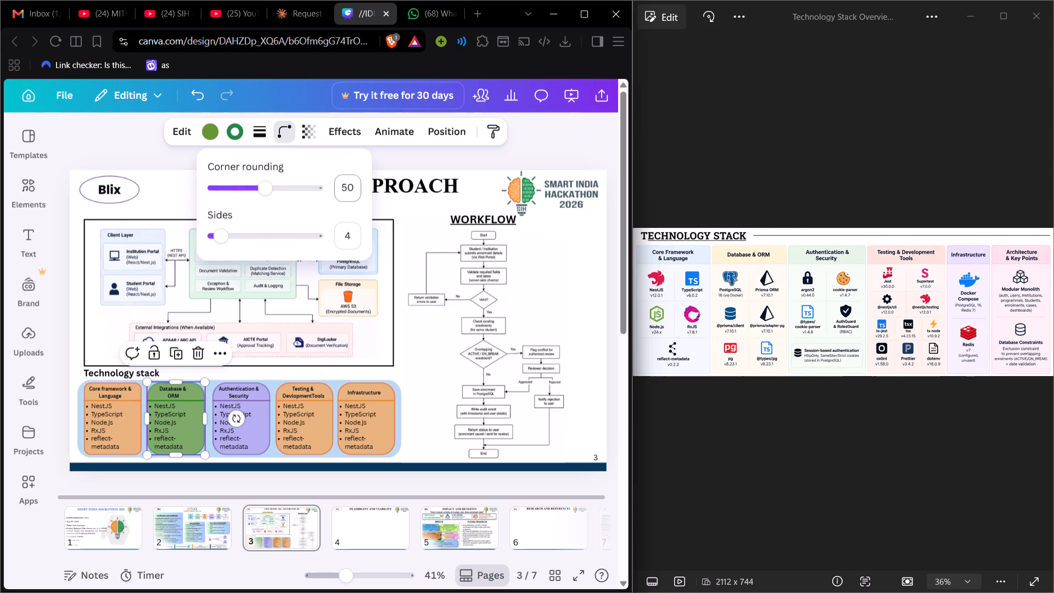
click(350, 181)
key(BackSpace)
text(26)
click(301, 164)
double_click(409, 154)
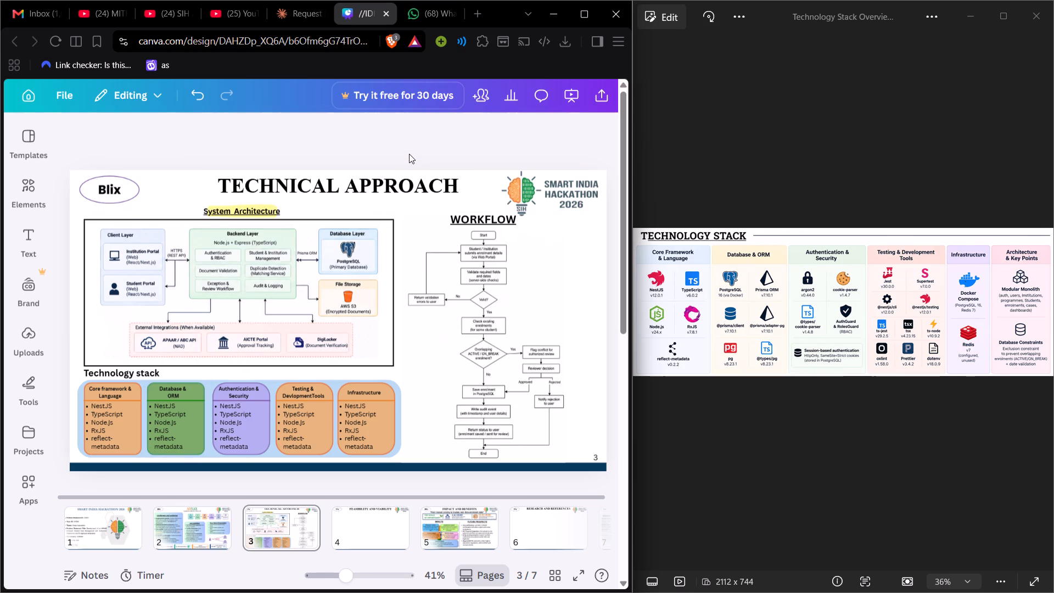
Set the corner rounding of the Authentication & Security card to 26.
click(267, 412)
click(287, 128)
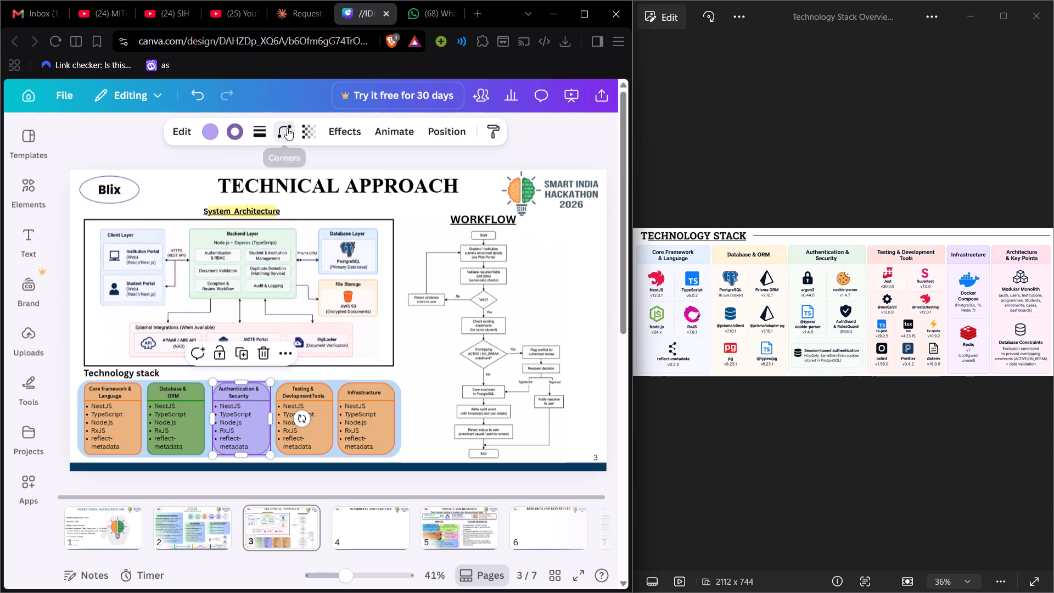
click(341, 179)
key(BackSpace)
text(26)
click(440, 154)
click(439, 155)
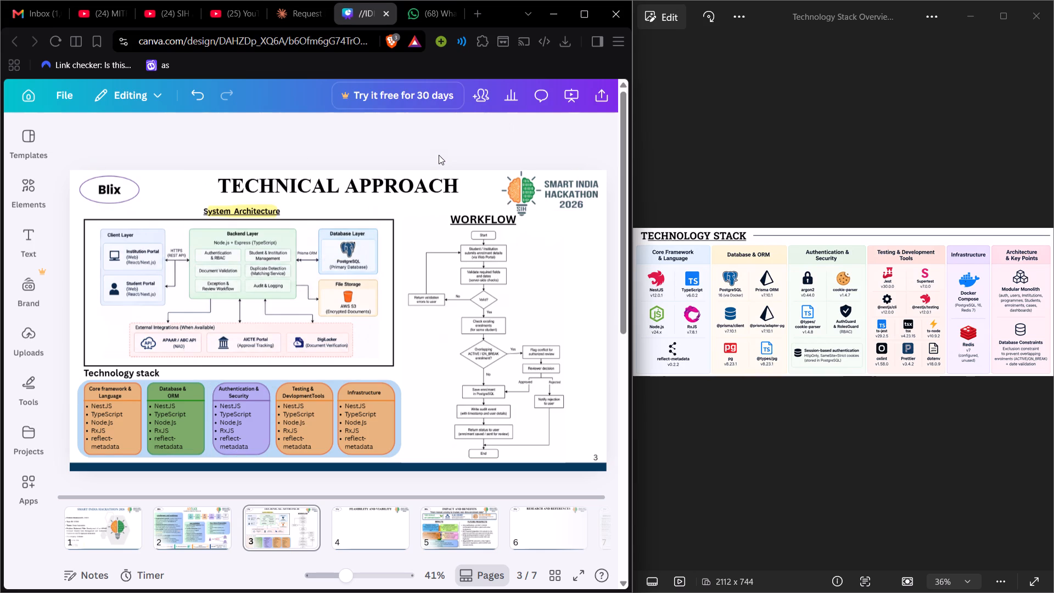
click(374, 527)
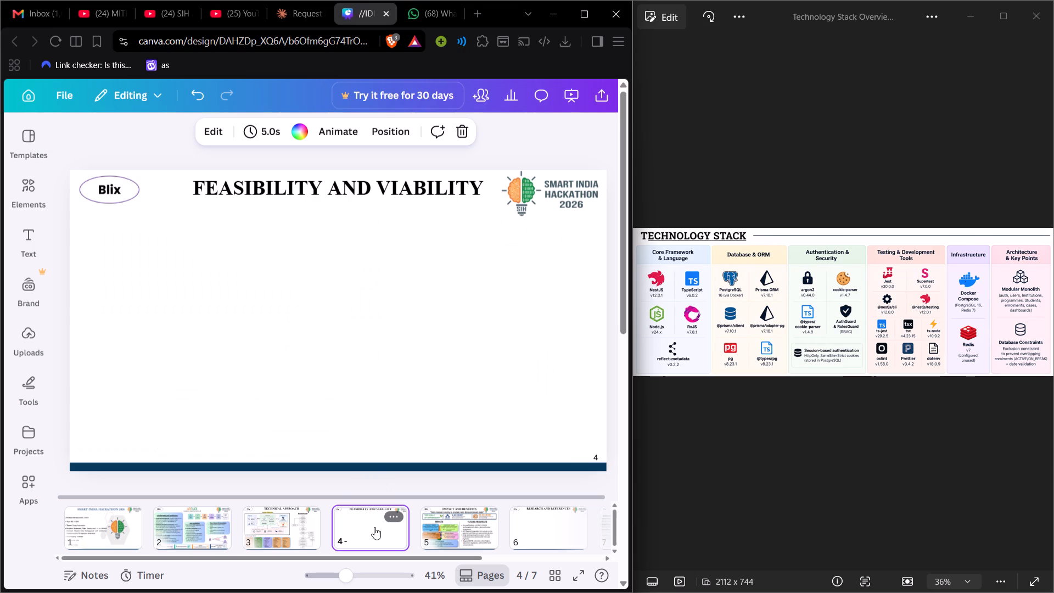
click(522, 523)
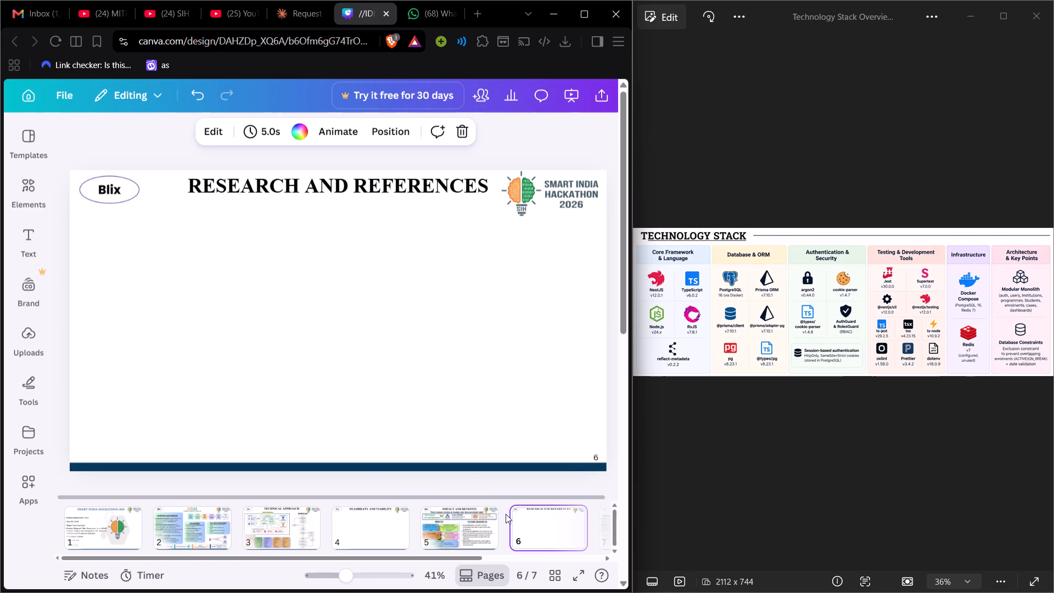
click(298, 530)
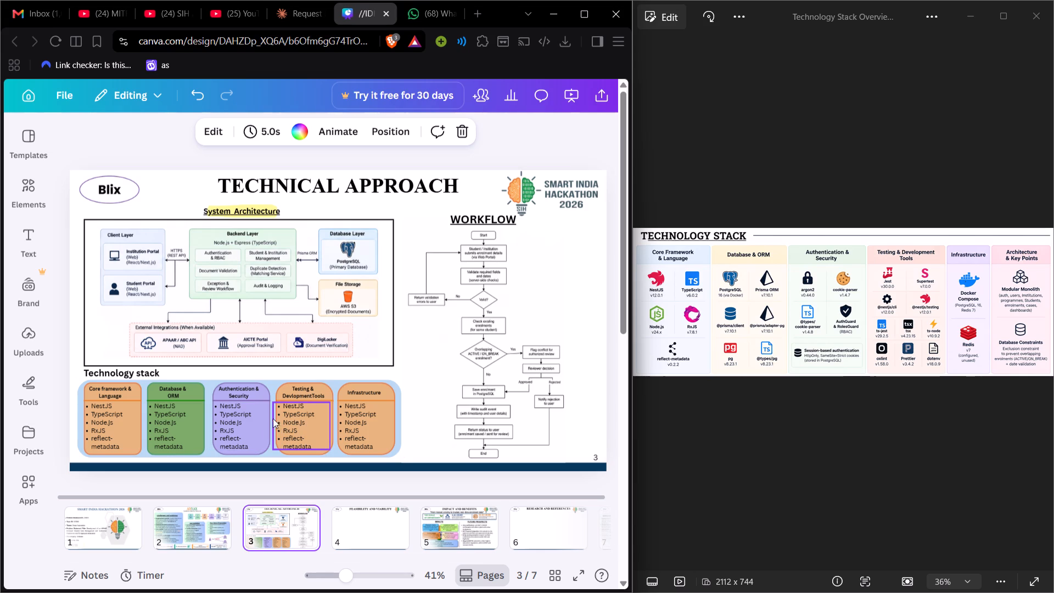
Try several fill colours on the Testing & Development Tools card and settle on yellow #ffde59.
click(330, 415)
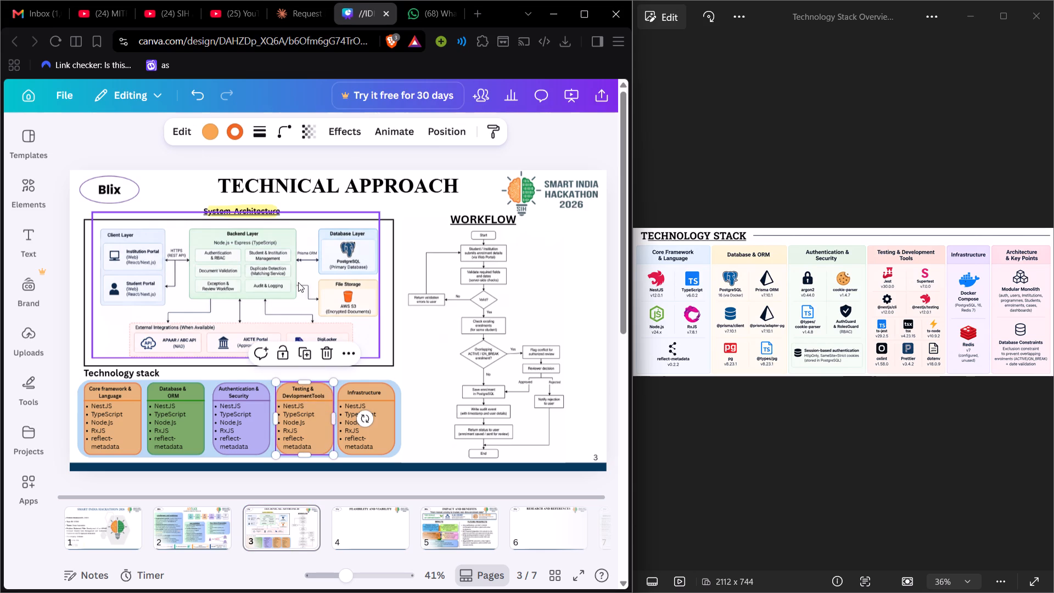
click(219, 133)
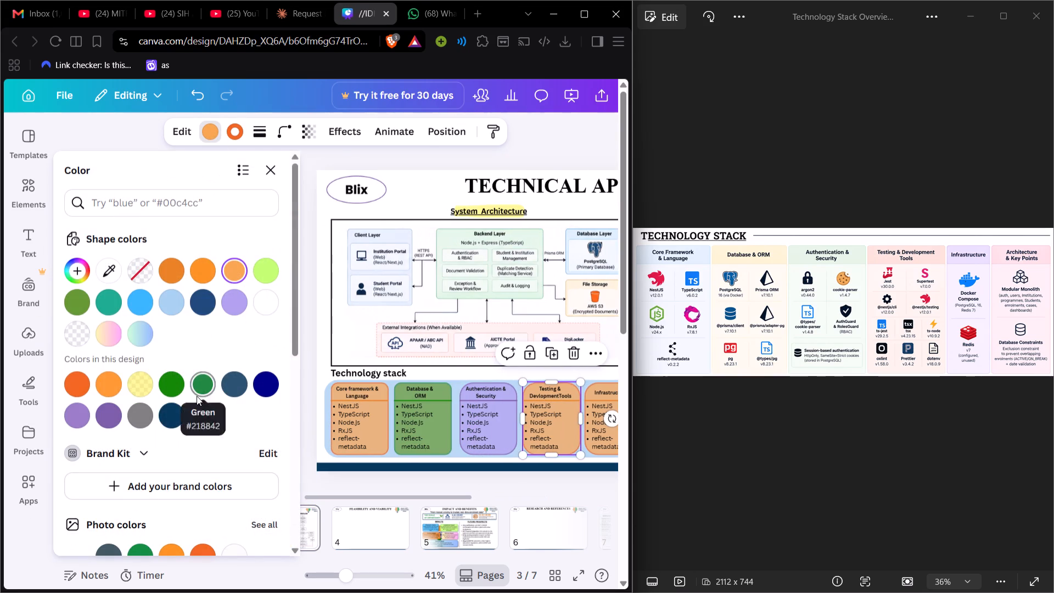
click(261, 382)
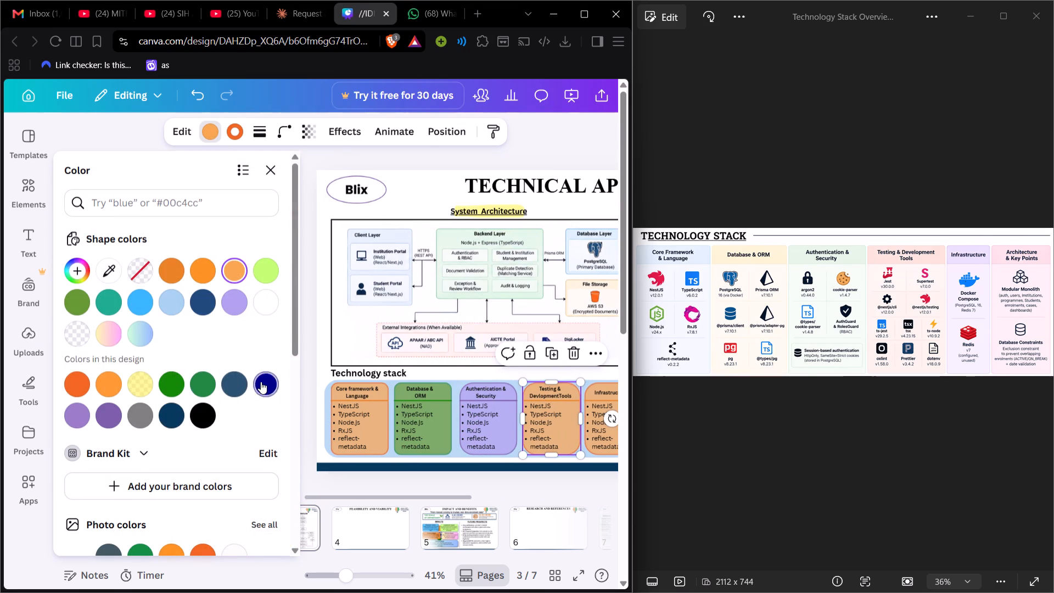
click(184, 303)
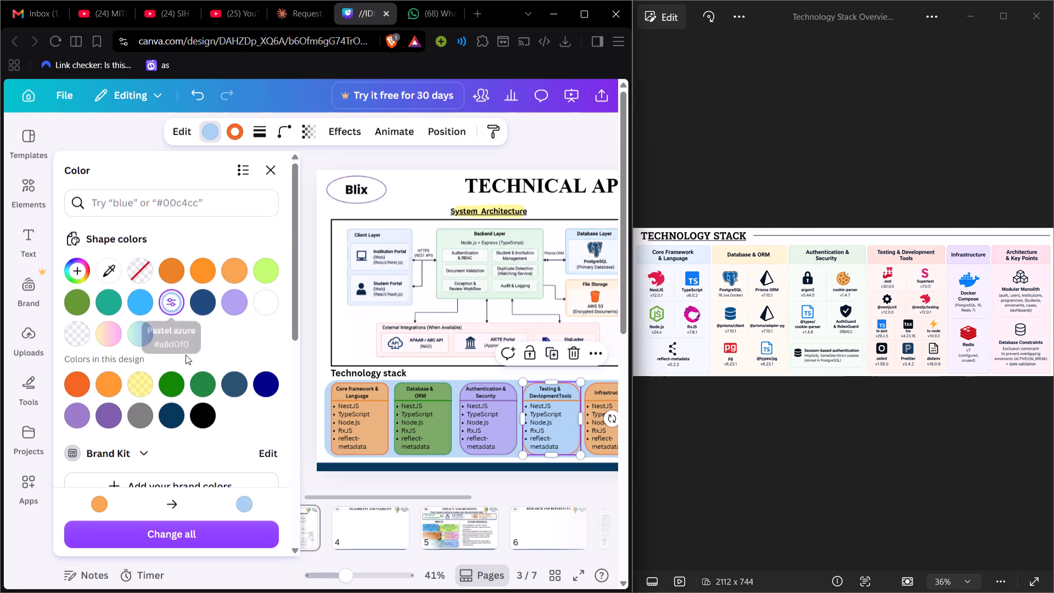
click(172, 418)
scroll(178, 417, down, 1)
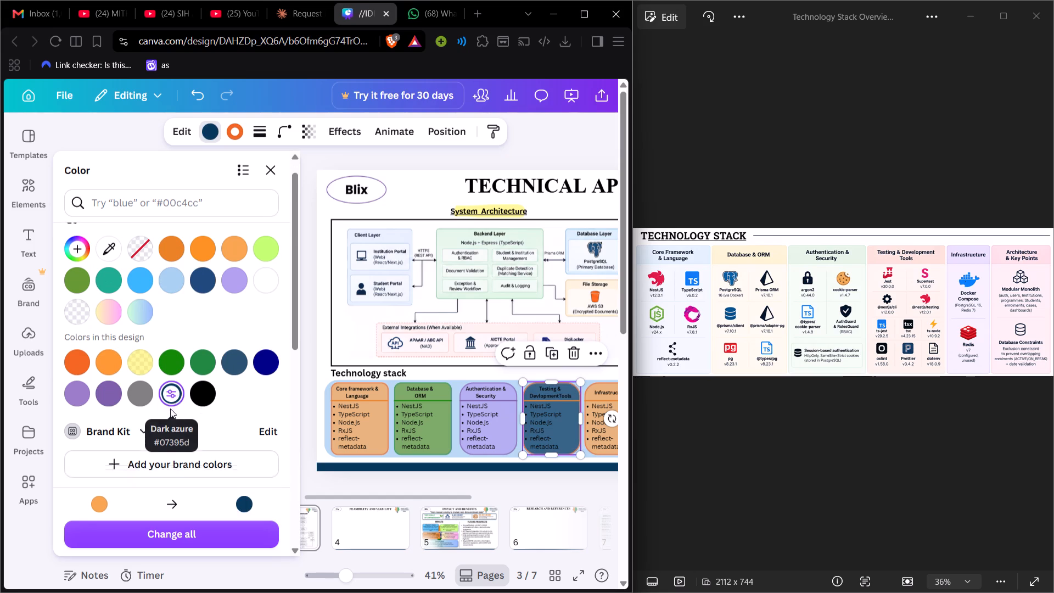
scroll(122, 362, down, 4)
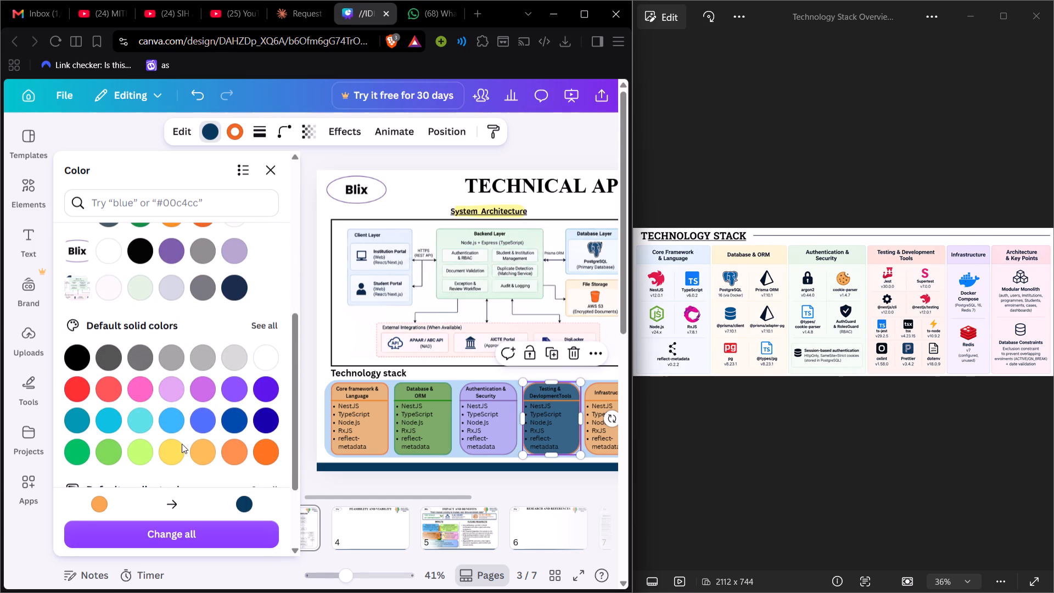
click(178, 448)
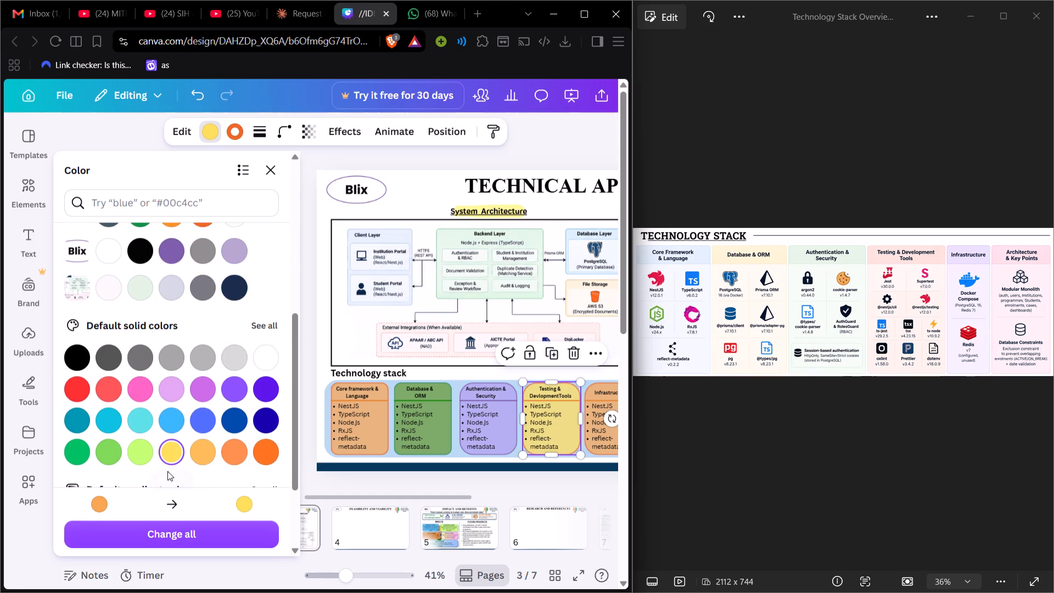
click(197, 449)
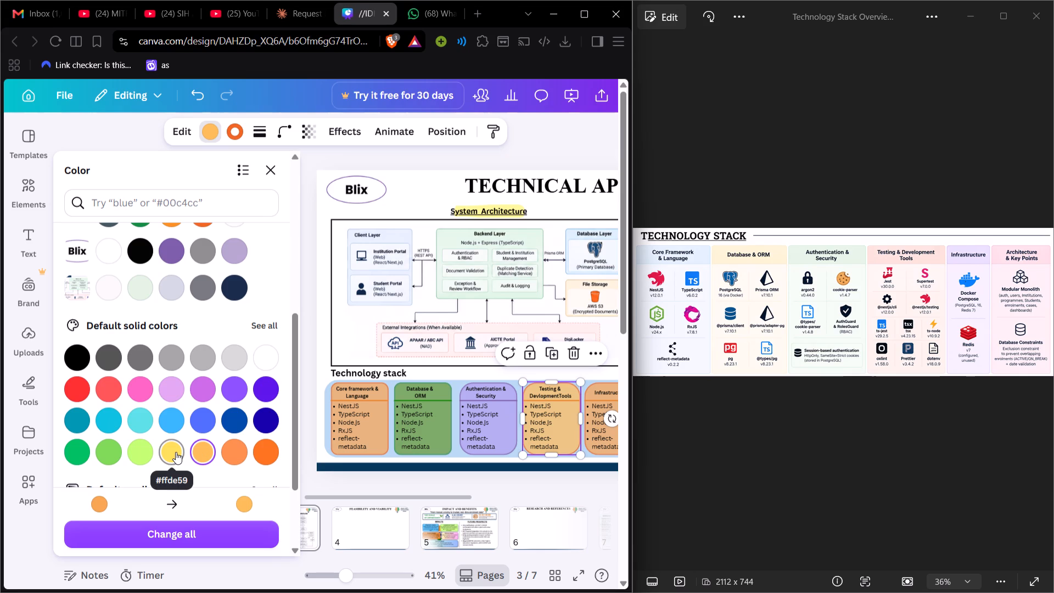
click(176, 452)
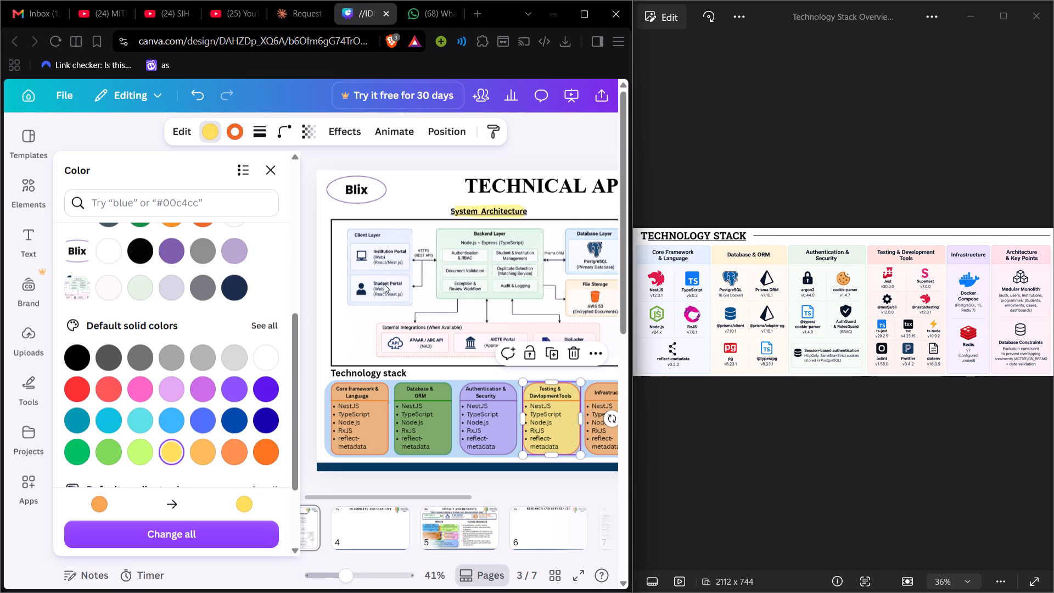
Change the border of the Testing & Development Tools card to the lighter orange from the default solid colours.
click(231, 127)
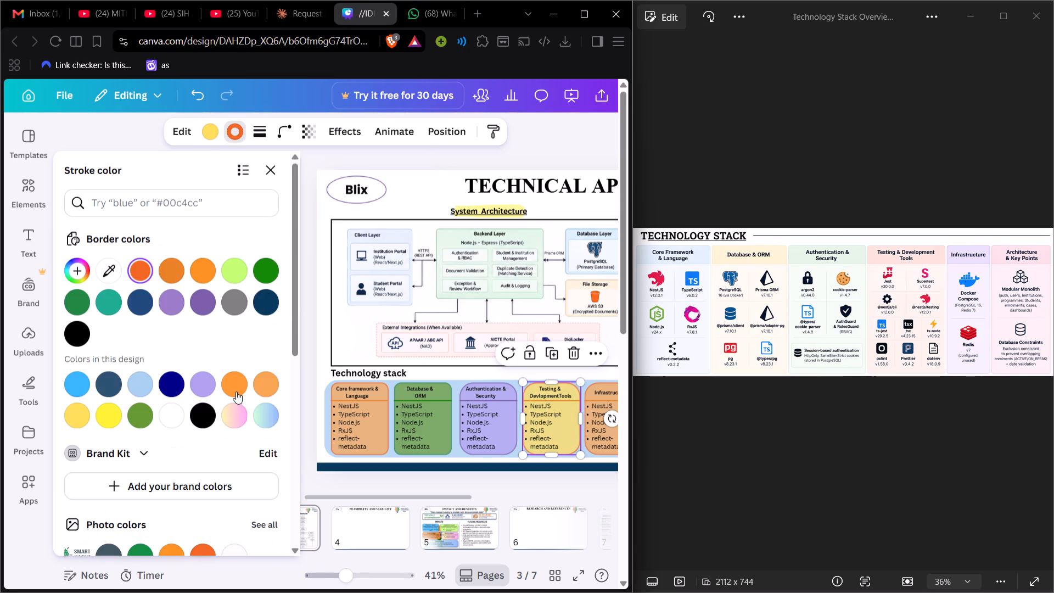
scroll(232, 391, down, 6)
click(231, 407)
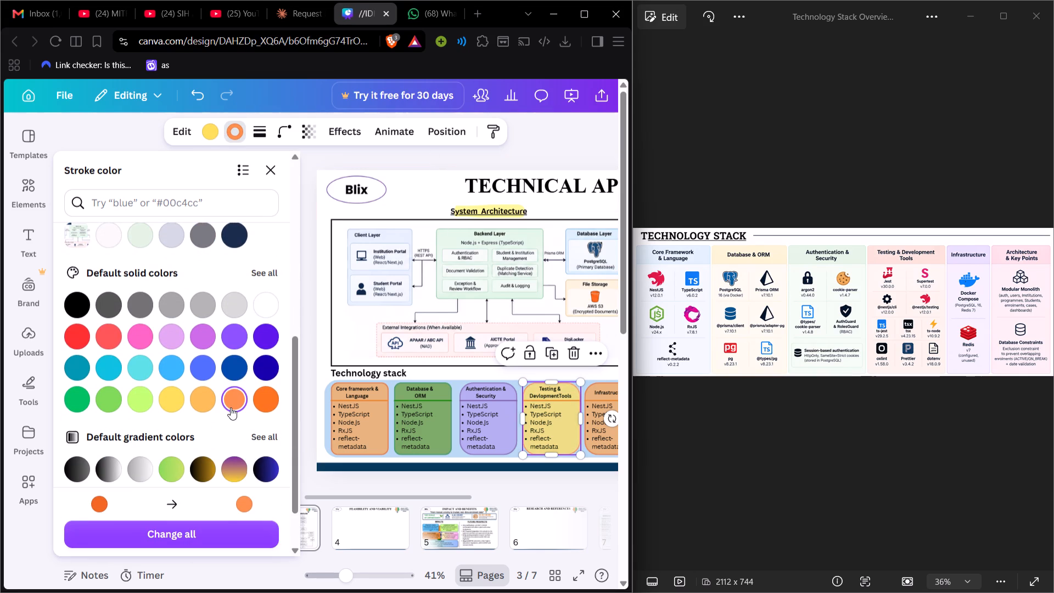
double_click(401, 156)
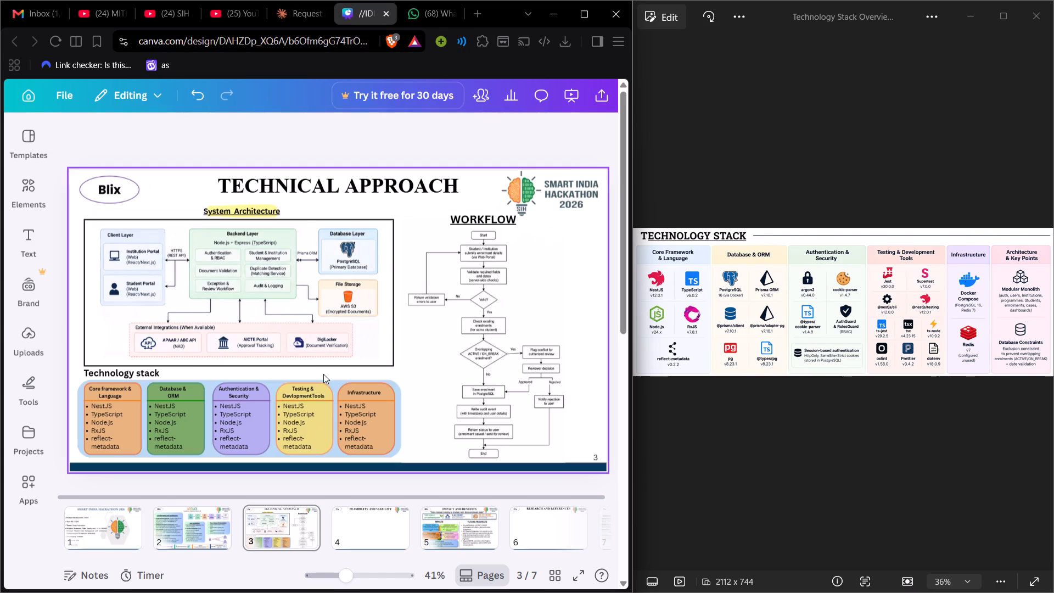
Set the divider line under the Testing & Development Tools heading to the same light orange as the card's border.
click(328, 400)
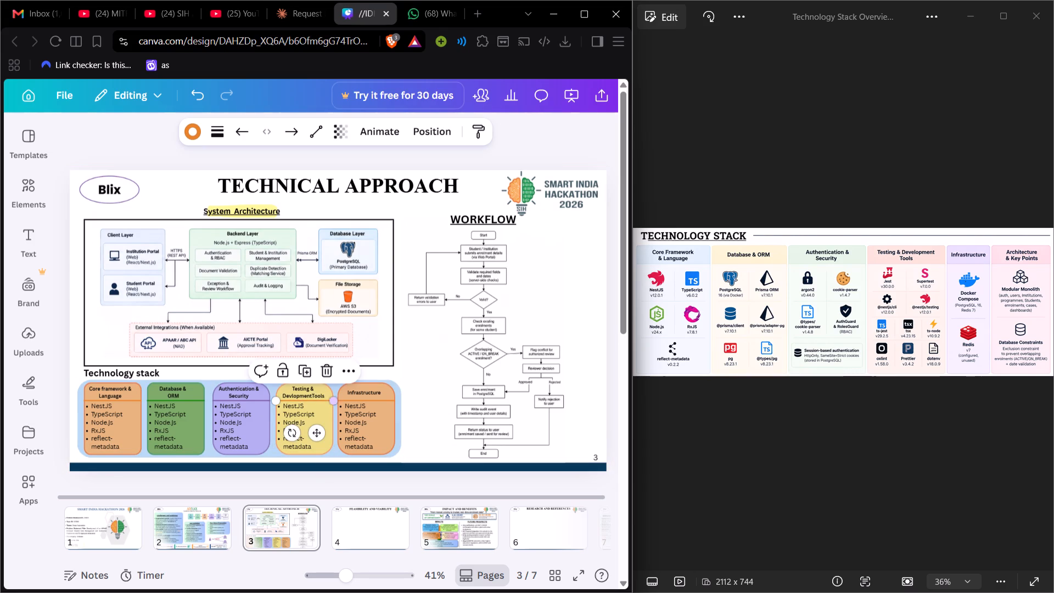
click(194, 129)
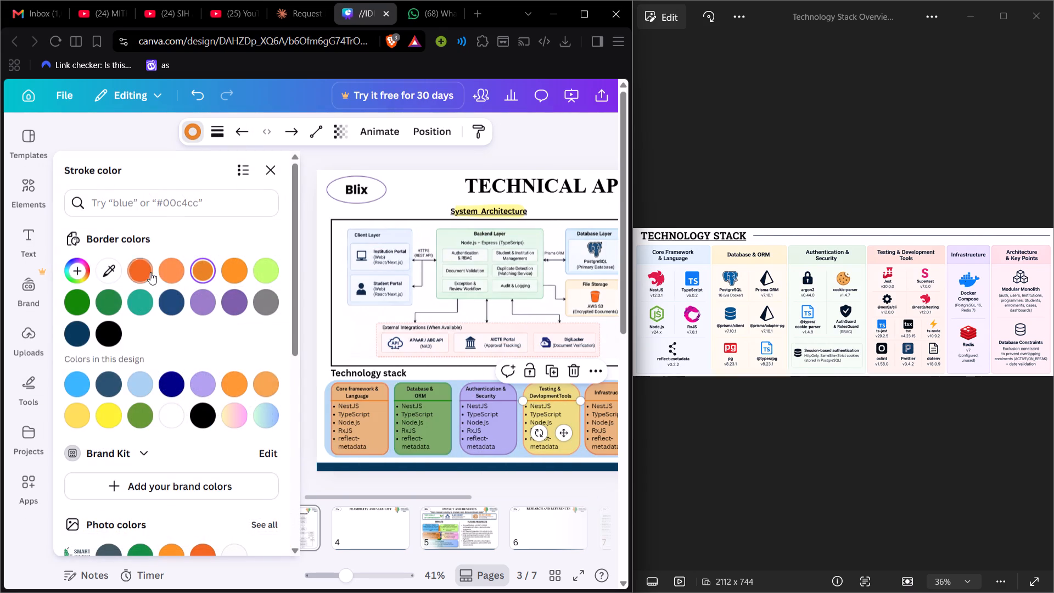
click(166, 271)
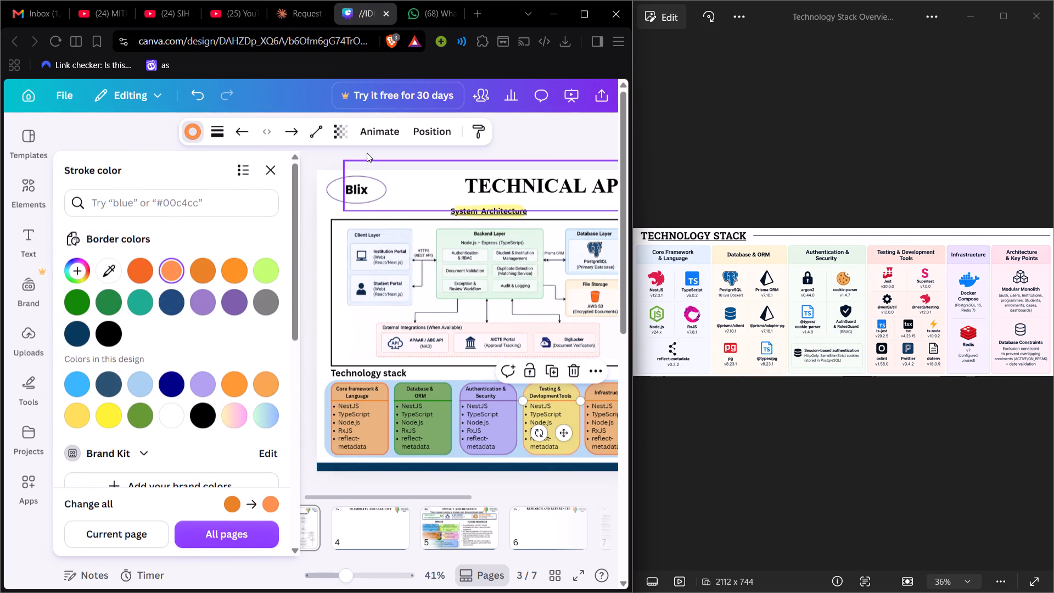
double_click(367, 153)
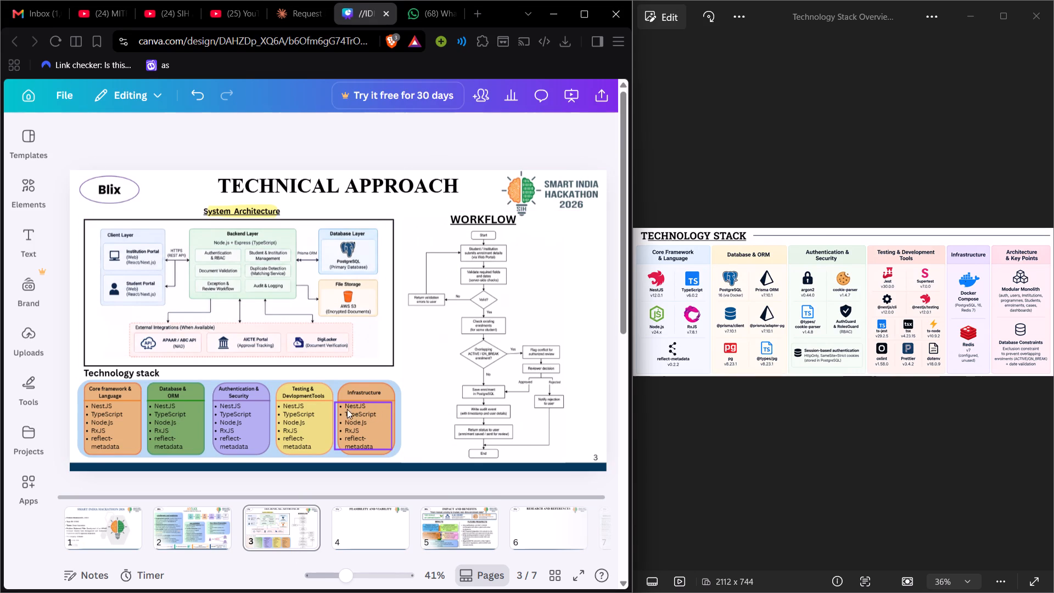
Try several default gradients on the Infrastructure card and fill it with the light yellow to light neon pink gradient.
click(394, 410)
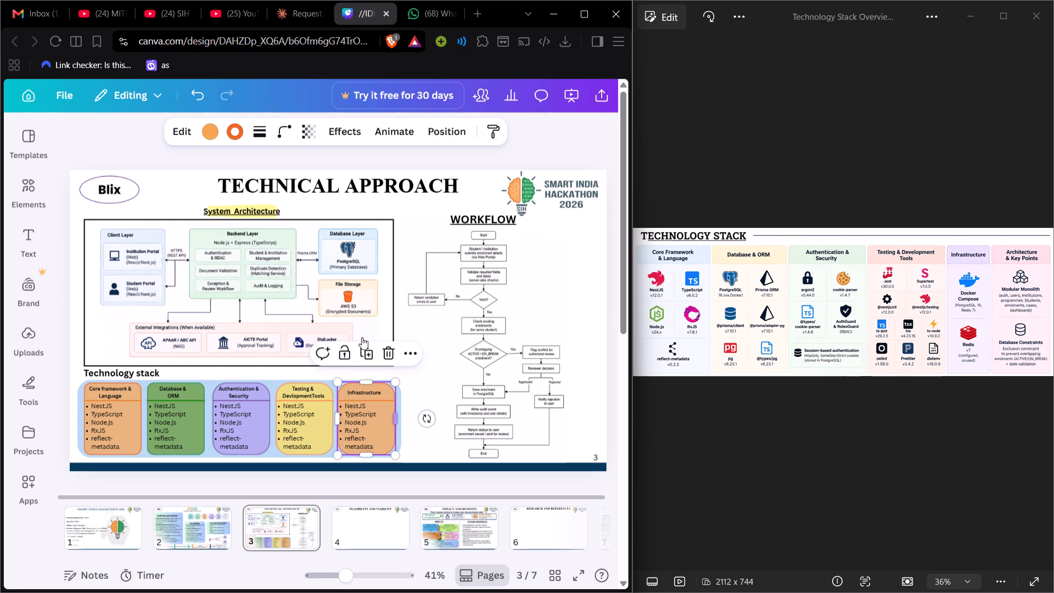
click(214, 133)
scroll(169, 404, down, 9)
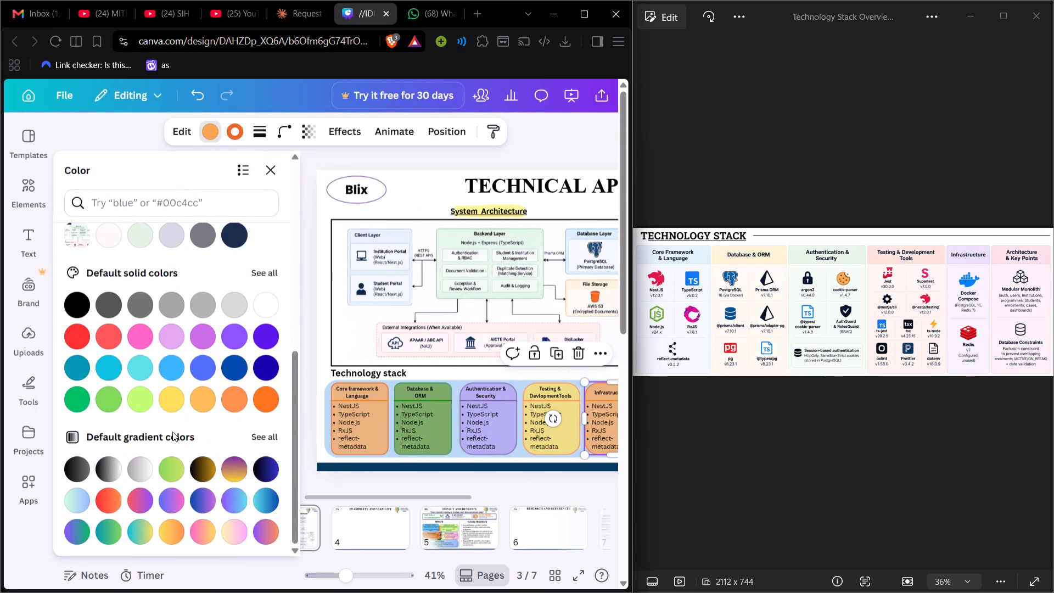
click(177, 468)
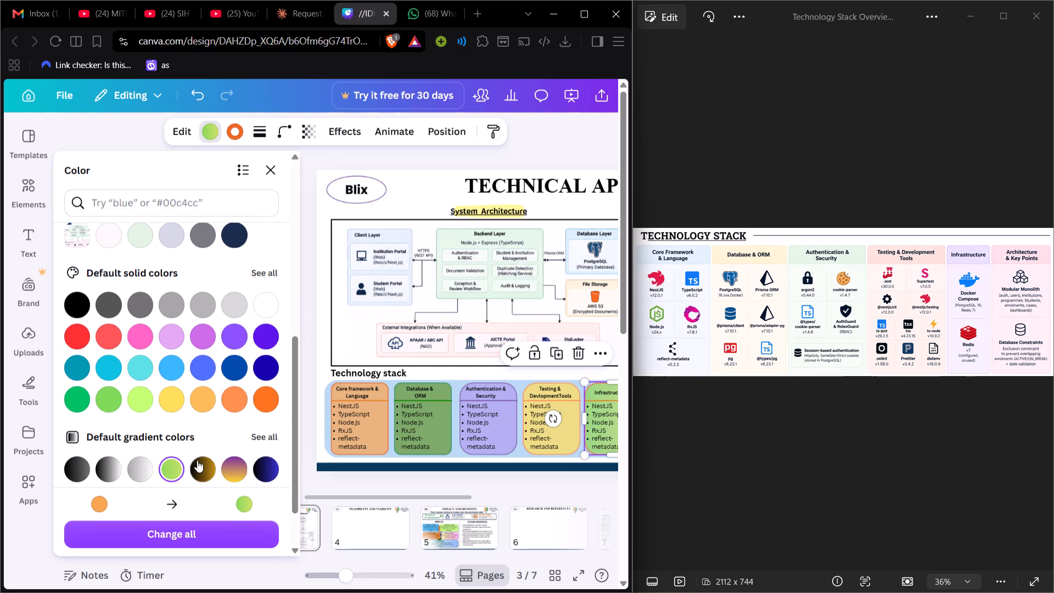
click(197, 461)
click(225, 461)
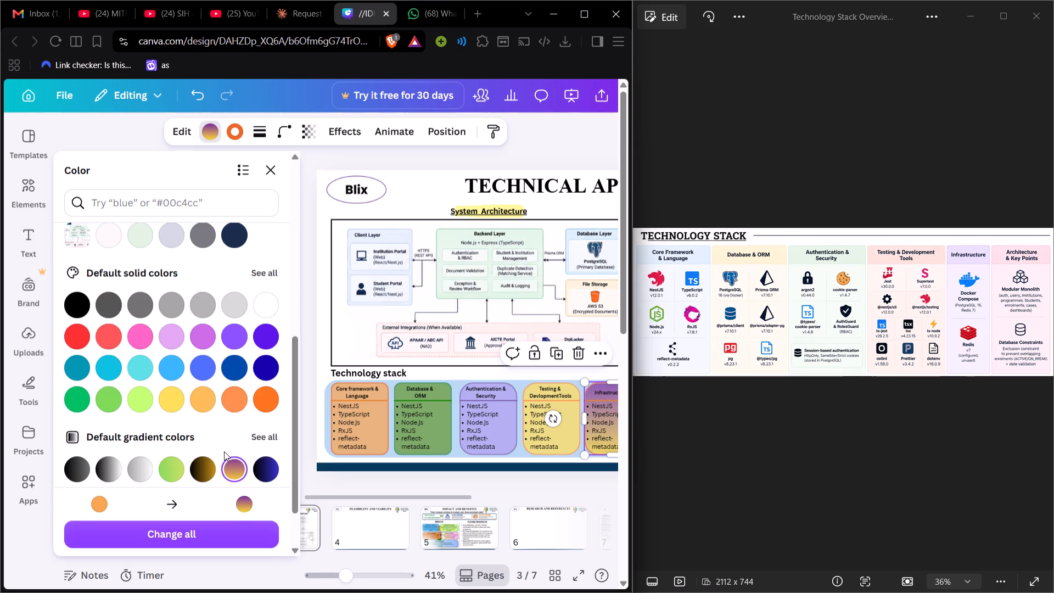
scroll(201, 462, down, 1)
click(71, 430)
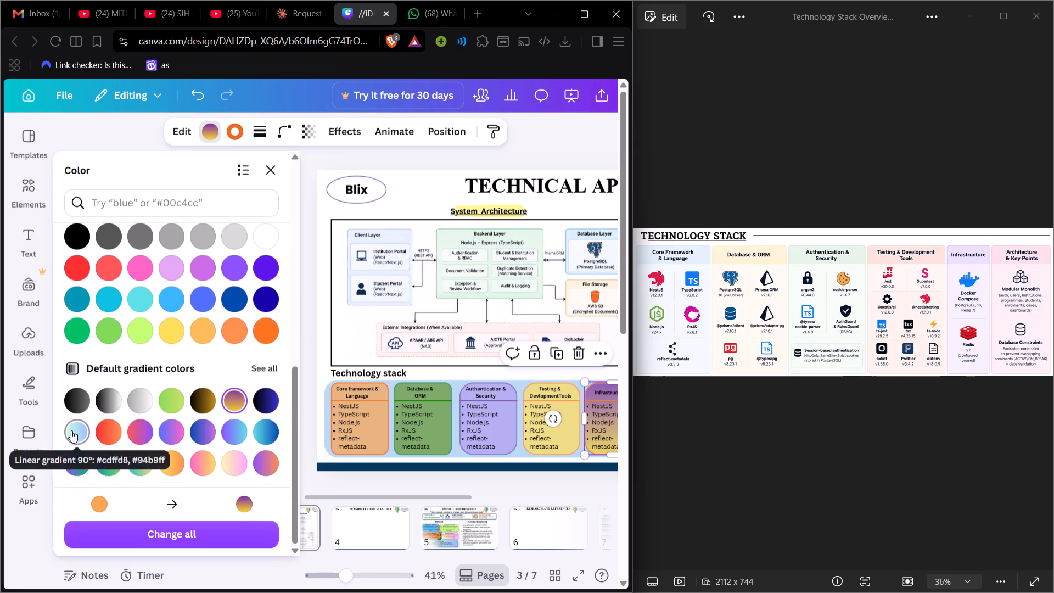
click(193, 454)
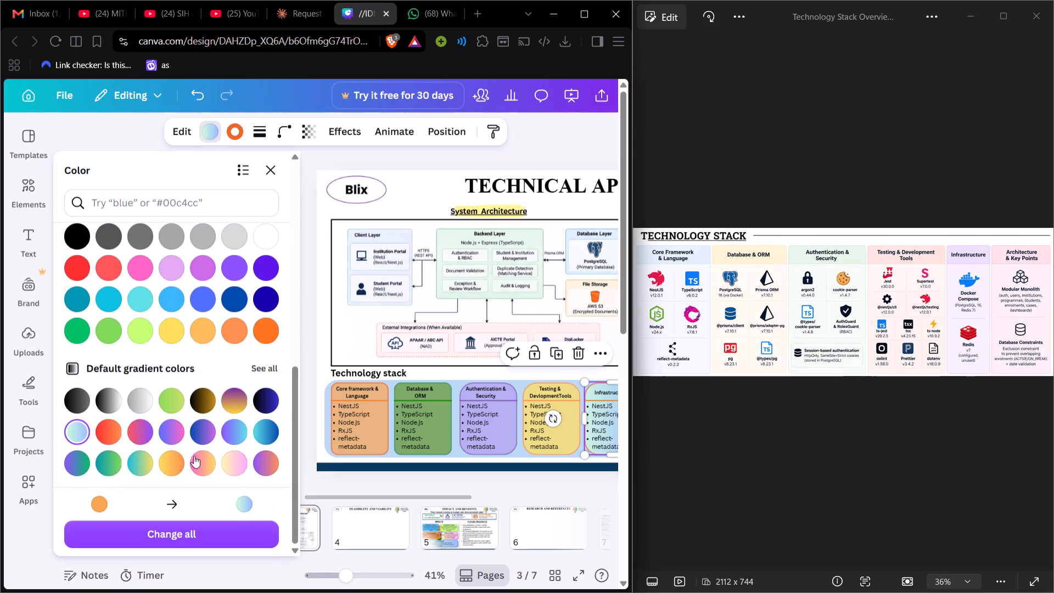
click(235, 461)
double_click(357, 147)
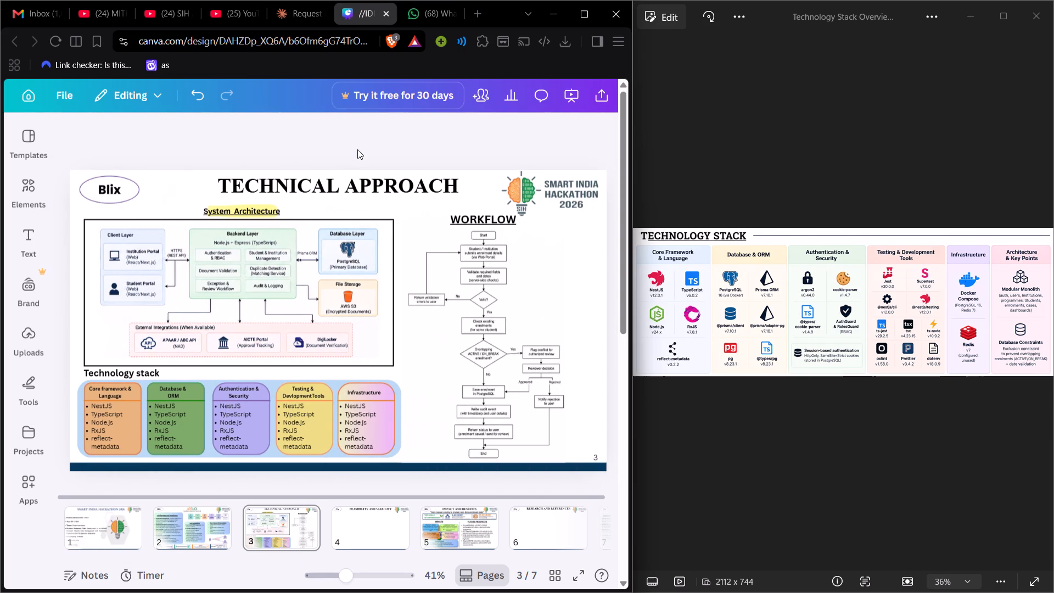
Set the divider line under the Infrastructure heading to the darker purple.
click(384, 399)
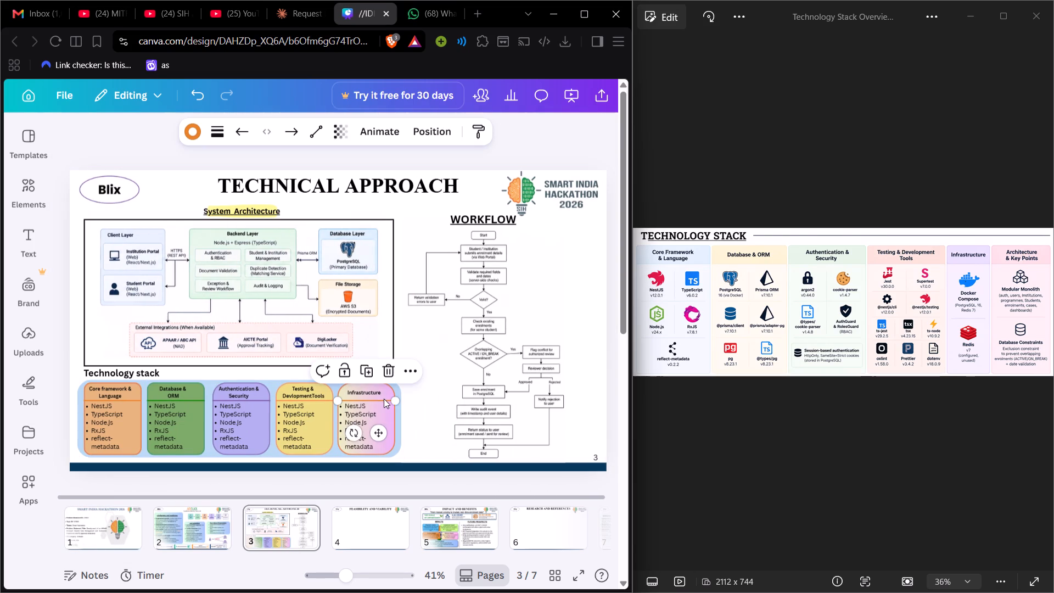
click(195, 133)
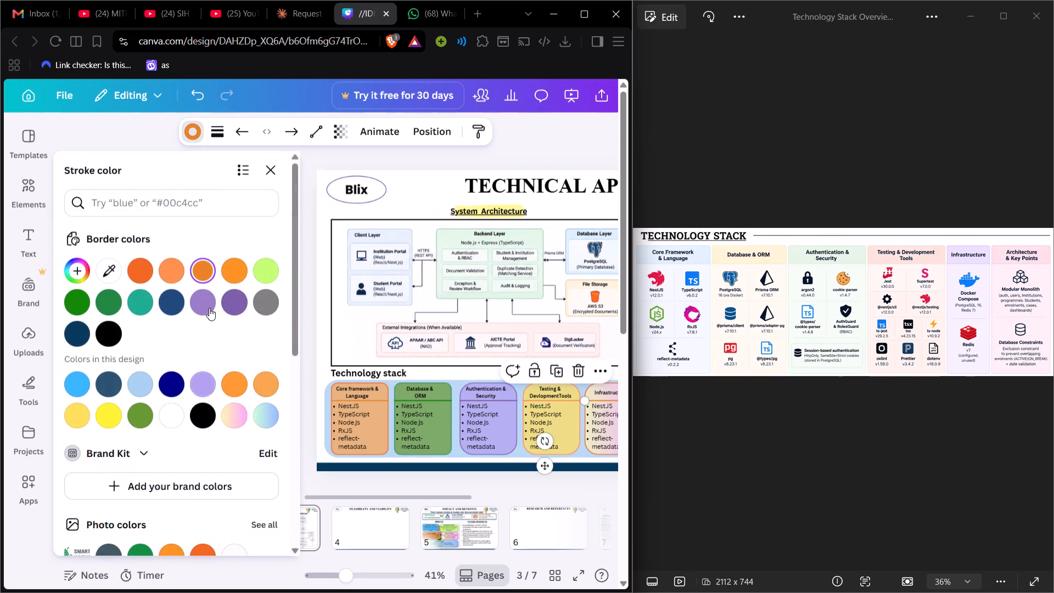
click(219, 306)
click(225, 306)
click(273, 165)
click(273, 160)
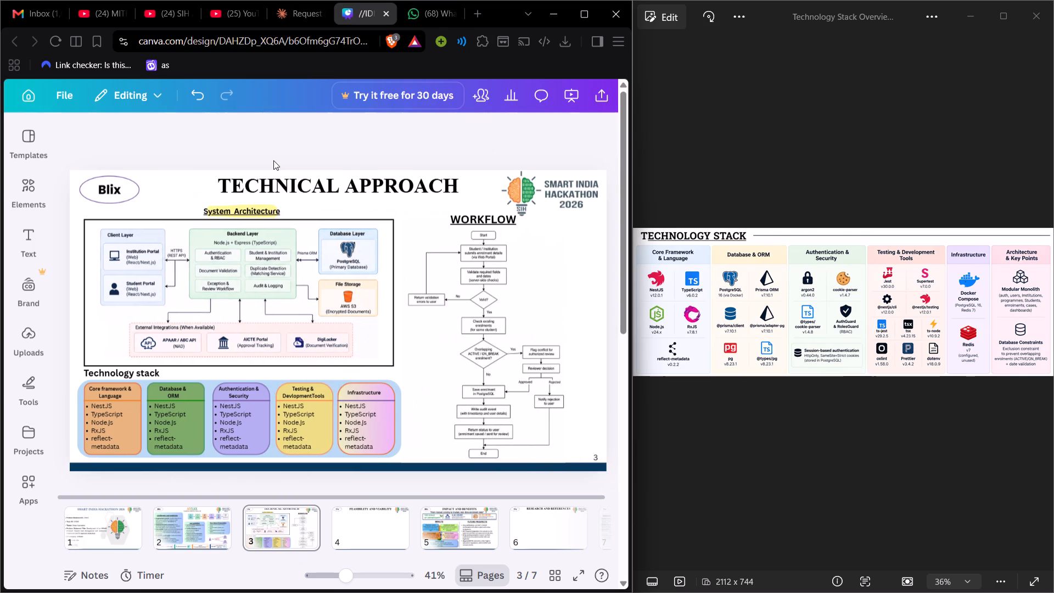
Change the Infrastructure card's border to the same darker purple as its divider line.
click(386, 384)
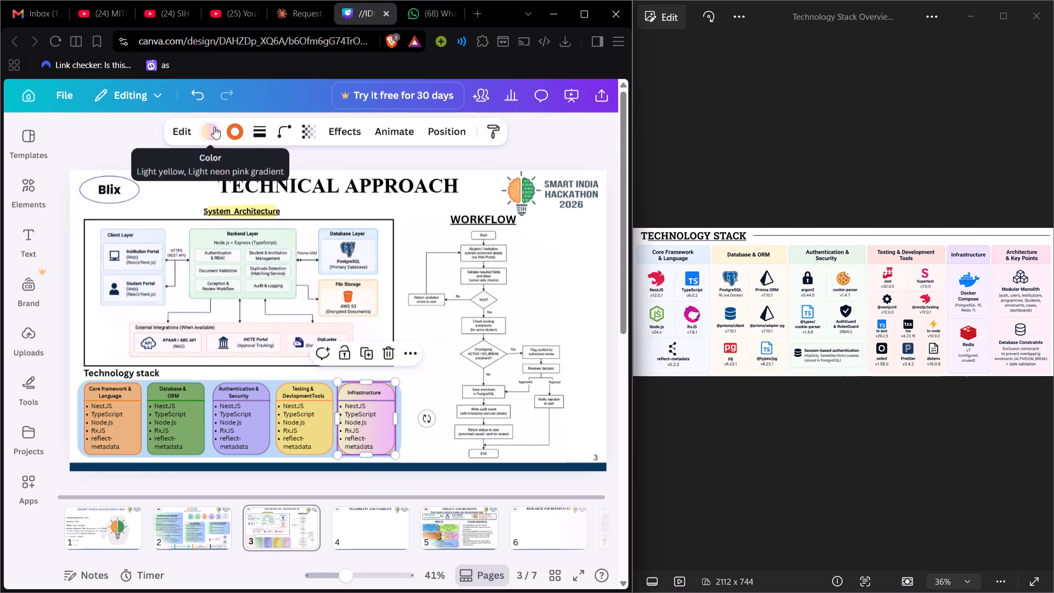
click(231, 126)
click(224, 302)
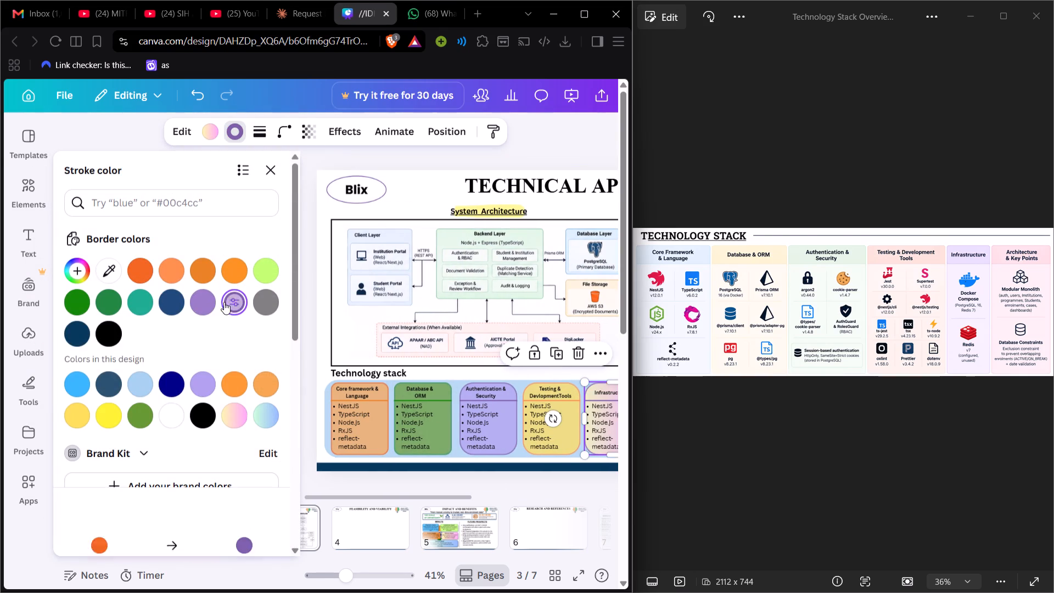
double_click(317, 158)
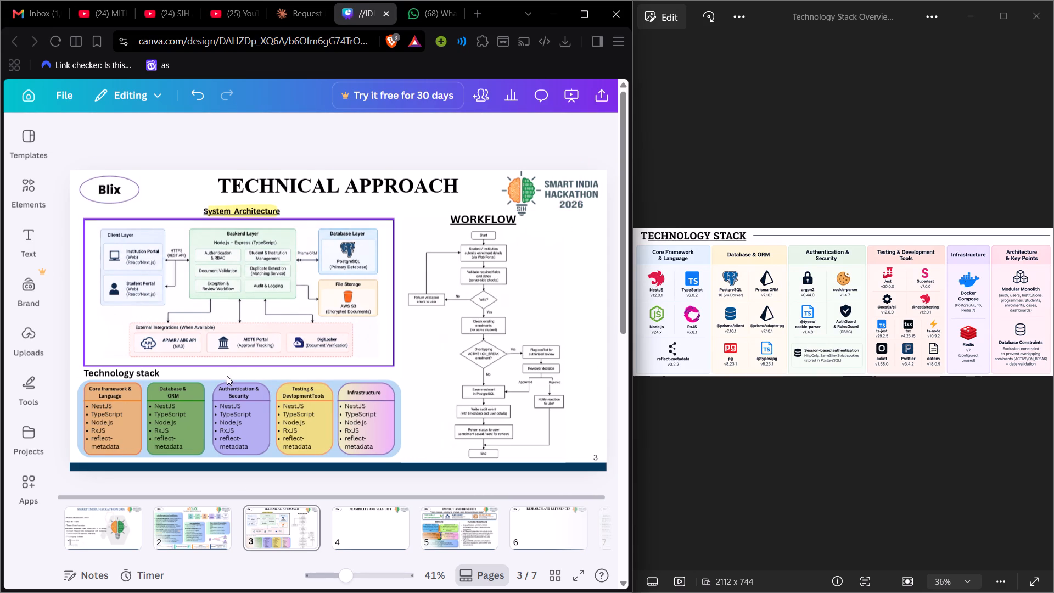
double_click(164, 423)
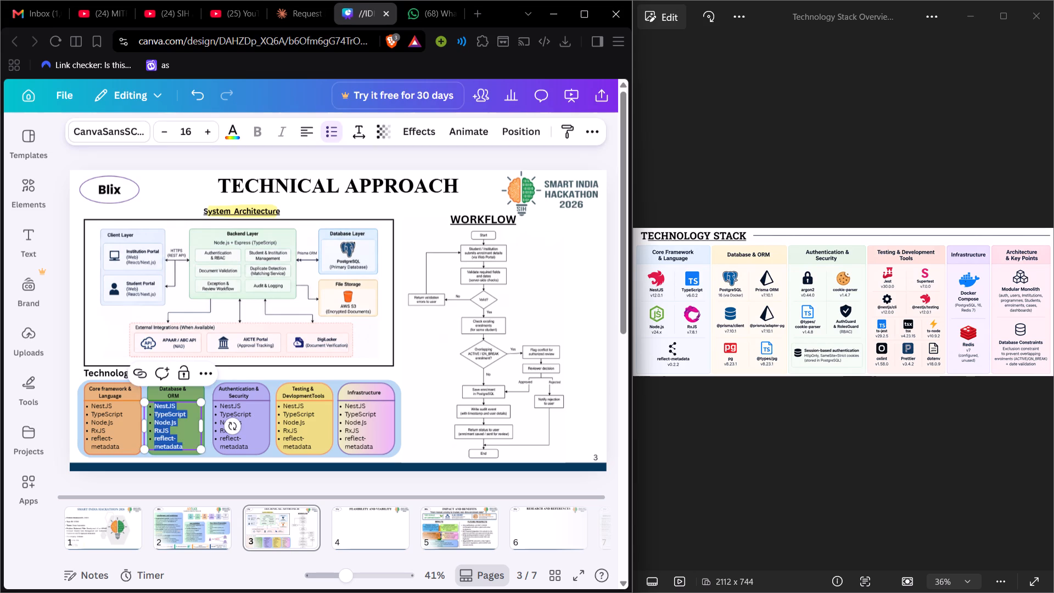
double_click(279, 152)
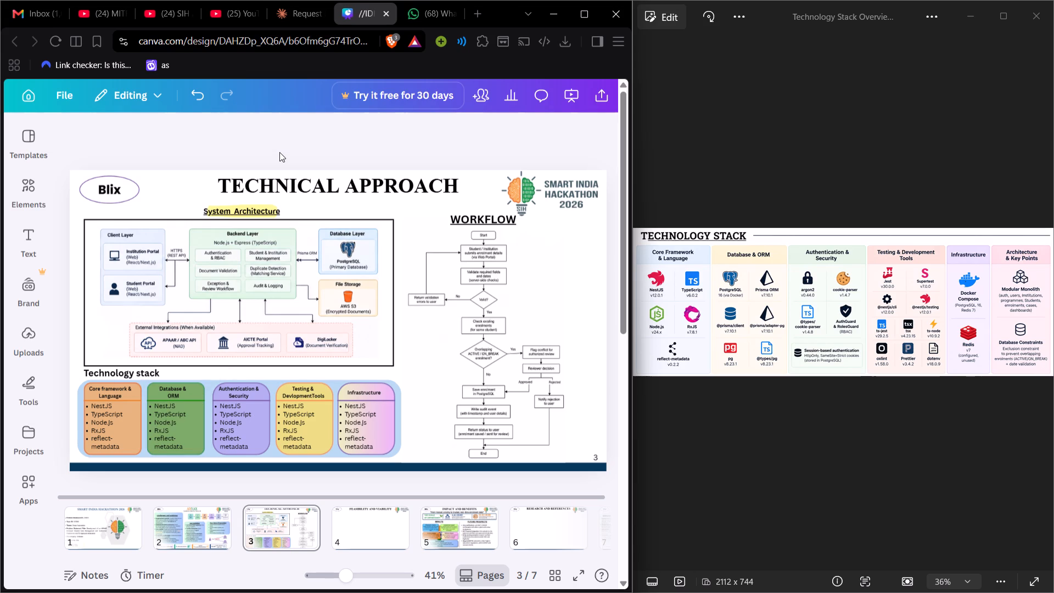
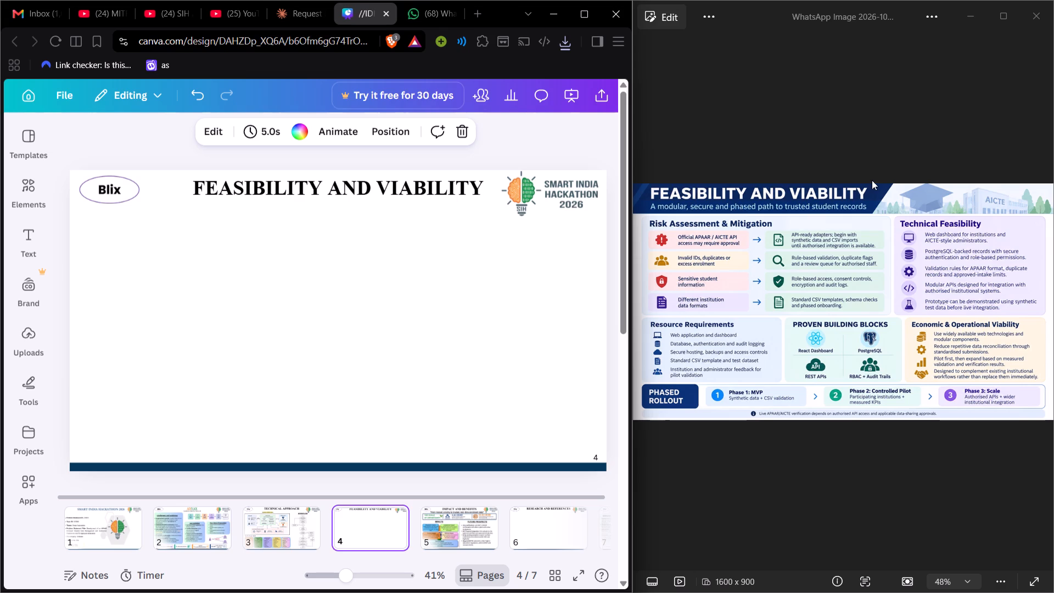
Open the browser's list of recent downloads.
click(558, 40)
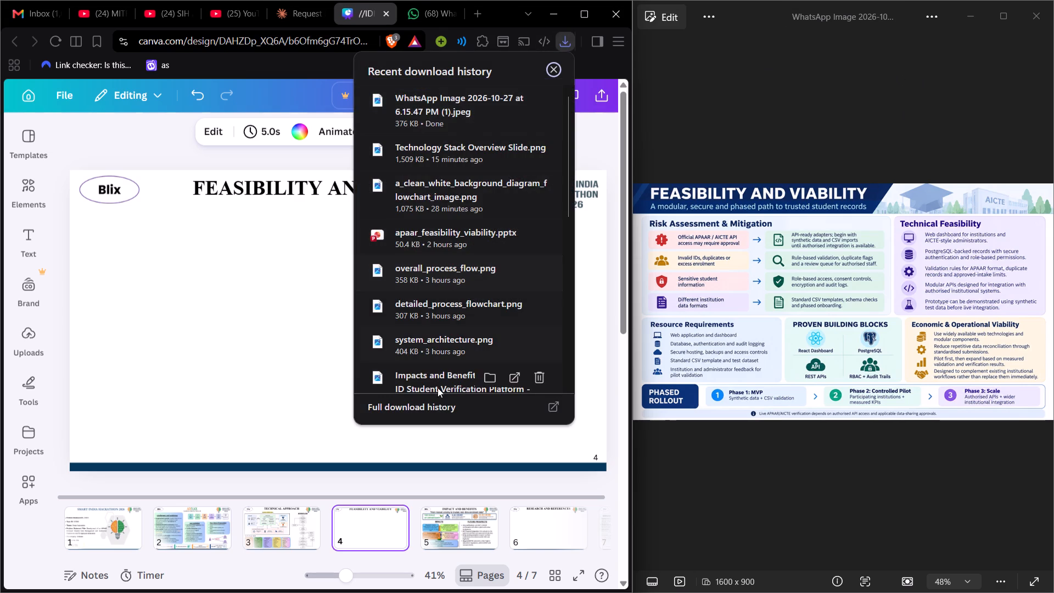
Open the image "Blix – Feasibility and Viability (SIH 2026) - slide 2" from the Desktop folder and place it beside the Canva presentation.
click(495, 381)
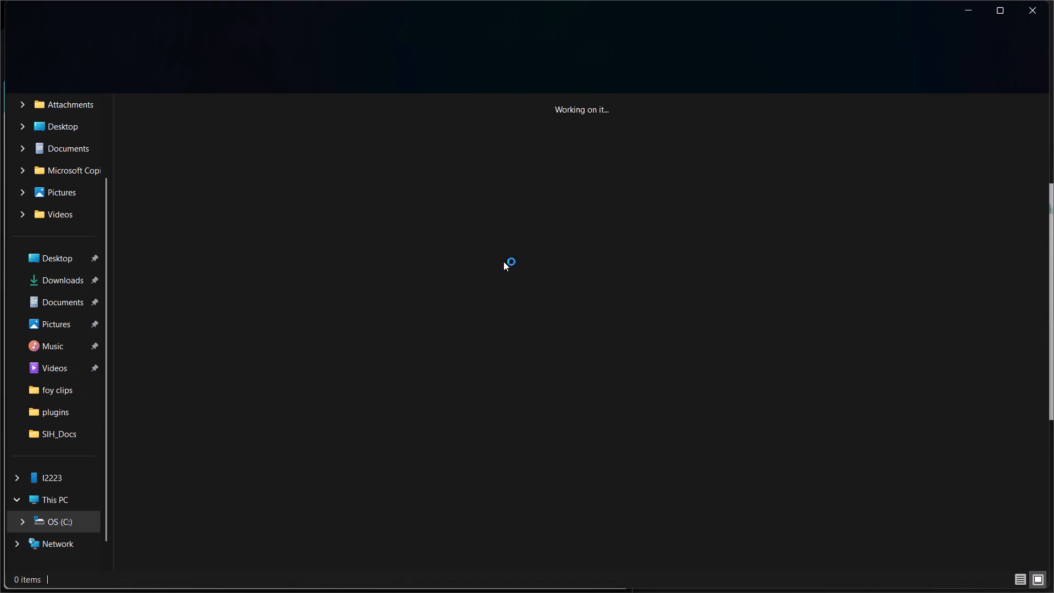
click(602, 281)
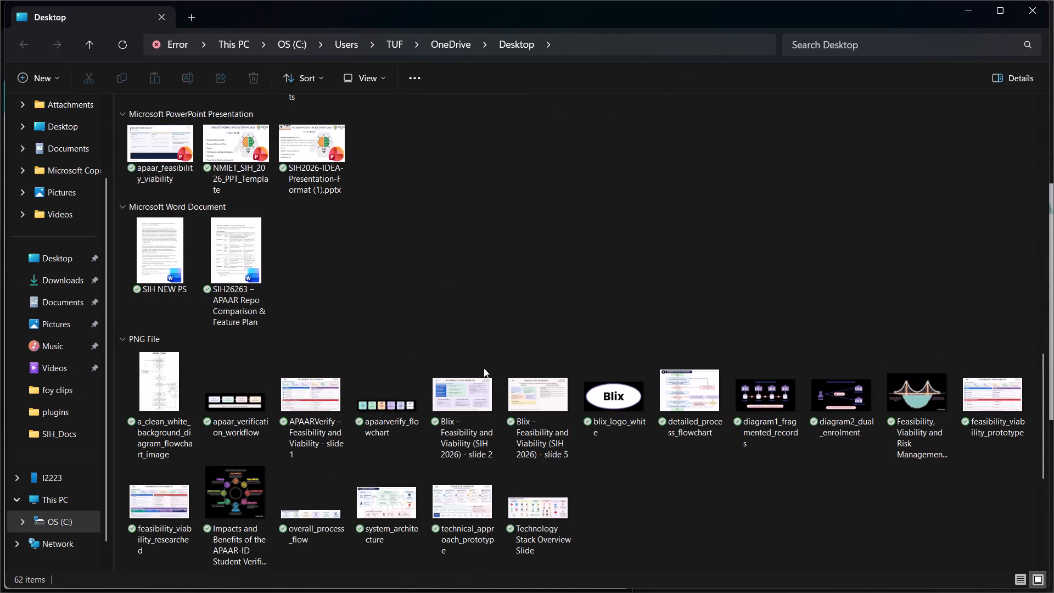
double_click(465, 380)
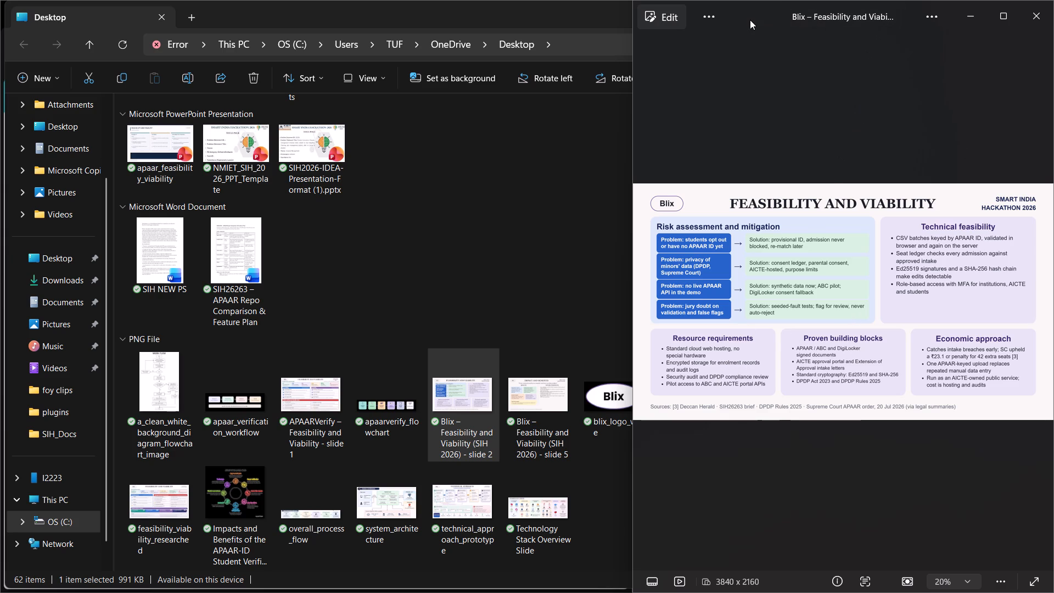
drag(750, 20, 553, 57)
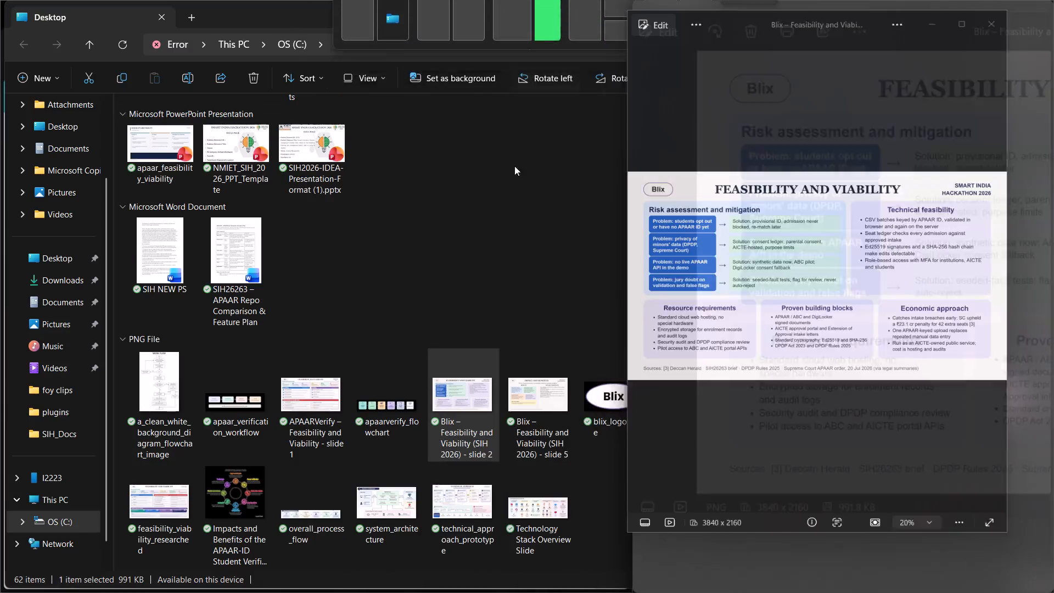
click(285, 182)
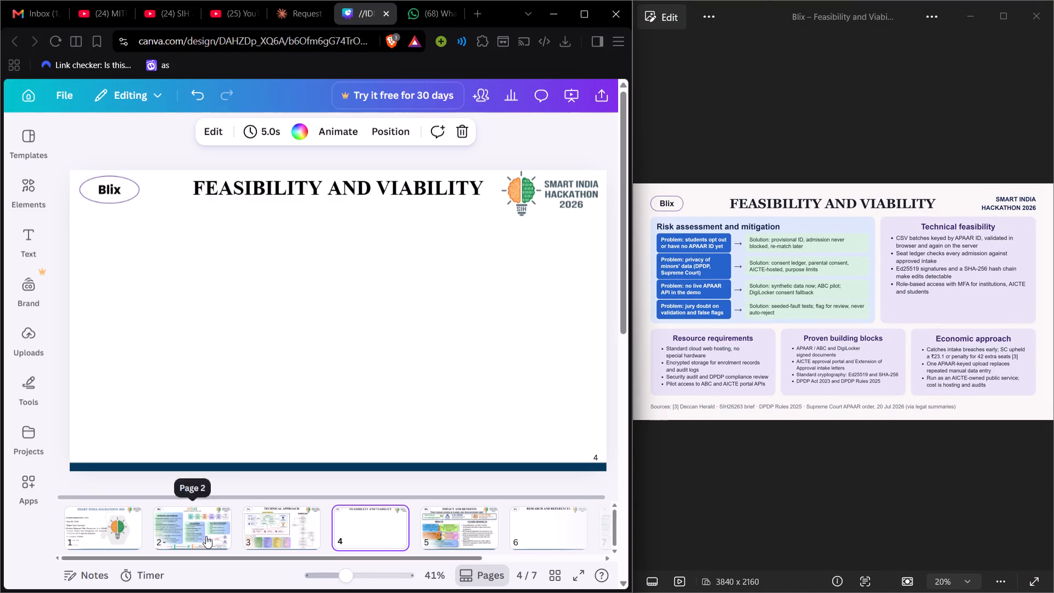
Review the Technical Approach and Feasibility pages, and examine the Feasibility and Viability slide in the SIH 2024 winner PPT video on YouTube.
click(273, 535)
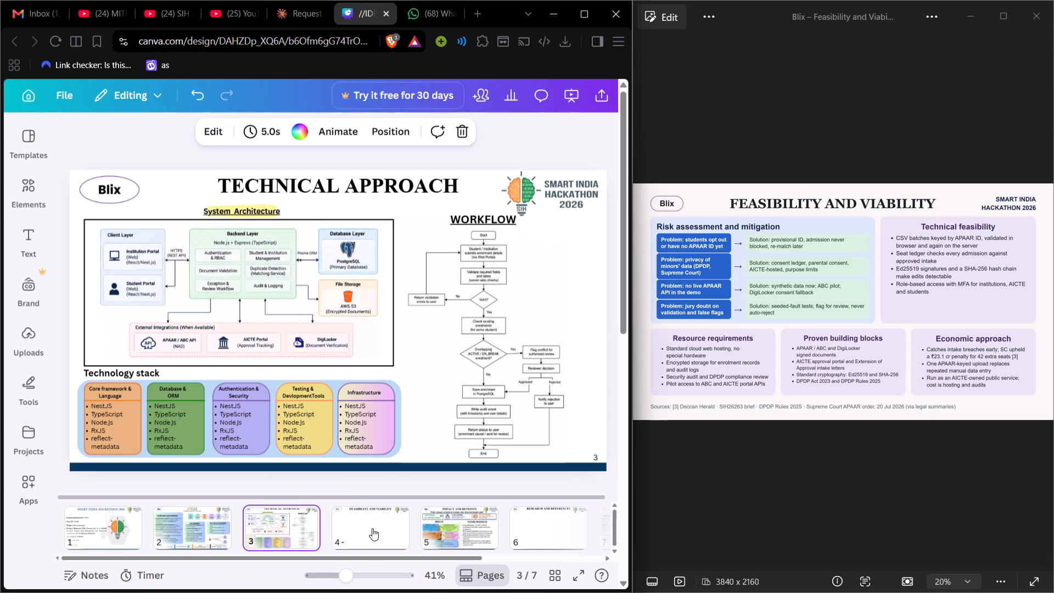
click(372, 528)
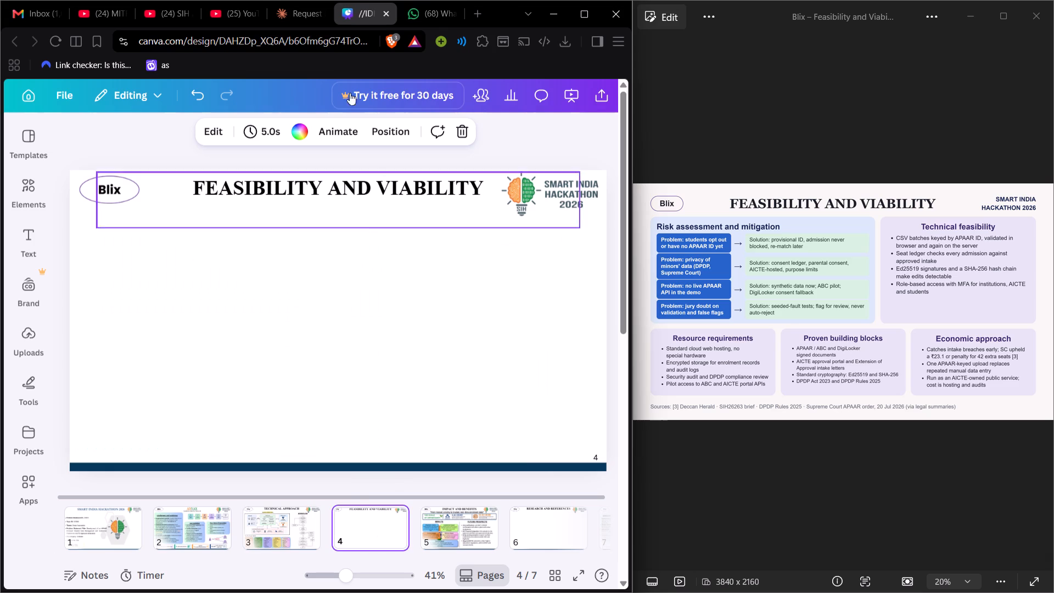
click(225, 15)
click(162, 19)
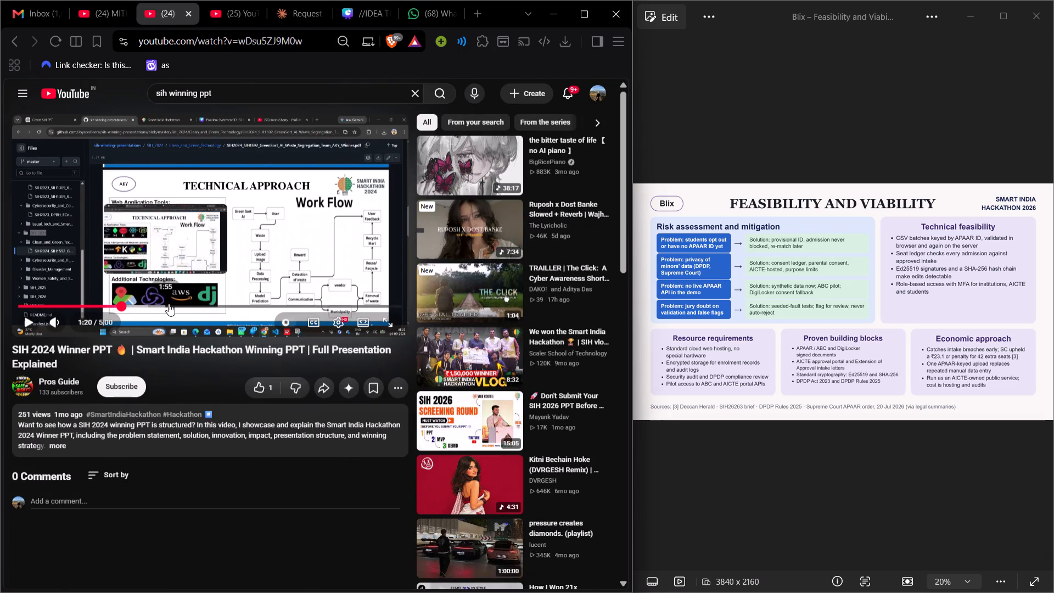
click(179, 303)
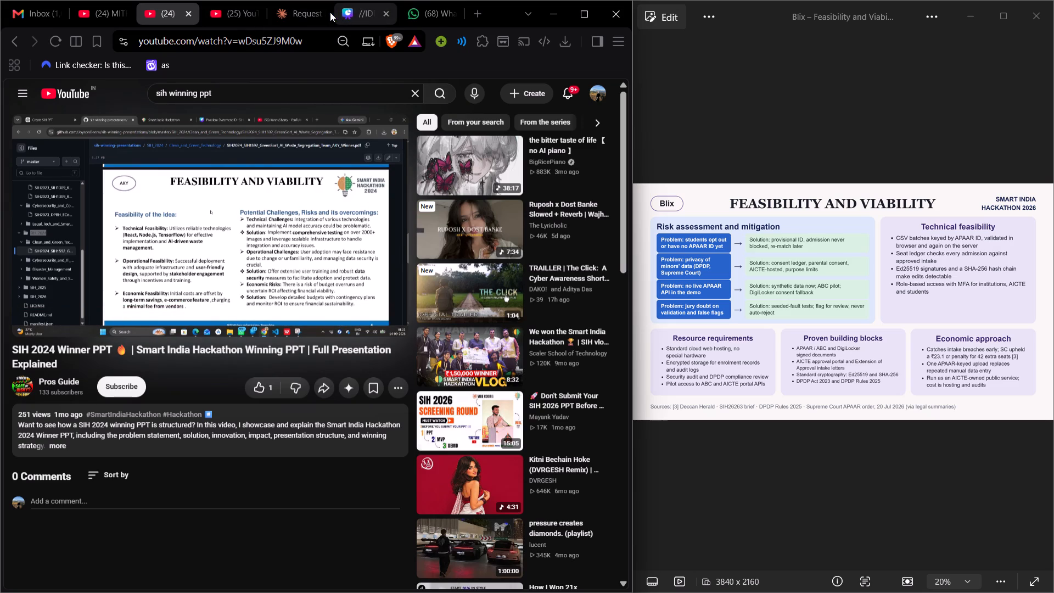
Return to Canva and colour the words "no source" red in the Fragmented records bullet on page 2.
click(364, 13)
click(177, 529)
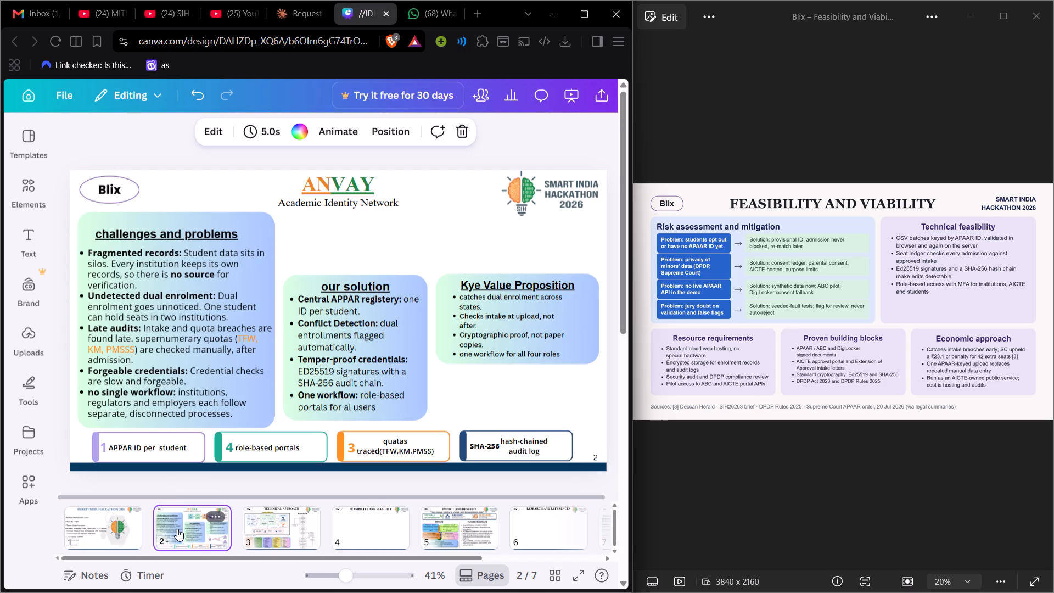
click(175, 273)
click(171, 275)
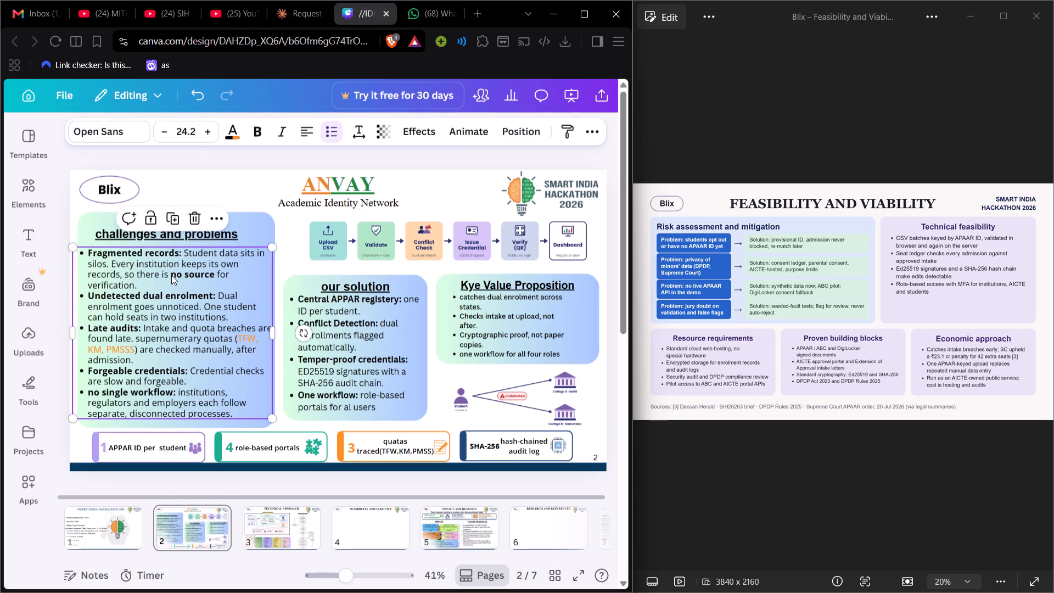
drag(171, 274, 199, 275)
click(228, 127)
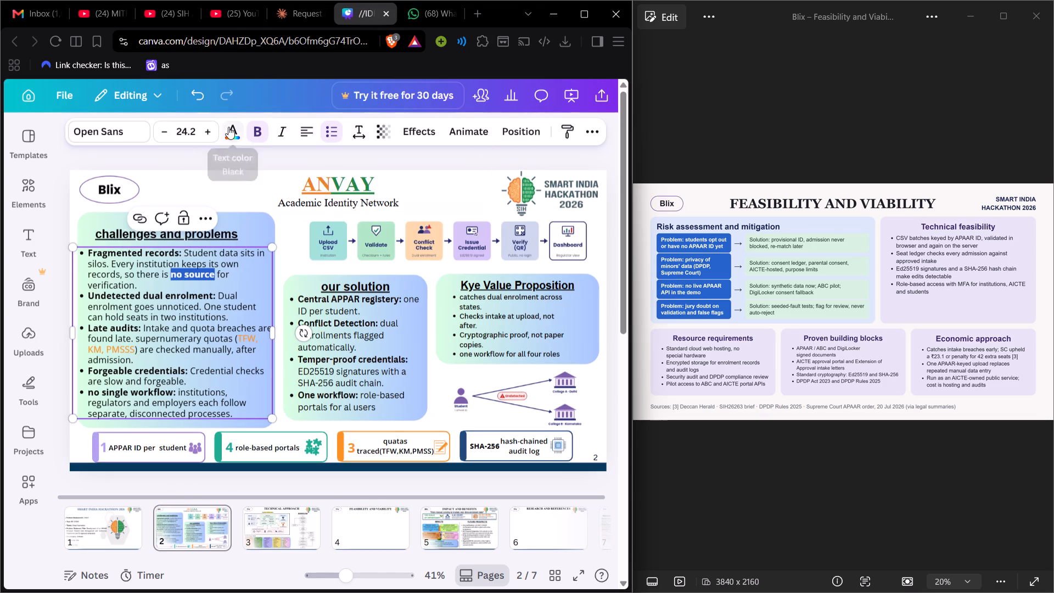
scroll(125, 399, down, 5)
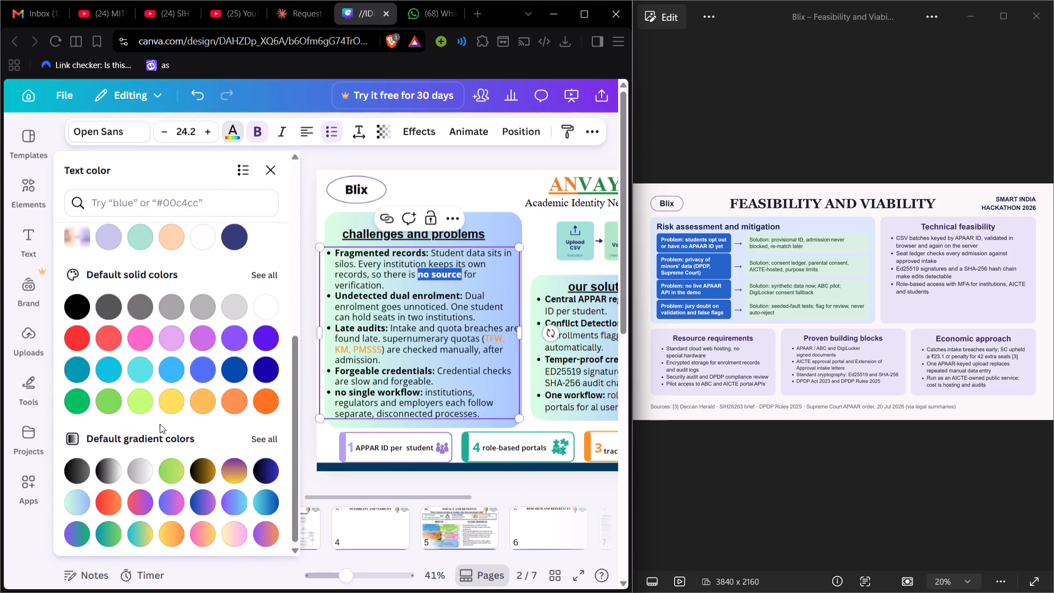
click(79, 345)
double_click(393, 146)
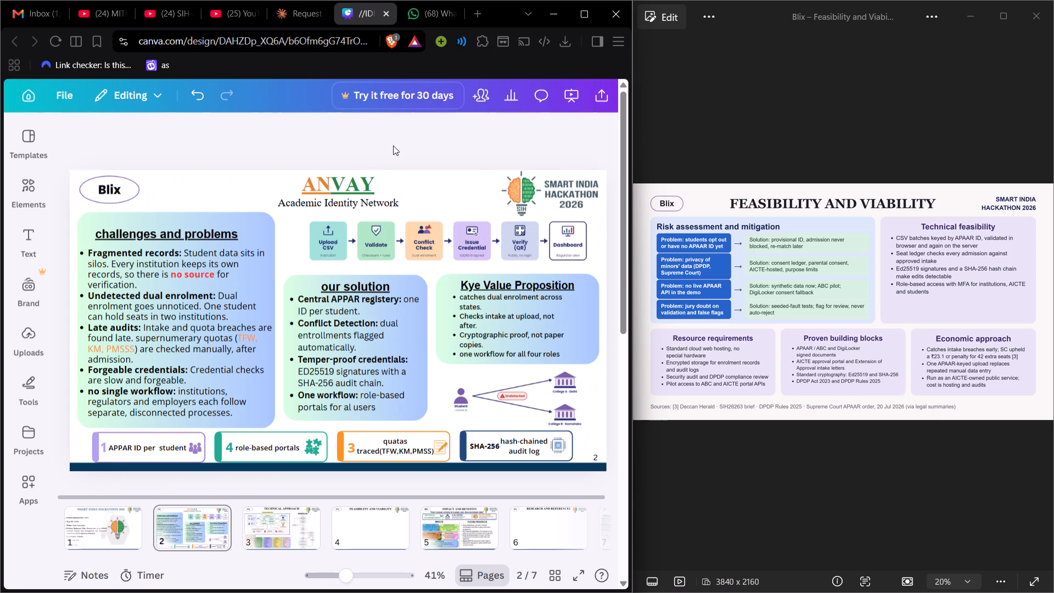
Colour the phrase "supernumerary quotas (TFW, KM, PMSSS)" in the Late audits bullet the same red.
click(137, 337)
click(134, 338)
drag(134, 338, 137, 346)
click(235, 126)
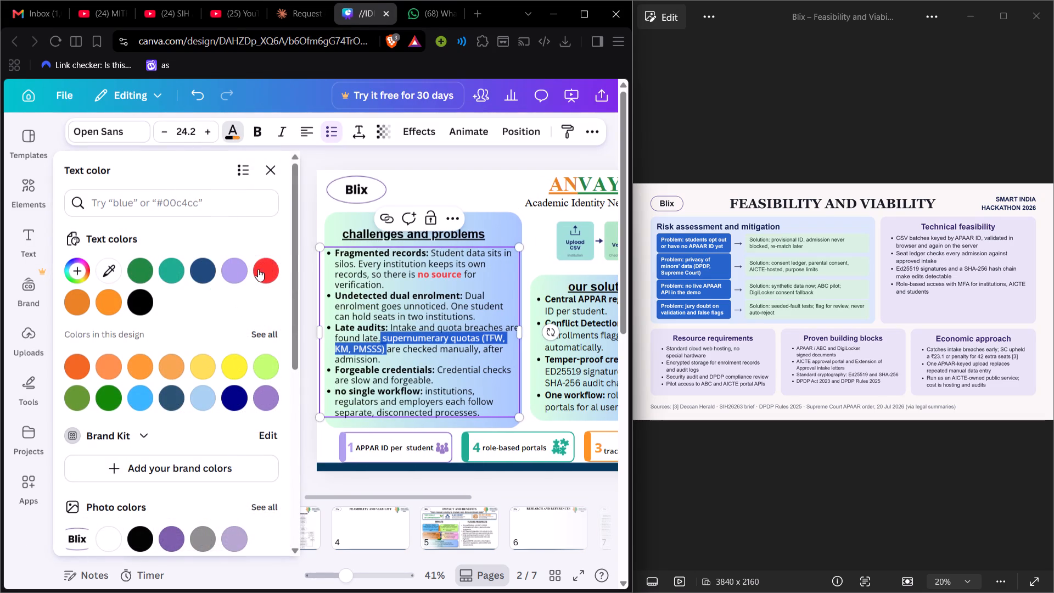
click(258, 269)
click(268, 161)
click(272, 160)
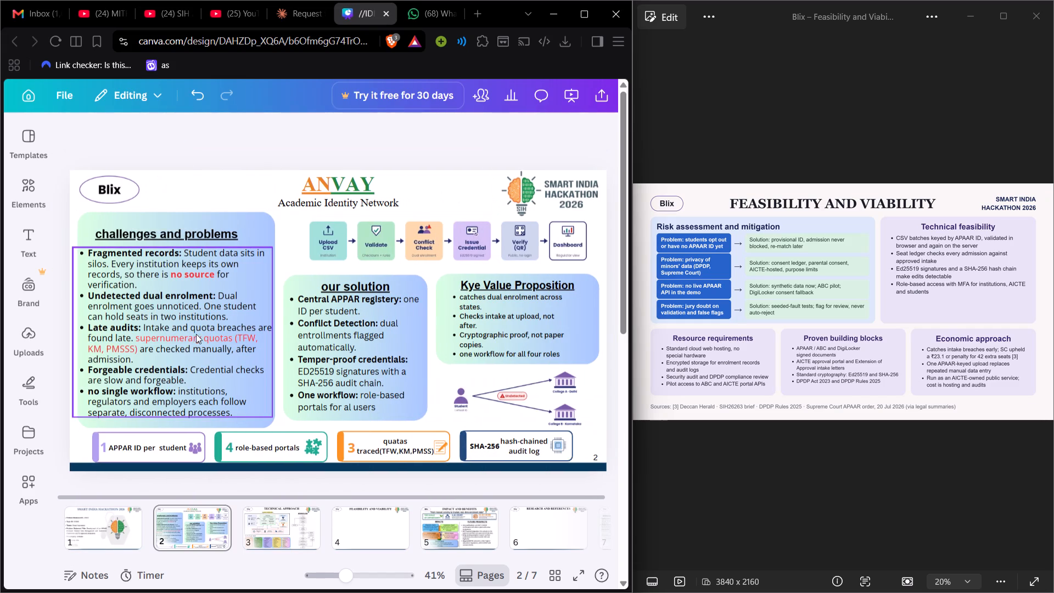
Colour the words "Dual enrolment" that follow the Undetected dual enrolment label the same red.
double_click(219, 295)
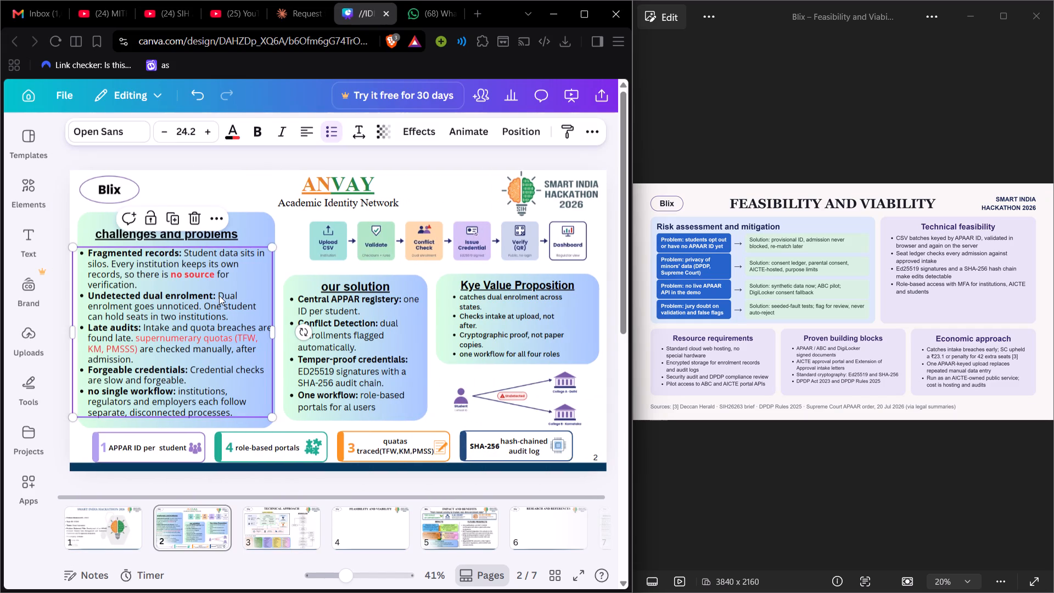
drag(219, 296, 131, 305)
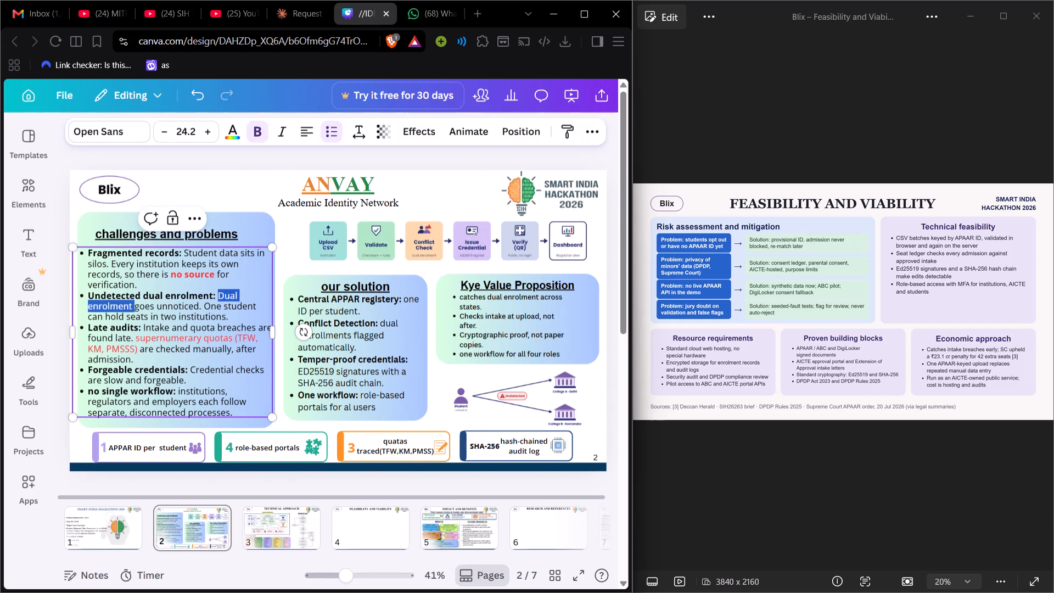
drag(131, 305, 130, 305)
click(131, 305)
drag(131, 305, 200, 293)
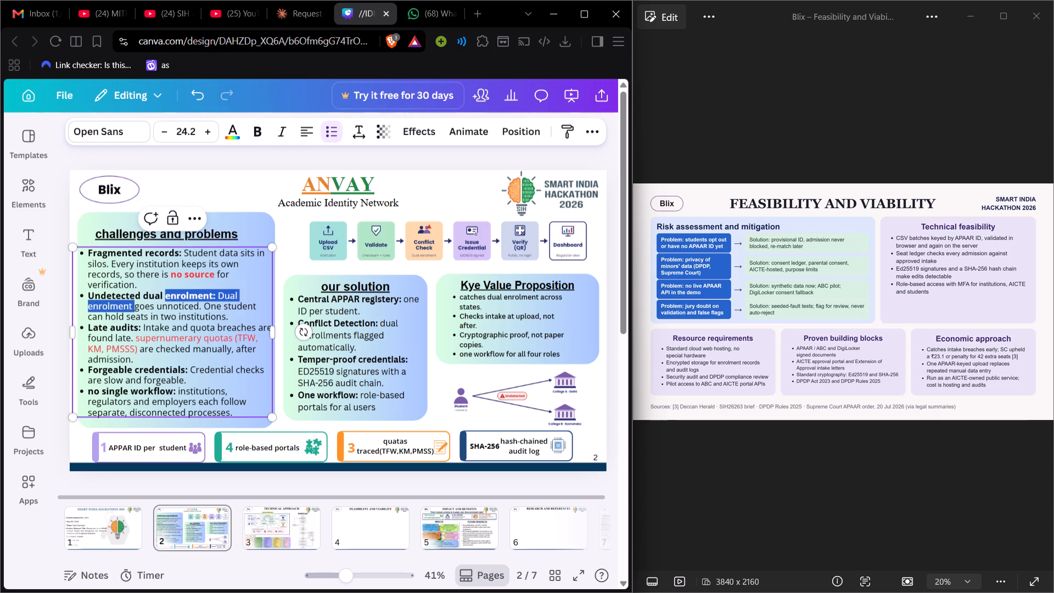
drag(200, 293, 217, 294)
click(232, 140)
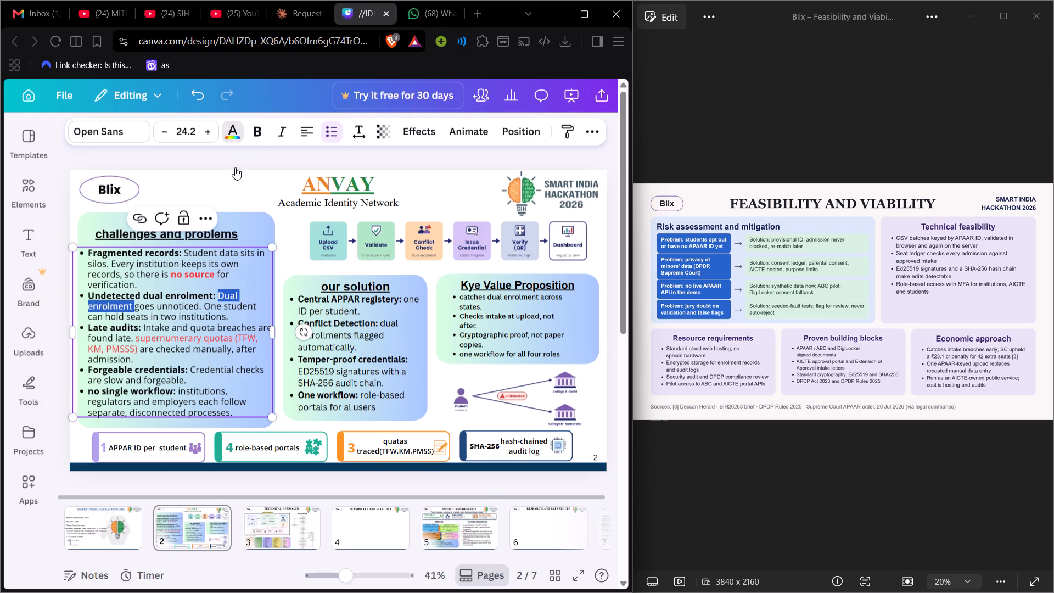
click(248, 276)
click(255, 276)
click(266, 164)
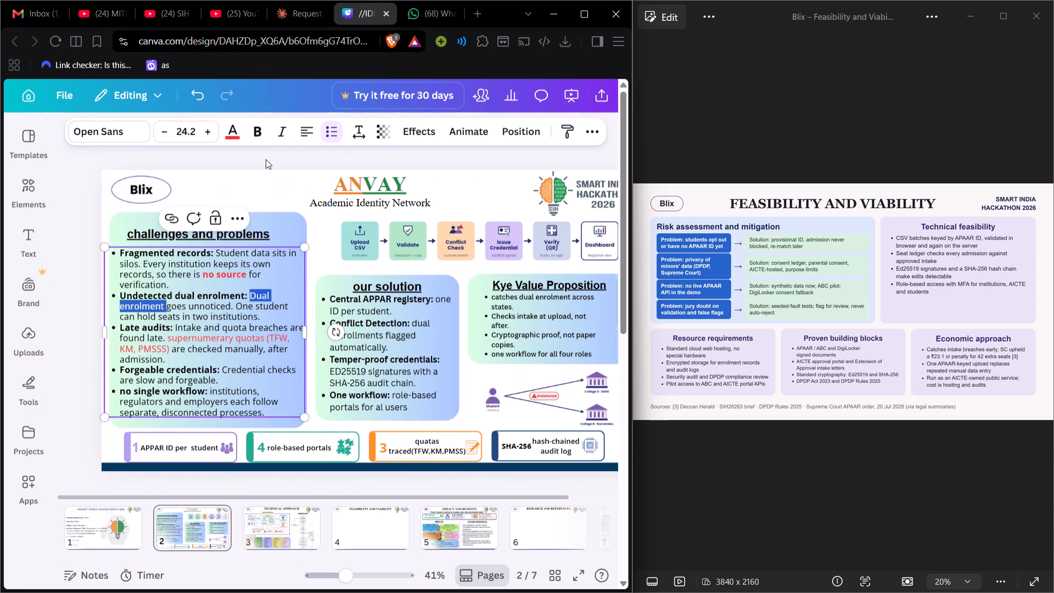
click(266, 159)
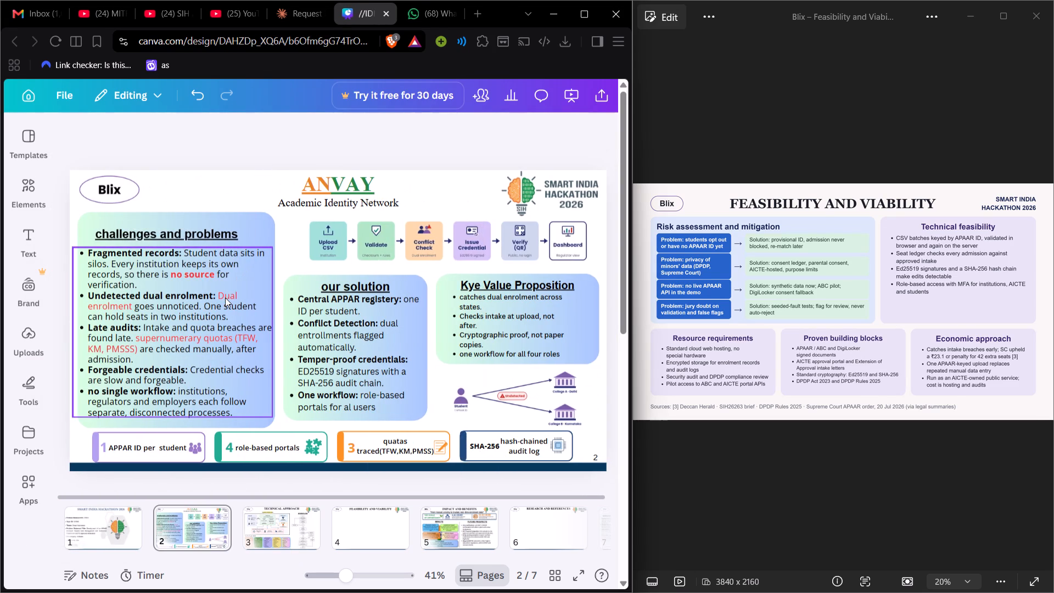
Make the red words "Dual enrolment" in the Undetected dual enrolment bullet bold.
click(226, 295)
click(226, 295)
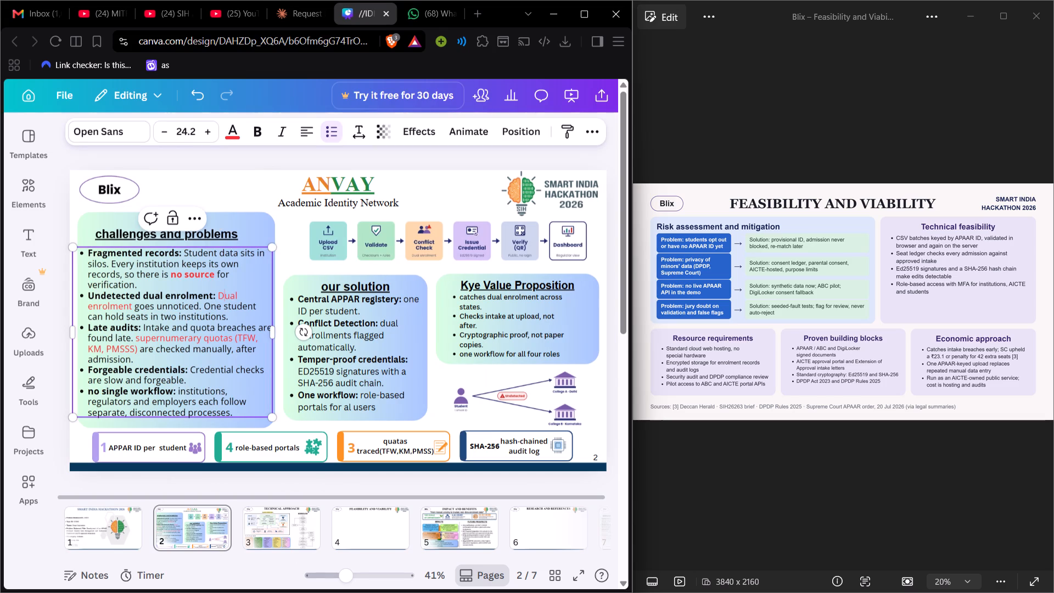
drag(217, 295, 132, 309)
click(254, 133)
click(244, 146)
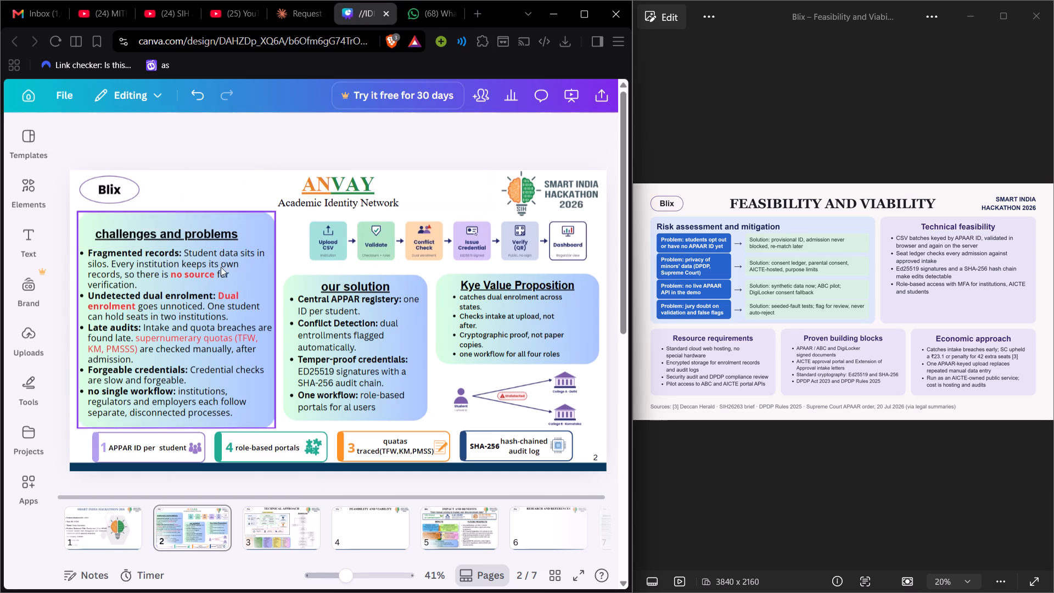
Open the challenges and problems text for editing at the phrase "supernumerary quotas" in the Late audits bullet.
click(179, 337)
click(138, 337)
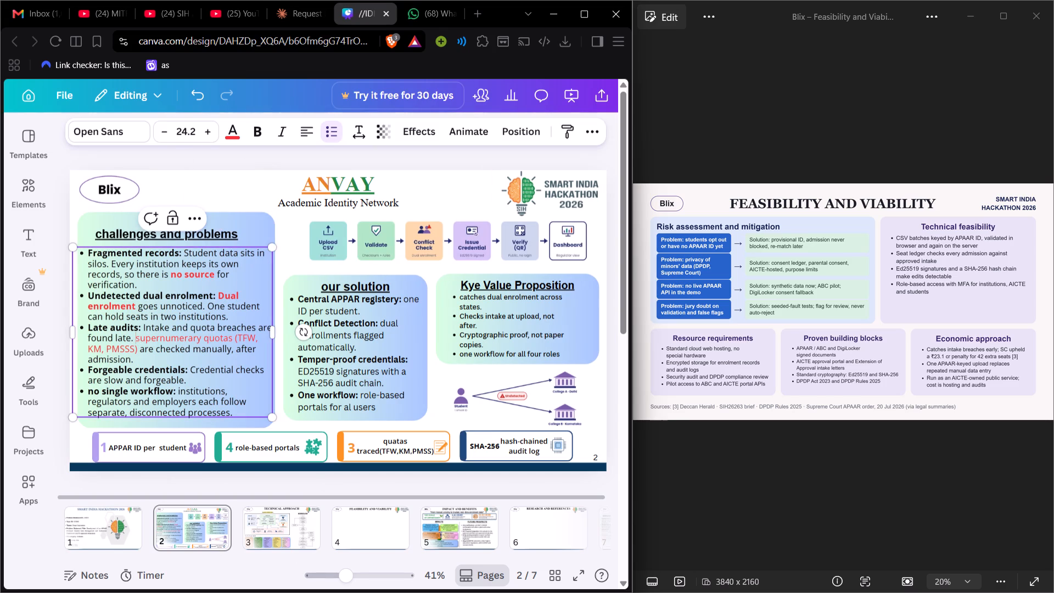
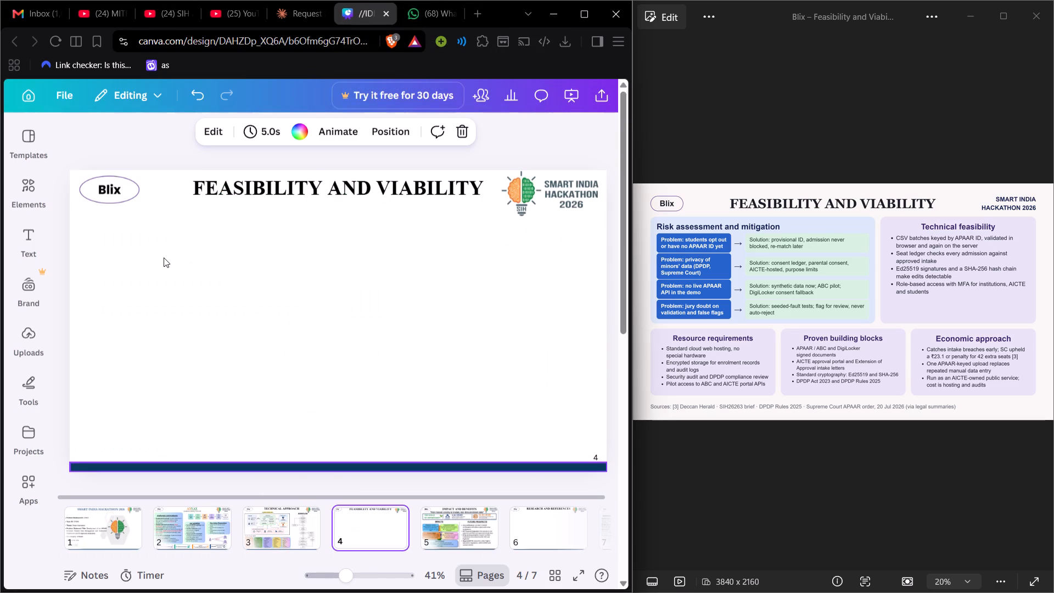
Add a text box reading "Risk assessment and mitigation" to the Feasibility and Viability page.
click(29, 229)
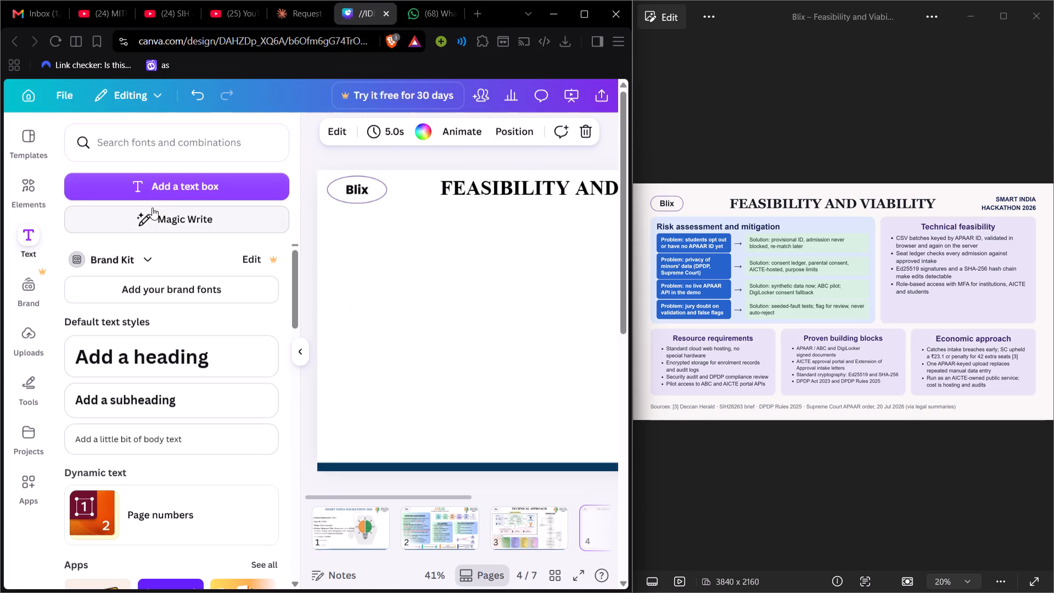
click(165, 184)
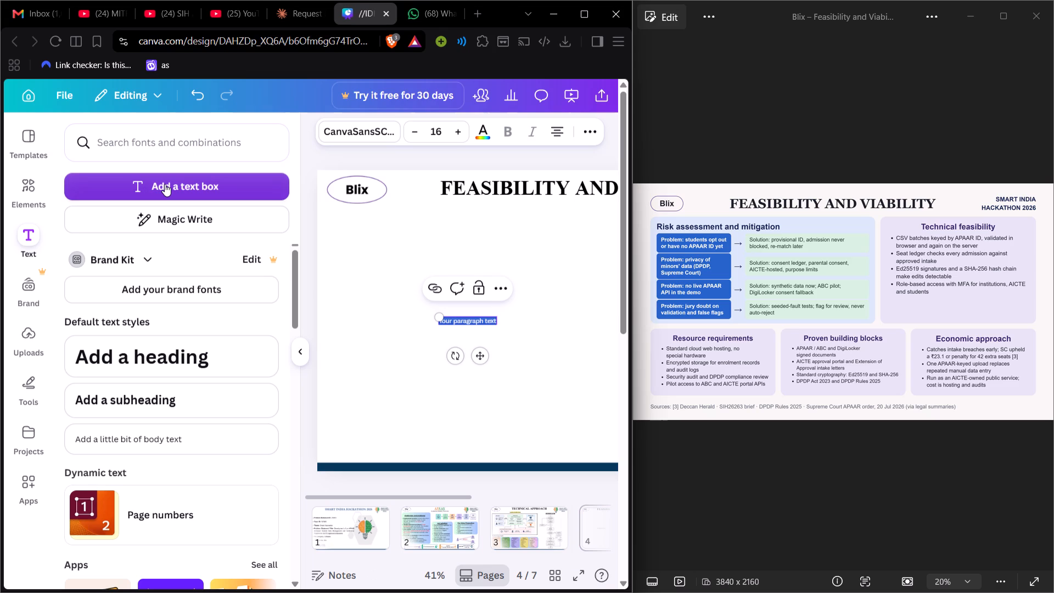
key(shift+r)
text(isk assessment and miti)
text(gation)
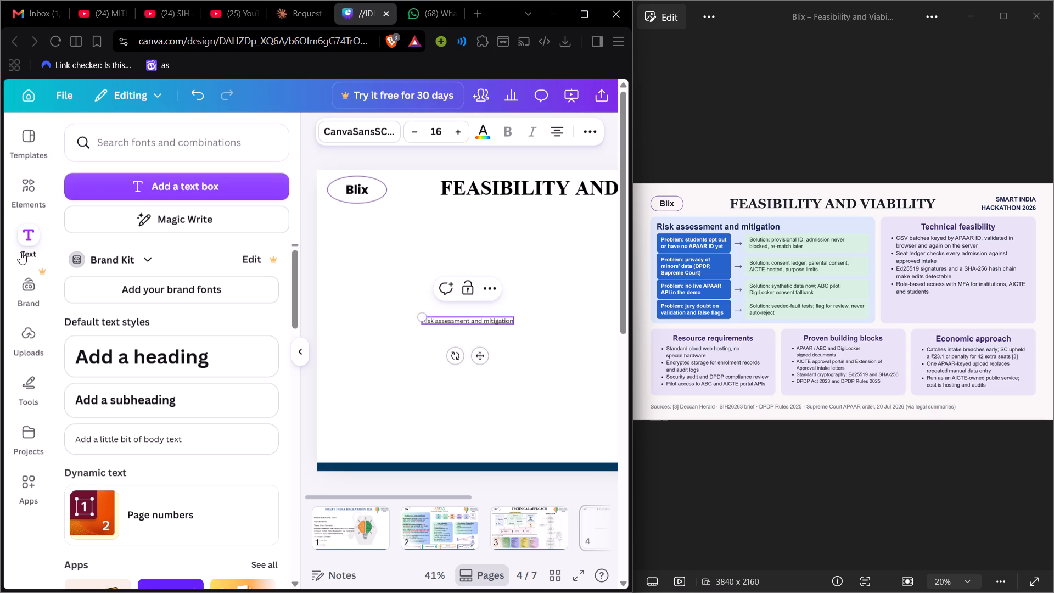
Set the "Risk assessment and mitigation" heading in bold Canva Sans.
click(20, 251)
click(127, 127)
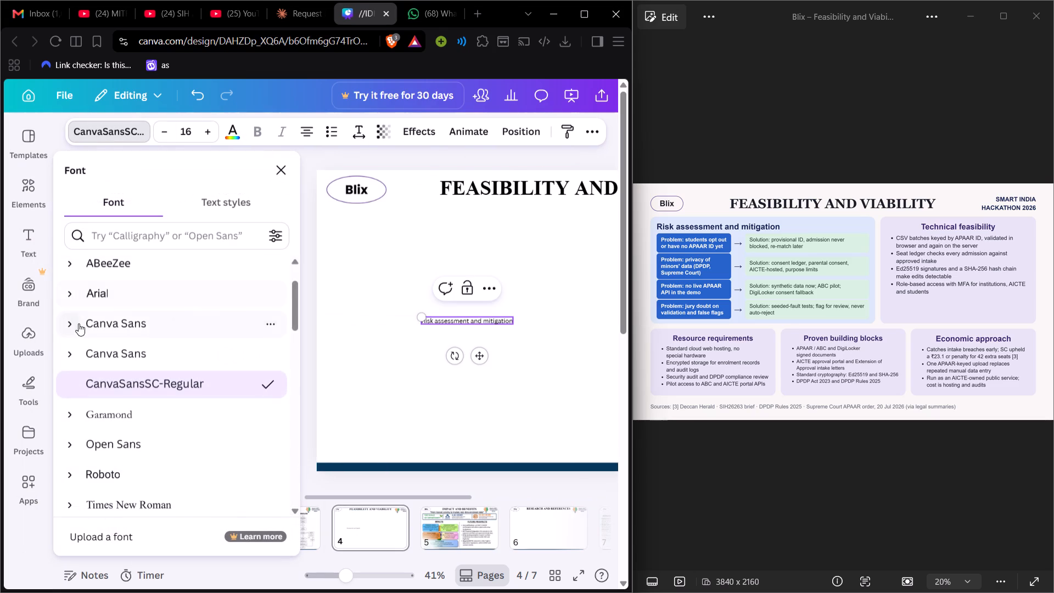
click(70, 332)
click(130, 412)
click(270, 174)
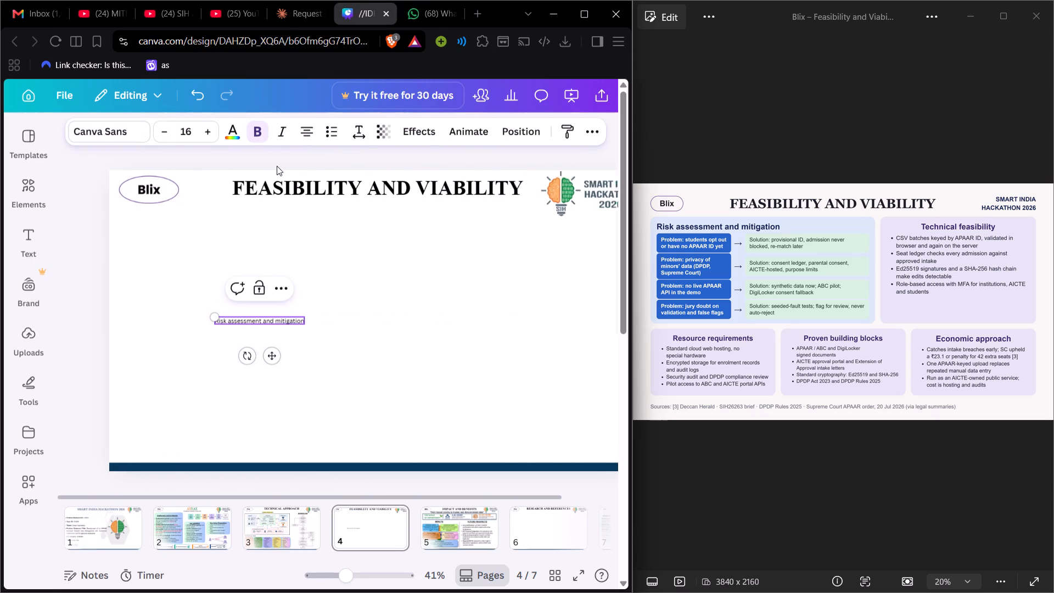
click(273, 155)
click(248, 322)
click(257, 127)
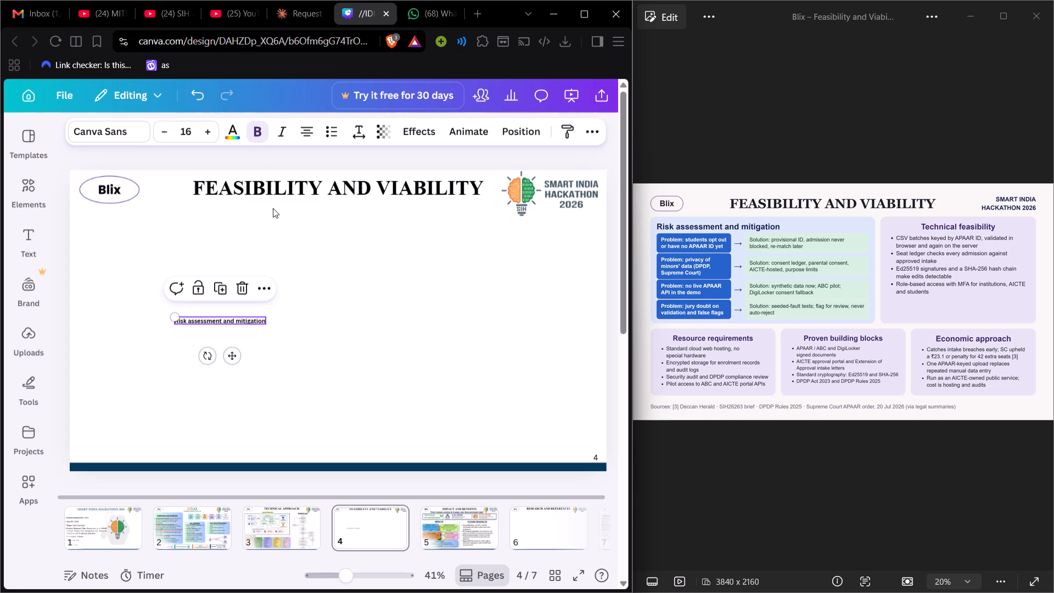
Move the "Risk assessment and mitigation" heading to the page's upper left, just below the Blix logo.
drag(234, 361, 153, 282)
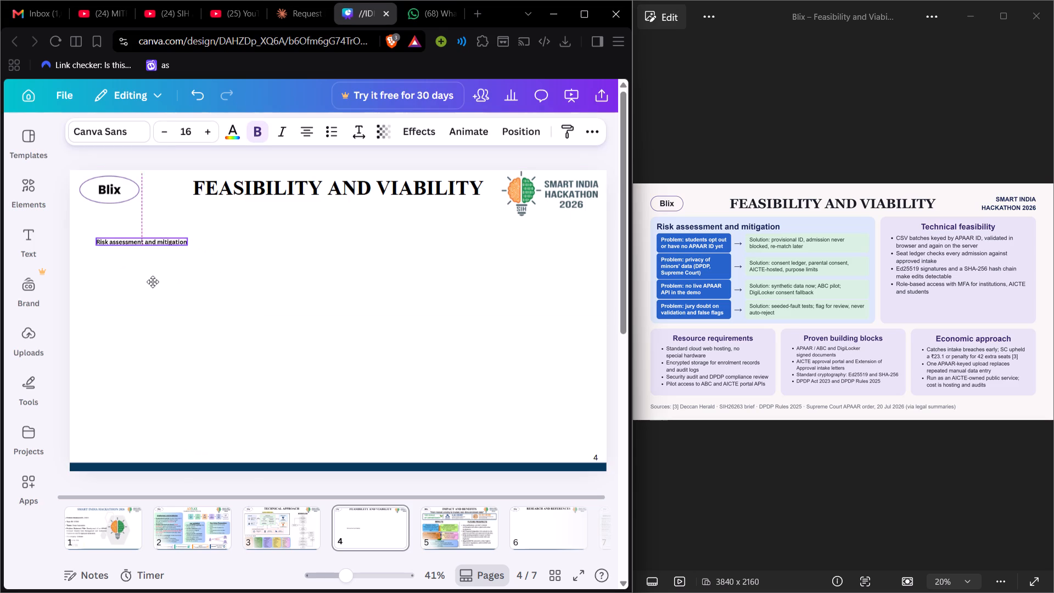
drag(153, 282, 146, 276)
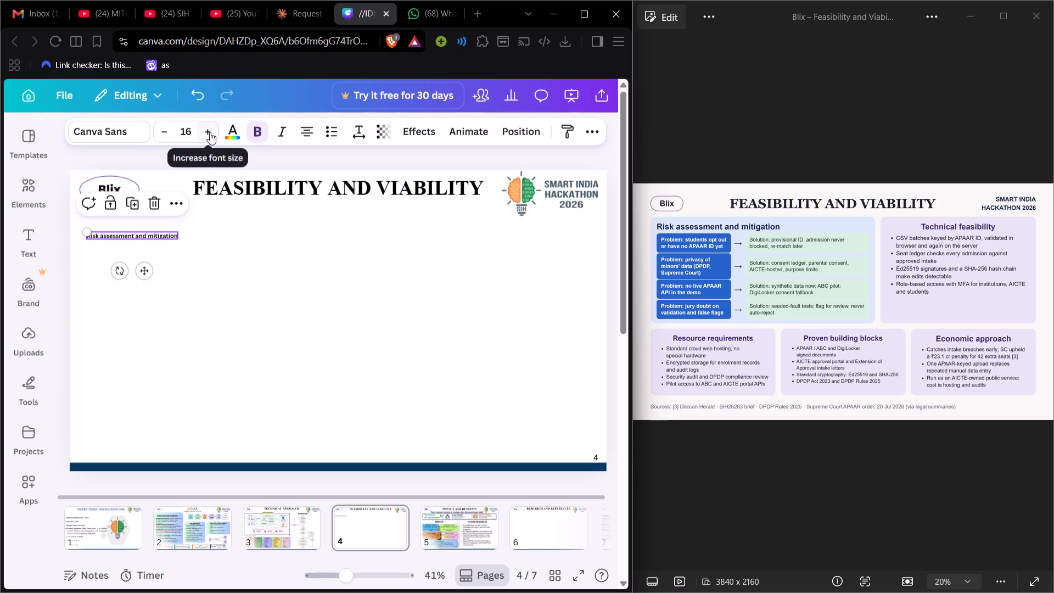
Check the font size of page 2's "challenges and problems" heading and set the page 4 heading to the same 31.9.
click(225, 522)
click(172, 231)
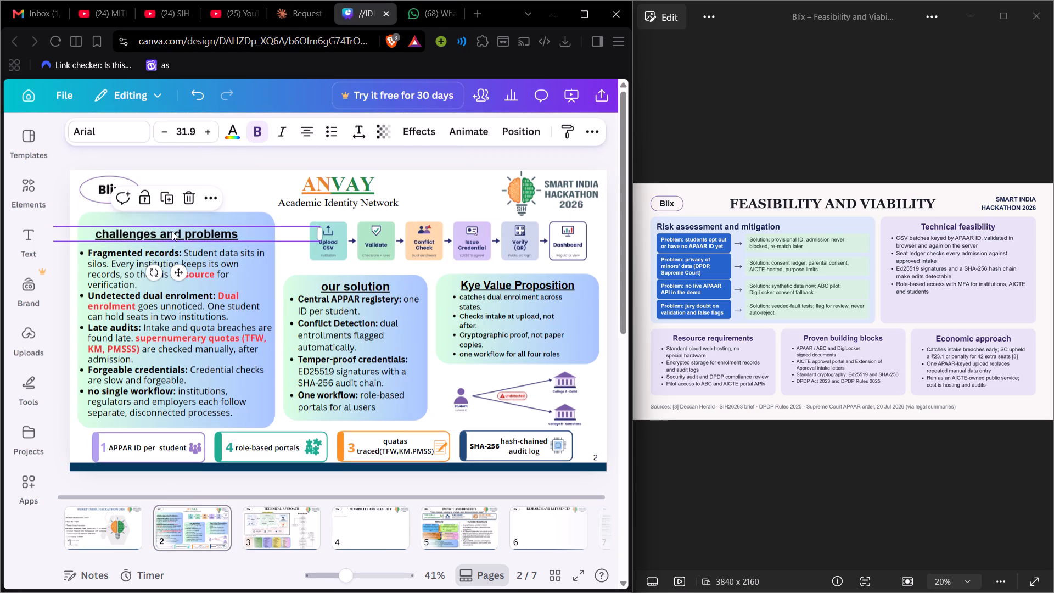
click(349, 519)
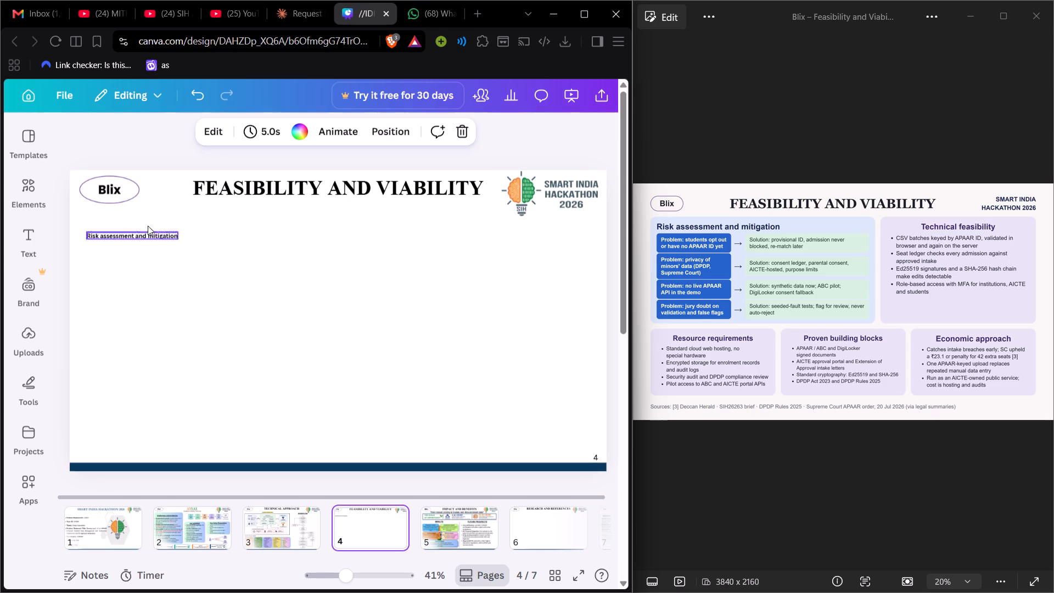
click(145, 232)
click(190, 126)
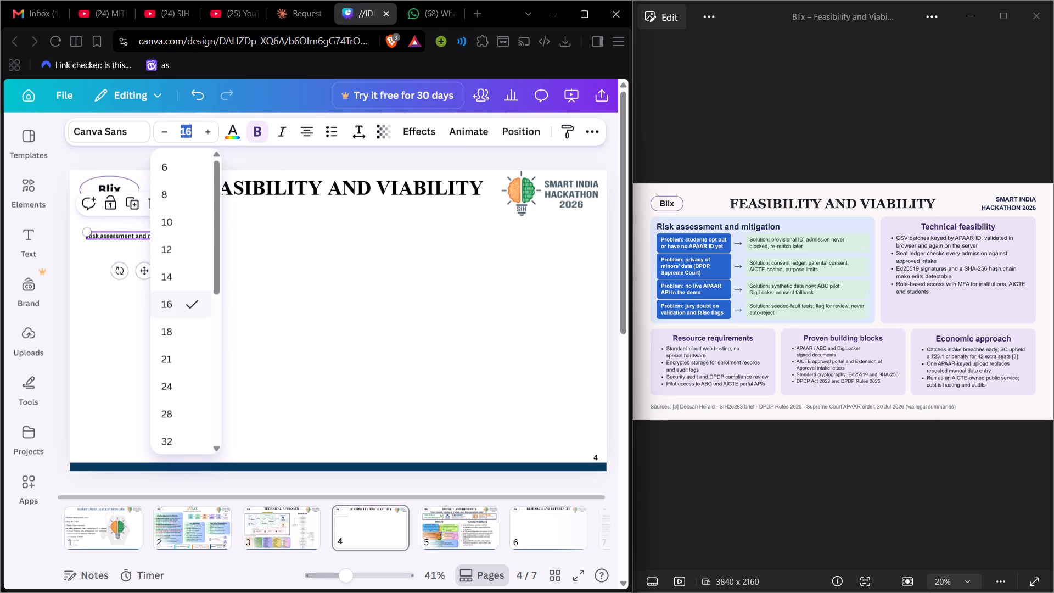
text(31.9)
click(237, 153)
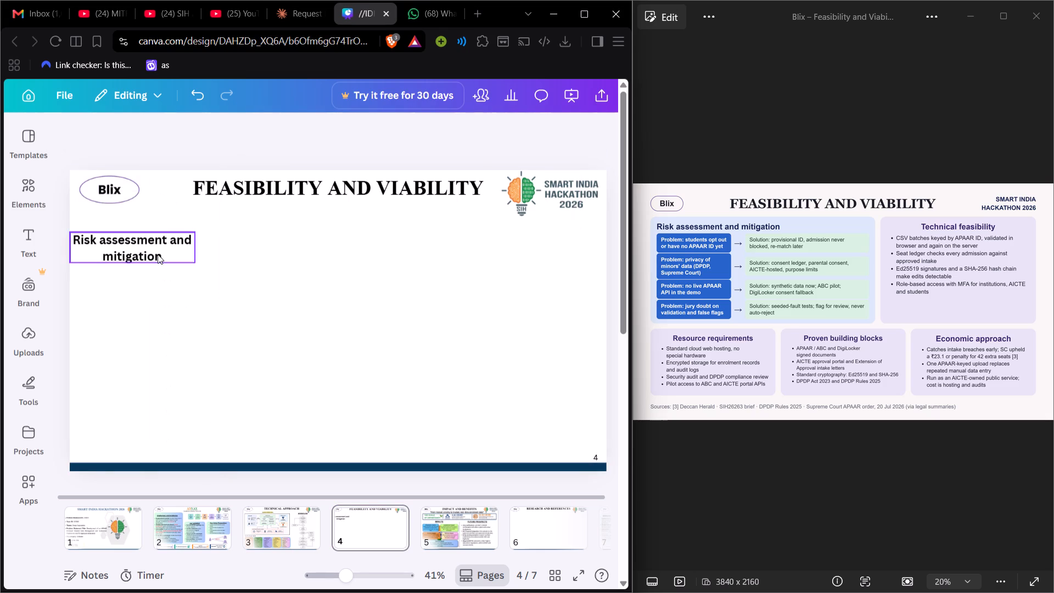
Widen the "Risk assessment and mitigation" text box so the heading fits on one line.
click(158, 254)
drag(198, 245, 247, 241)
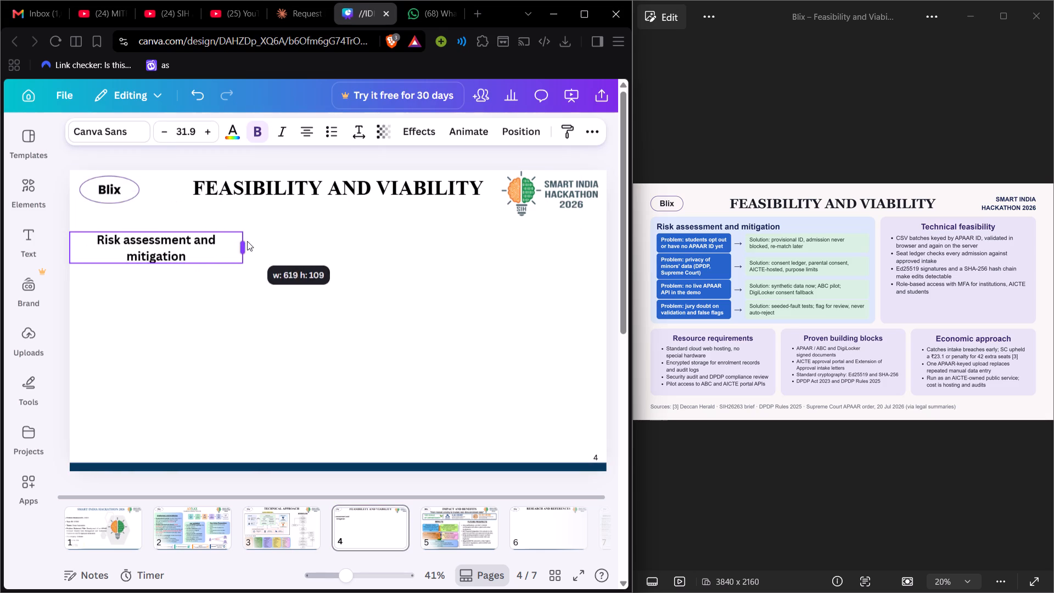
drag(247, 241, 271, 241)
Shift the one-line heading slightly up and inward from the page's left edge, just beneath the Blix logo.
drag(185, 278, 192, 270)
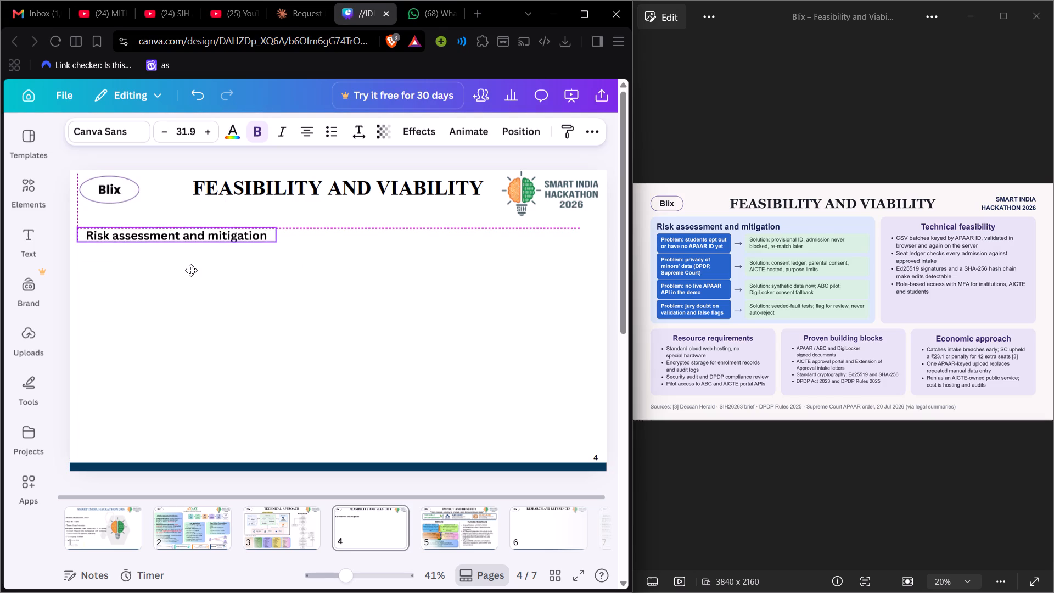
drag(192, 270, 194, 267)
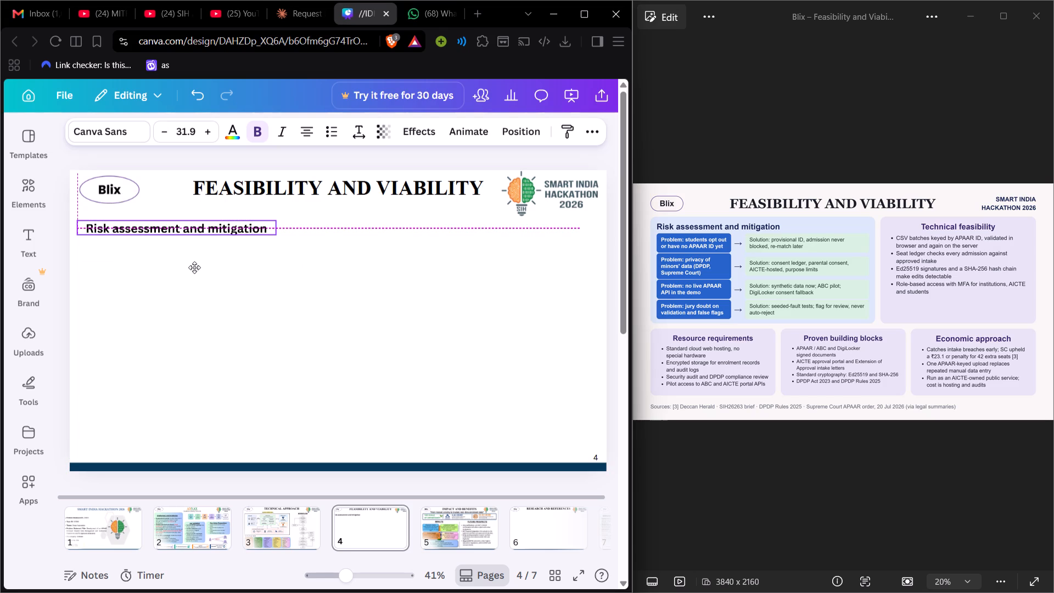
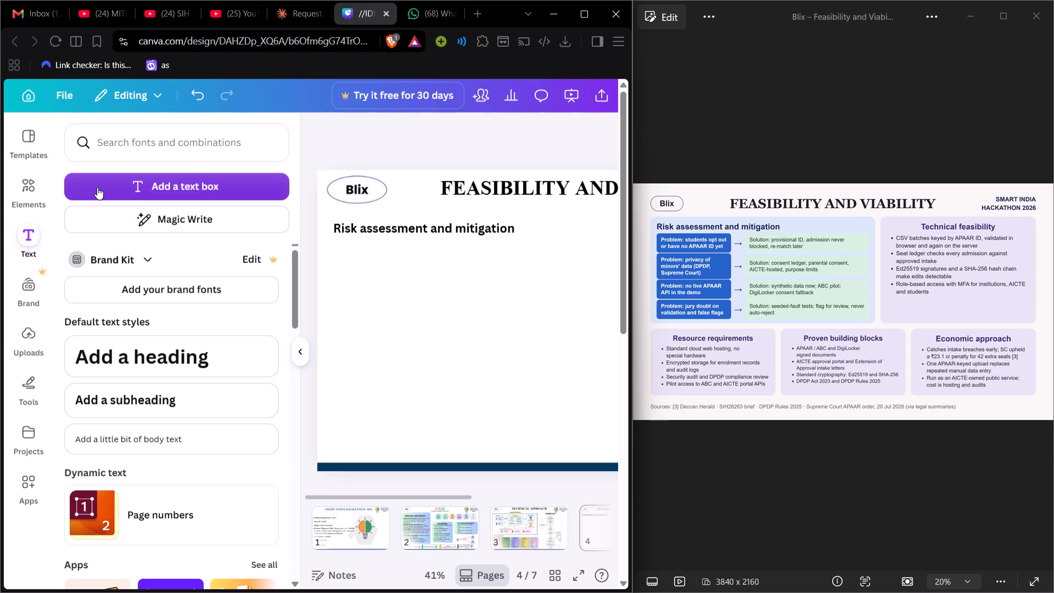
Add a text box on page 4 reading "Problem: students opt out or have no APAAR ID yet".
click(97, 187)
key(BackSpace)
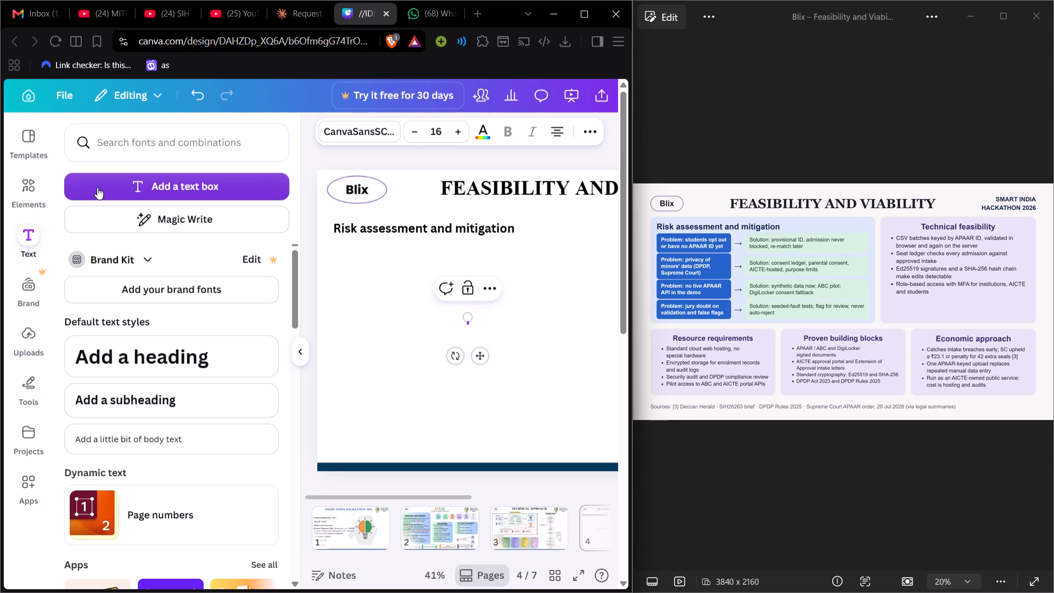
text(Pro)
text(blem)
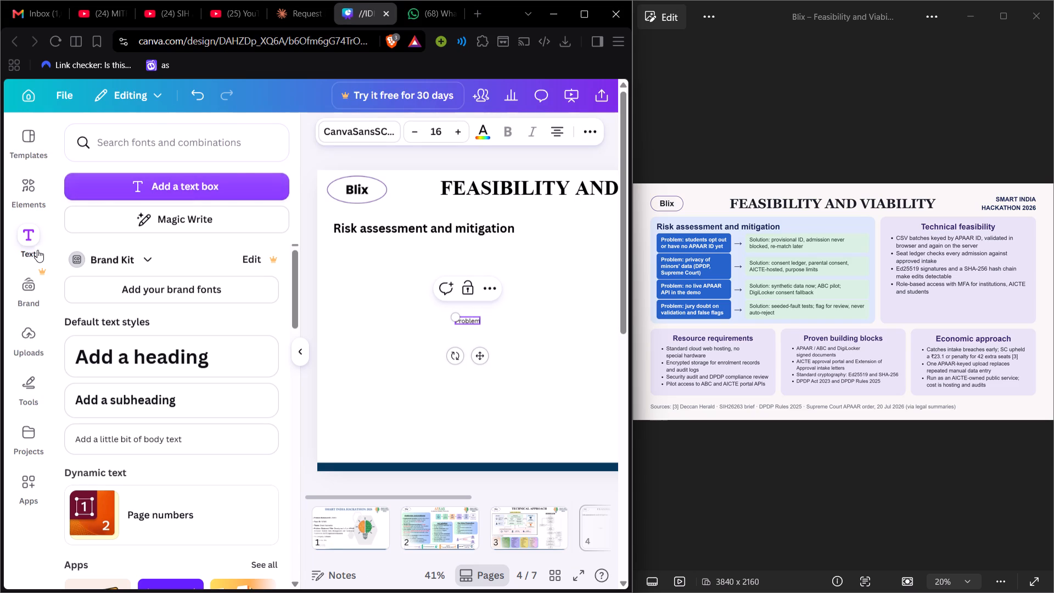
click(31, 248)
key(shift+colon)
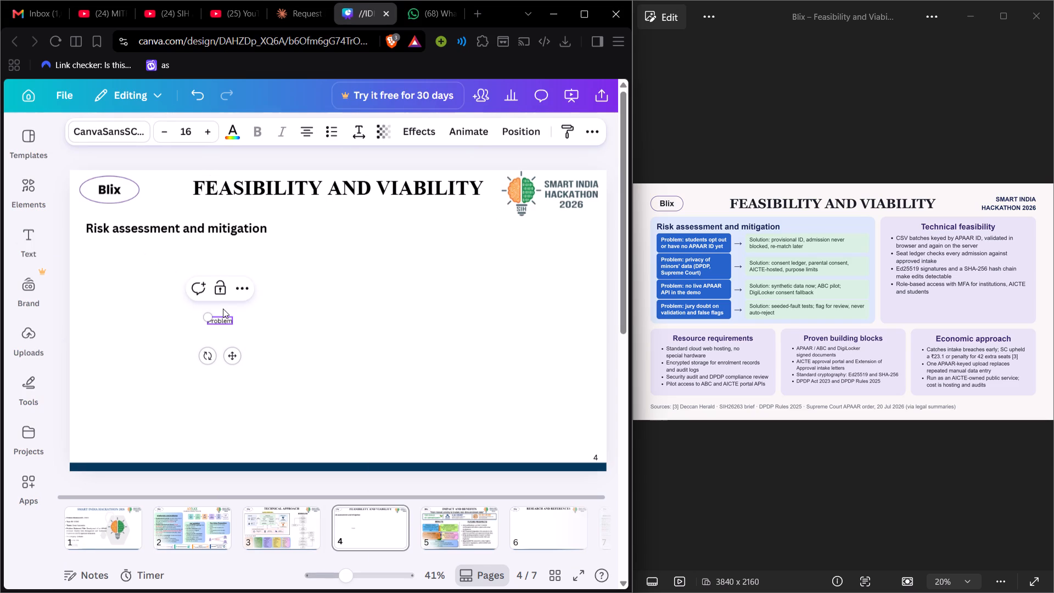
click(226, 322)
key(Right)
key(Up)
text(:)
key(space)
key(BackSpace)
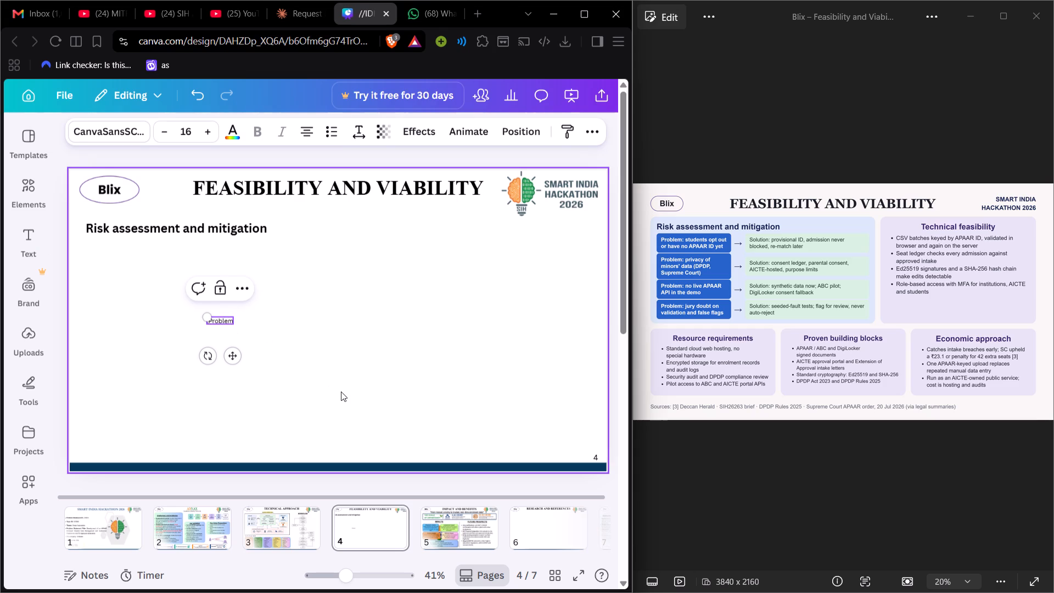
key(BackSpace)
key(Right)
key(Right)
key(Right)
key(Right)
key(Right)
key(Right)
key(Right)
text(:)
key(space)
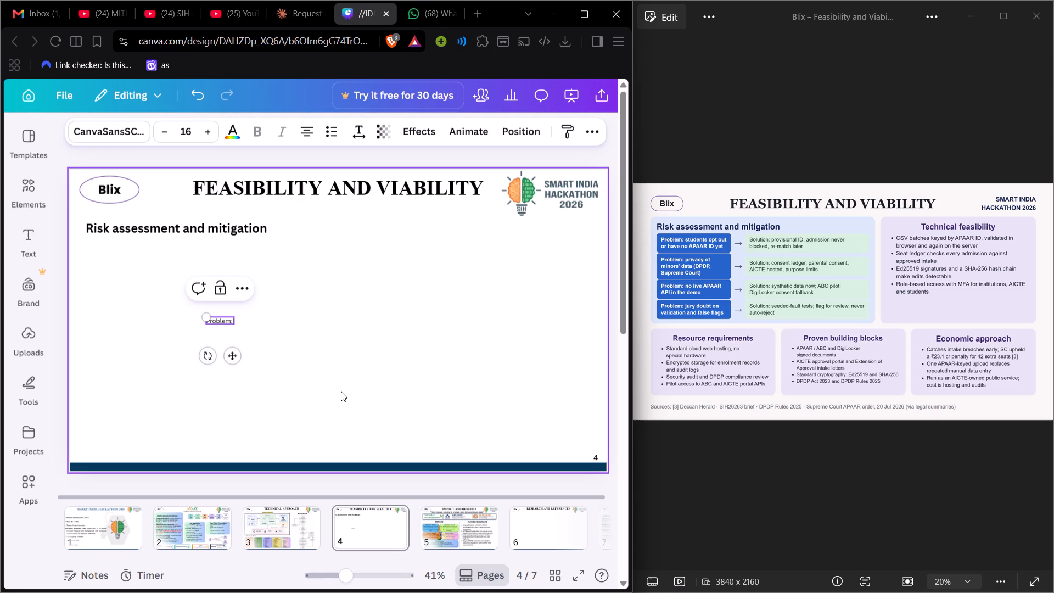
text(students)
key(space)
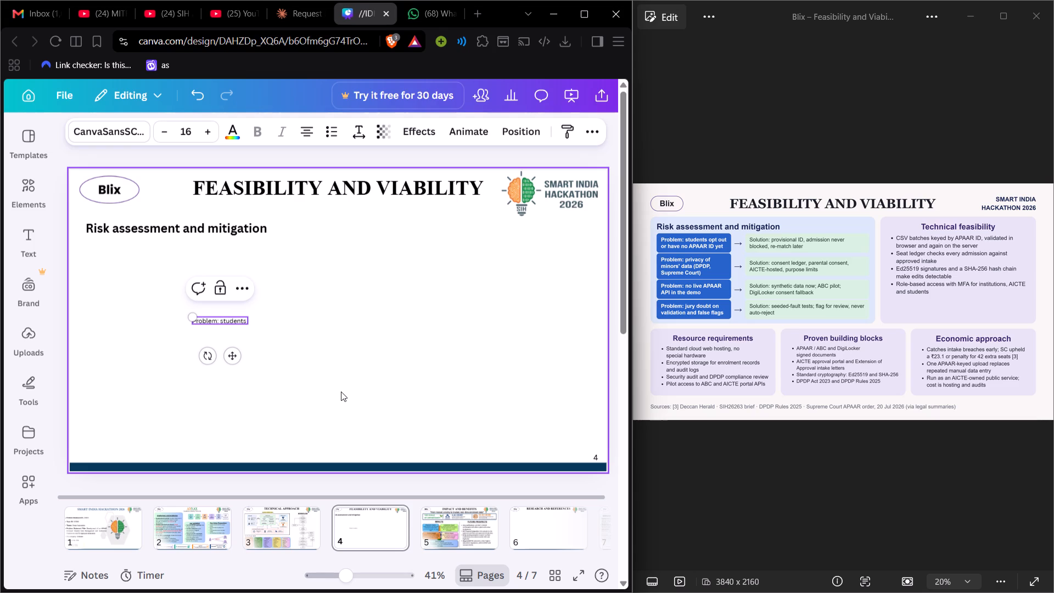
text(opt out or have no a)
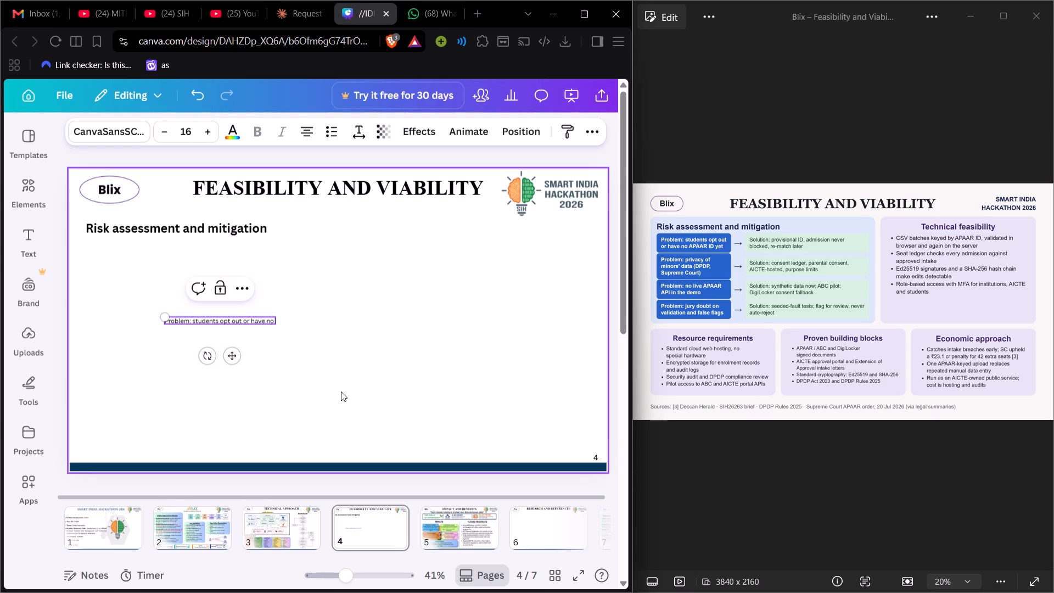
text(APAAR)
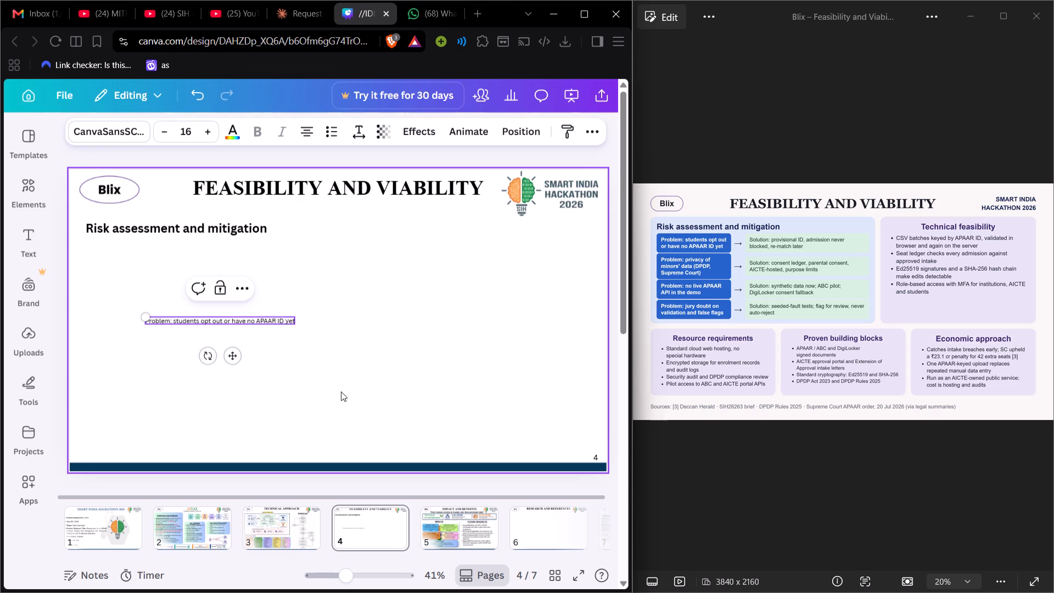
Narrow the "Problem" text box so its sentence wraps onto two lines.
drag(296, 323, 288, 323)
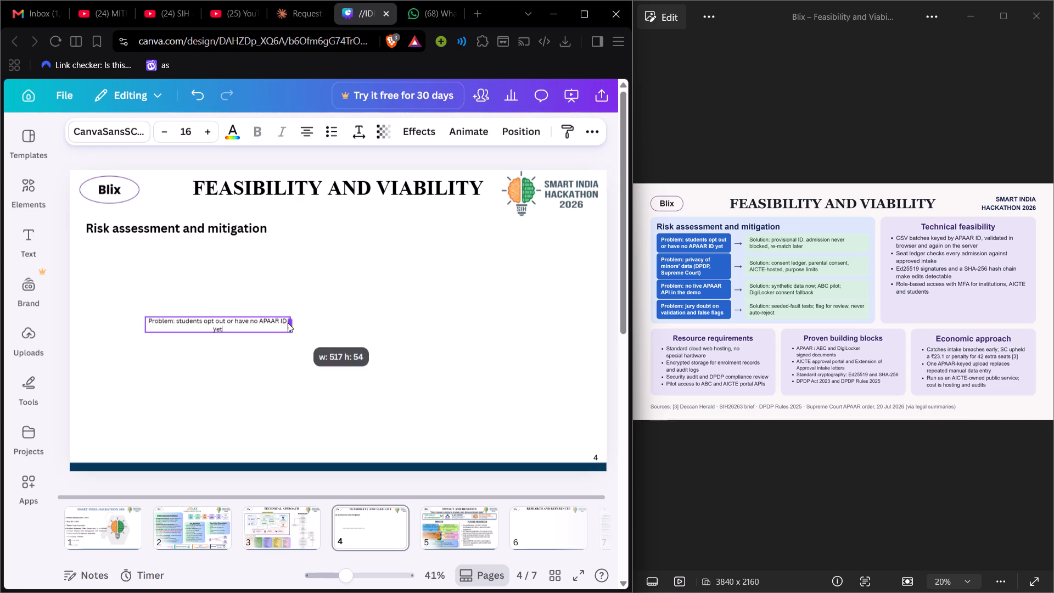
drag(288, 323, 241, 325)
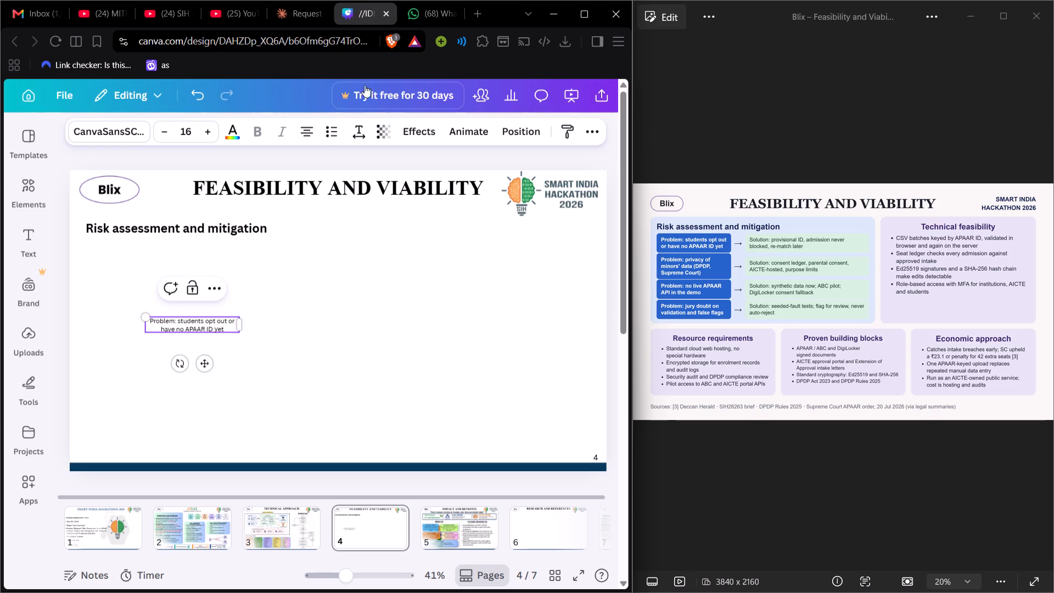
Left-align the "Problem" text and set its font size to 21.
click(302, 123)
triple_click(210, 131)
double_click(210, 131)
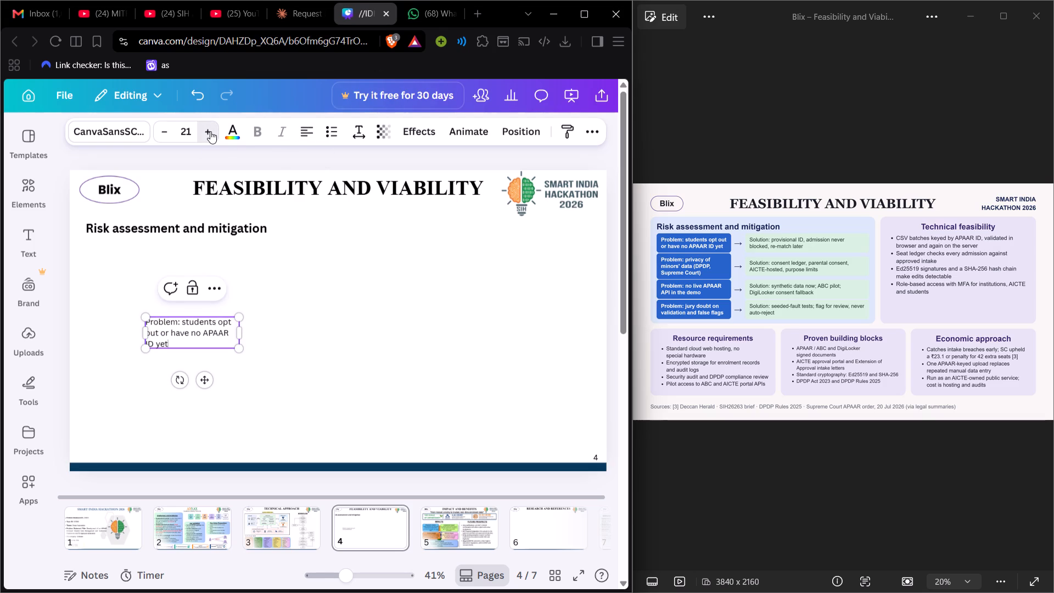
Set the whole "Problem: students opt out…" text to Canva Sans Bold.
click(115, 135)
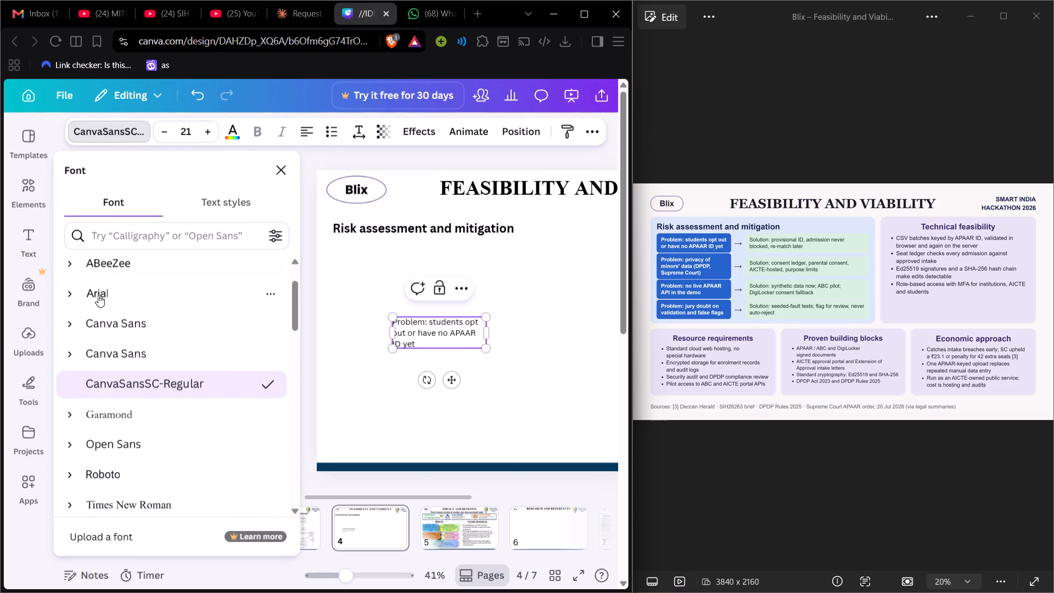
click(81, 329)
click(104, 384)
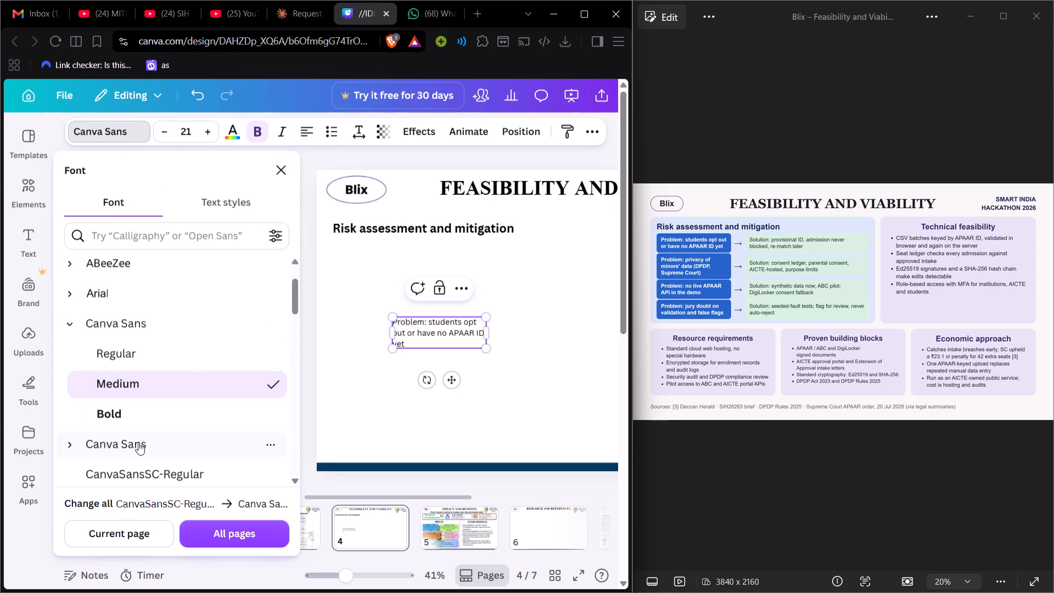
click(131, 419)
click(141, 421)
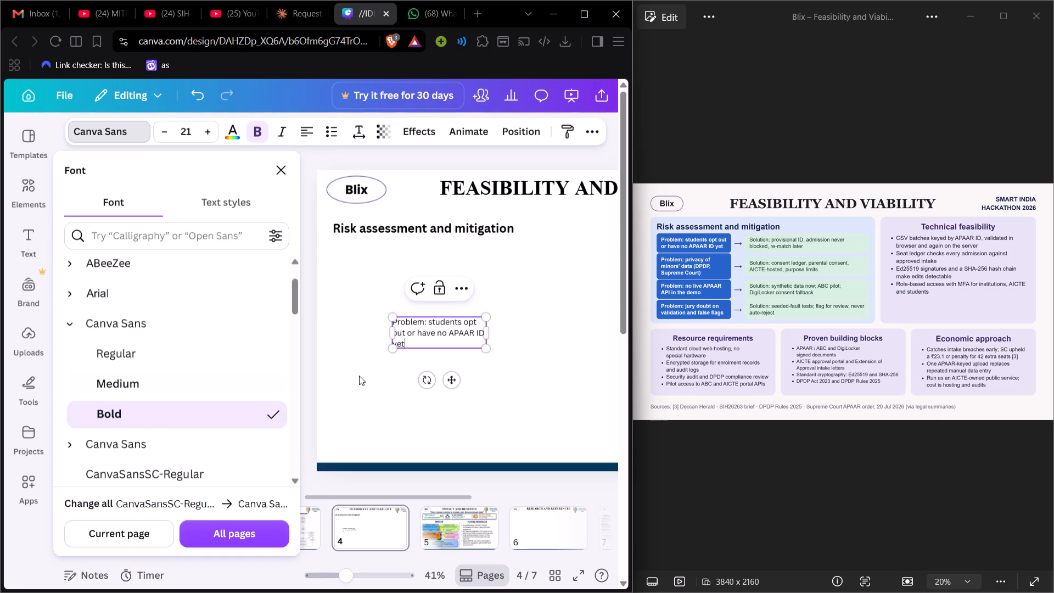
click(416, 343)
drag(416, 343, 403, 320)
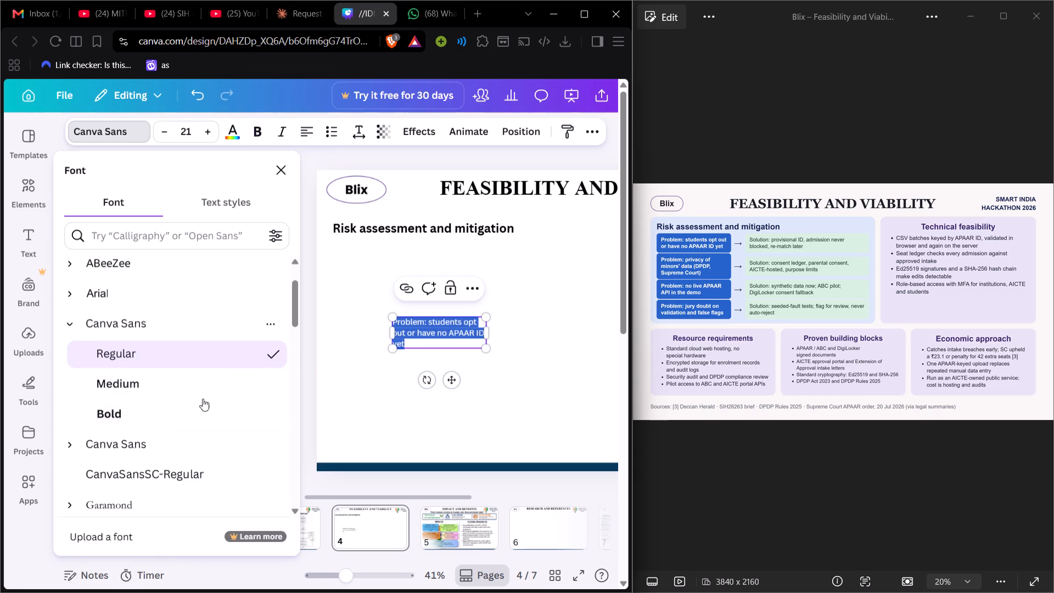
click(182, 410)
double_click(333, 149)
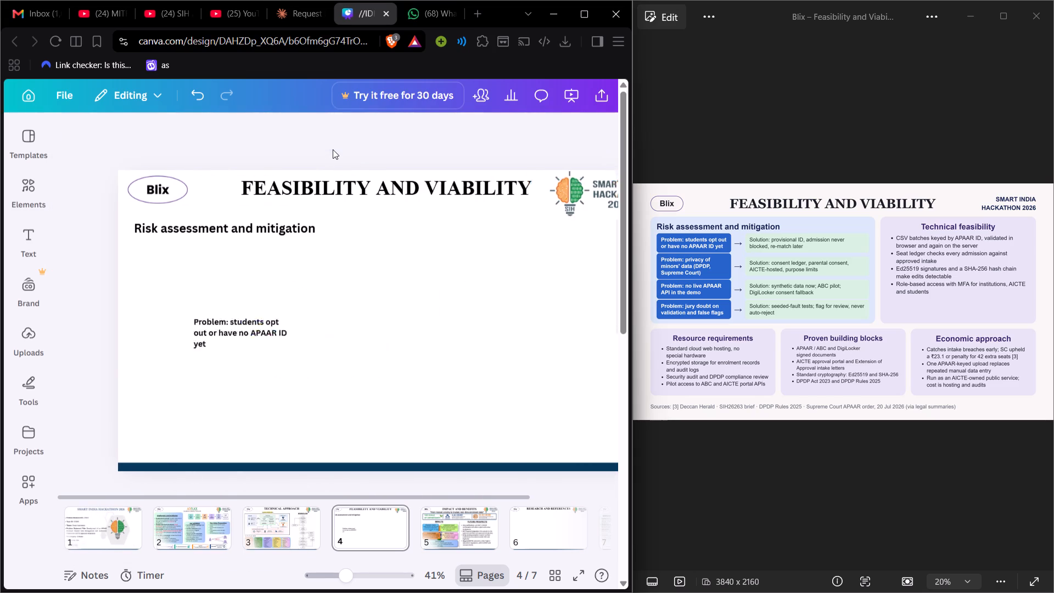
Place the "Problem" text directly below the "Risk assessment and mitigation" heading and widen its box to fit two lines.
drag(202, 340, 138, 302)
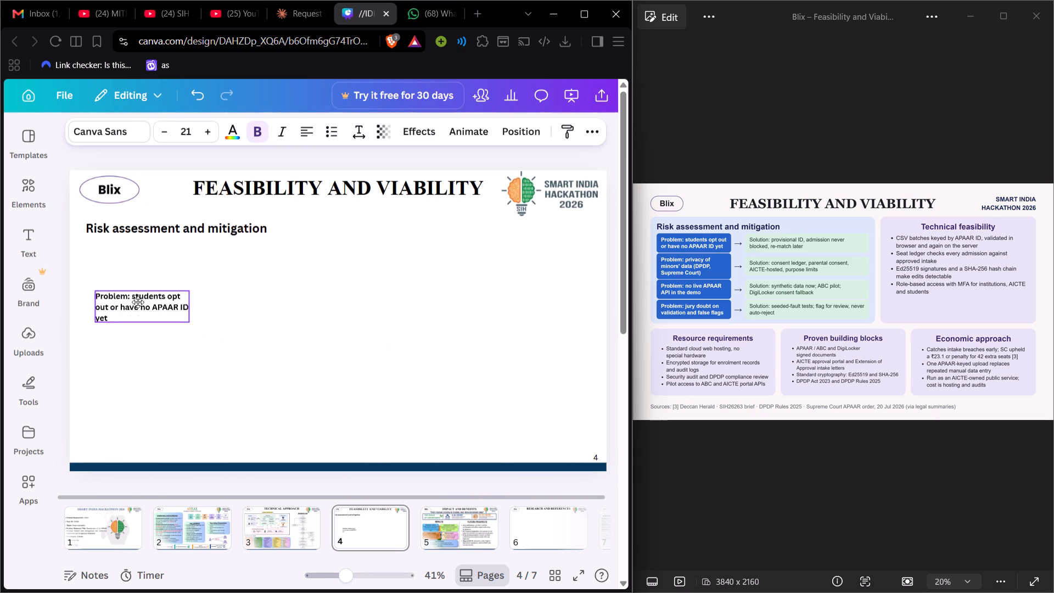
drag(138, 302, 143, 268)
drag(185, 260, 192, 260)
click(168, 259)
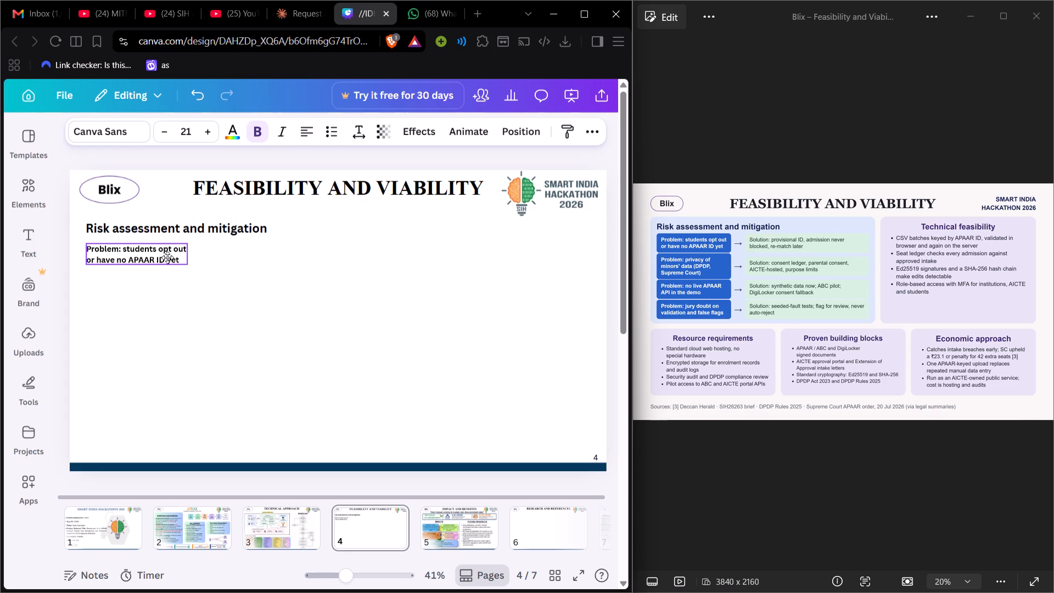
click(173, 161)
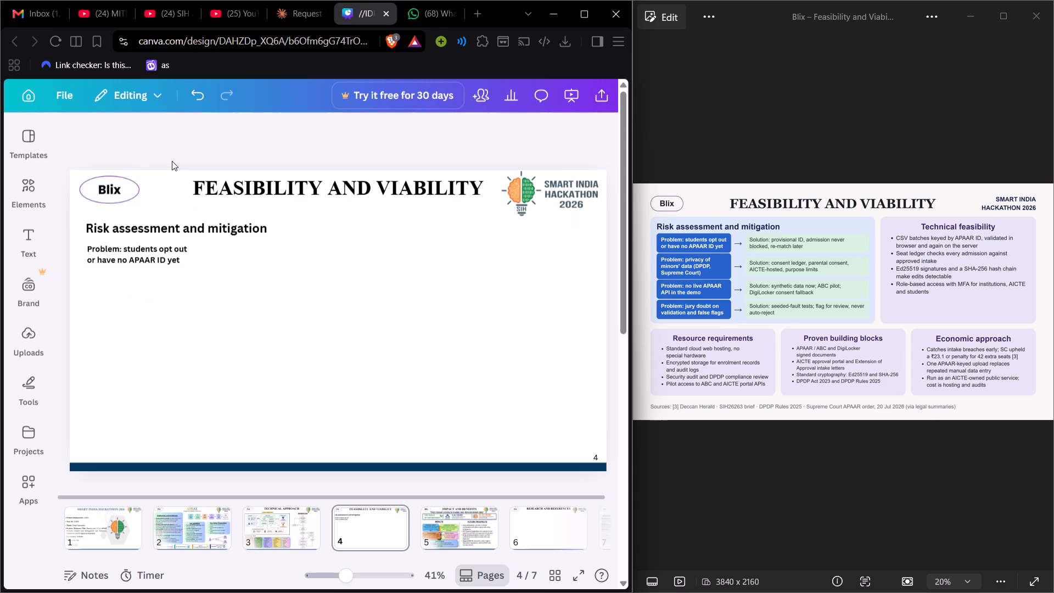
Add a rounded square shape and position it as a background for the "Problem" text.
click(35, 202)
click(155, 252)
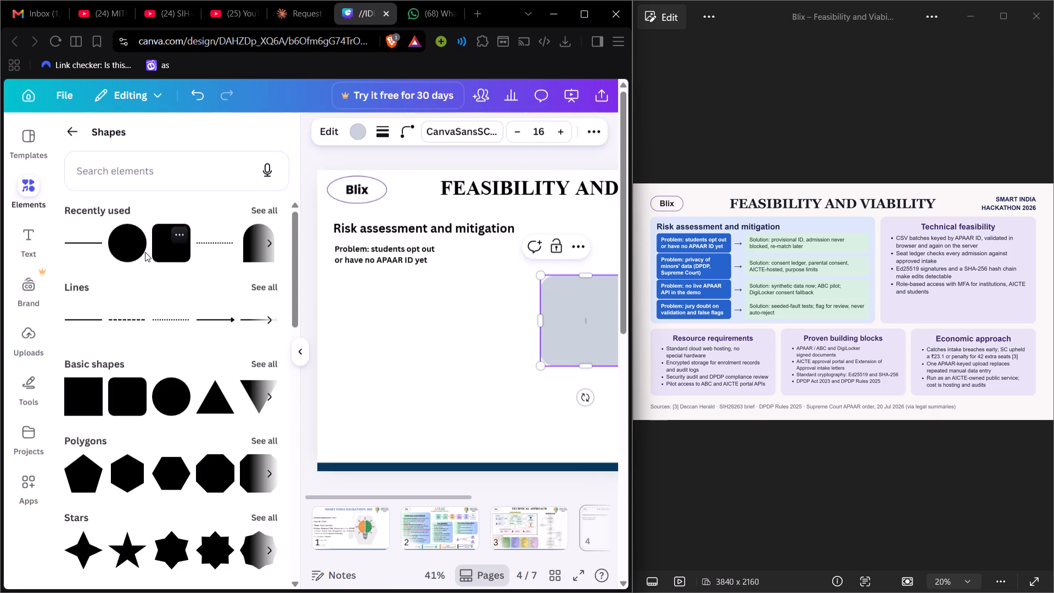
click(35, 187)
drag(348, 310, 138, 266)
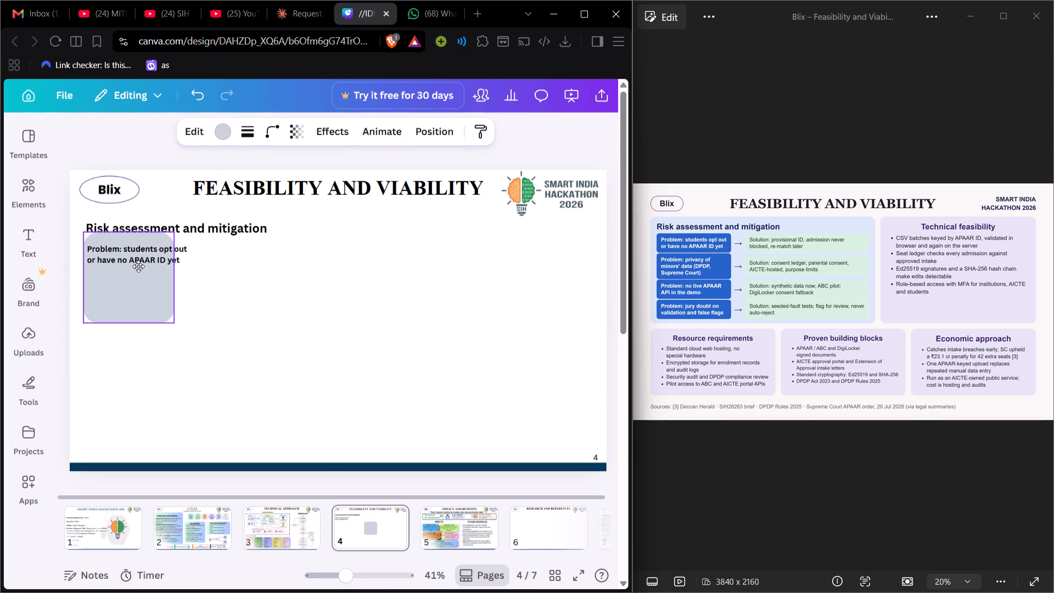
drag(138, 266, 136, 269)
Widen and flatten the rounded shape into a rectangle that closely frames the two-line "Problem" text.
drag(167, 278, 192, 275)
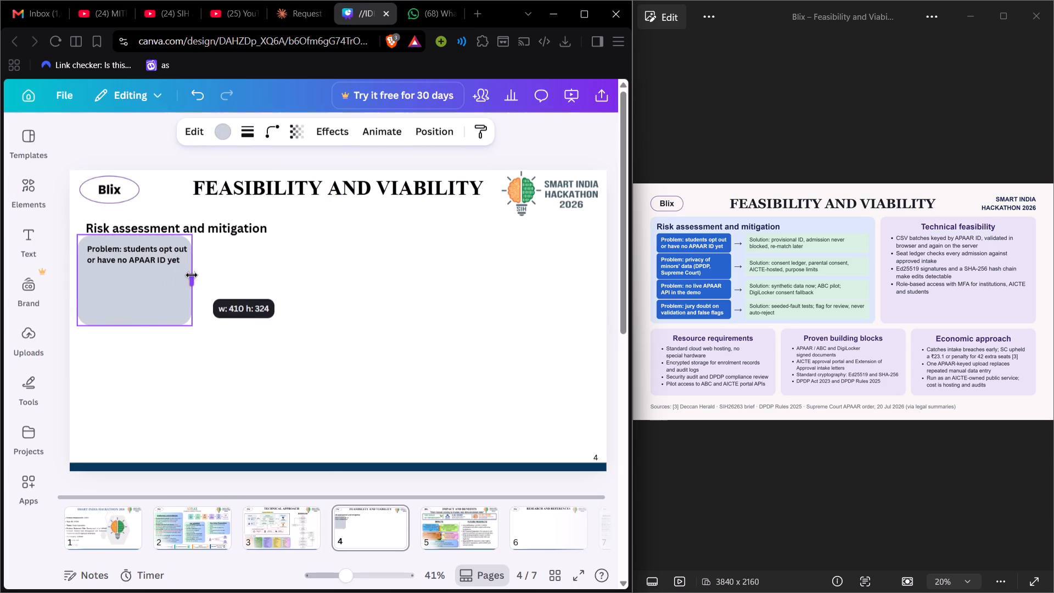
drag(192, 275, 189, 275)
drag(134, 323, 149, 268)
drag(189, 257, 195, 257)
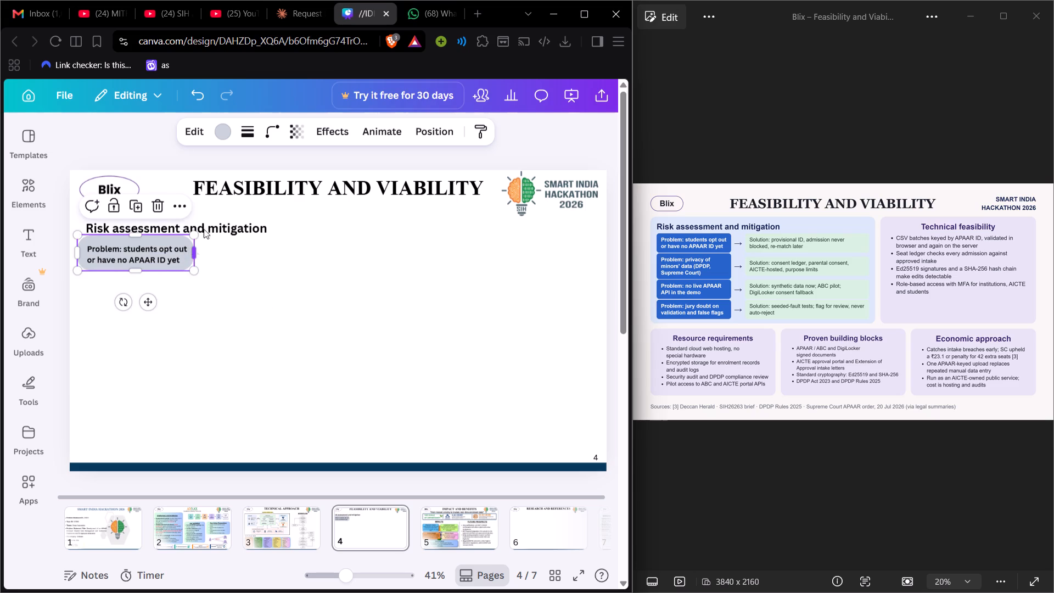
Reduce the background rectangle's corner rounding to 19.
click(266, 139)
drag(250, 193, 228, 194)
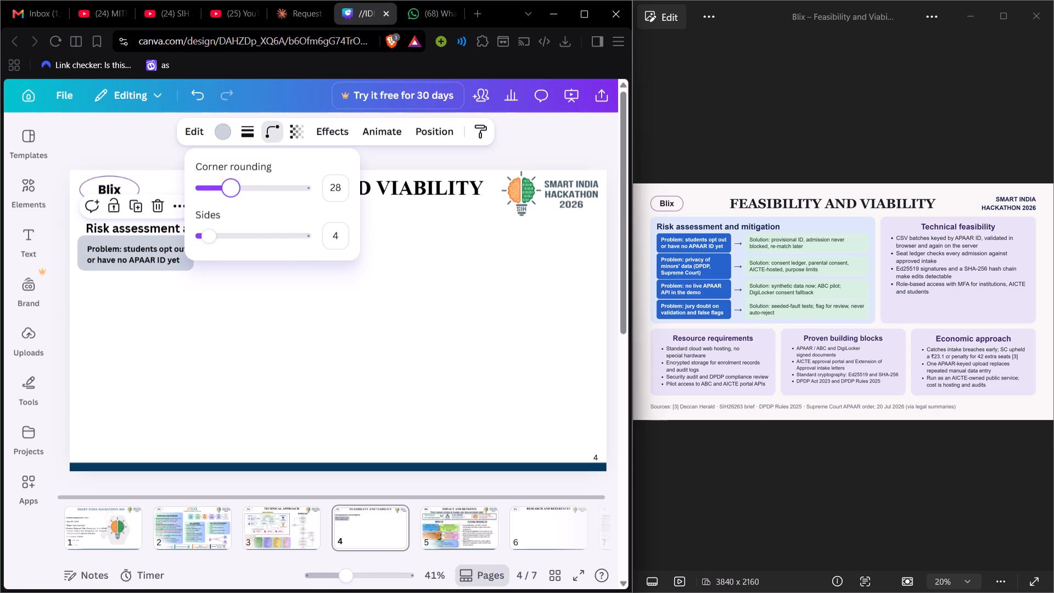
drag(228, 194, 221, 197)
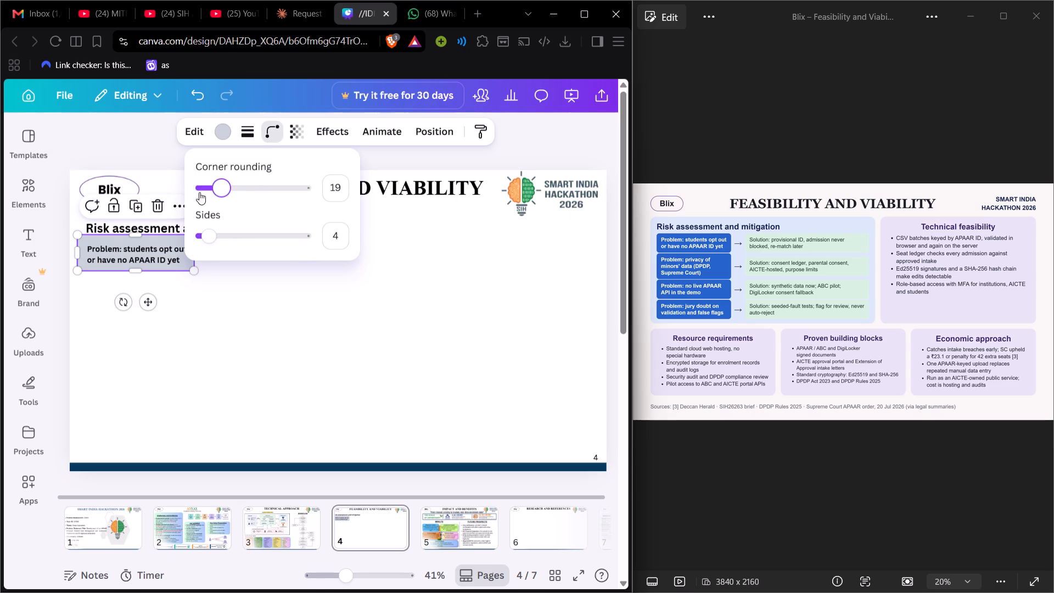
click(154, 167)
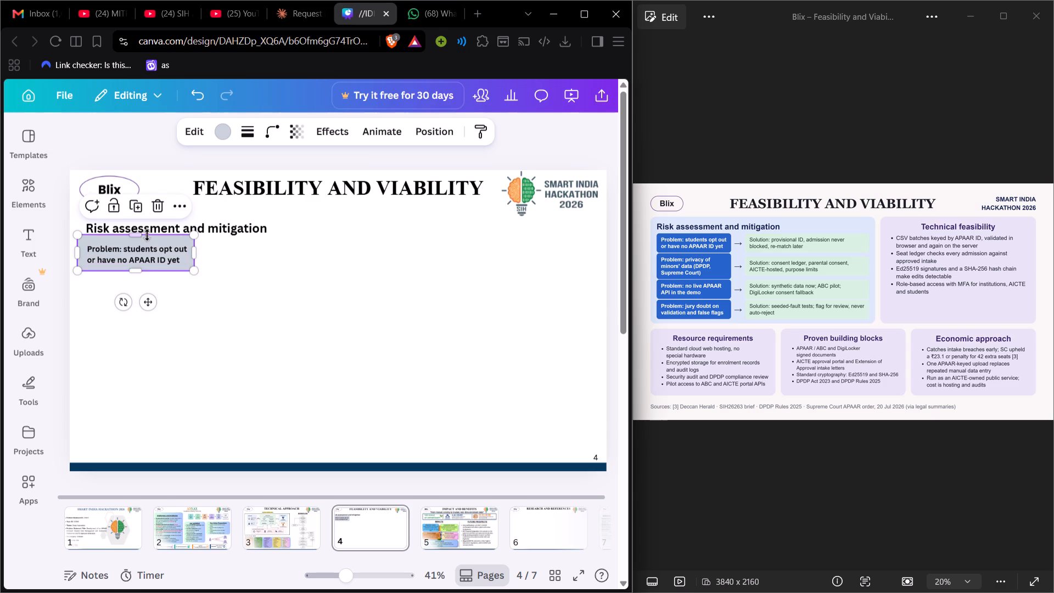
Trim the background rectangle's top edge below the heading and shift it inward to line up with the heading's left edge.
click(140, 234)
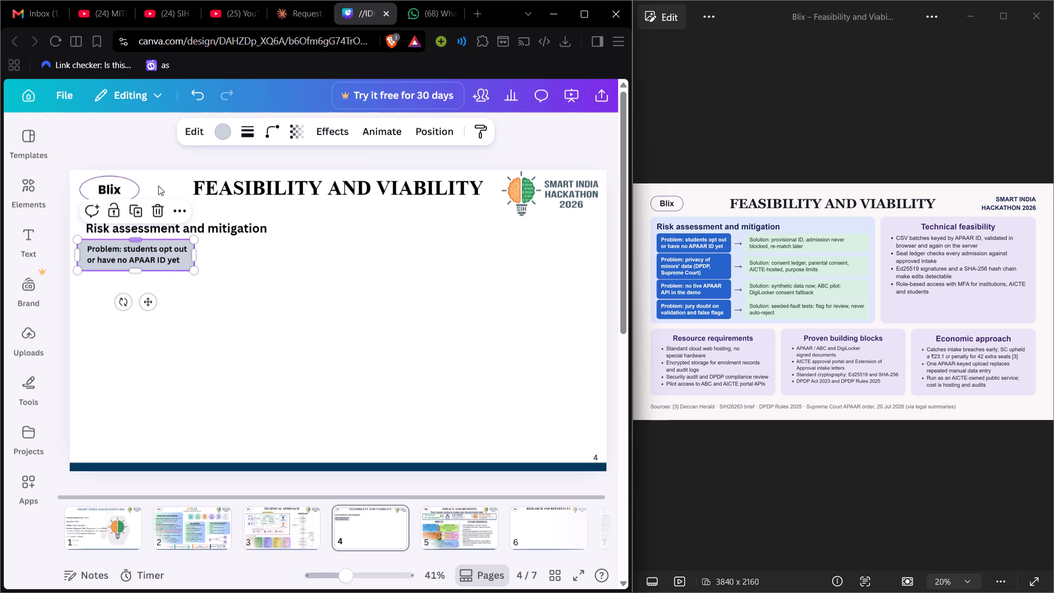
click(154, 153)
click(183, 266)
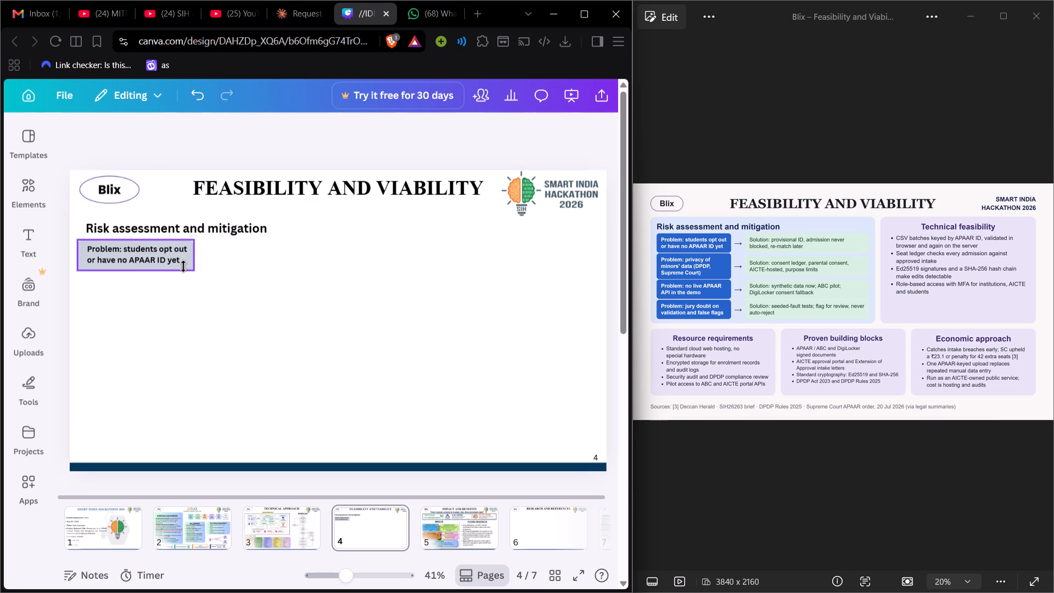
click(146, 305)
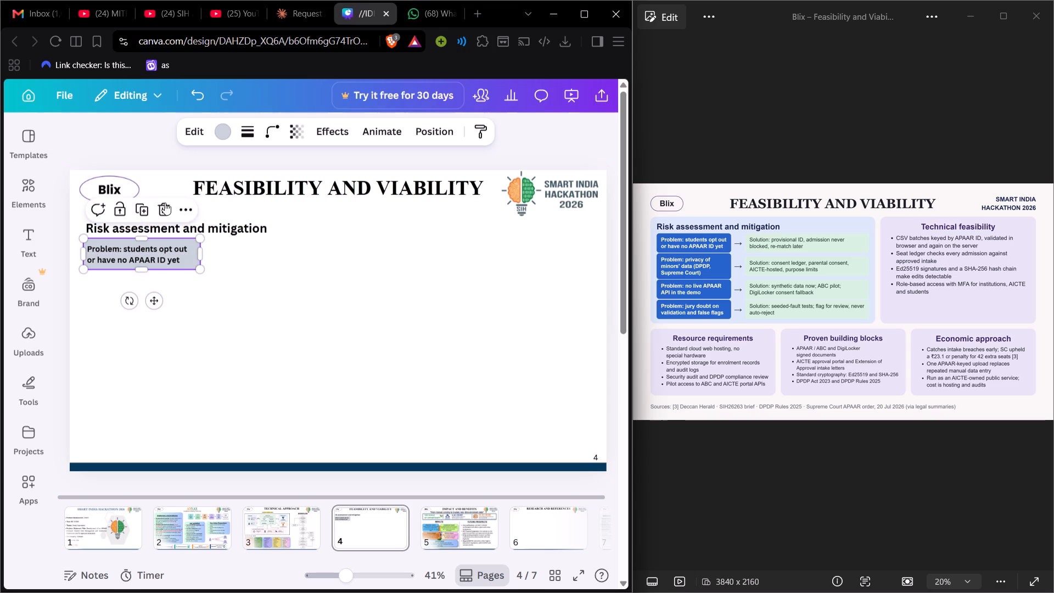
click(158, 149)
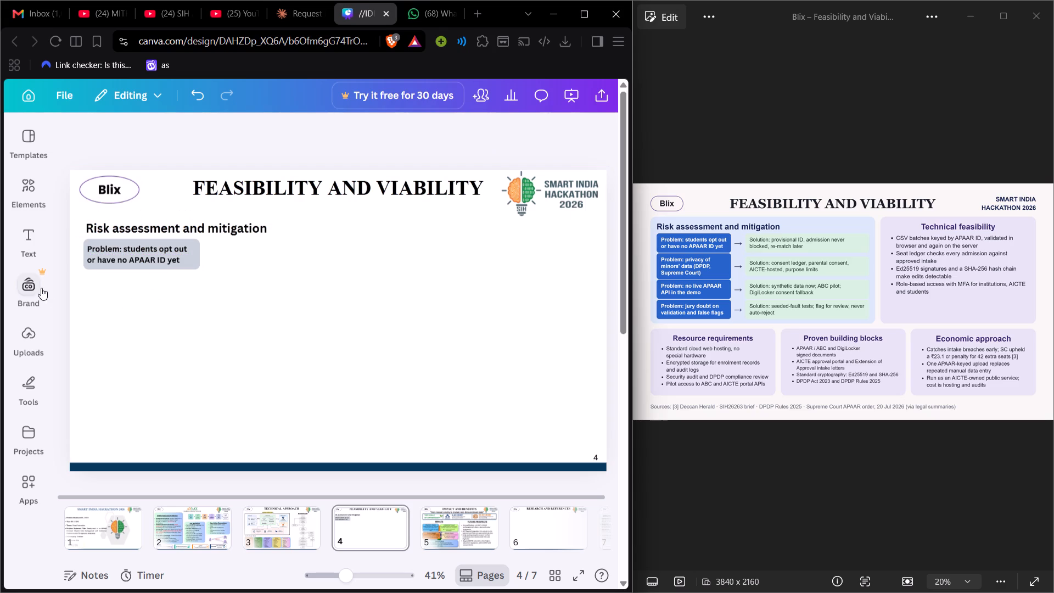
Recolour the background rectangle behind the "Problem" text to the pale light blue from the shape colours.
click(192, 263)
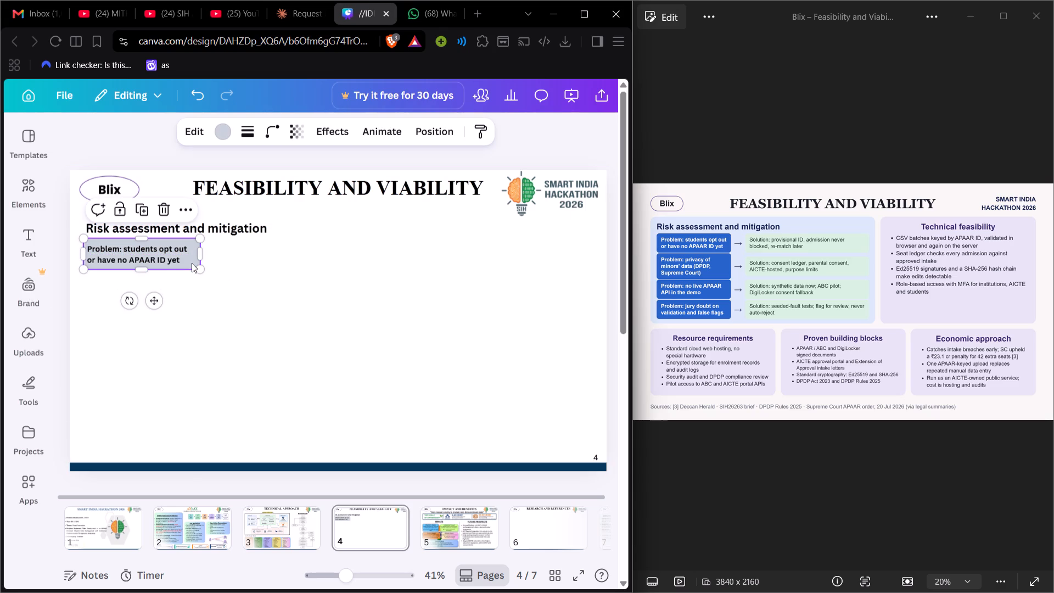
click(224, 137)
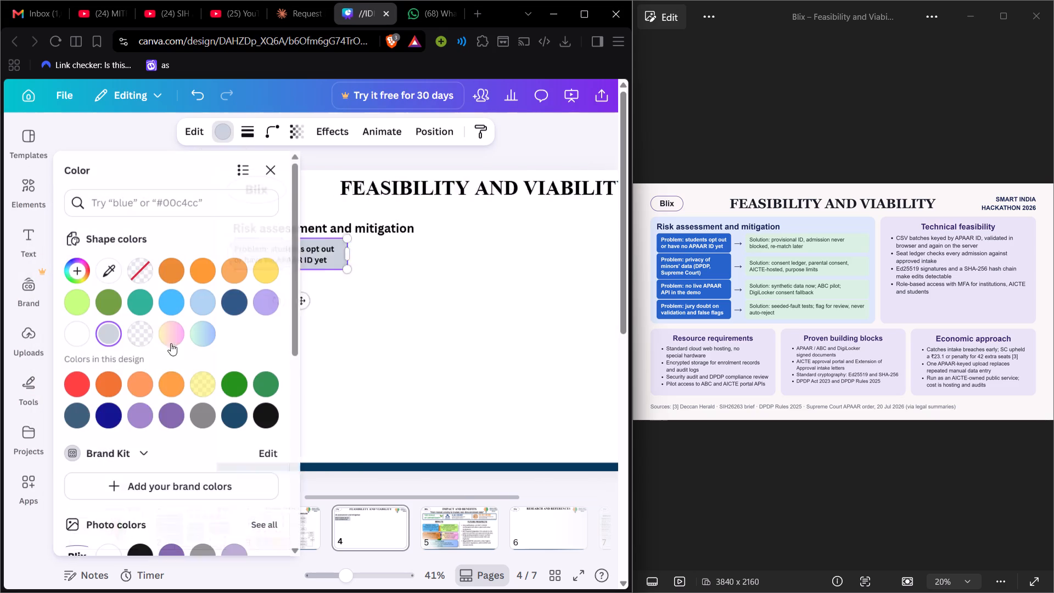
click(168, 304)
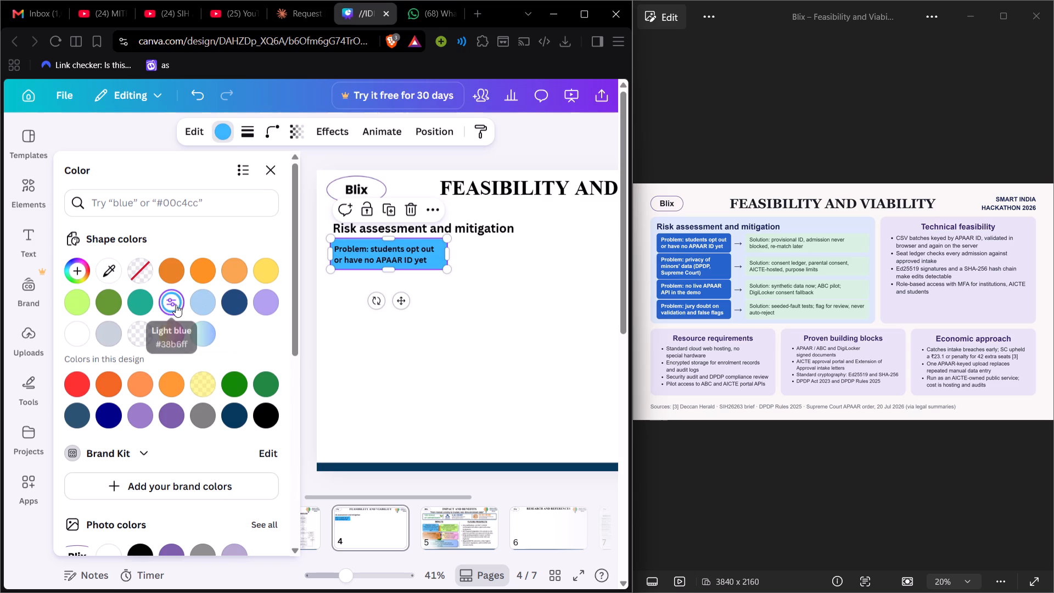
click(189, 304)
click(203, 305)
click(227, 305)
click(199, 310)
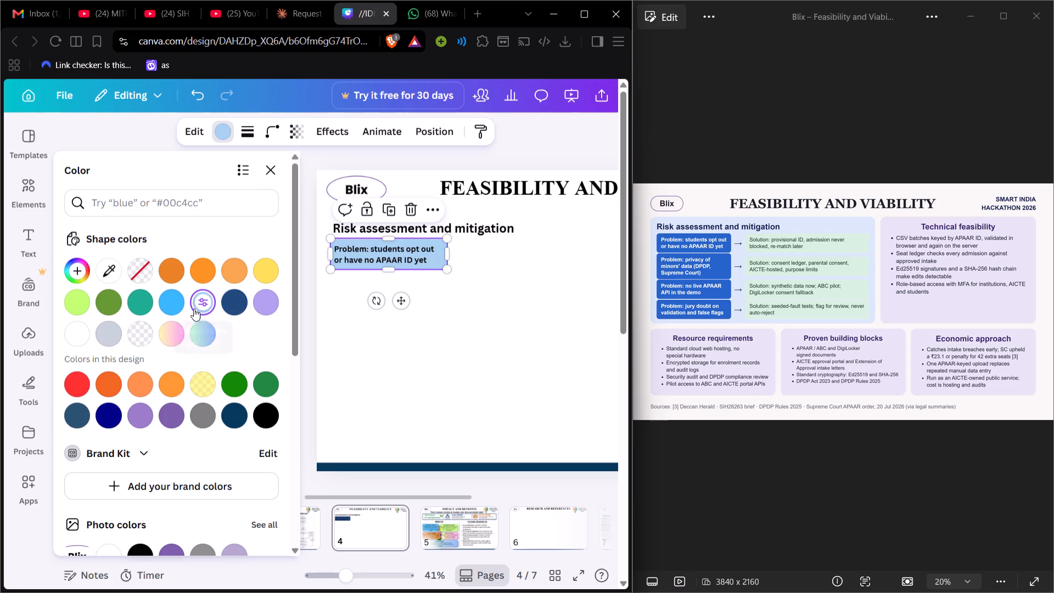
click(352, 165)
click(349, 159)
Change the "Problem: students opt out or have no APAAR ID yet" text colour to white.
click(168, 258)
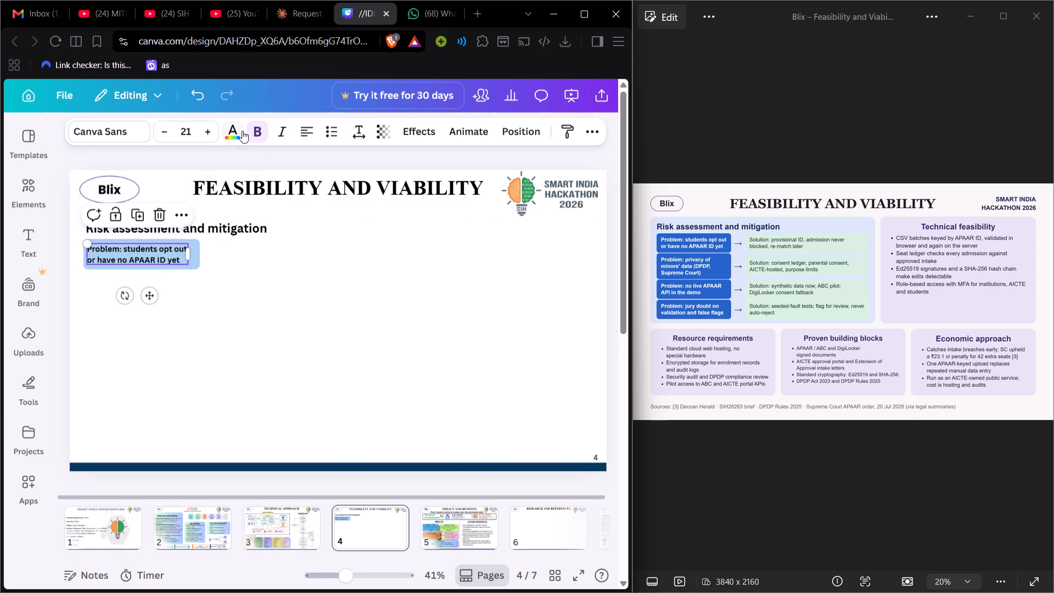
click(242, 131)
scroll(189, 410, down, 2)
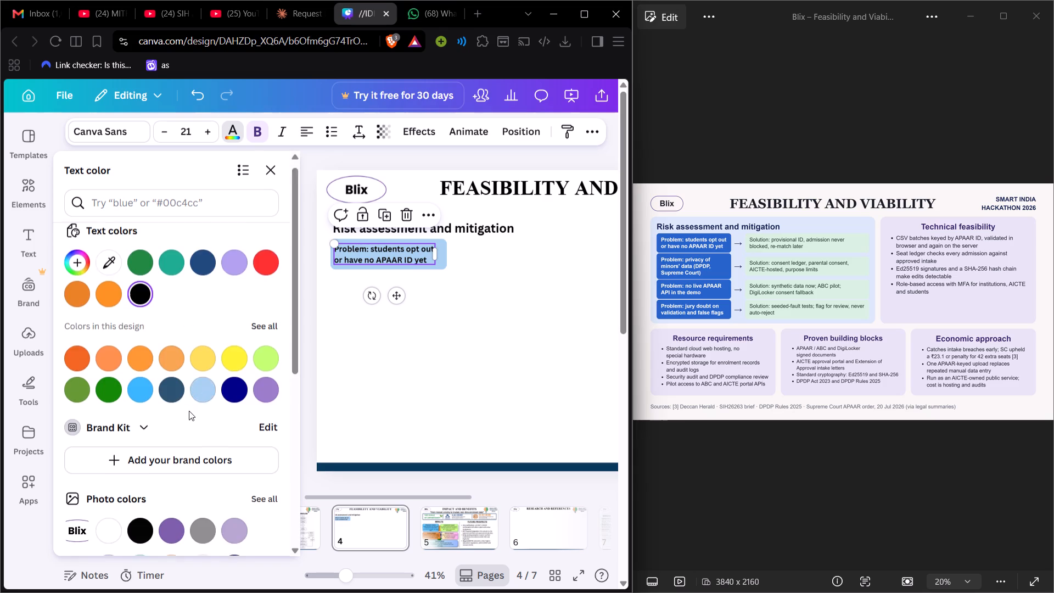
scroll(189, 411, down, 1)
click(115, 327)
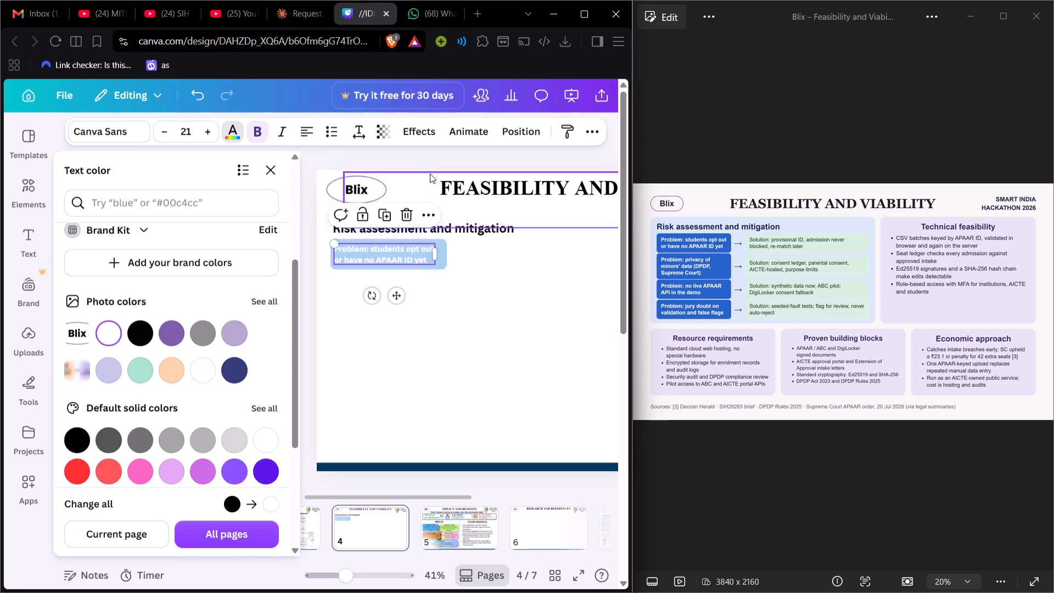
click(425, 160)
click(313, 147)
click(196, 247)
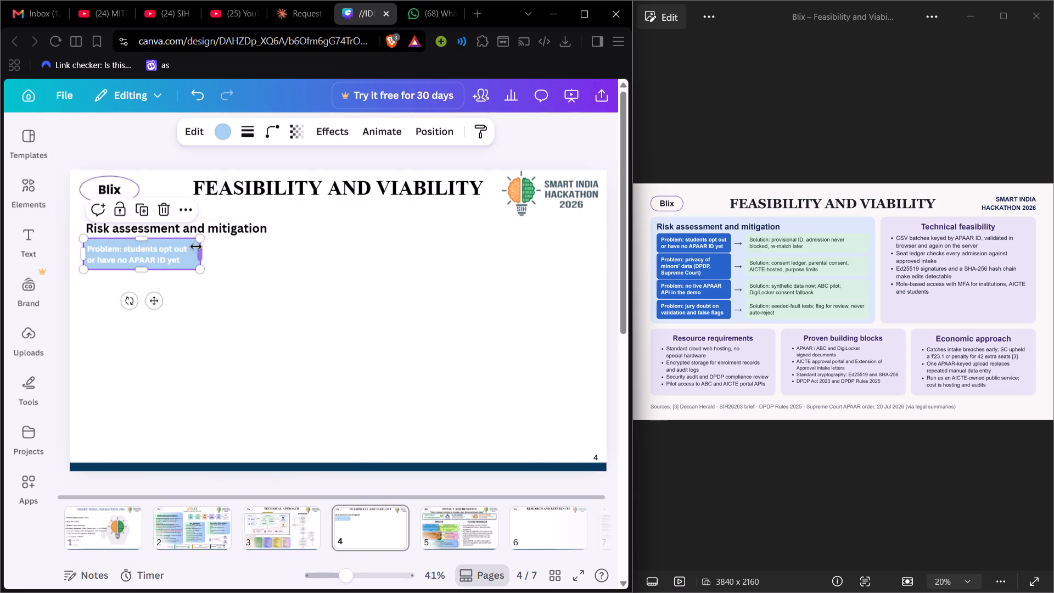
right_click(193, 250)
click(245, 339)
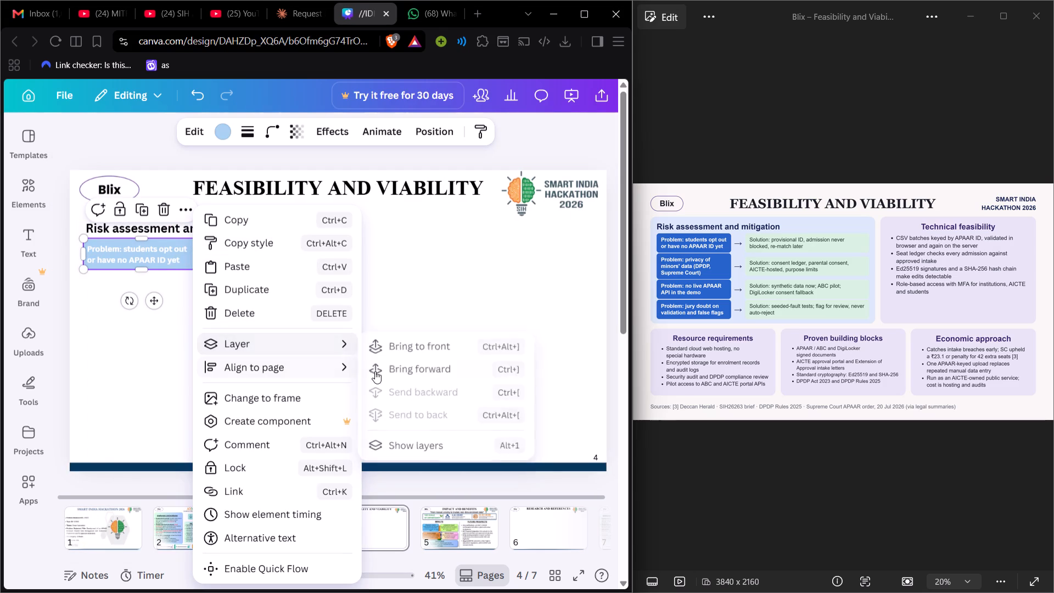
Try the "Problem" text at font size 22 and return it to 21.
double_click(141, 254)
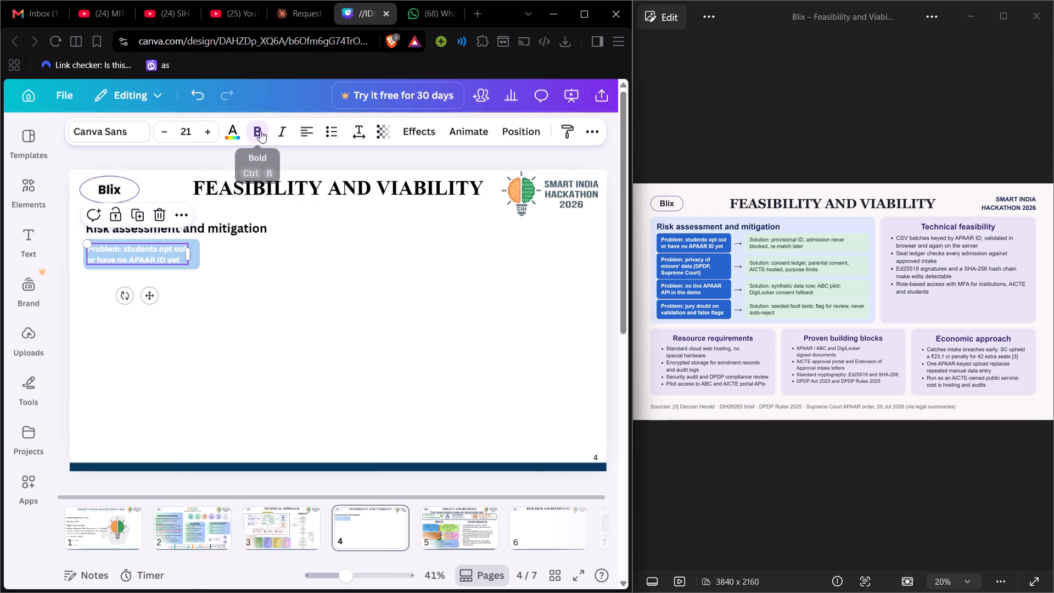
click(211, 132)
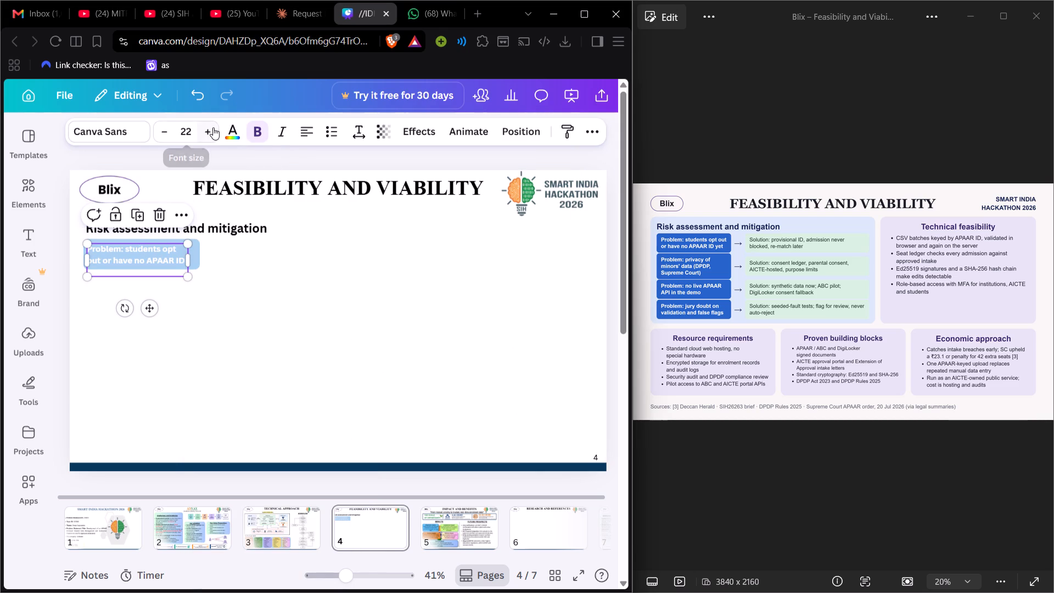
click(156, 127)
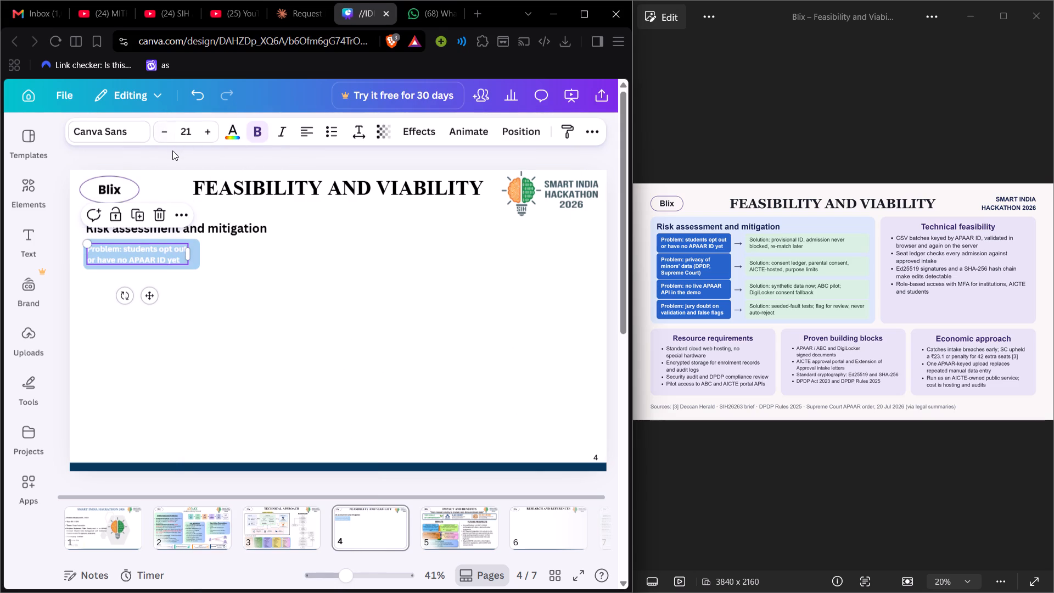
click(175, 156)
Set the "Problem" text colour to black (#000000).
click(165, 256)
click(238, 134)
click(173, 298)
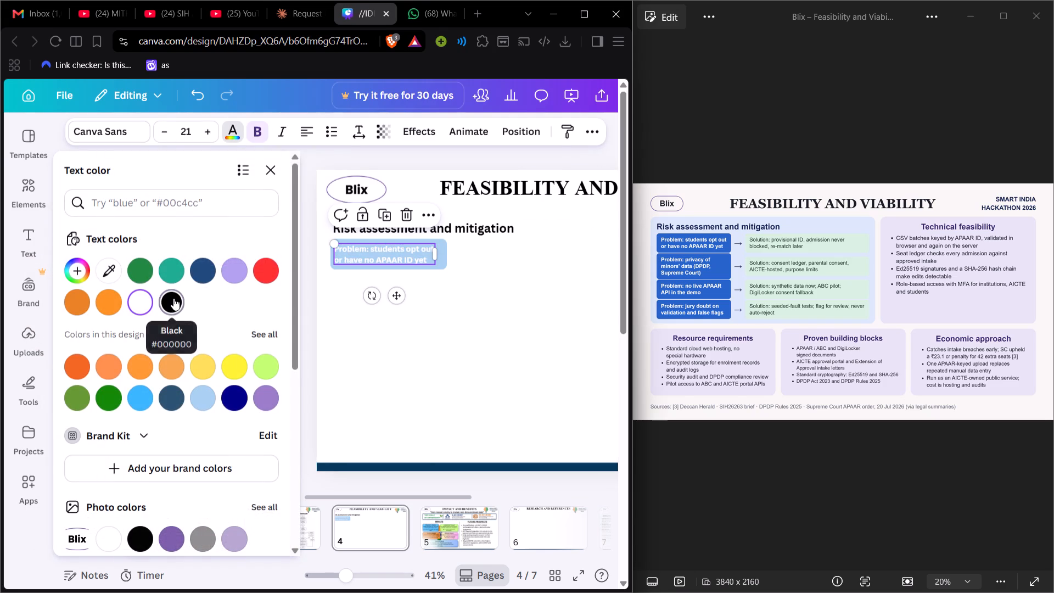
double_click(307, 158)
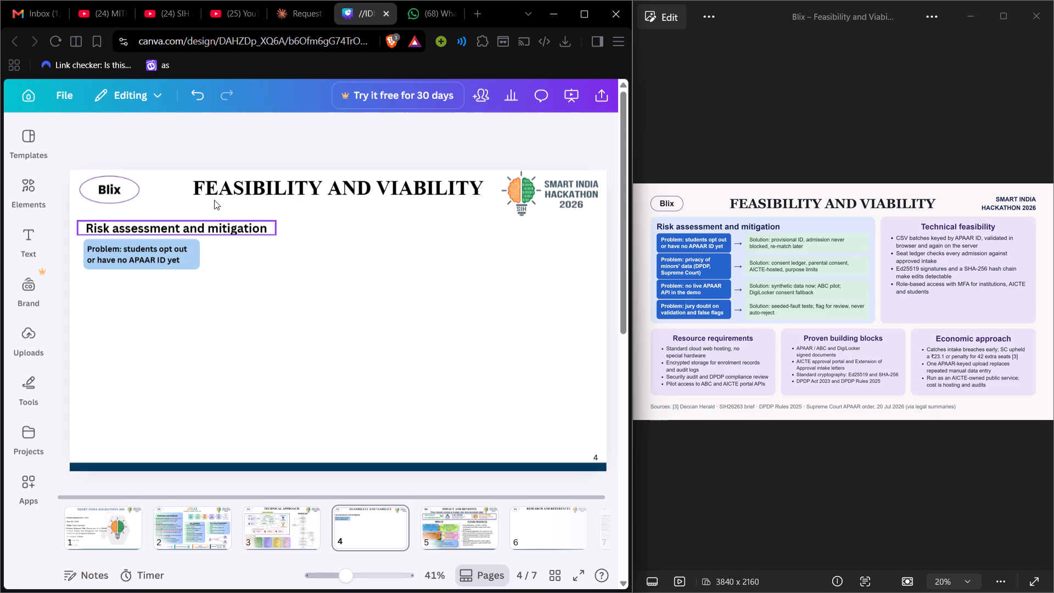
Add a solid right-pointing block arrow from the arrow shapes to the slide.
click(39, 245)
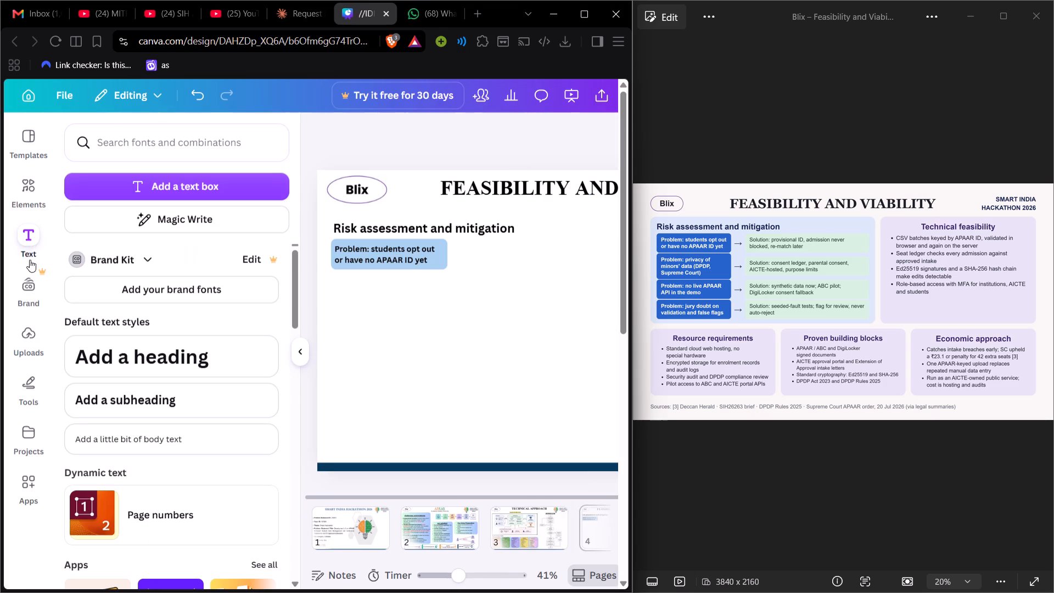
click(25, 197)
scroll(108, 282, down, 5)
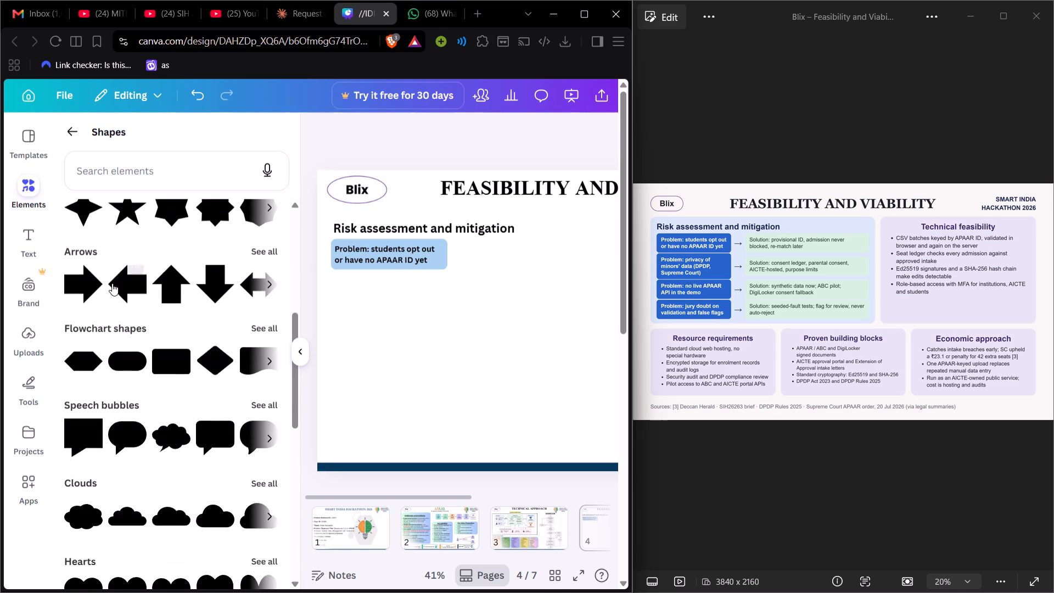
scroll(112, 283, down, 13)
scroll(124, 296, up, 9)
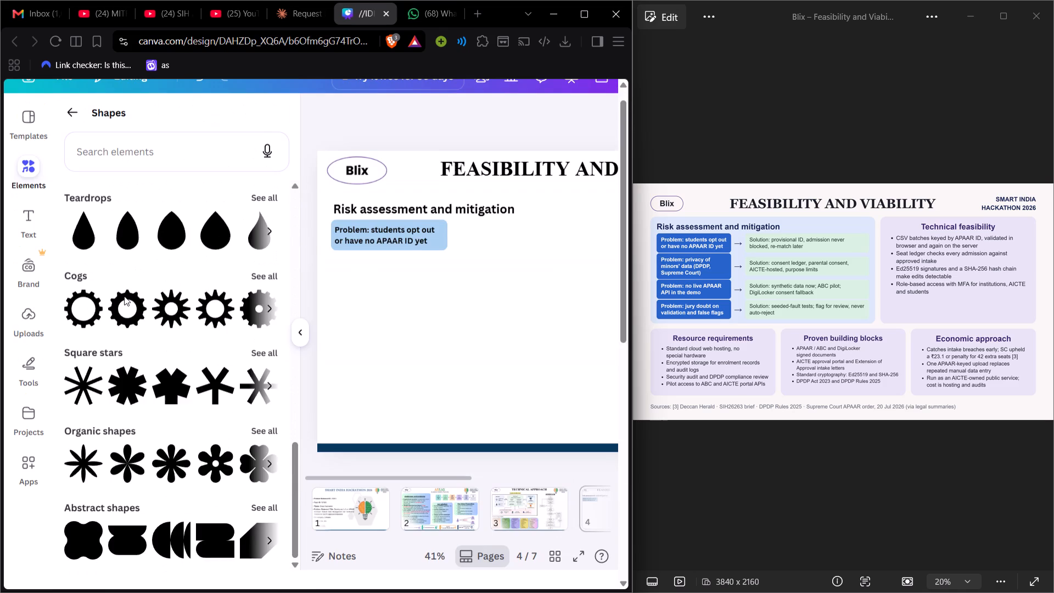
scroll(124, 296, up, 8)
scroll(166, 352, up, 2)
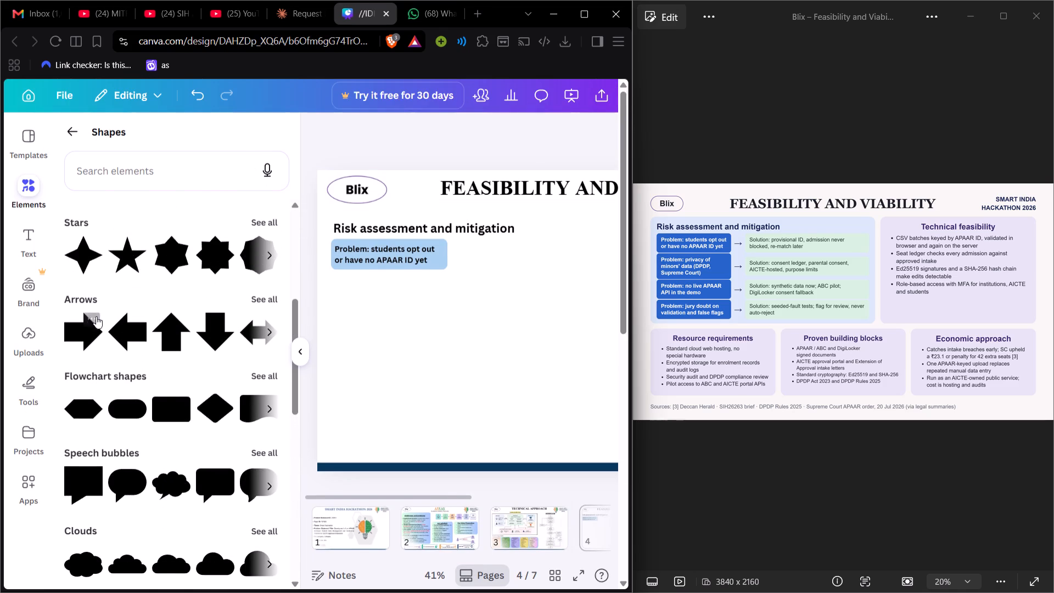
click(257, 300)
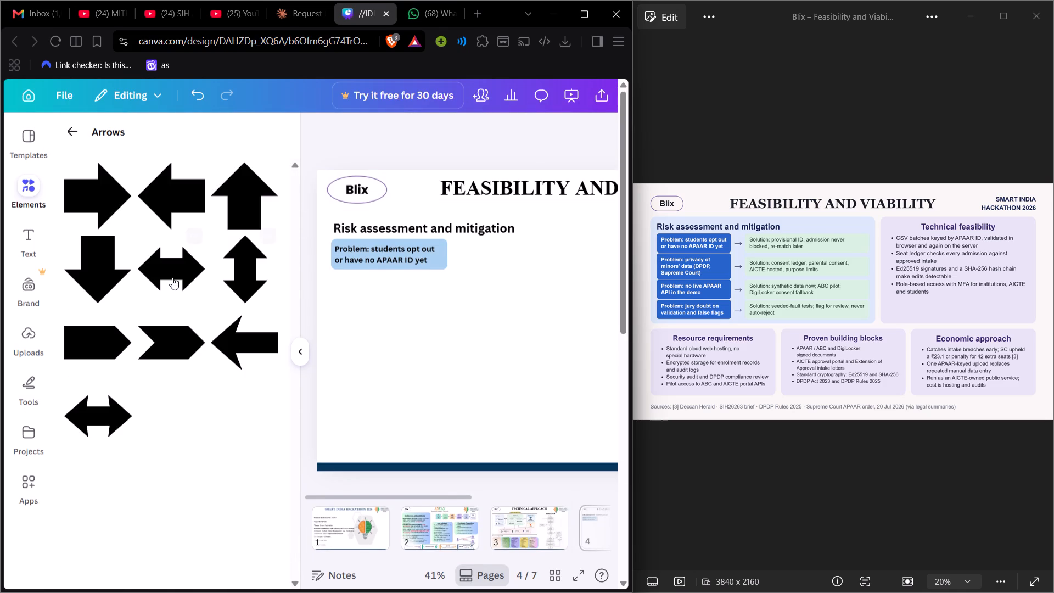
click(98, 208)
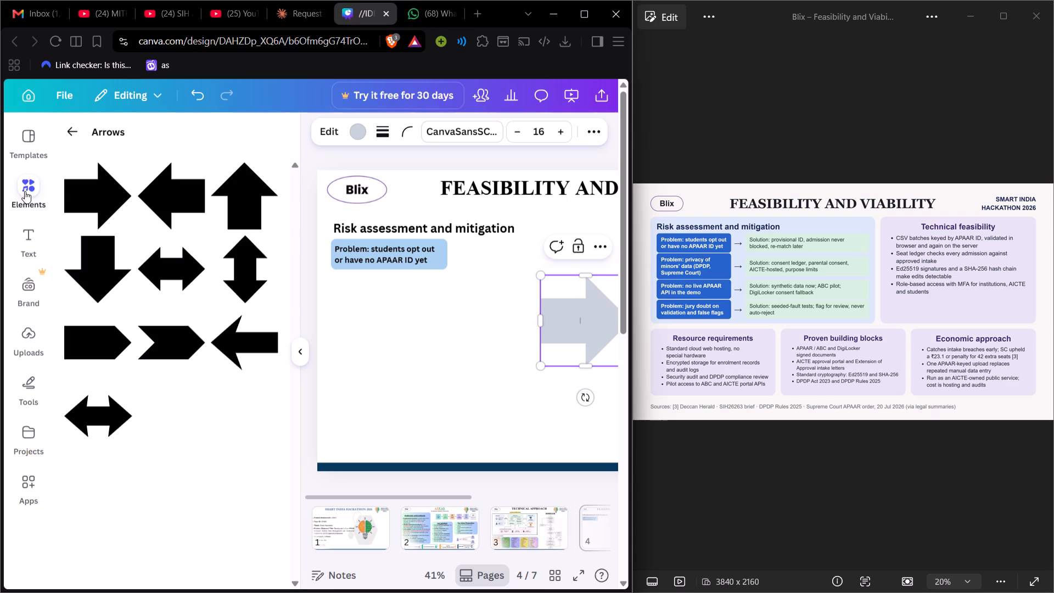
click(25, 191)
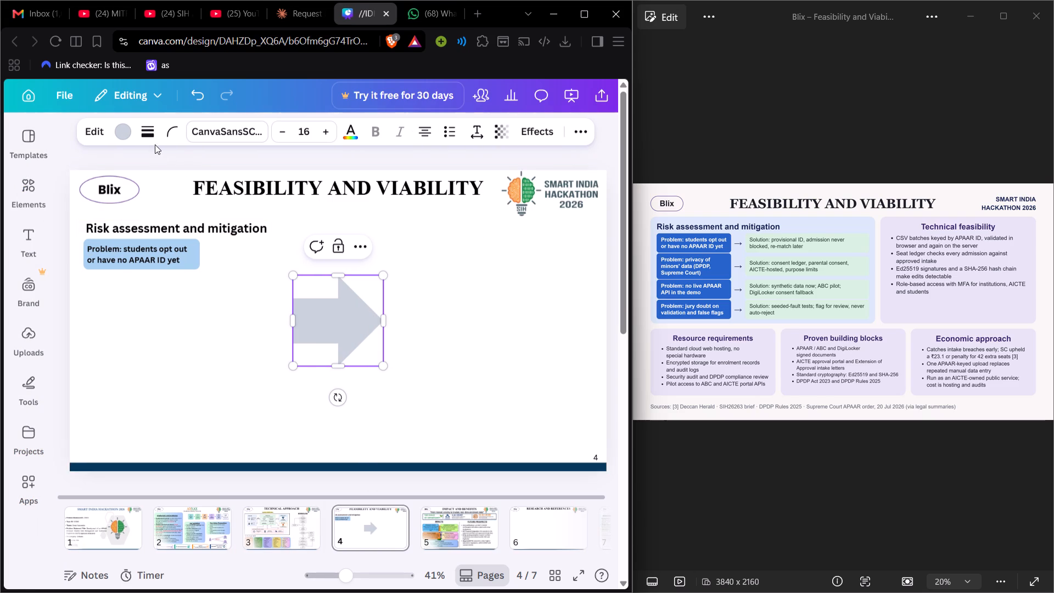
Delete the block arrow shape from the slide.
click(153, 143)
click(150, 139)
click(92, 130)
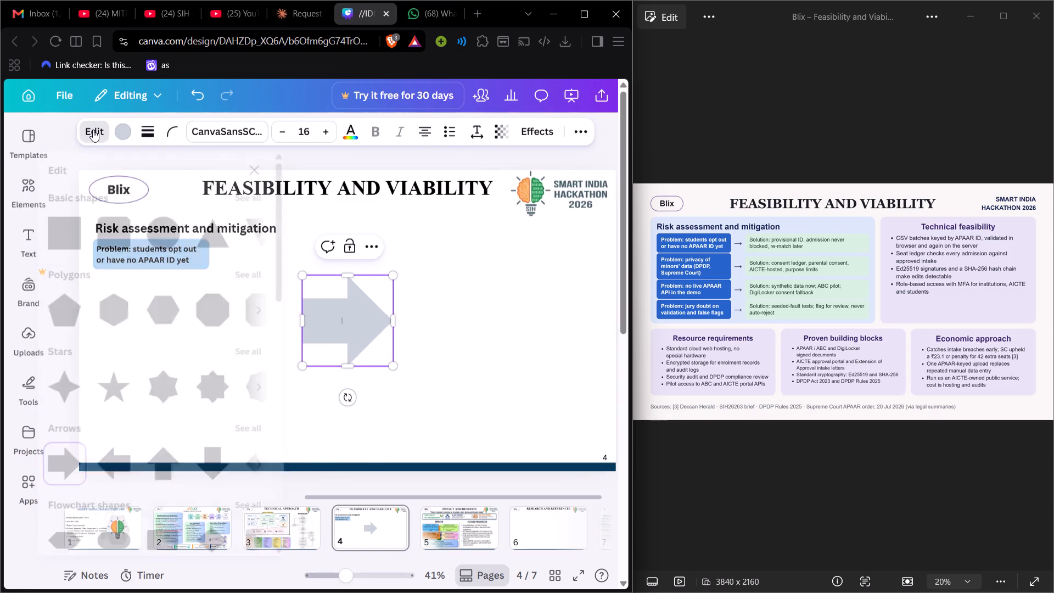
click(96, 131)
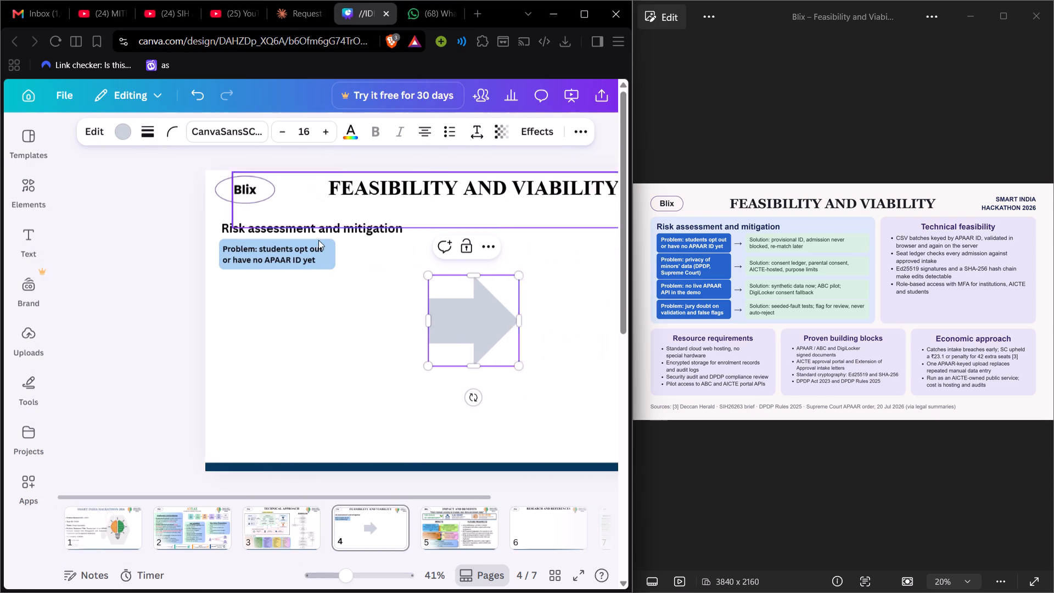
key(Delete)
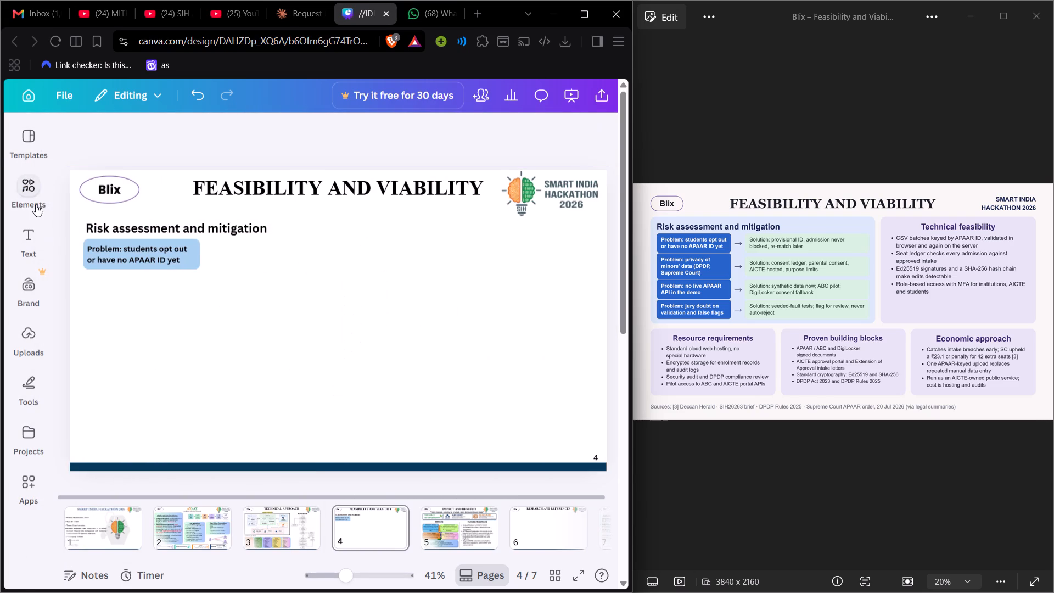
Search the elements for "arrow" and add the thin line arrow with a solid arrowhead at its end.
click(27, 193)
click(68, 138)
click(148, 163)
text(arri)
key(BackSpace)
text(ow)
click(100, 280)
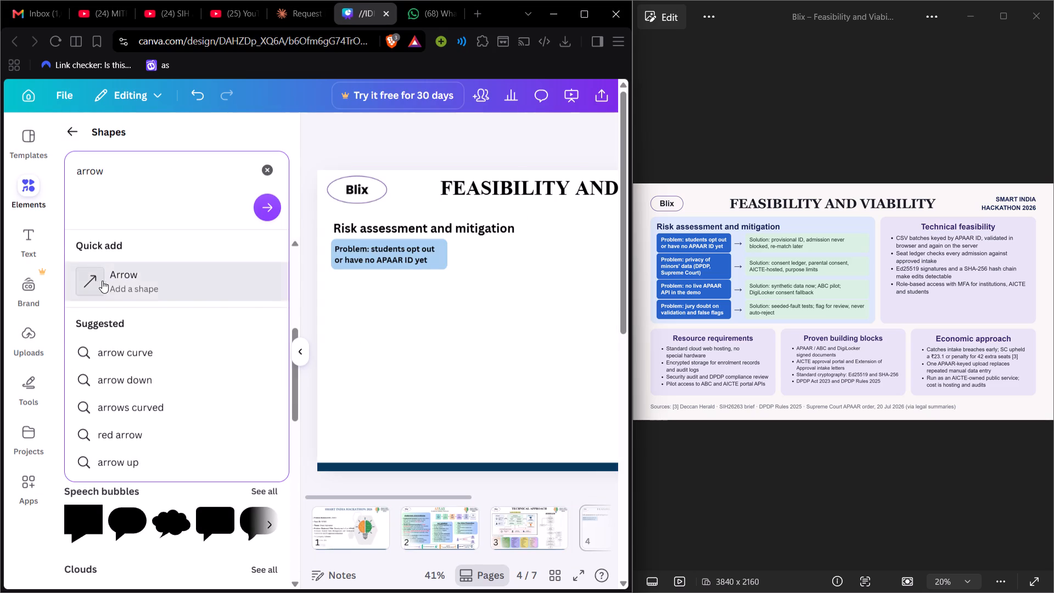
click(29, 198)
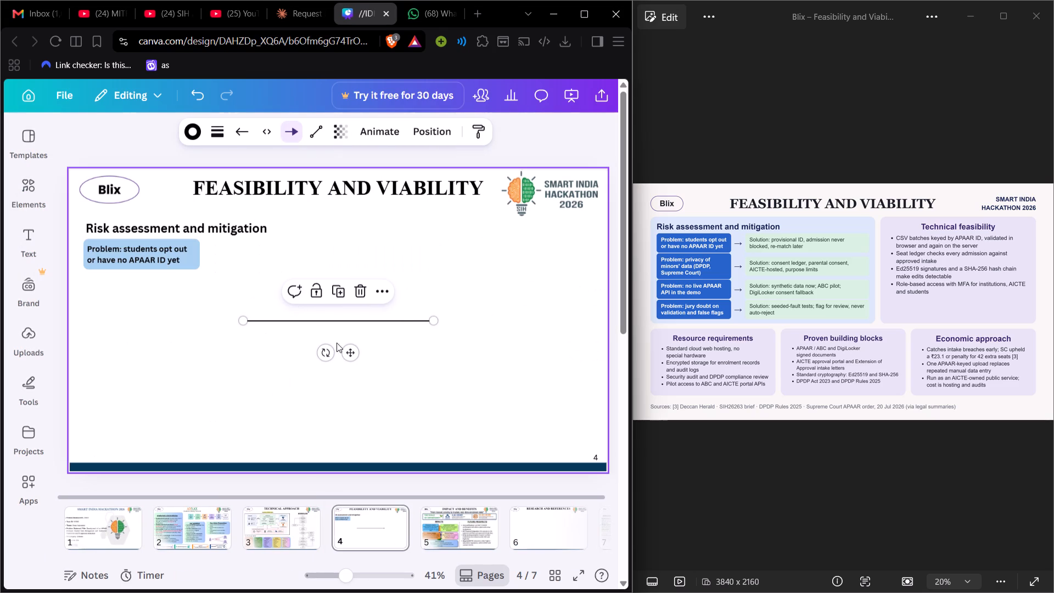
click(294, 135)
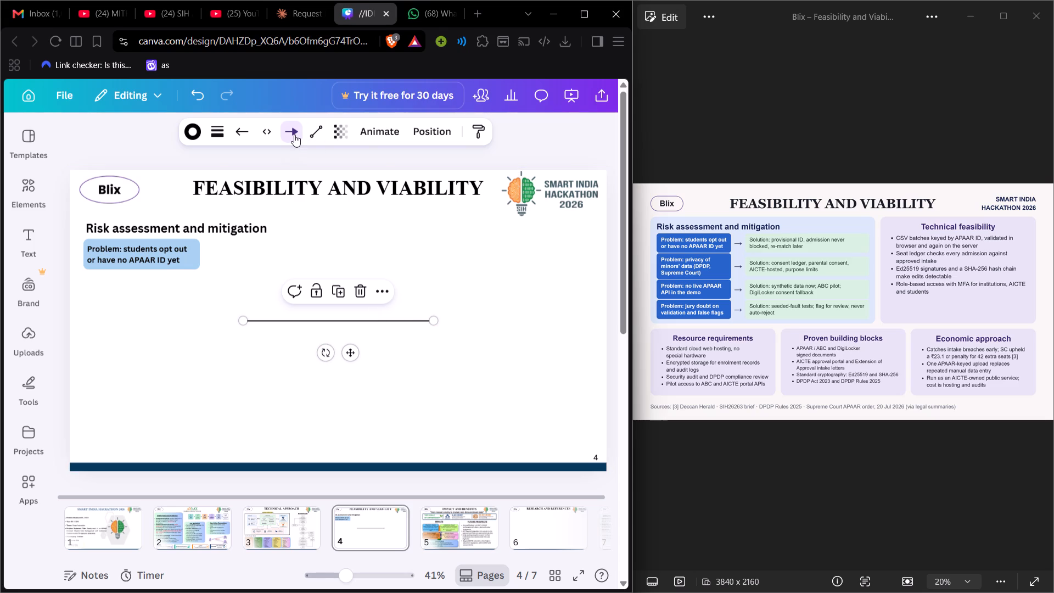
click(257, 203)
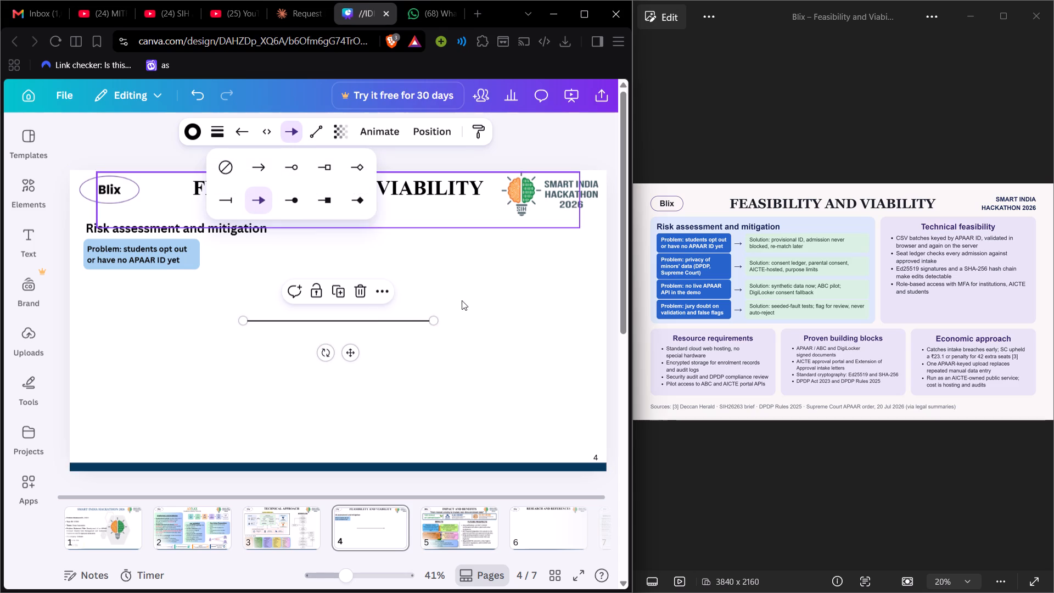
Shorten the line arrow from both ends to about 120 long, keeping it horizontal.
drag(436, 318, 320, 318)
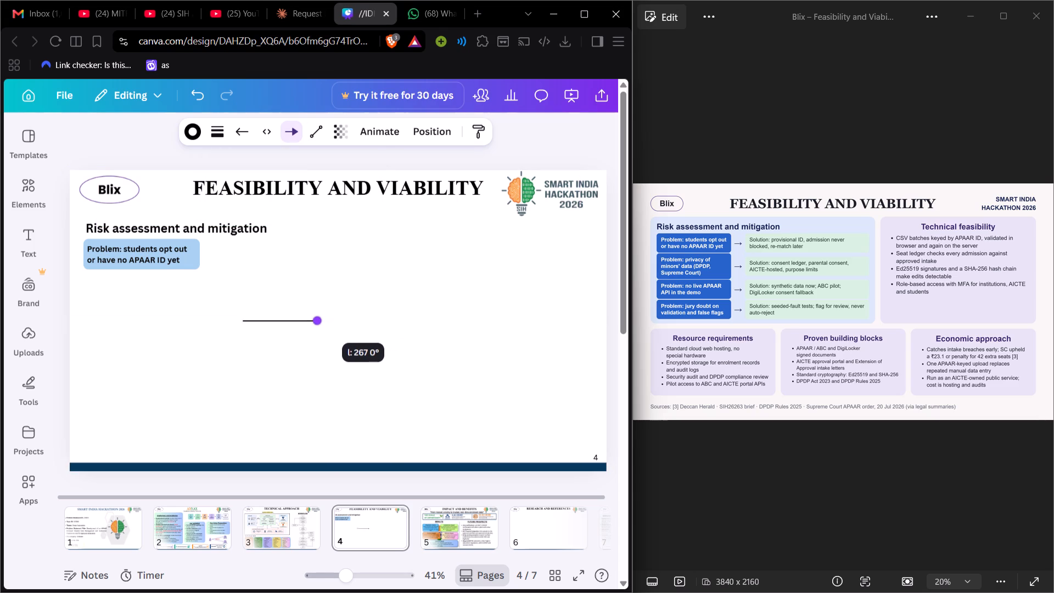
drag(320, 318, 294, 318)
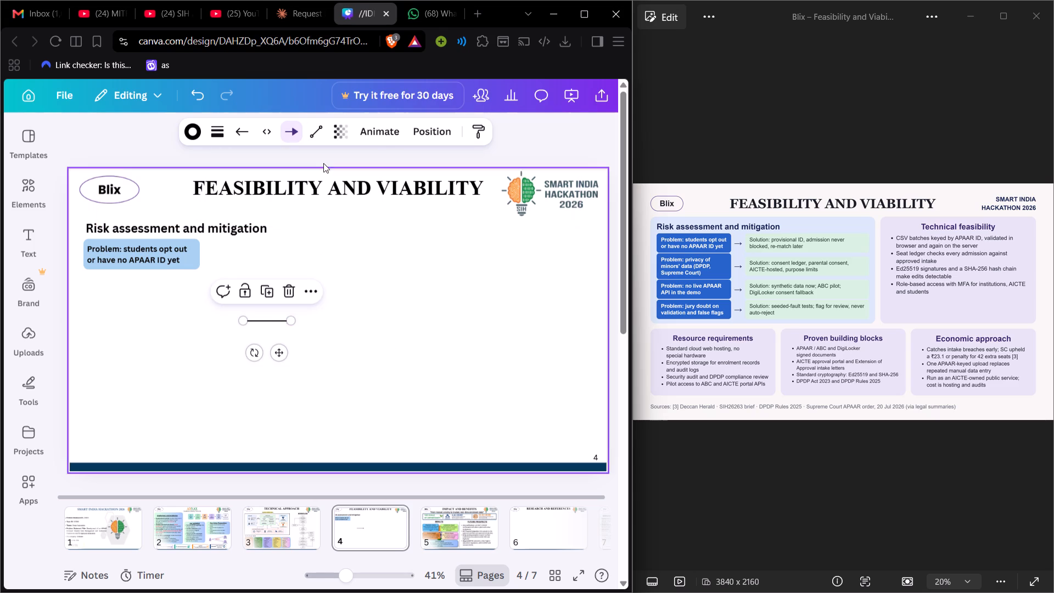
click(323, 163)
click(286, 321)
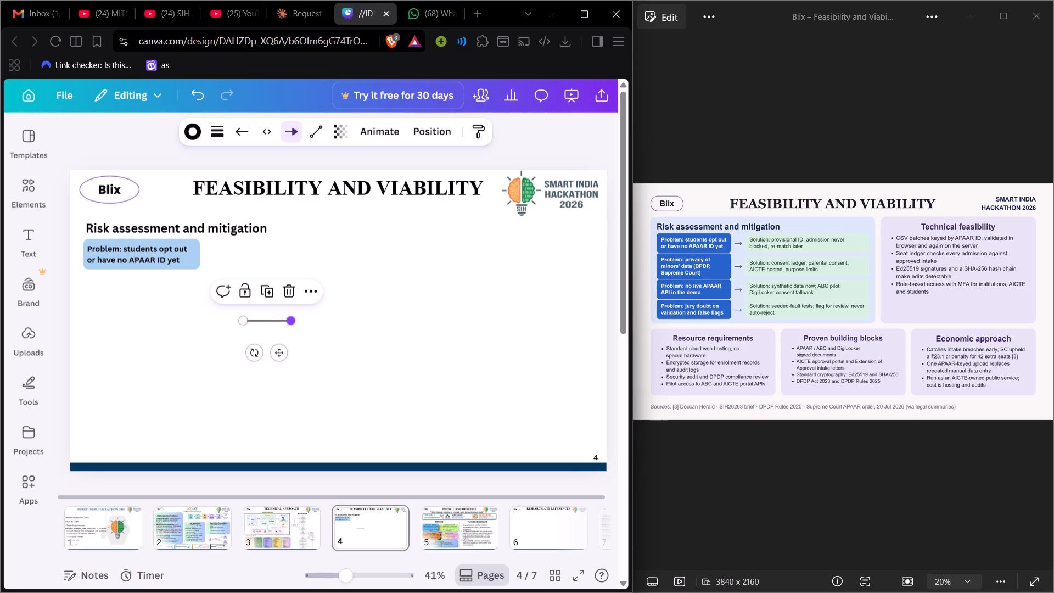
drag(245, 320, 260, 321)
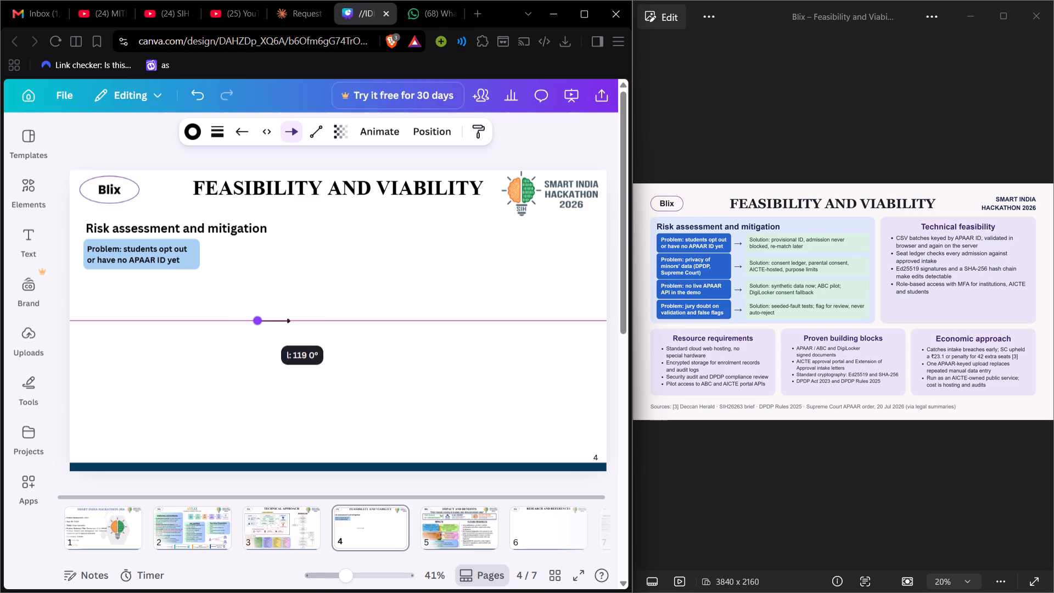
drag(260, 321, 262, 322)
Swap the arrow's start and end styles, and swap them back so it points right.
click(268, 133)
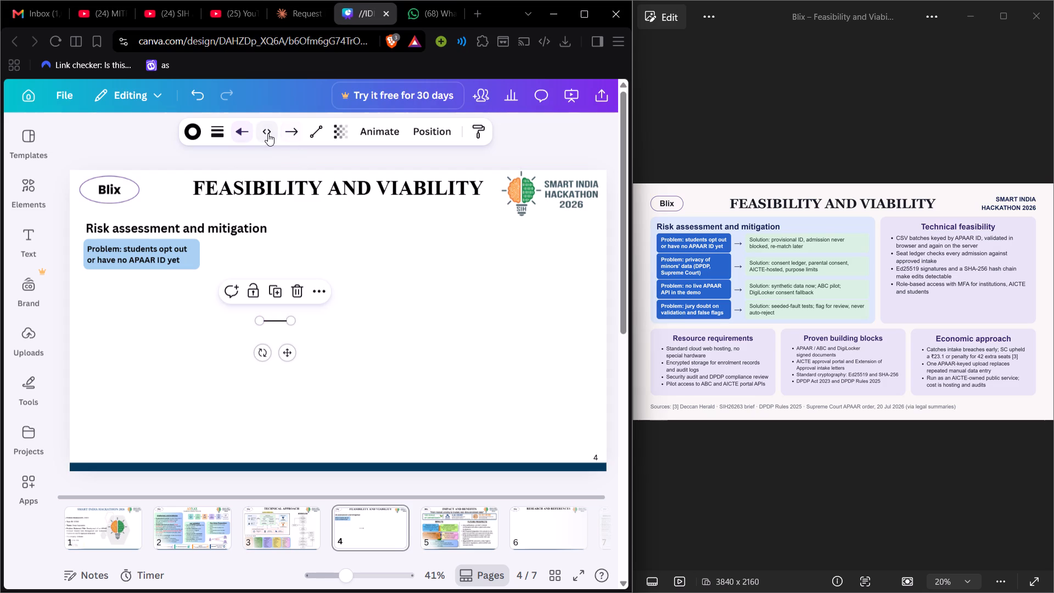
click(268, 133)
Increase the line arrow's stroke weight slightly so it looks thicker.
click(214, 133)
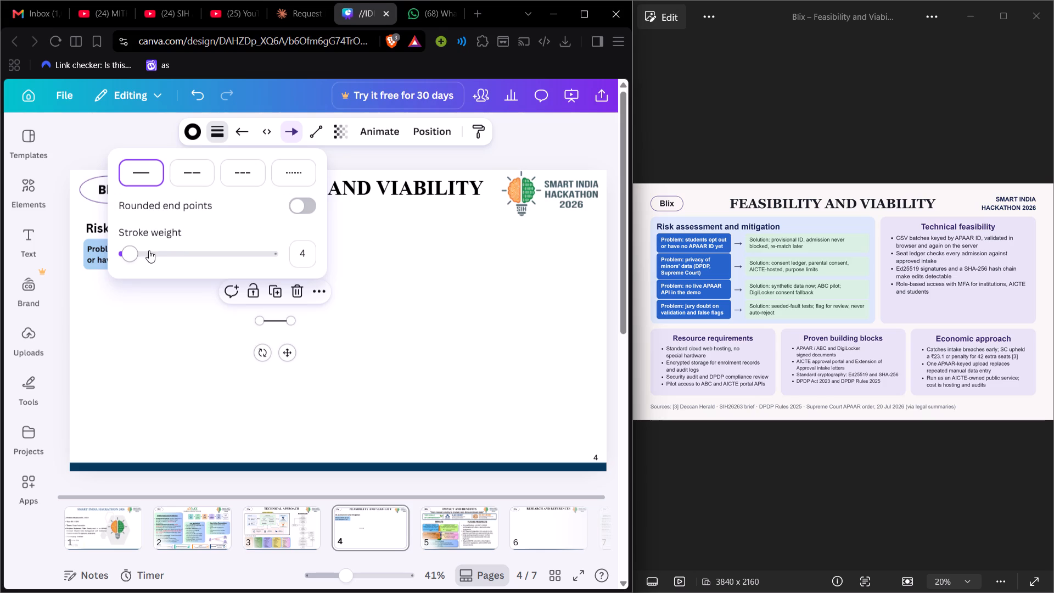
drag(140, 251, 135, 253)
click(369, 162)
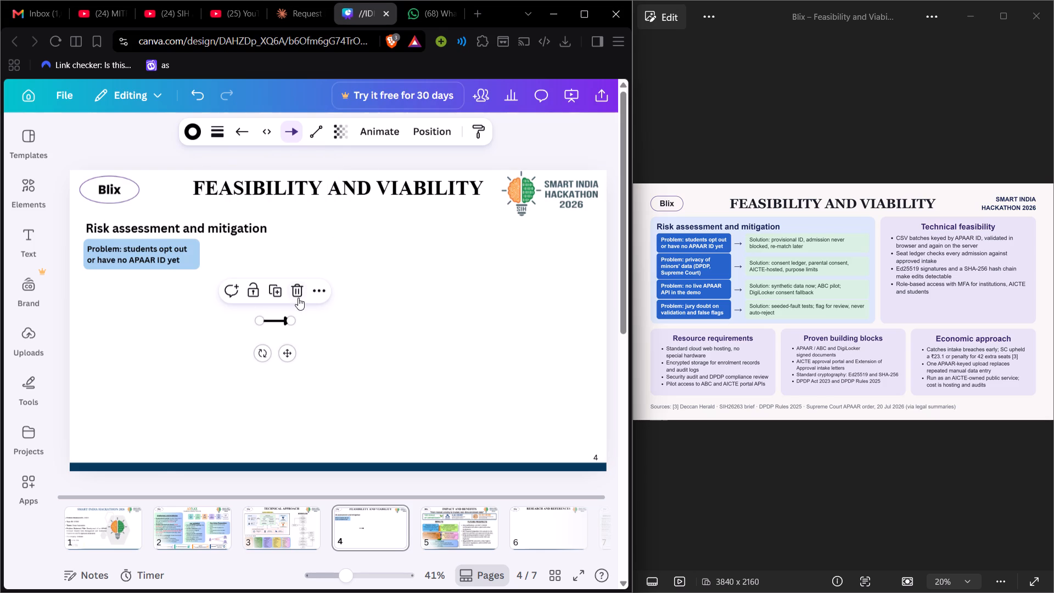
Move the arrow beside the "Problem: students opt out or have no APAAR ID yet" box, vertically centred on it.
drag(285, 356, 232, 292)
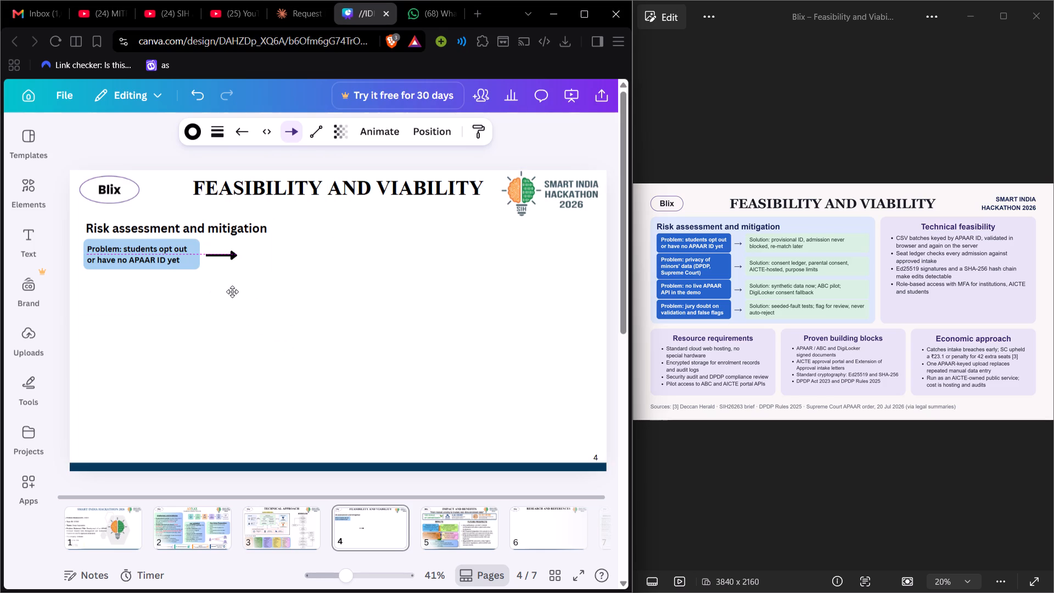
drag(232, 292, 232, 291)
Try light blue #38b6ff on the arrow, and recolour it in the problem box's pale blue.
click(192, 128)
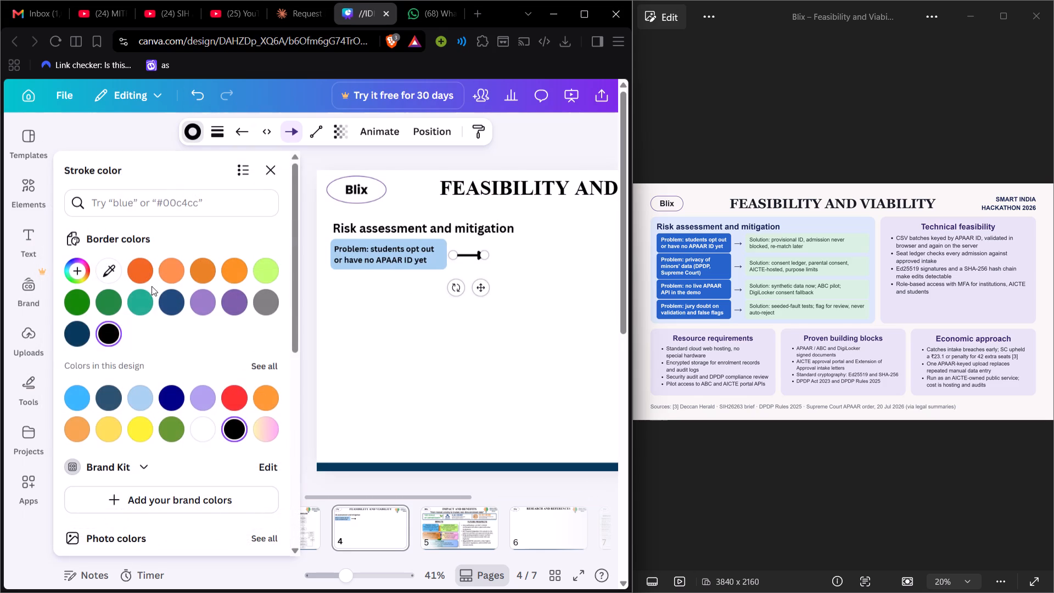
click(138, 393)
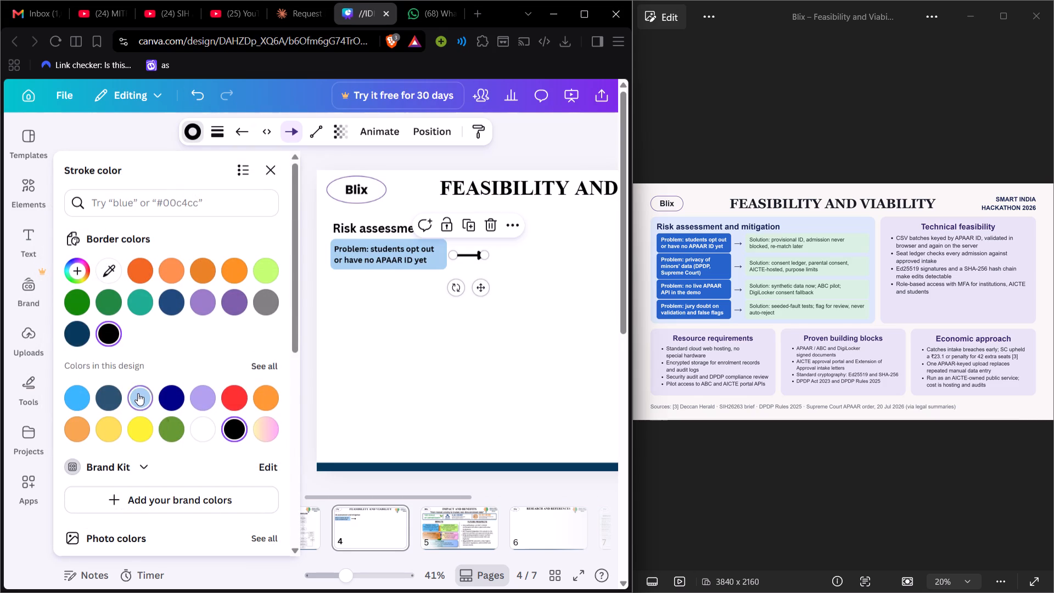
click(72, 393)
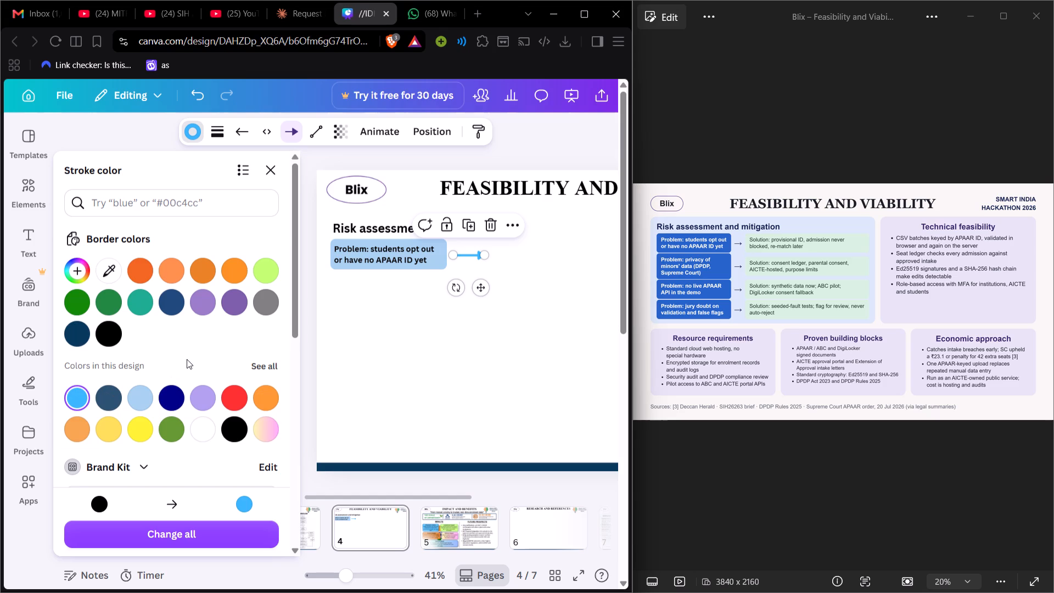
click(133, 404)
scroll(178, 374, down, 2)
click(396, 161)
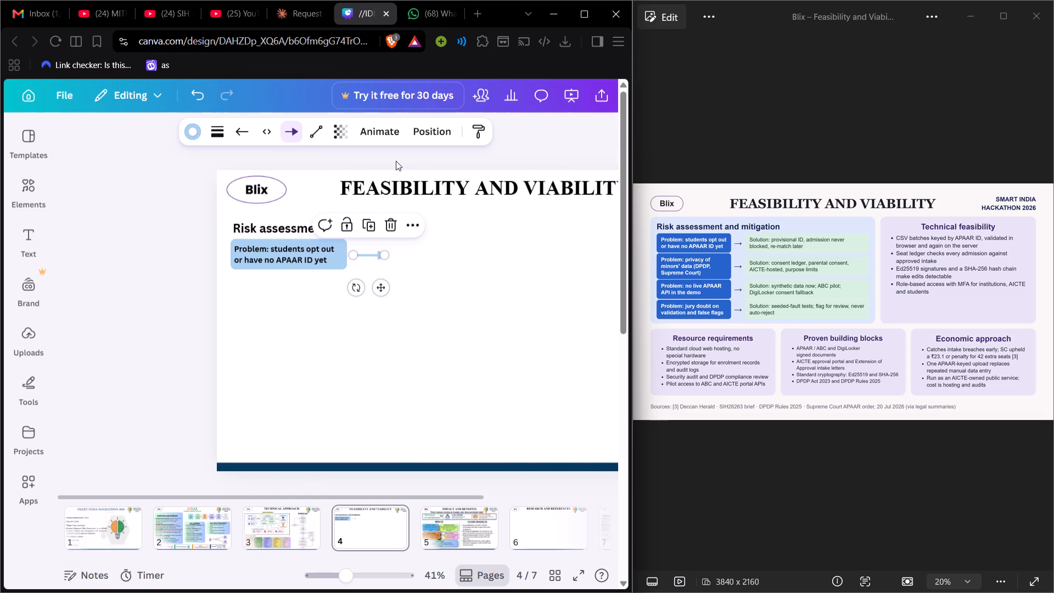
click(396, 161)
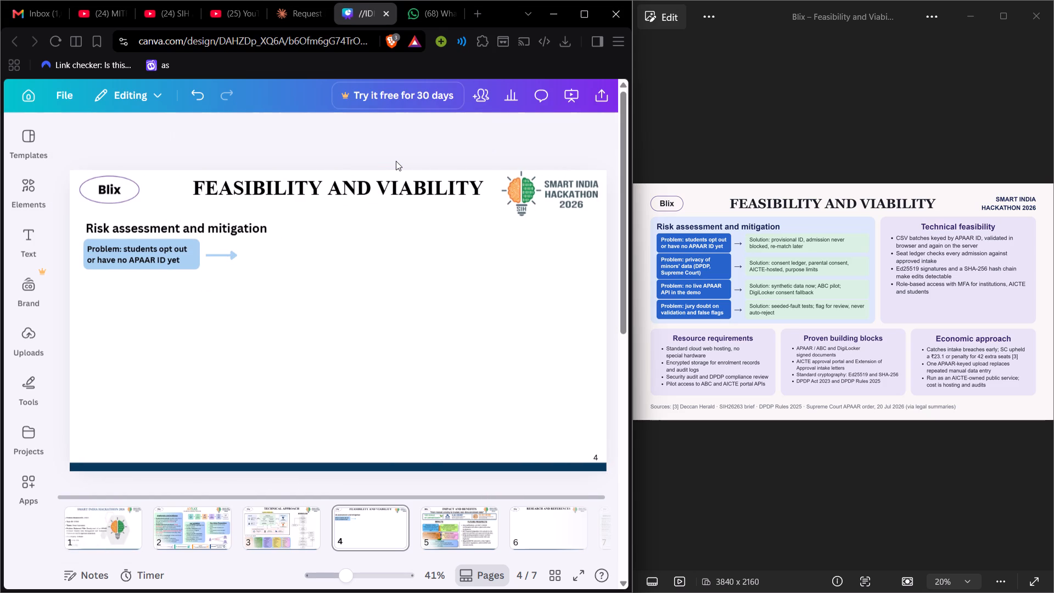
Compare several default blues as the problem box's fill and set it to the dark cobalt blue.
click(184, 267)
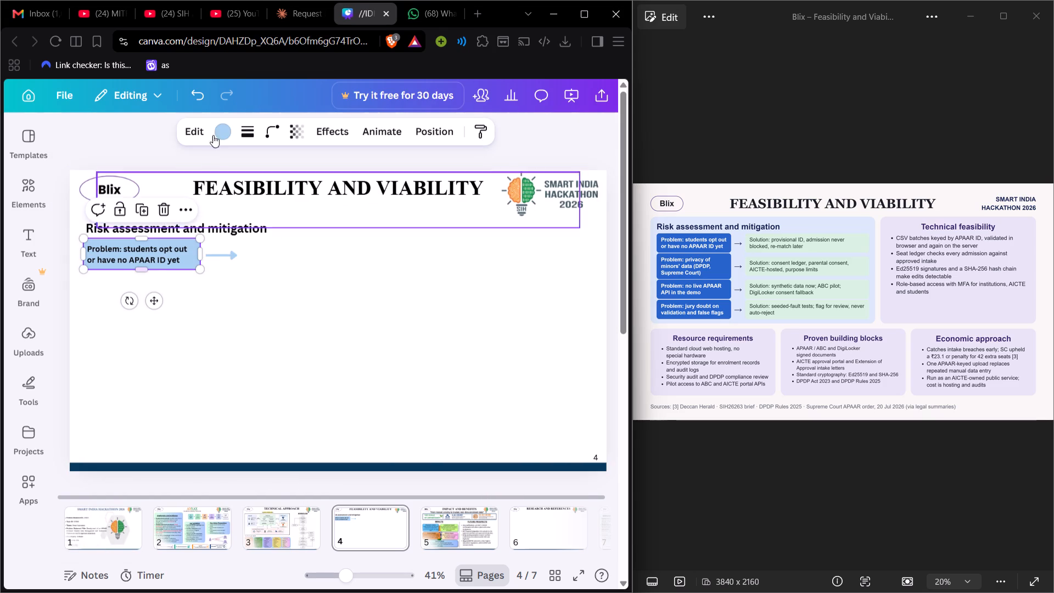
click(226, 129)
scroll(141, 356, down, 6)
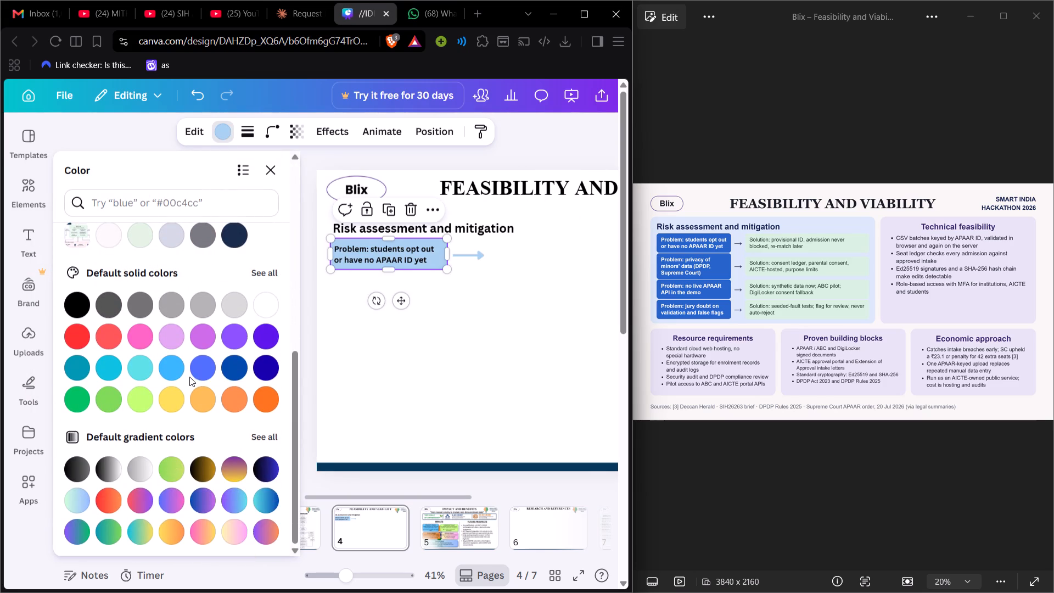
double_click(190, 376)
click(175, 371)
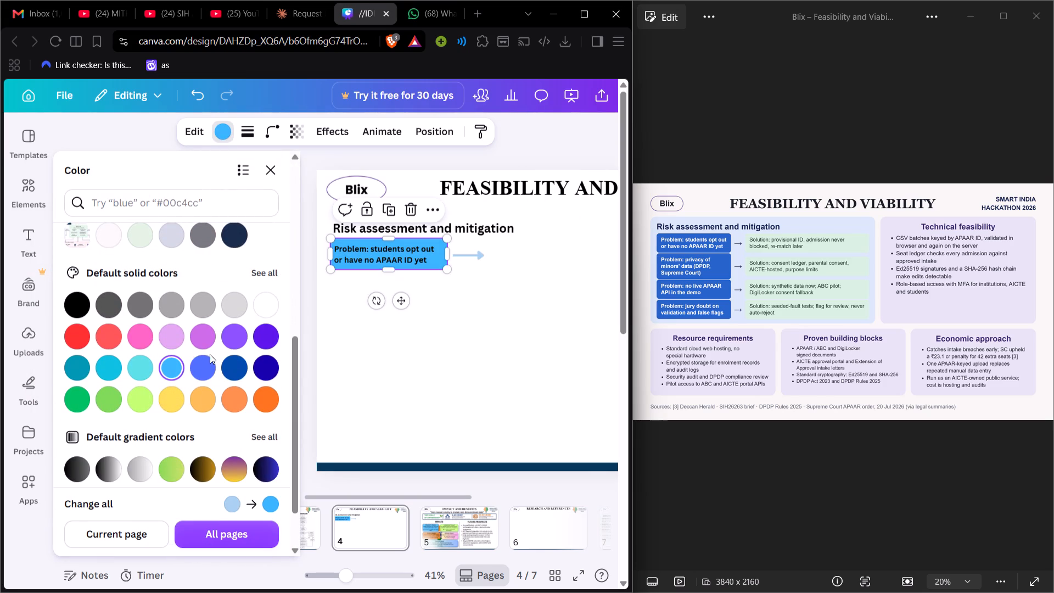
click(229, 372)
click(257, 370)
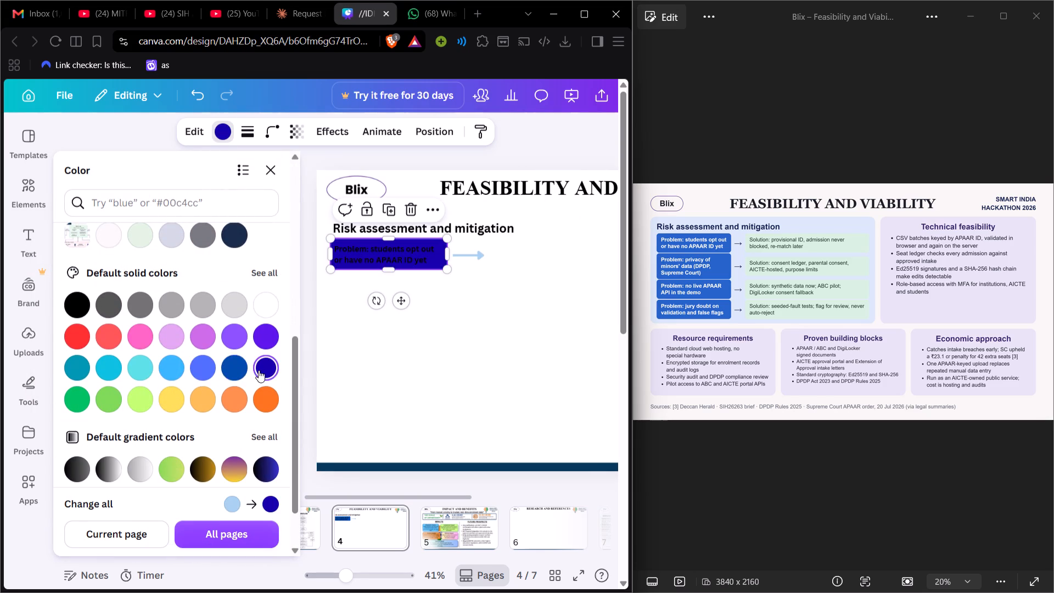
click(226, 372)
Set the problem box's transparency to about 59.
click(294, 126)
drag(278, 186, 288, 187)
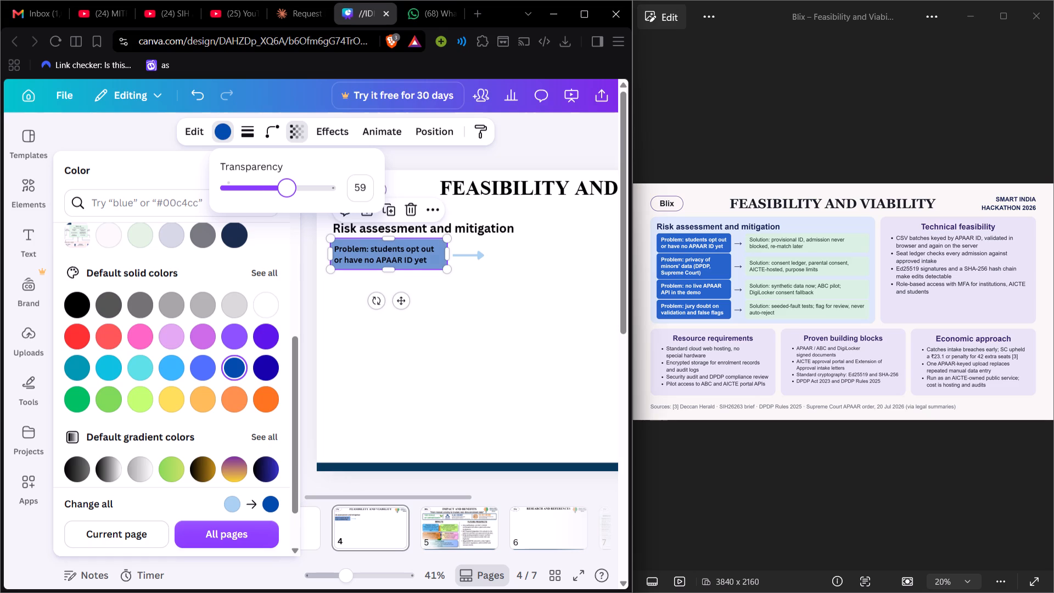
drag(288, 187, 288, 188)
triple_click(428, 152)
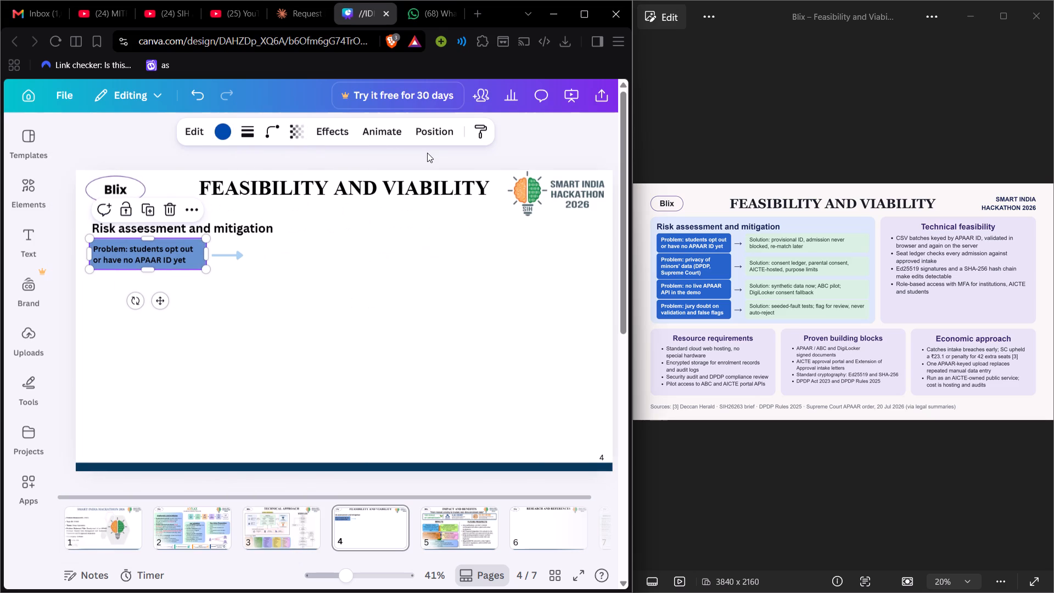
Recolour the arrow with the same default cobalt blue as the problem box.
click(230, 258)
click(194, 128)
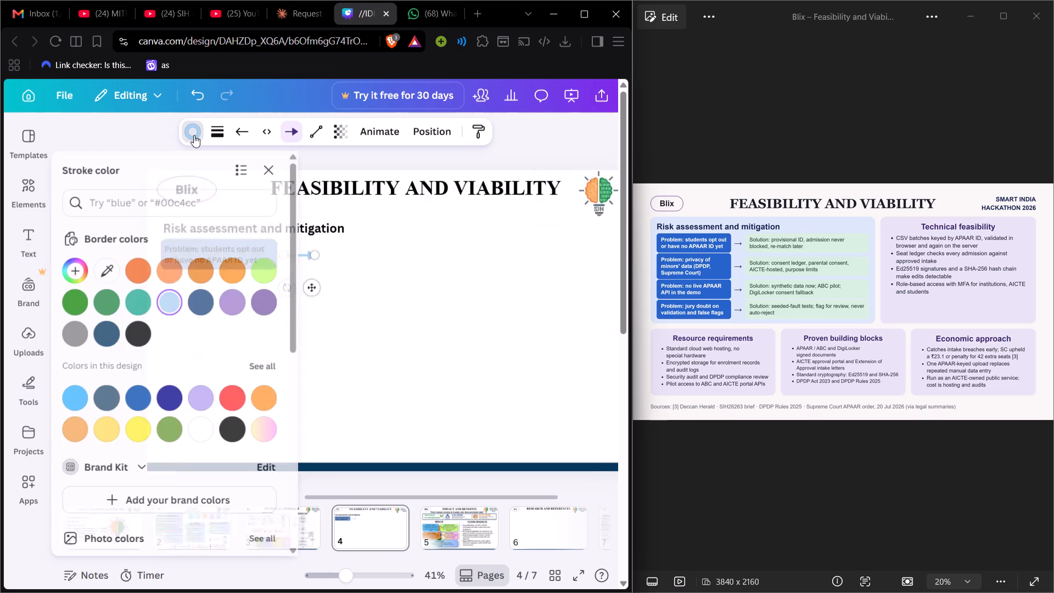
scroll(137, 348, down, 2)
scroll(206, 369, down, 2)
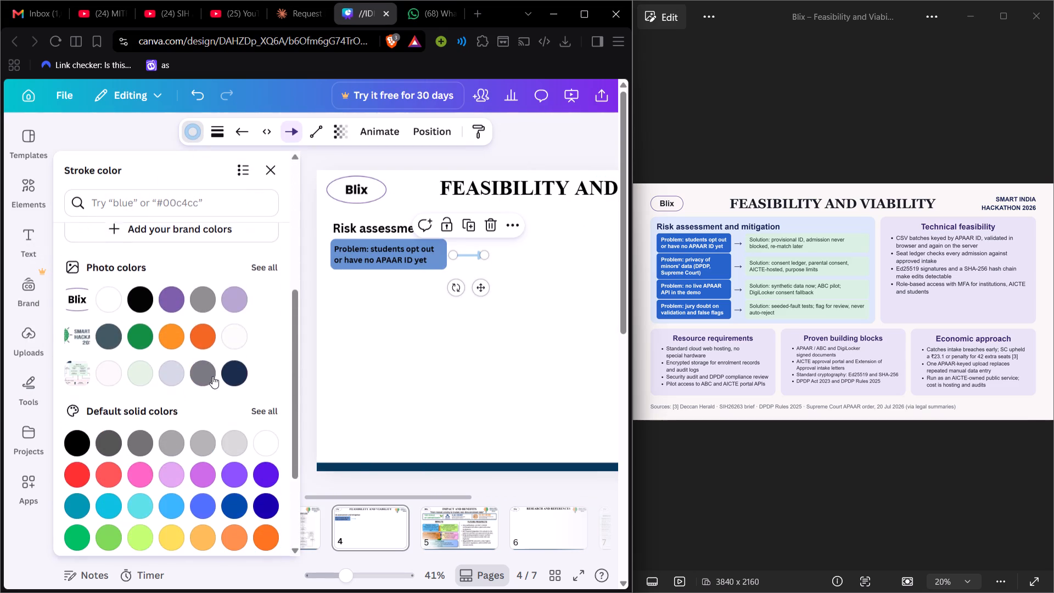
scroll(214, 382, down, 1)
click(239, 433)
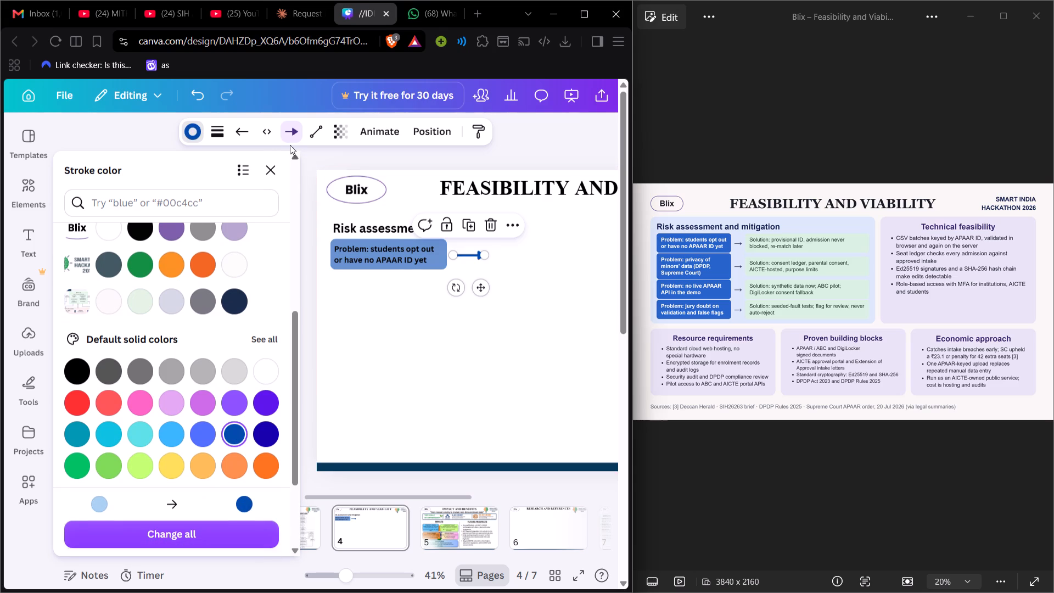
Reduce the arrow's transparency value from full opacity so its tint matches the problem box.
click(338, 126)
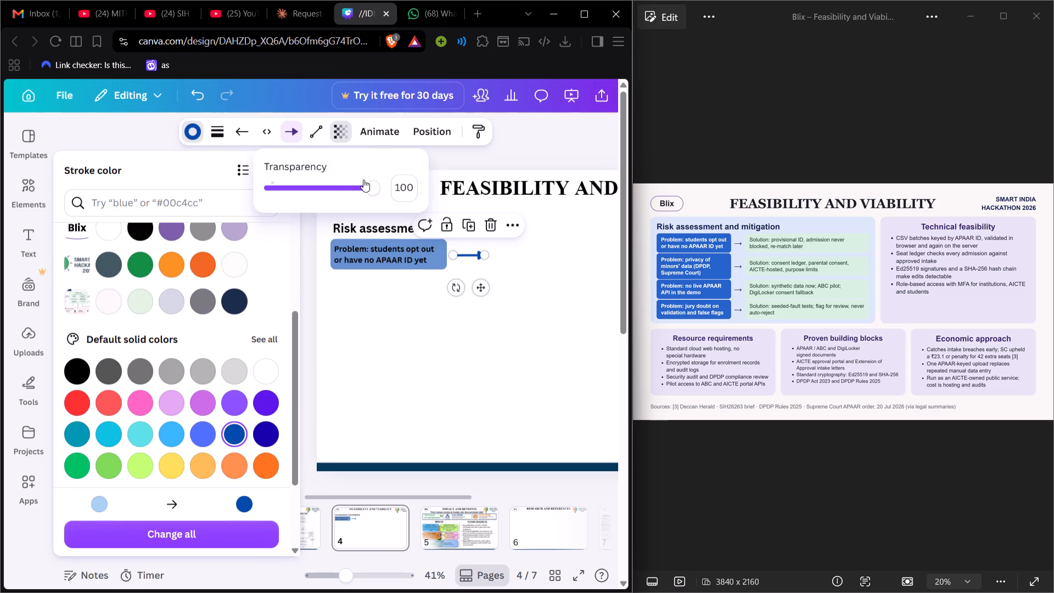
click(442, 259)
click(292, 127)
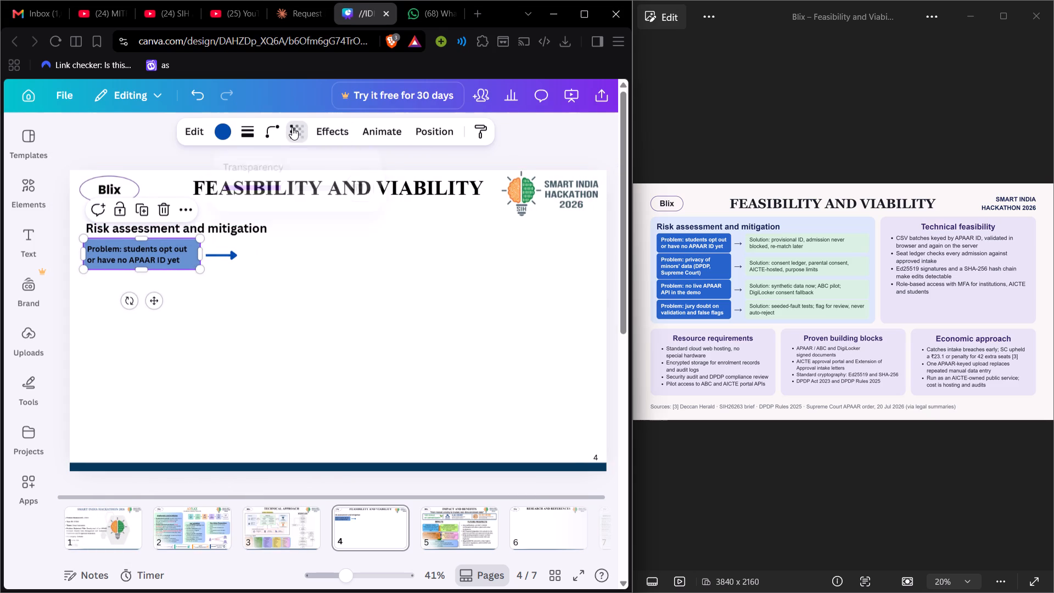
click(292, 127)
click(232, 256)
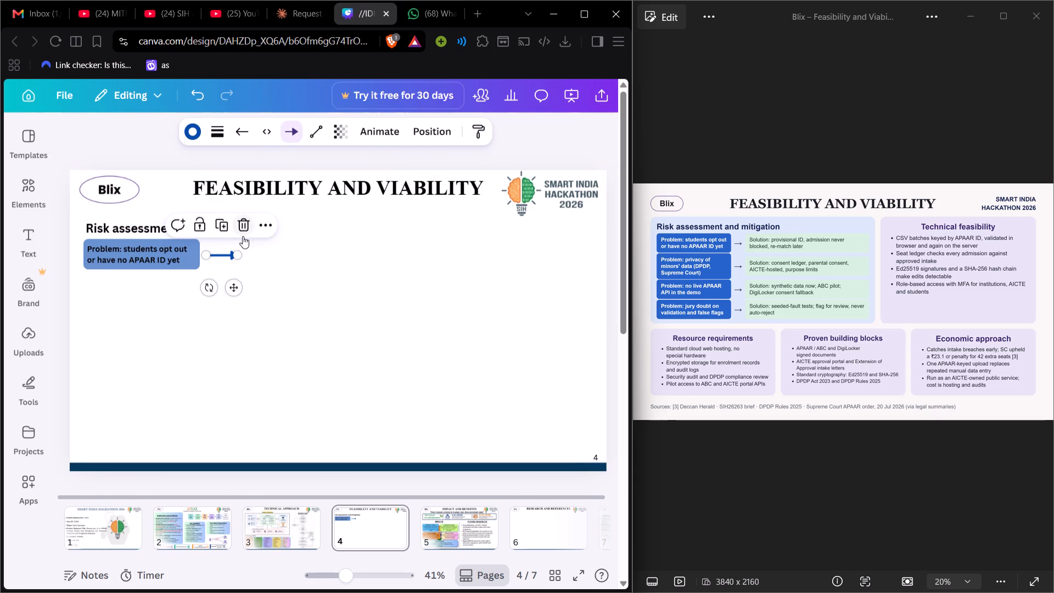
click(334, 125)
drag(364, 187, 355, 188)
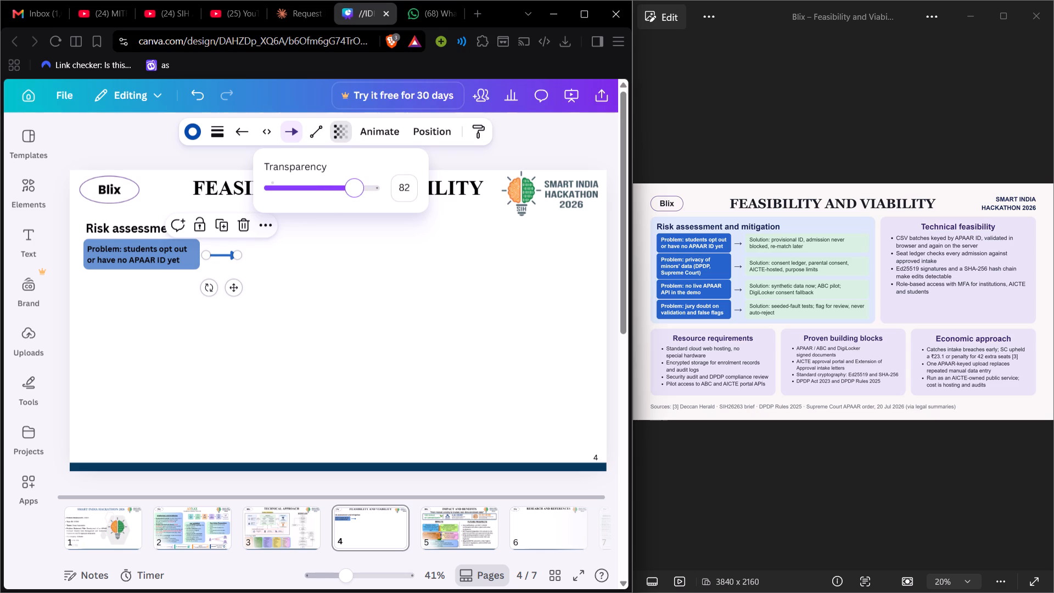
drag(355, 188, 341, 189)
drag(341, 189, 333, 189)
double_click(478, 161)
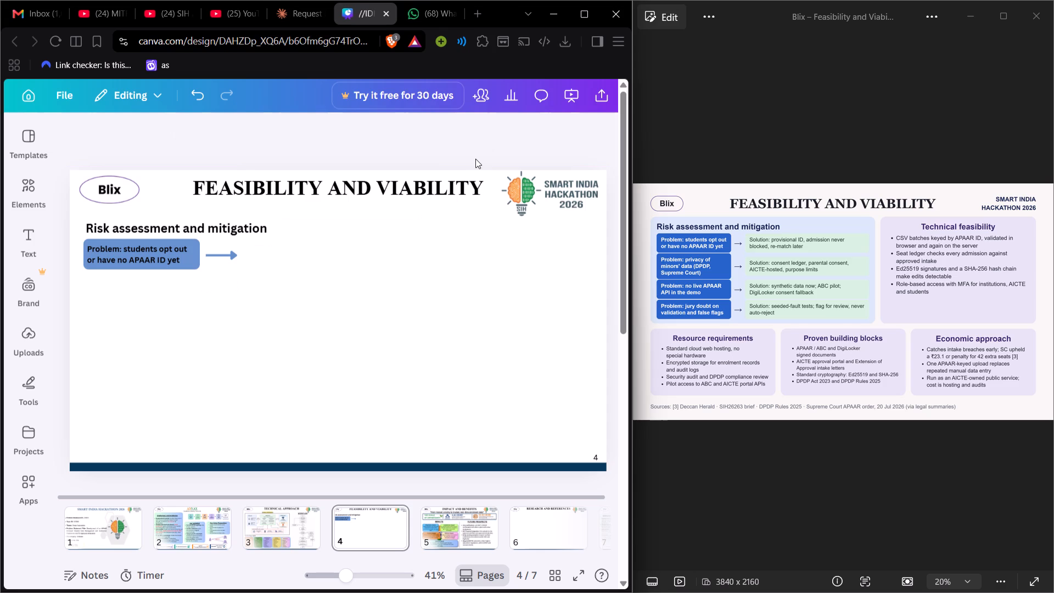
Widen the problem box slightly on its right side and shift its text right, leaving space before the text.
click(109, 251)
drag(150, 293, 154, 293)
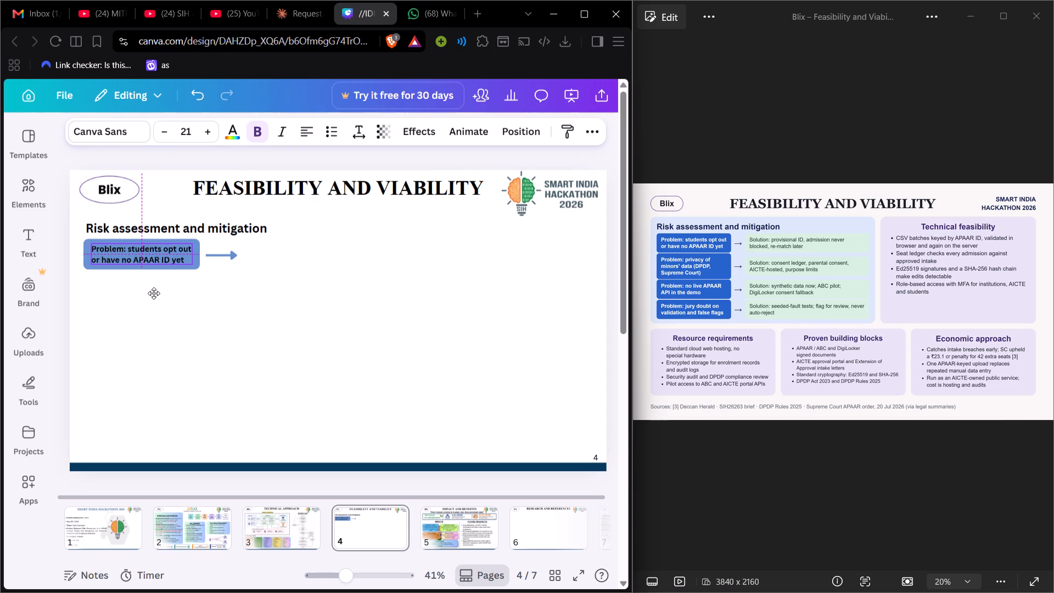
drag(154, 293, 158, 293)
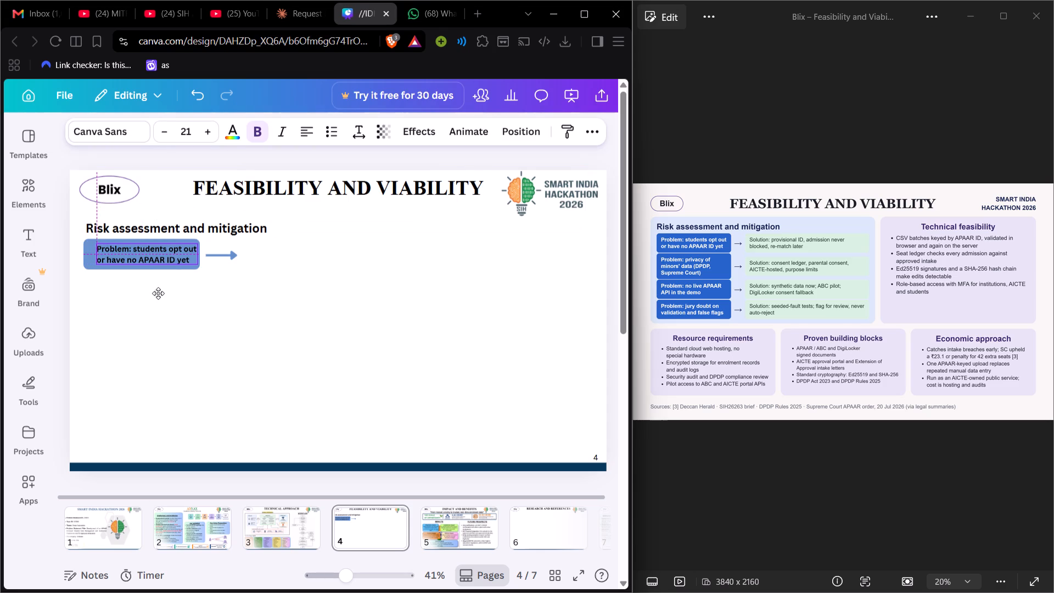
drag(158, 293, 157, 293)
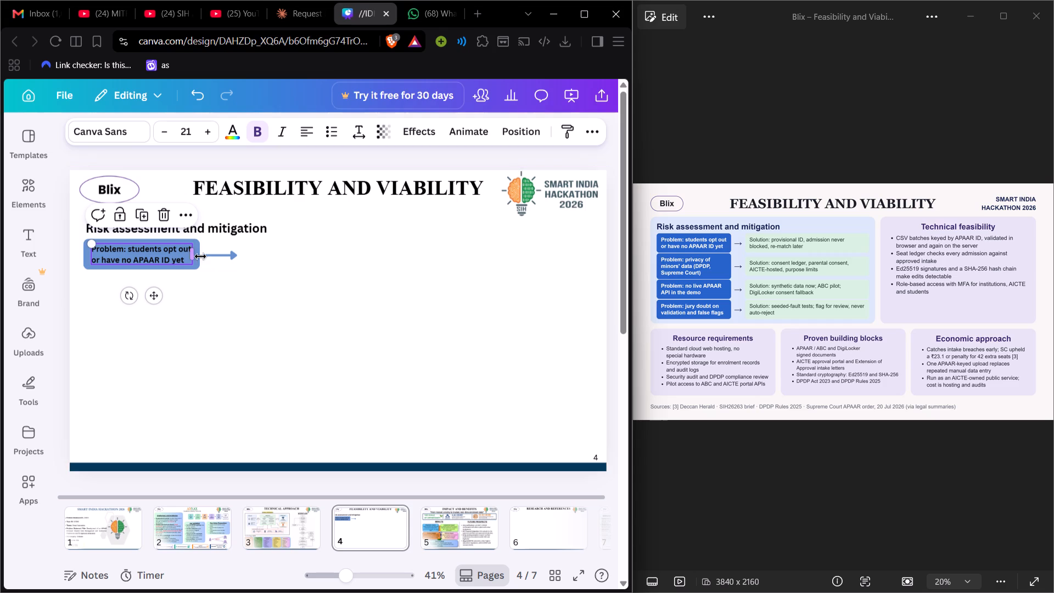
click(149, 151)
click(198, 259)
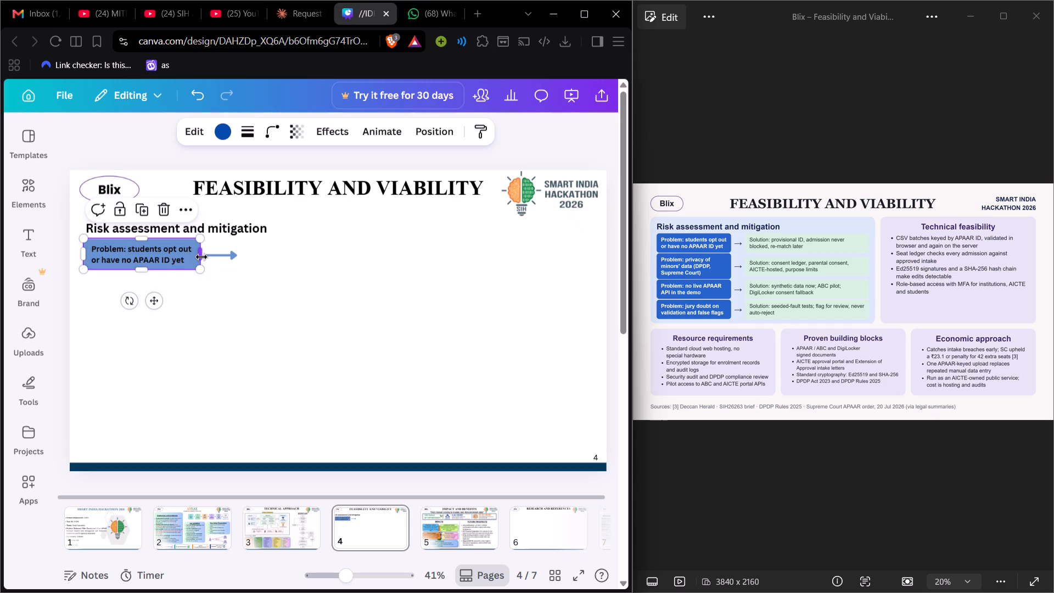
click(201, 256)
click(171, 252)
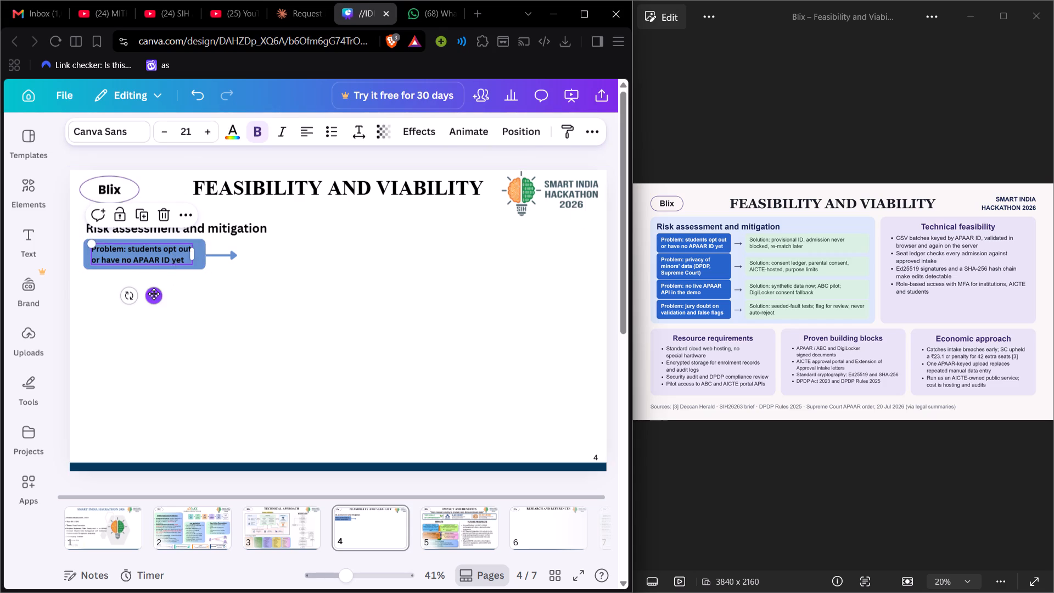
drag(154, 294, 159, 294)
click(159, 294)
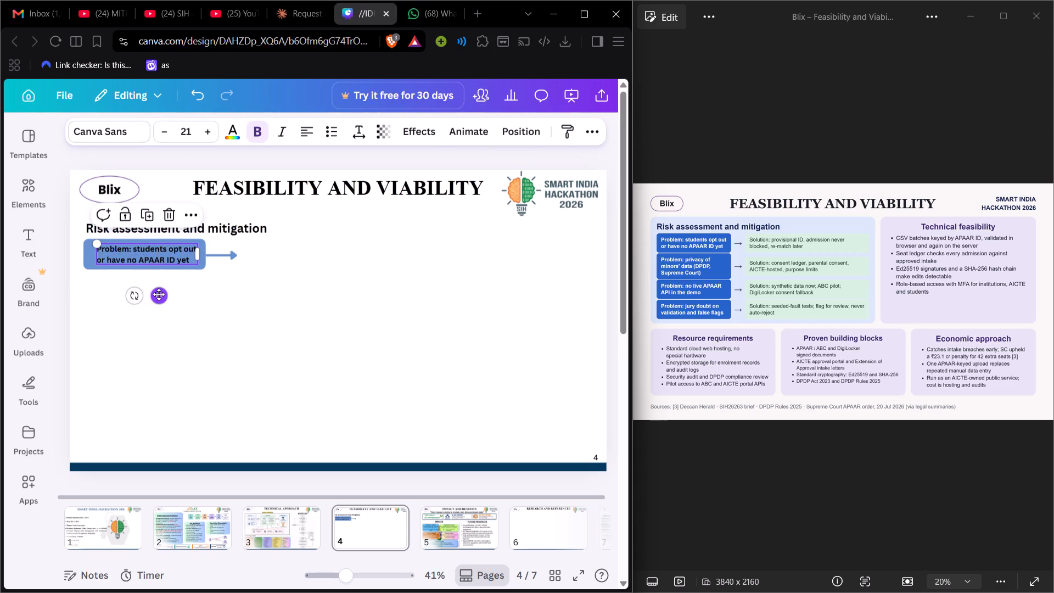
click(164, 159)
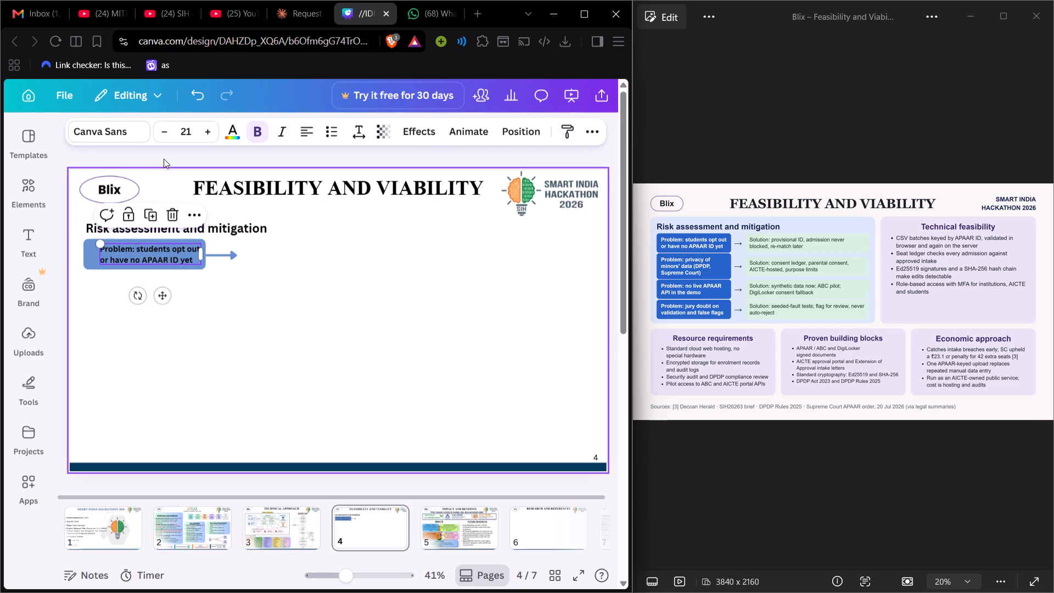
Shift the arrow slightly right to keep a small gap from the widened problem box.
click(219, 256)
drag(238, 288, 243, 288)
click(141, 138)
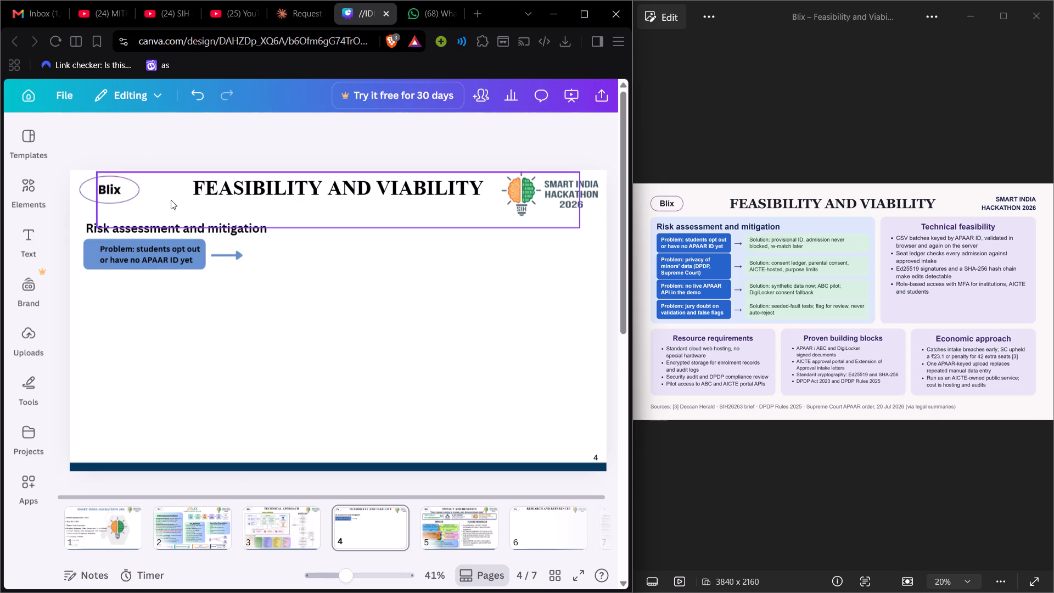
click(229, 258)
click(239, 287)
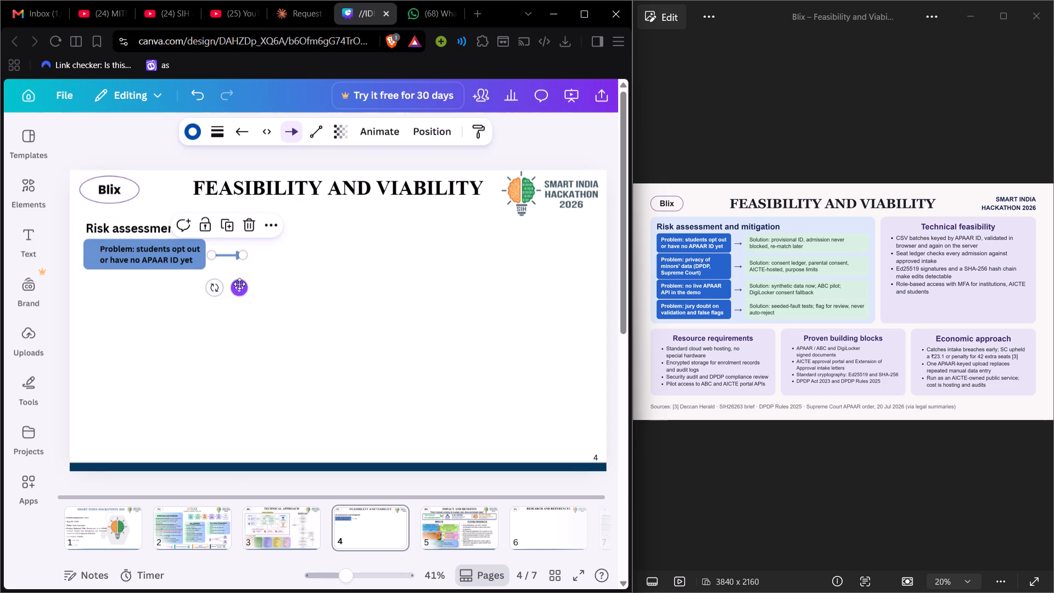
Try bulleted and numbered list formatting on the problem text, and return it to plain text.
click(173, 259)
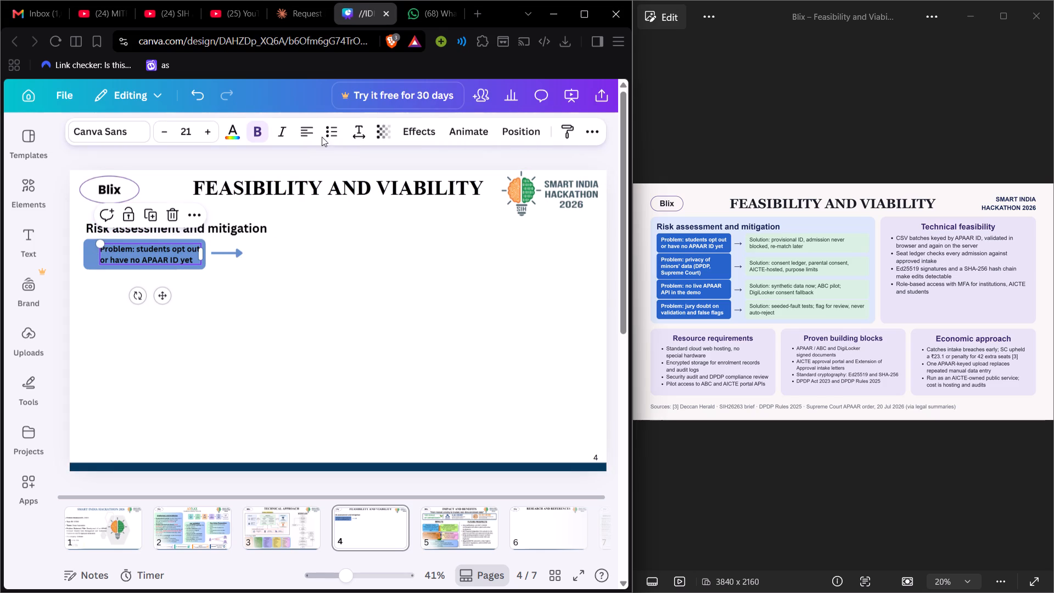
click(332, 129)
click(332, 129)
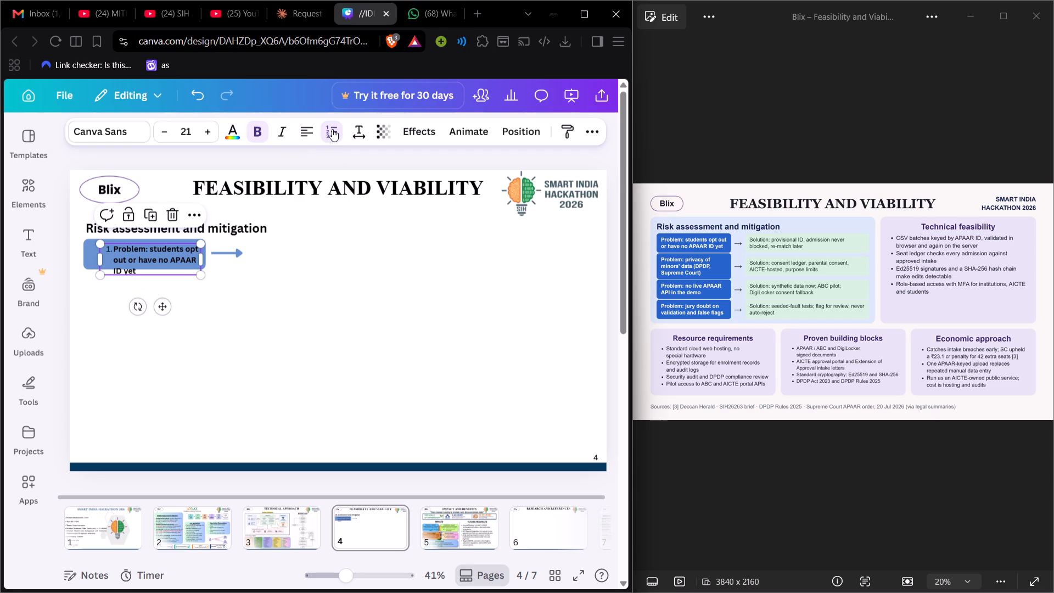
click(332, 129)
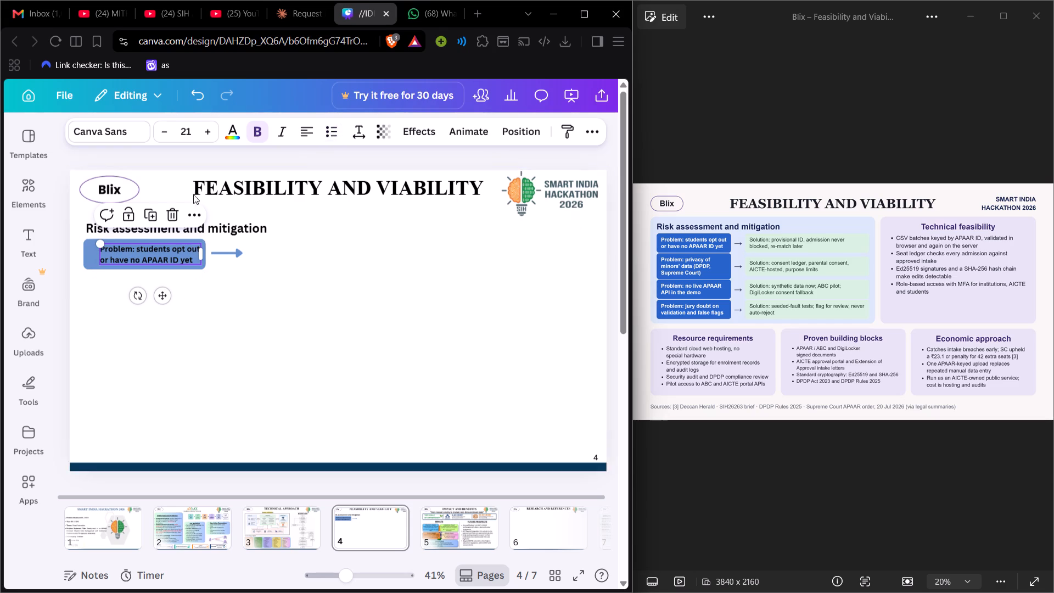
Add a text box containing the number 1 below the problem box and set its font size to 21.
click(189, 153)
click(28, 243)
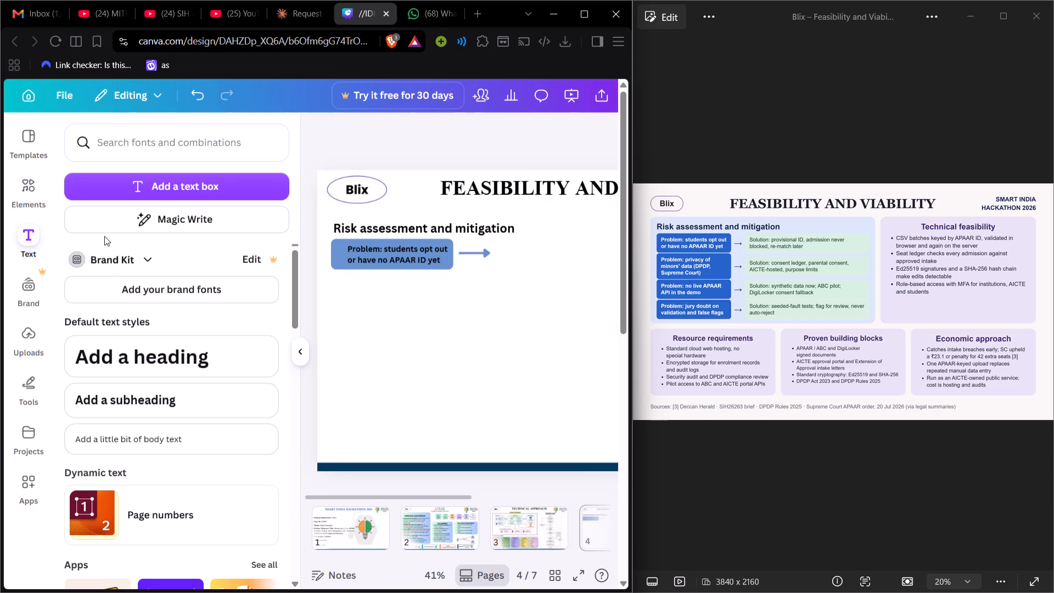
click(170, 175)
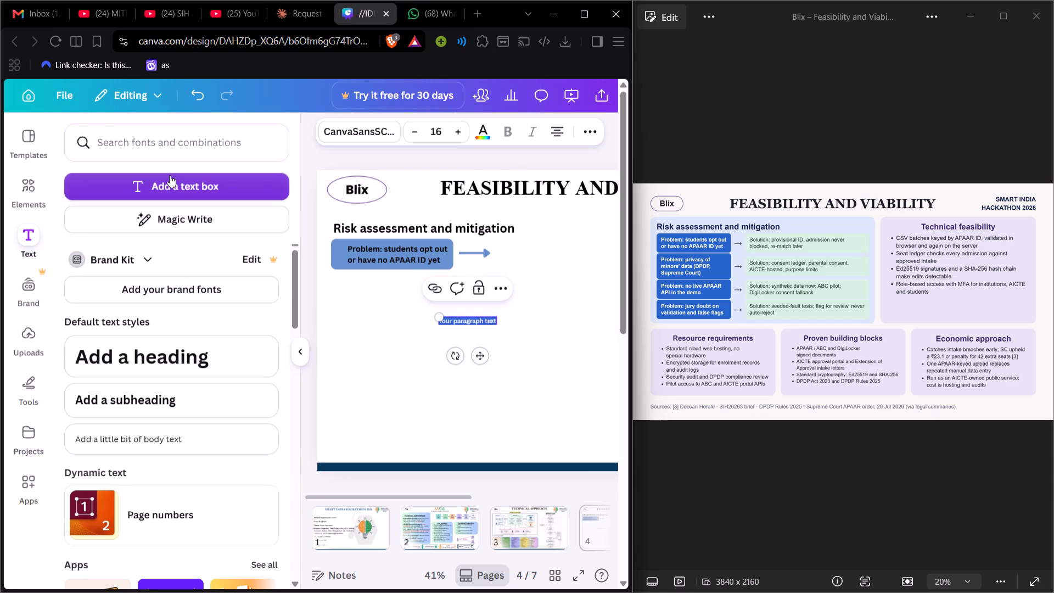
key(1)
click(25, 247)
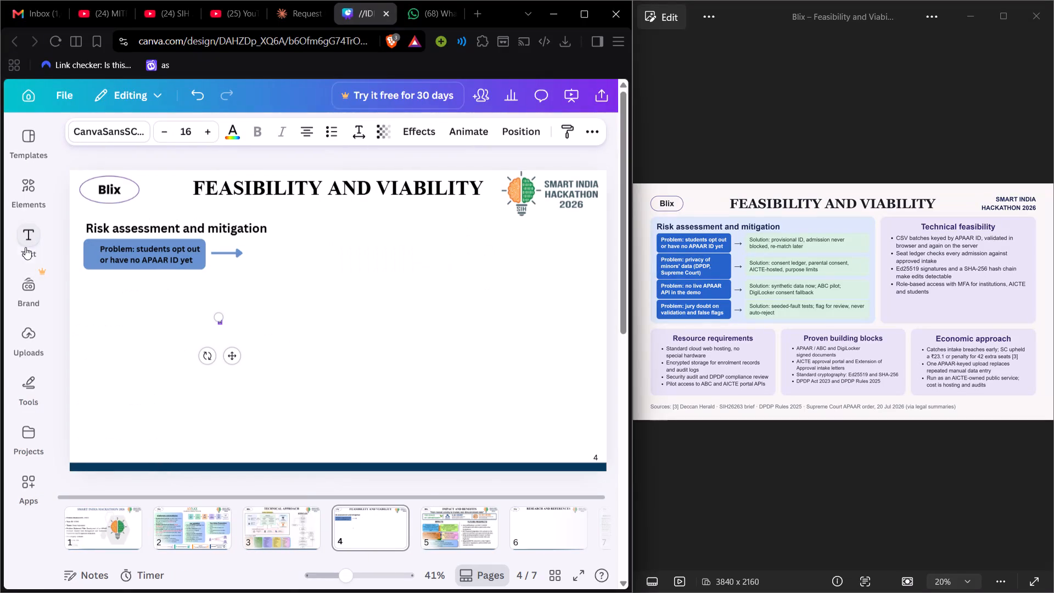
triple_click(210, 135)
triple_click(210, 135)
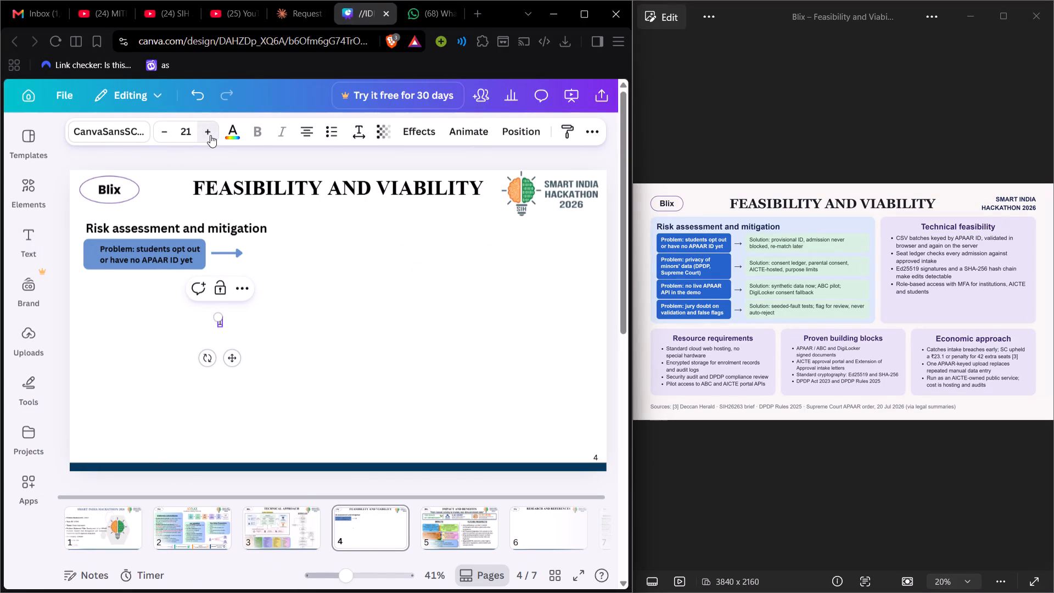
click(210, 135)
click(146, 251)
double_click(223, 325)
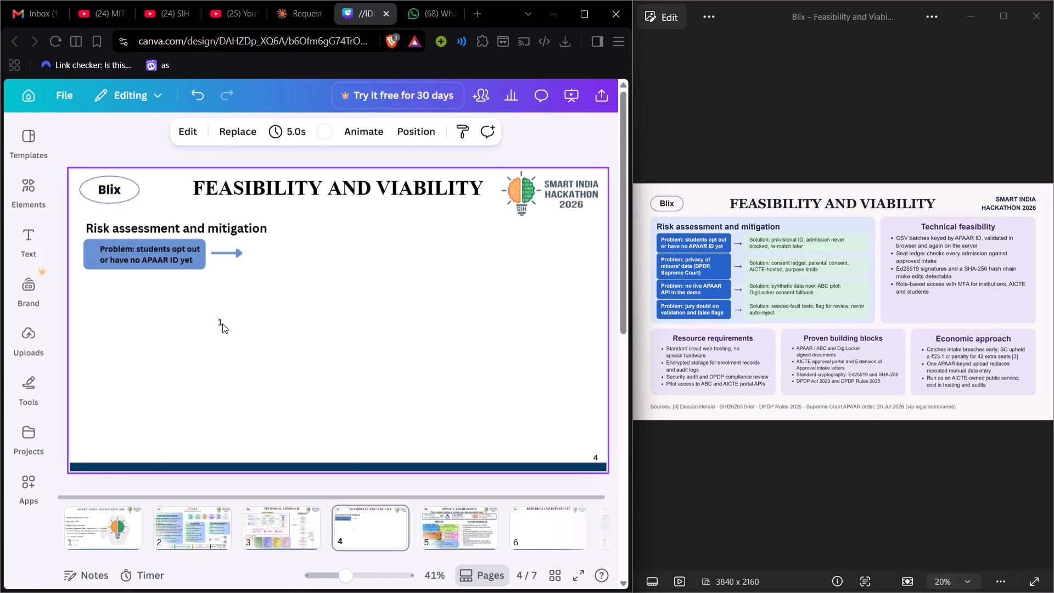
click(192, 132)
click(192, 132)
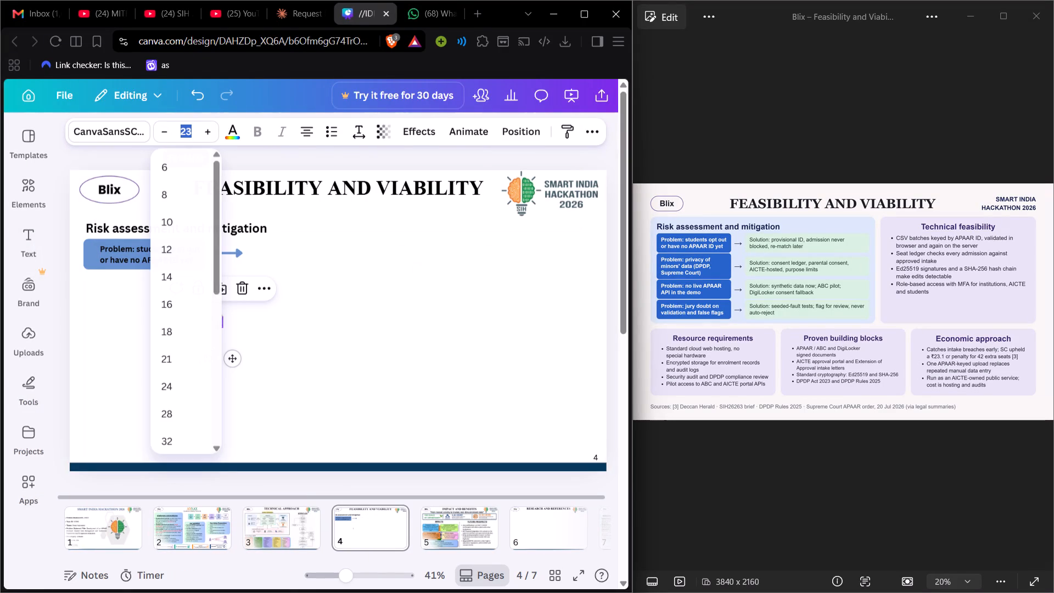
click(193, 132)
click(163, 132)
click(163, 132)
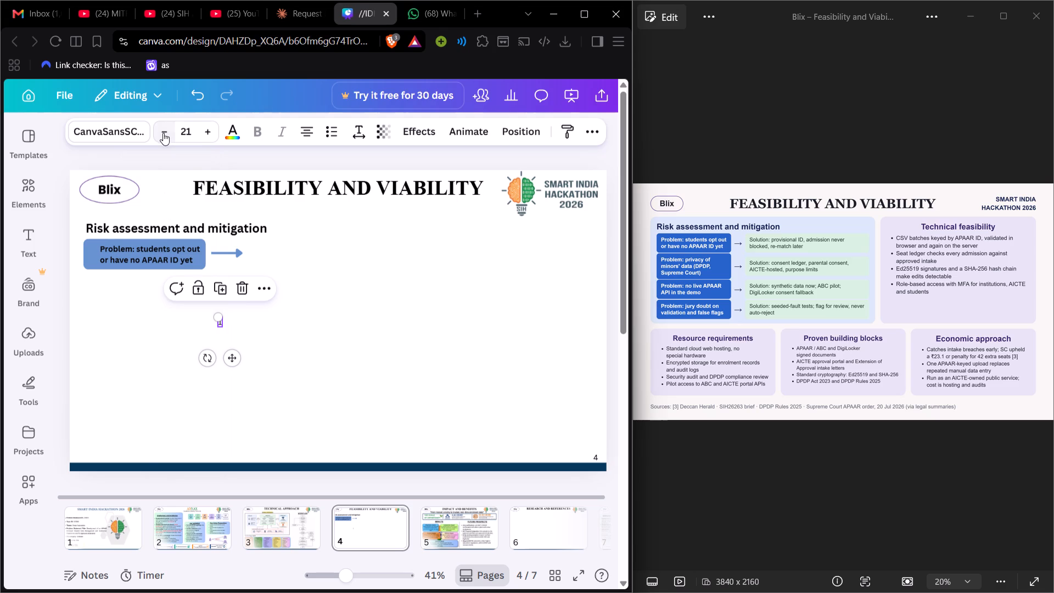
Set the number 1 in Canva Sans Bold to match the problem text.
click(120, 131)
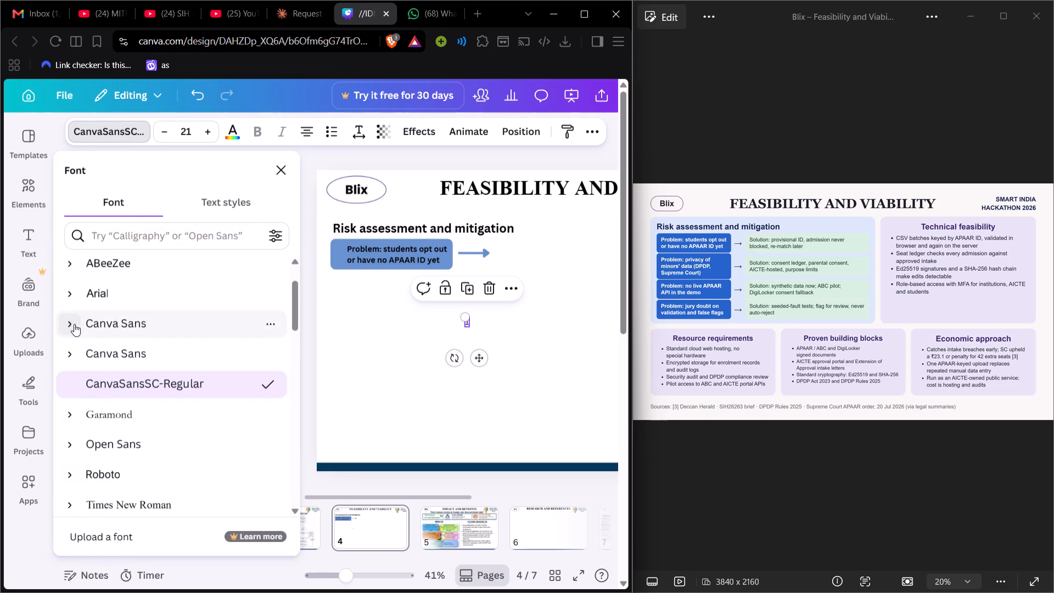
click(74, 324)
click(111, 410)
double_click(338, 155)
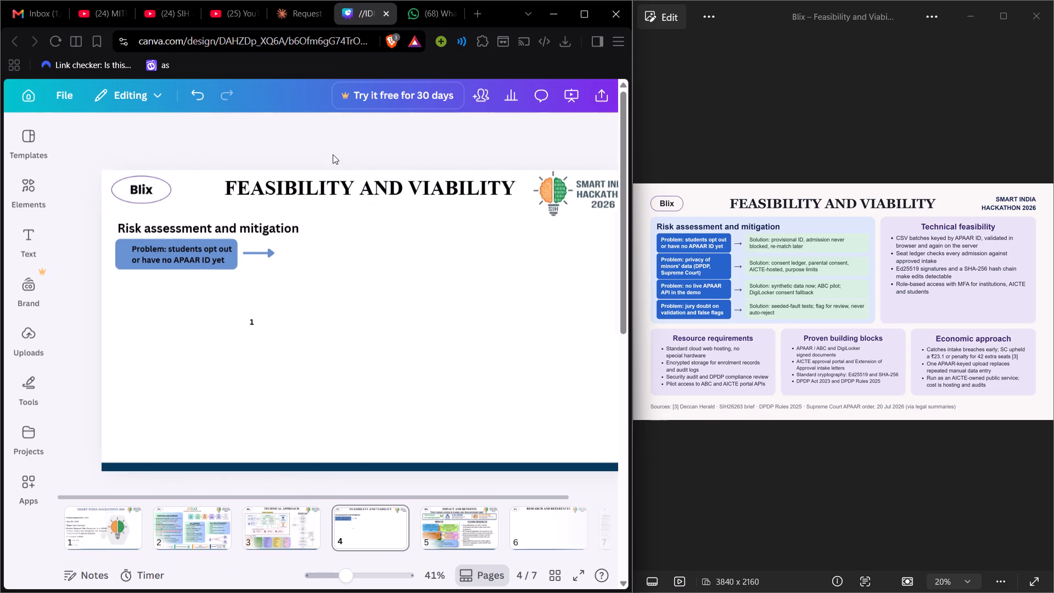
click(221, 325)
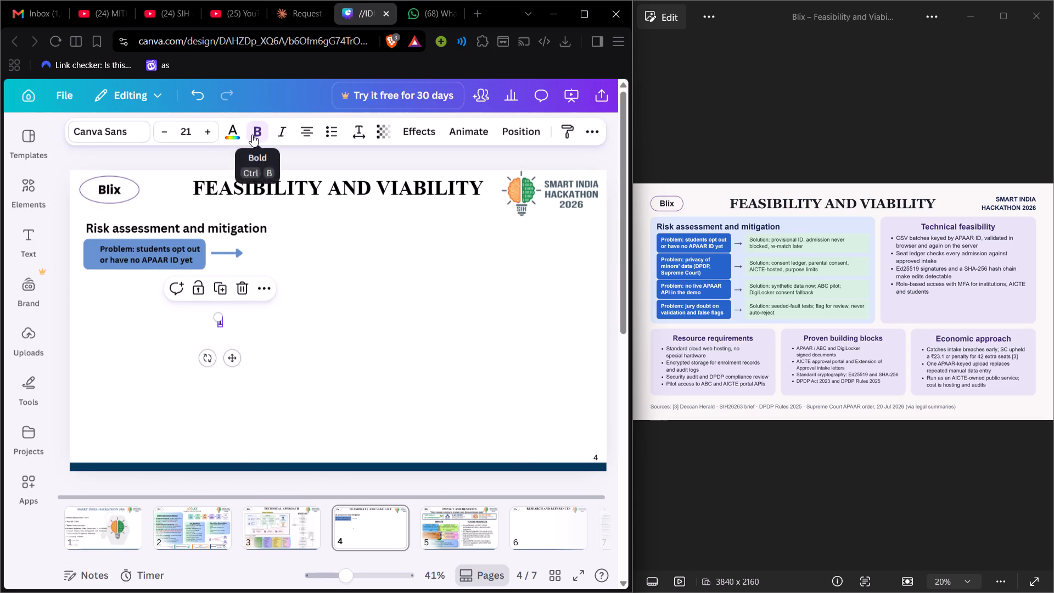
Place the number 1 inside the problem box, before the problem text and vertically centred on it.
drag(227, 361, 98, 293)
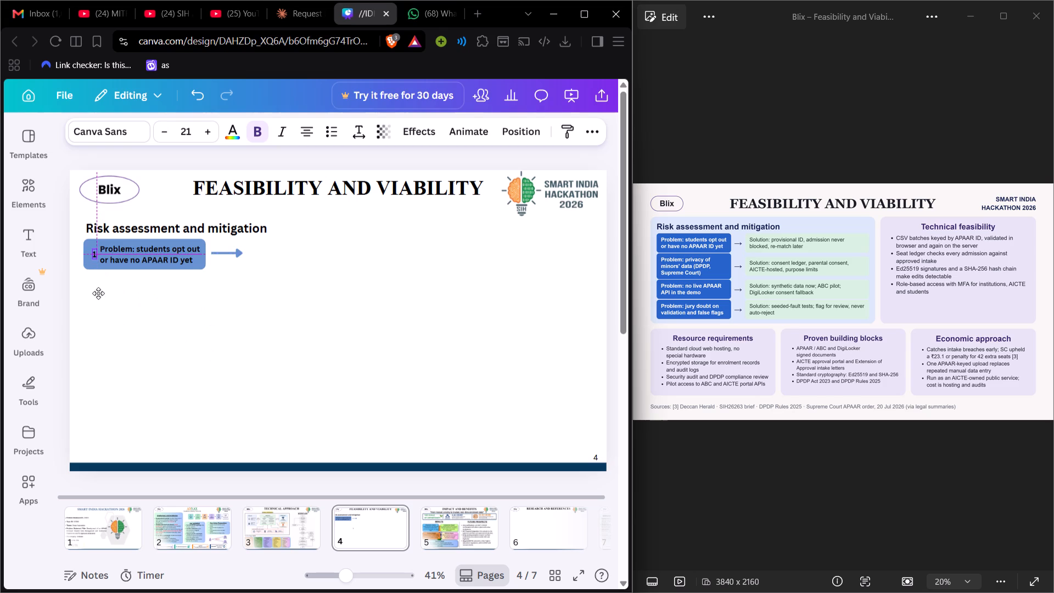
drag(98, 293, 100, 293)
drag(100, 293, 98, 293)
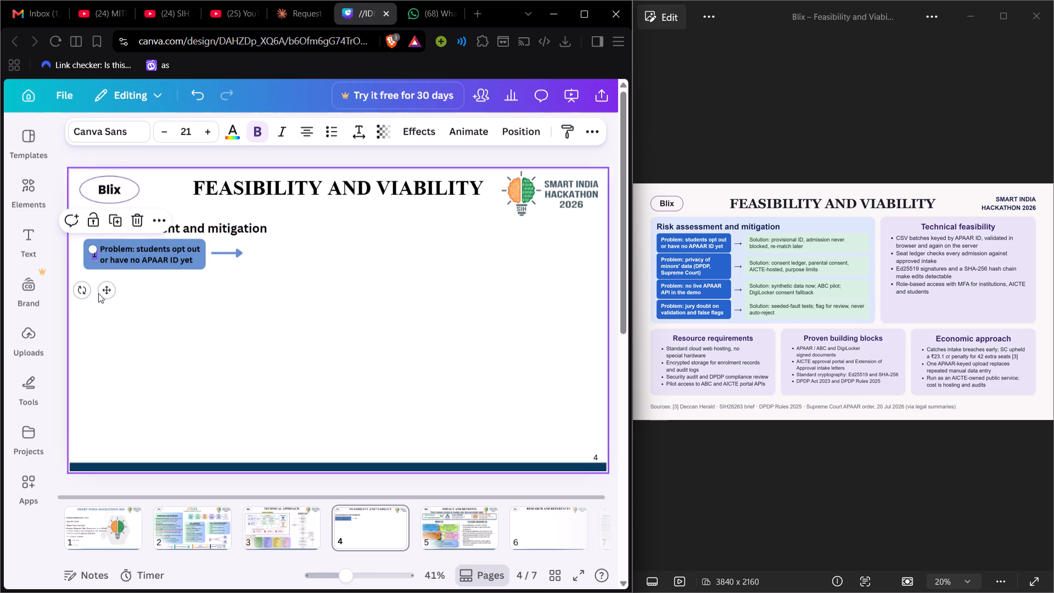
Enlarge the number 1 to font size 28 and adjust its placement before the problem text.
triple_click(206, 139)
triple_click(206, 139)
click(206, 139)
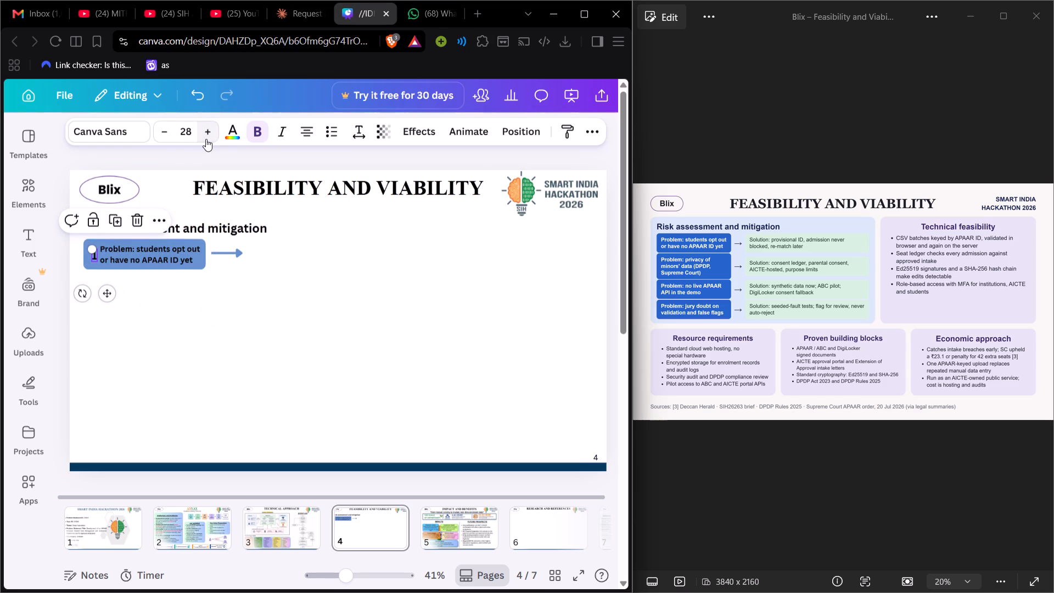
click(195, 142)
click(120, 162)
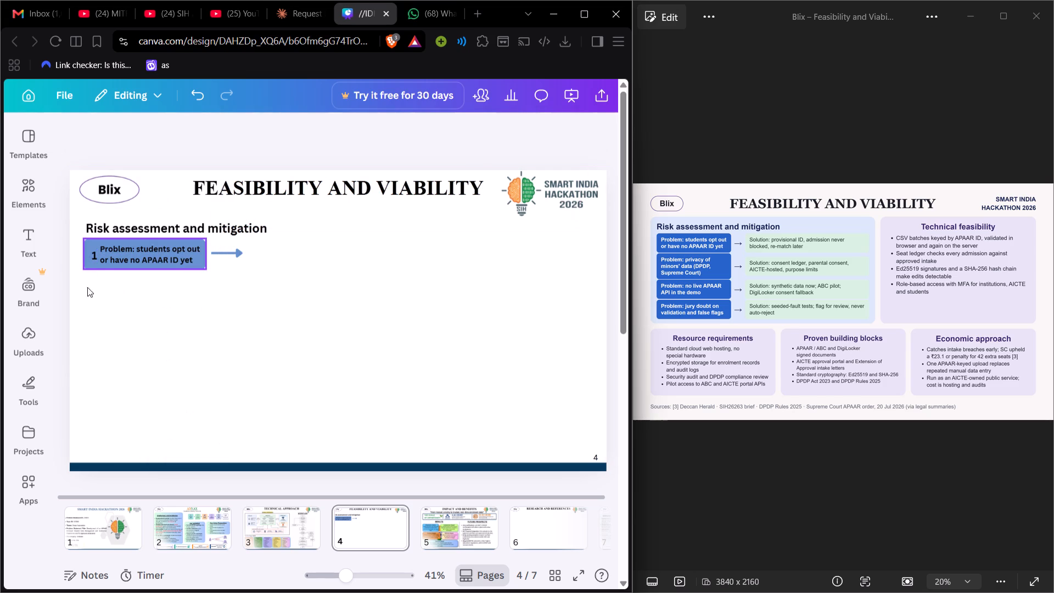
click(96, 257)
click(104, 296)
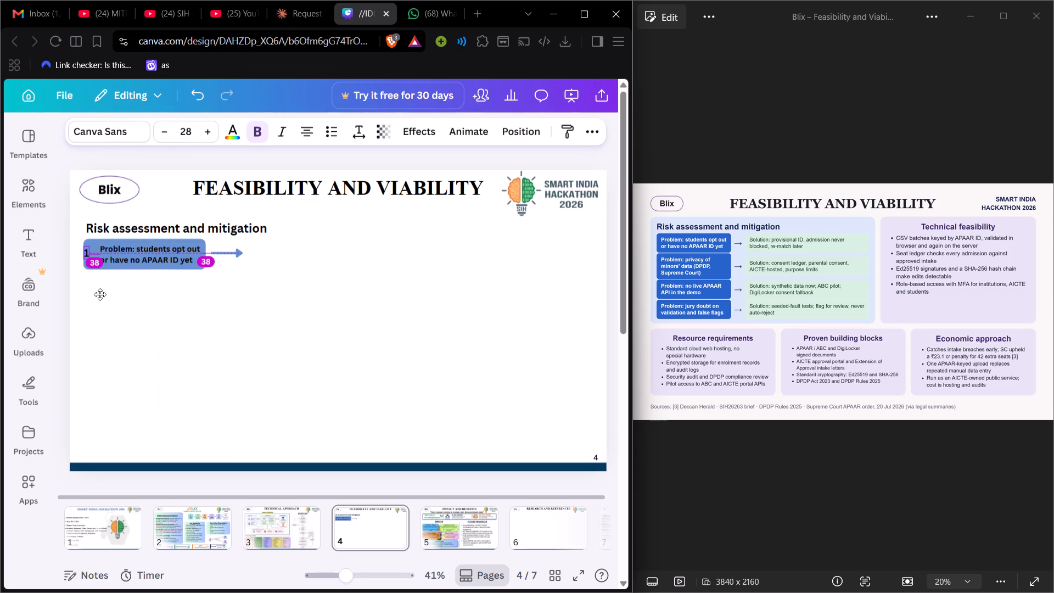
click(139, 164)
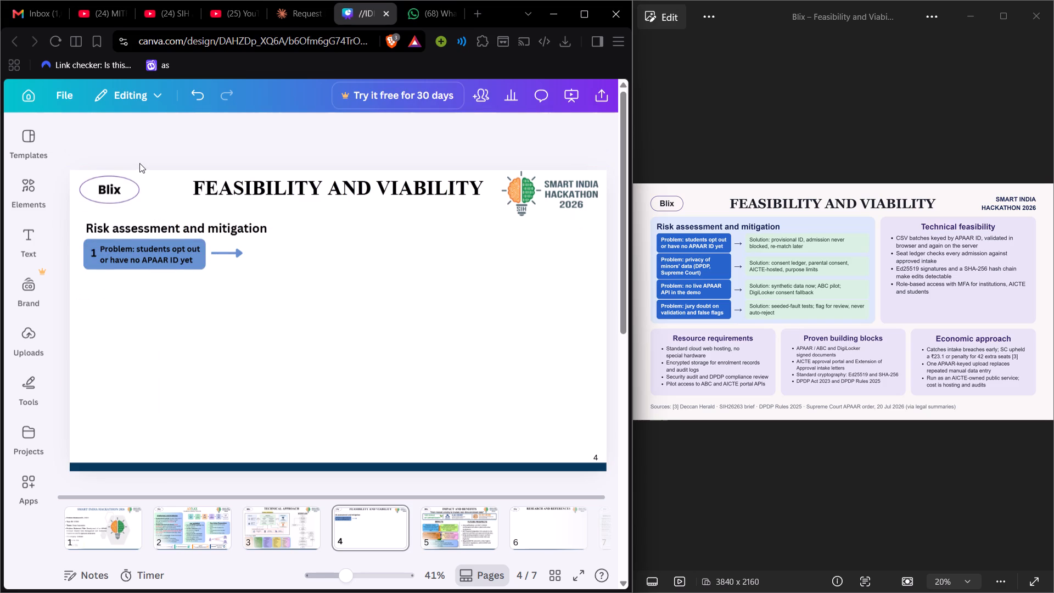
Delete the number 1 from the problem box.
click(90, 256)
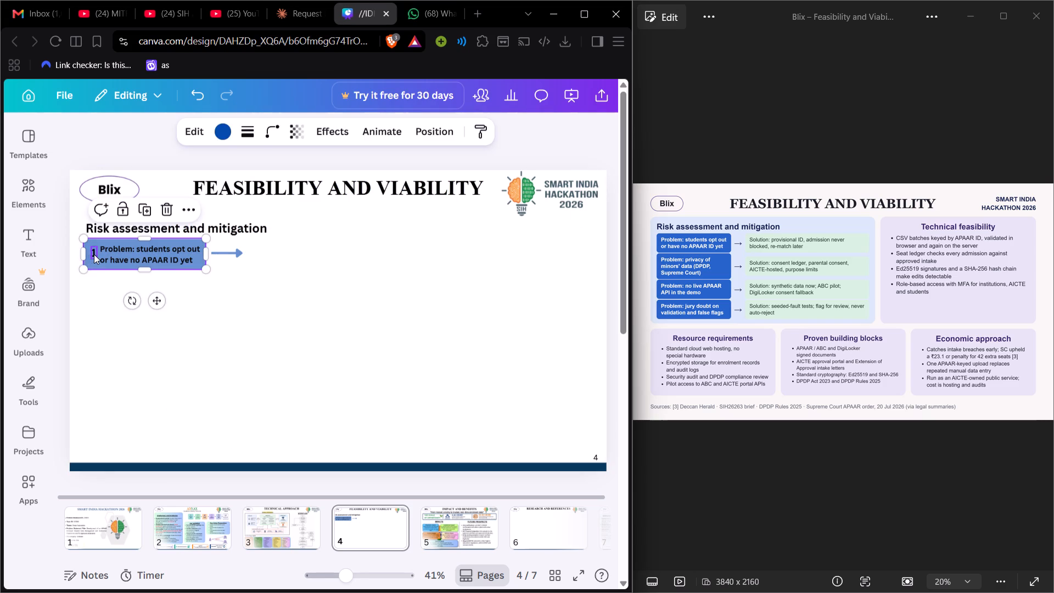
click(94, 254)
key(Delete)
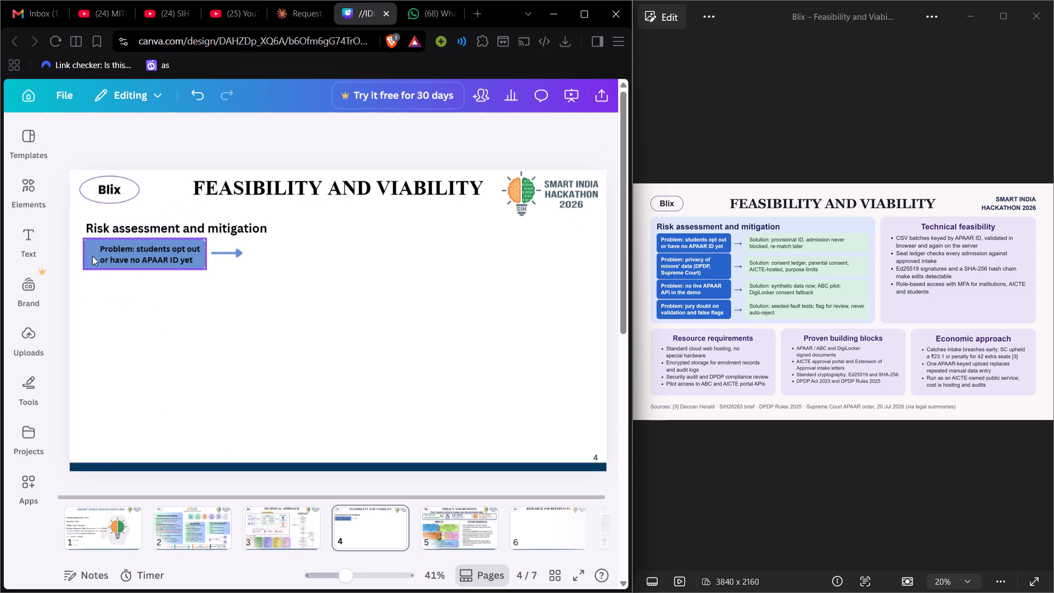
Format the problem text as a bulleted list and widen its text frame to the problem box's left edge.
click(144, 263)
click(337, 131)
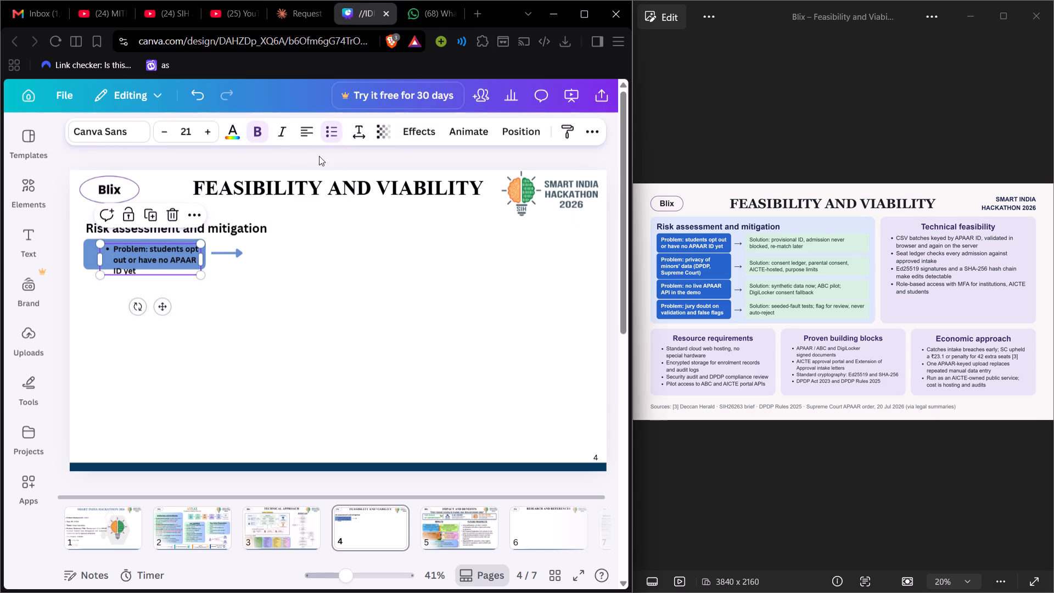
drag(99, 260, 83, 259)
click(121, 163)
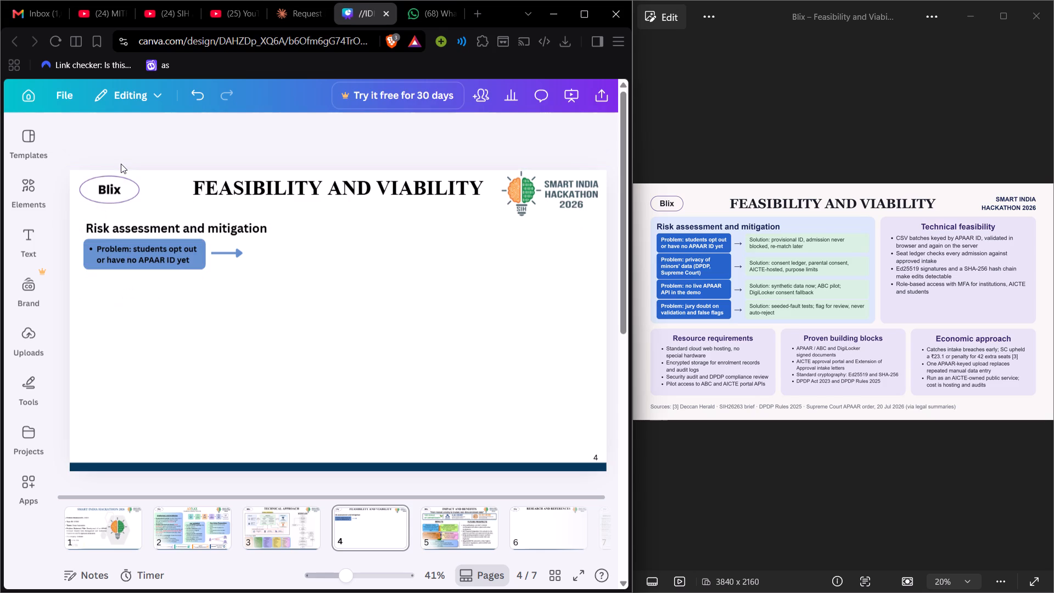
Duplicate the problem box with its text and arrow, and place the copy directly below, left-aligned with the original.
drag(239, 272, 125, 246)
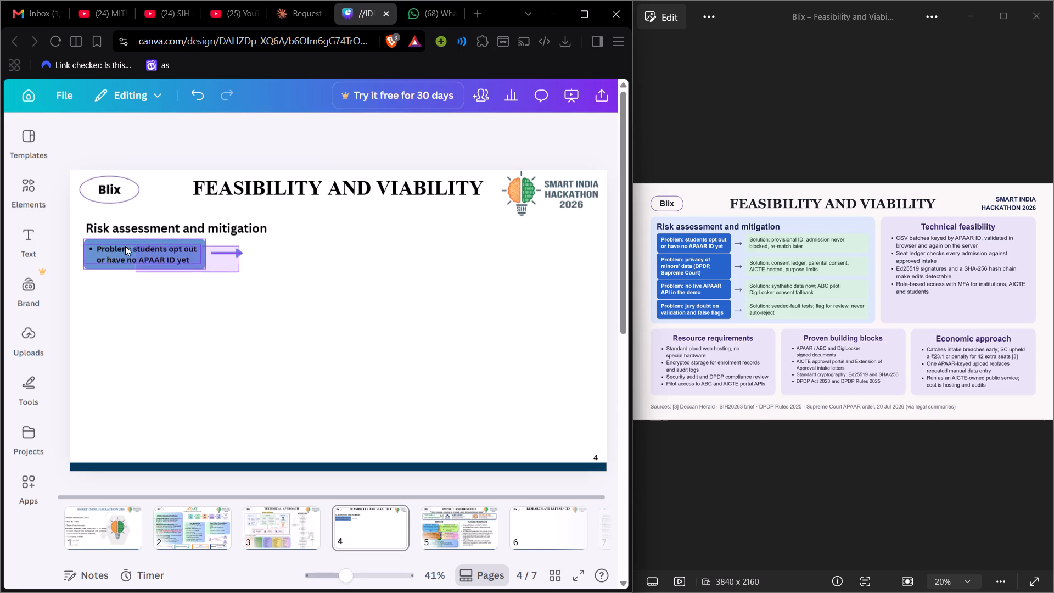
drag(125, 246, 85, 243)
right_click(213, 258)
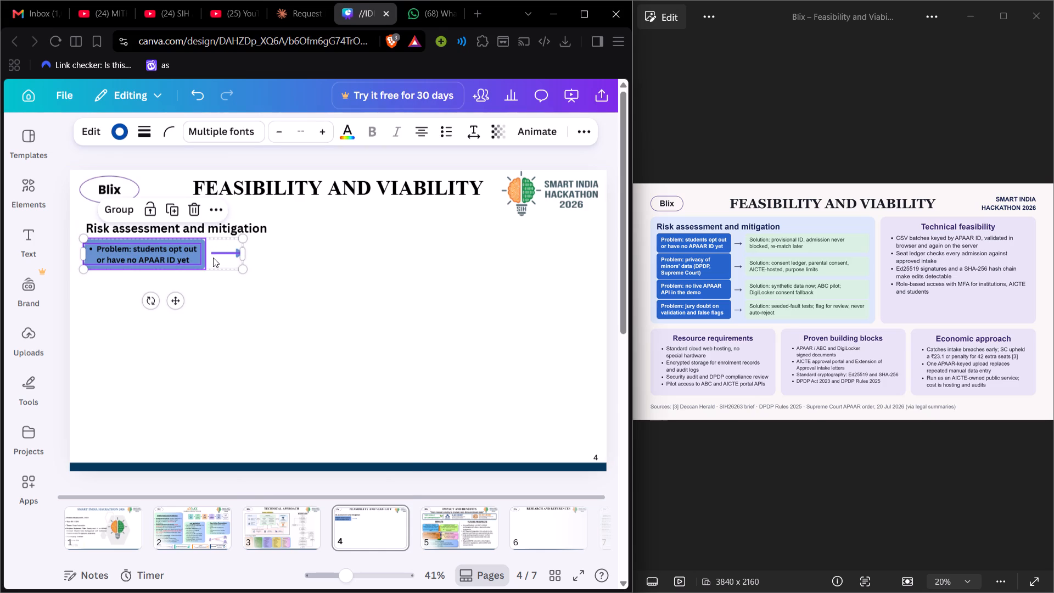
click(258, 261)
drag(221, 265, 208, 297)
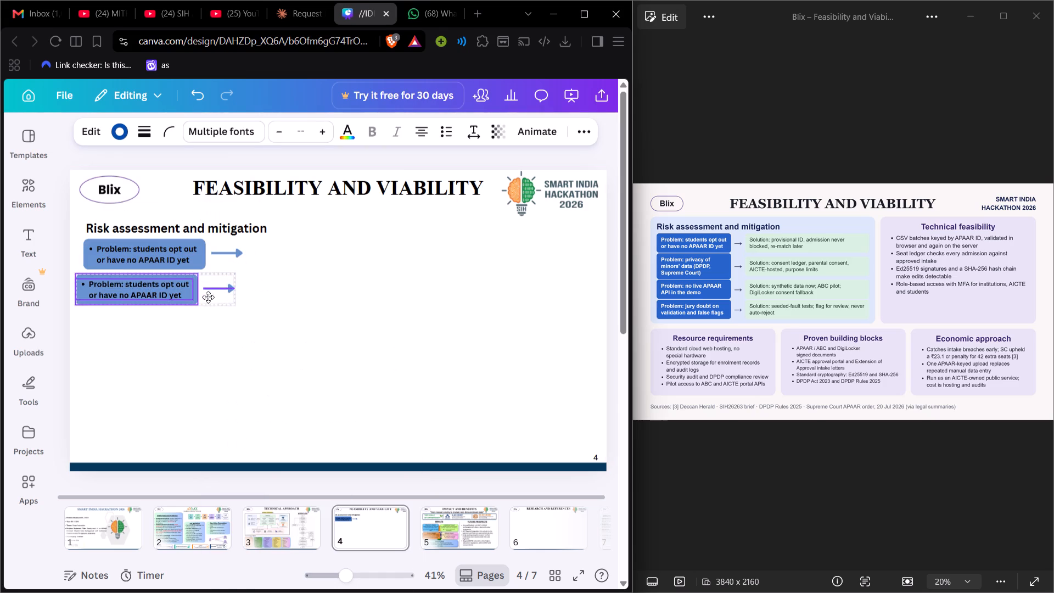
drag(208, 297, 216, 297)
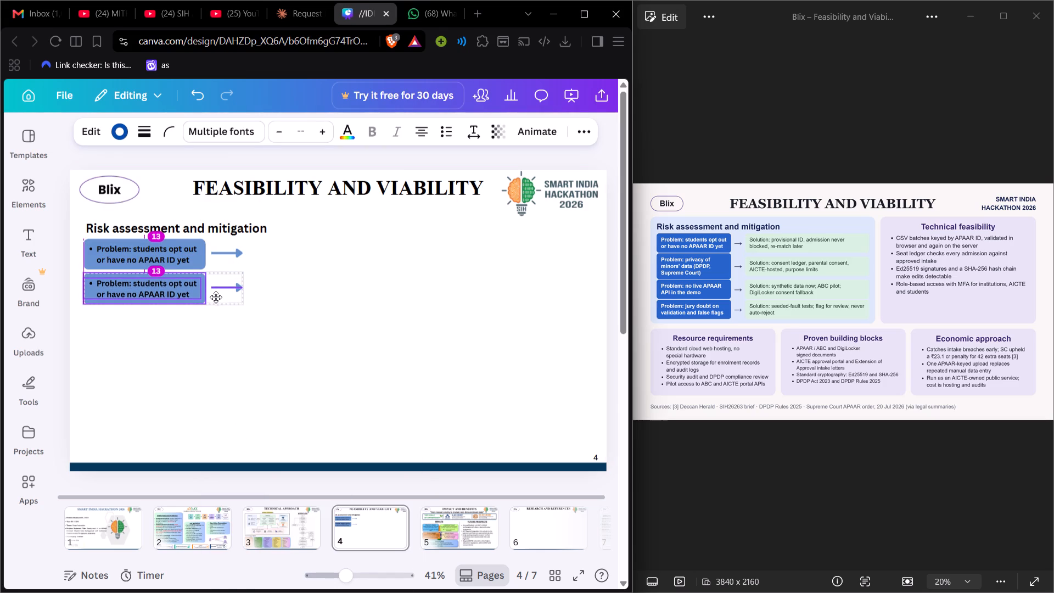
drag(216, 297, 216, 296)
Delete the wording after "Problem:" in the second problem box.
double_click(161, 288)
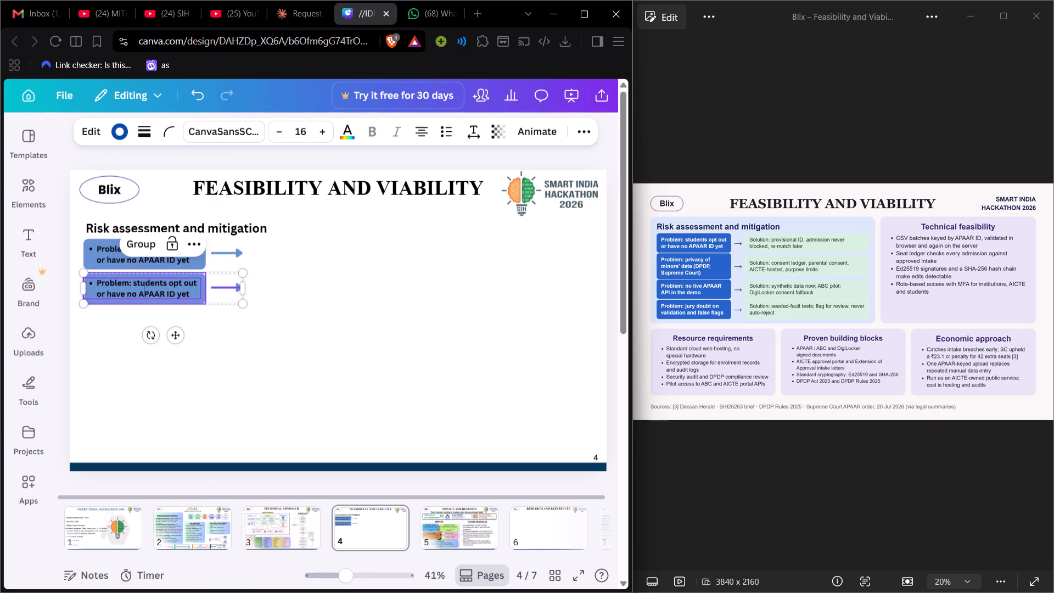
click(193, 292)
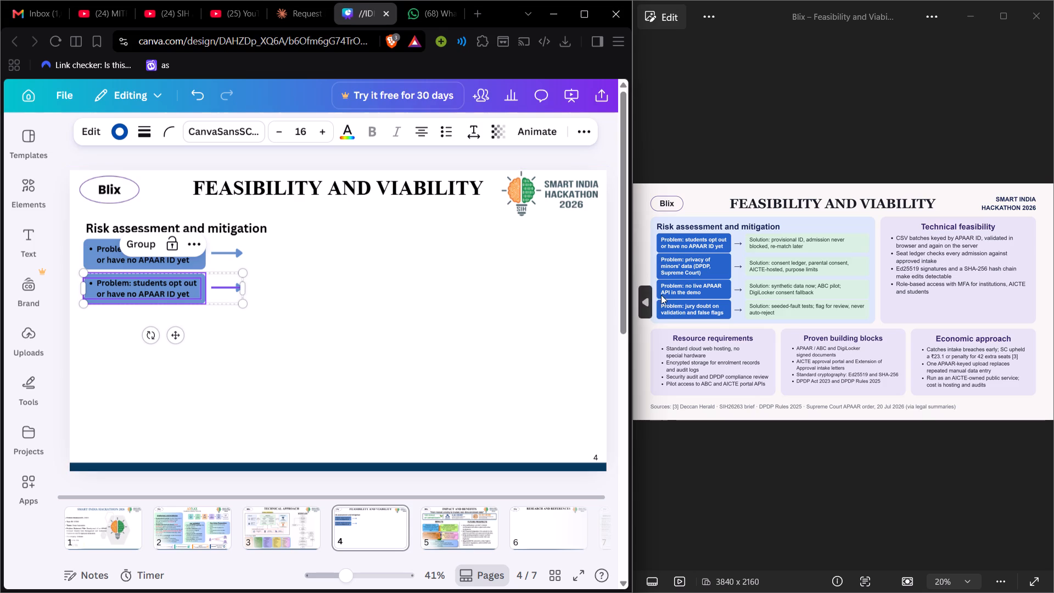
click(134, 284)
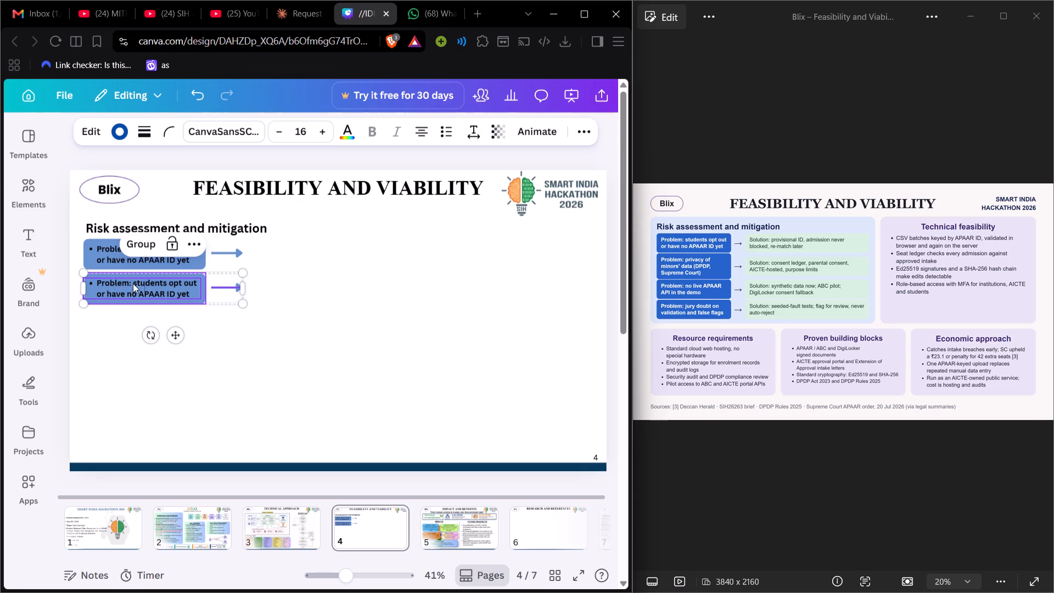
click(133, 283)
click(192, 290)
drag(192, 293, 182, 292)
double_click(196, 292)
click(60, 271)
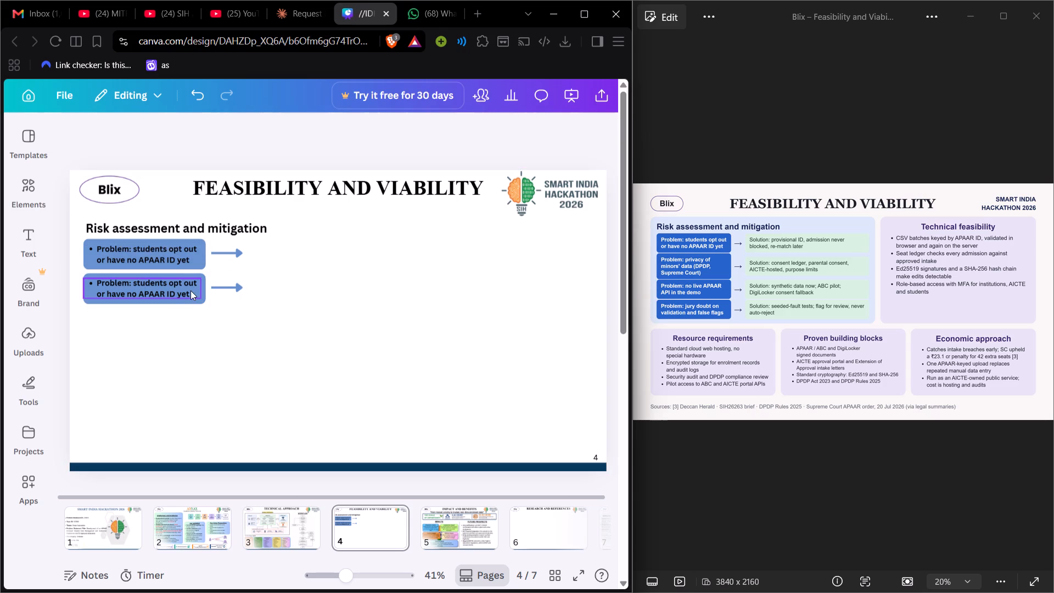
click(190, 290)
click(190, 291)
click(194, 292)
click(193, 292)
drag(192, 292, 133, 283)
key(BackSpace)
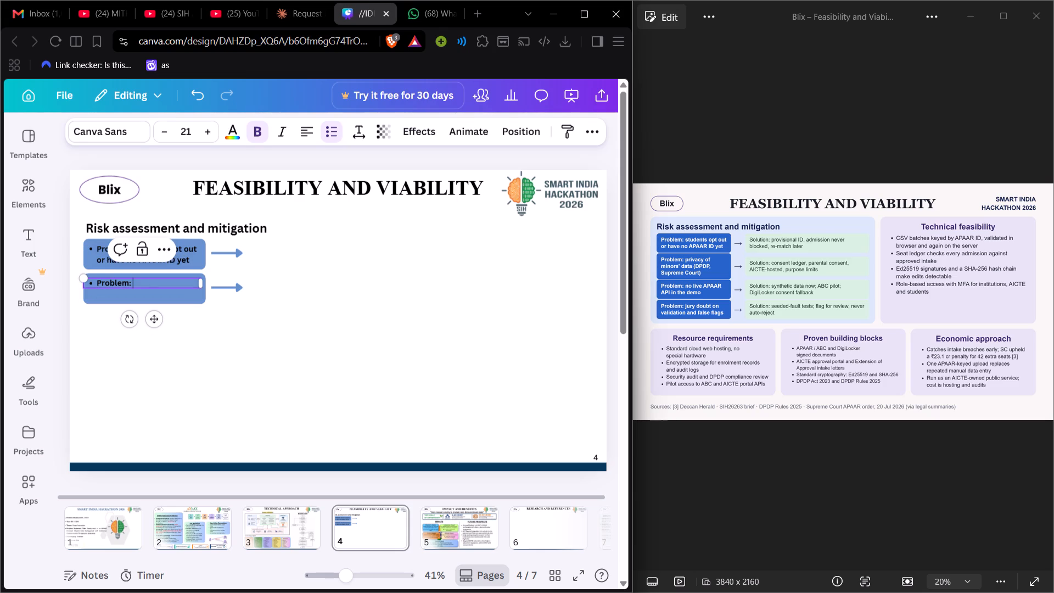
Enter "privacy of minors'd data (DPDP, Supreme Court" after "Problem:" in the second problem box.
text(privacy)
key(space)
text(of)
key(space)
text(min)
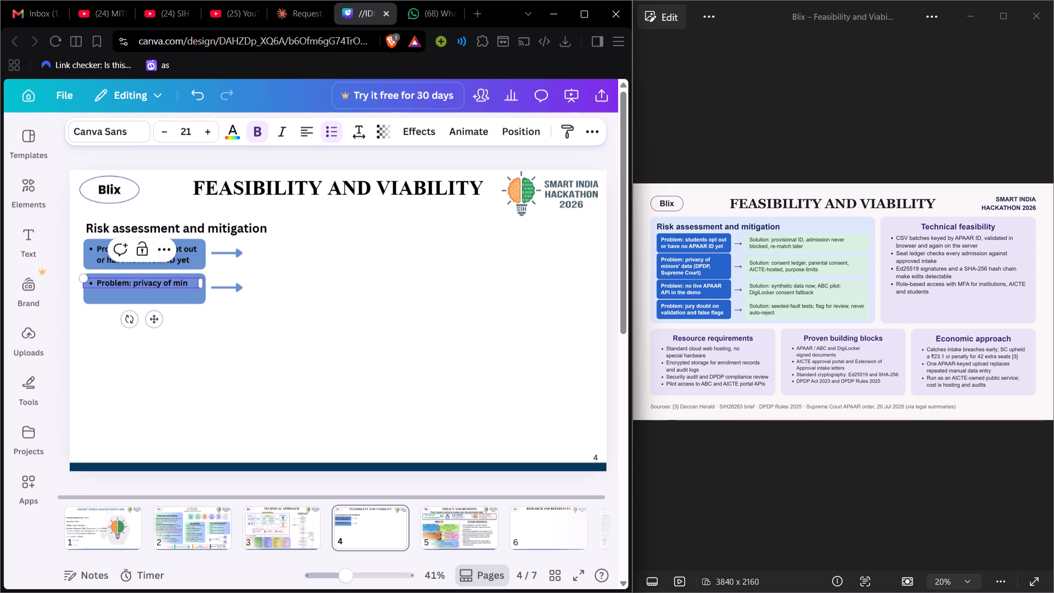
text(ors)
text('da)
key(F11)
key(BackSpace)
key(F11)
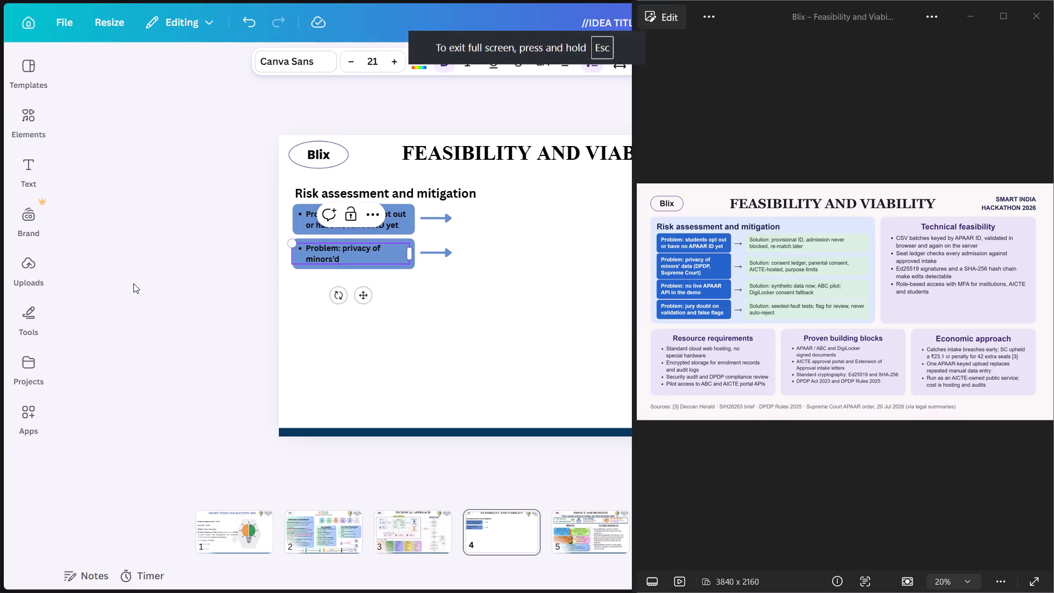
key(space)
text(data)
key(space)
text(()
key(p)
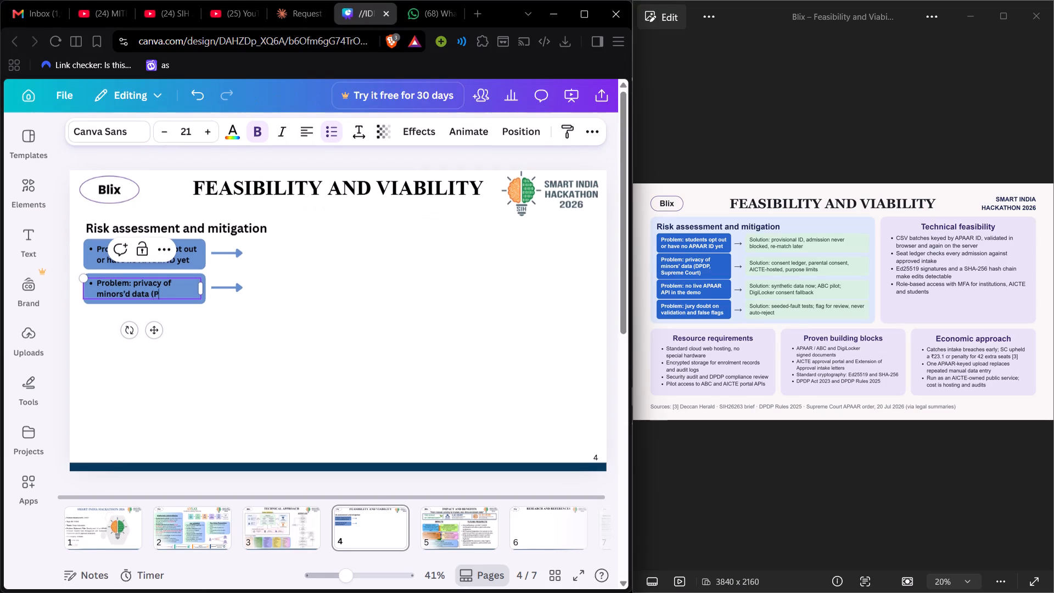
key(BackSpace)
text(DPDP)
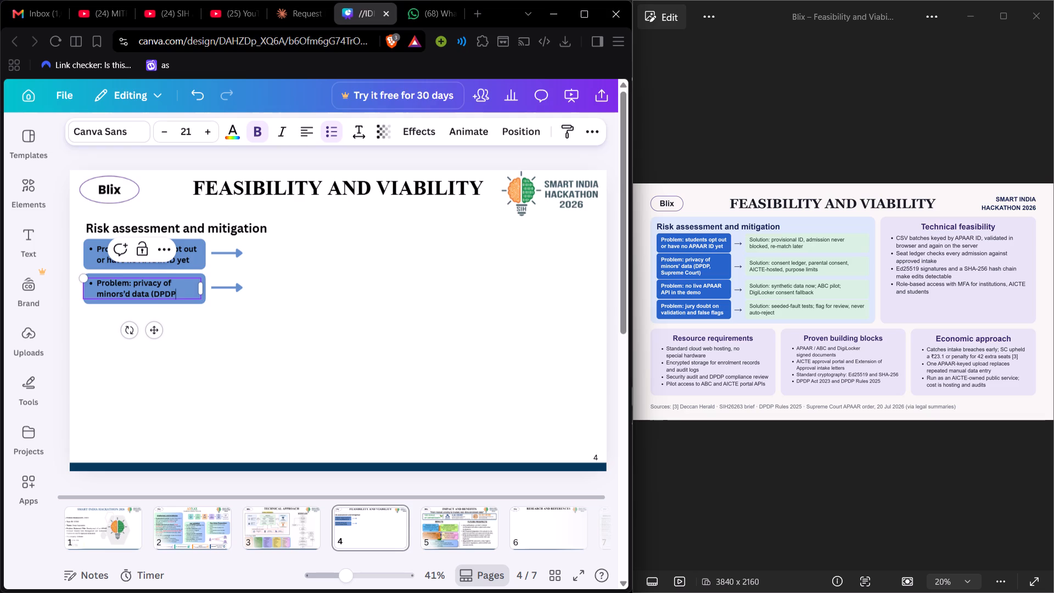
key(comma)
text(upreme)
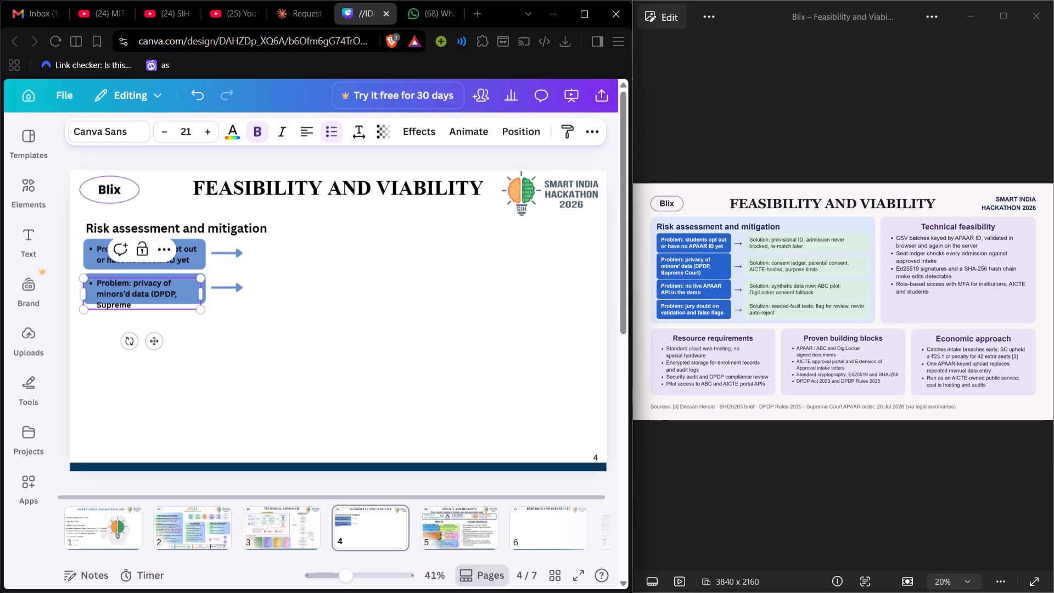
key(space)
text(c)
key(c)
text(ourt)
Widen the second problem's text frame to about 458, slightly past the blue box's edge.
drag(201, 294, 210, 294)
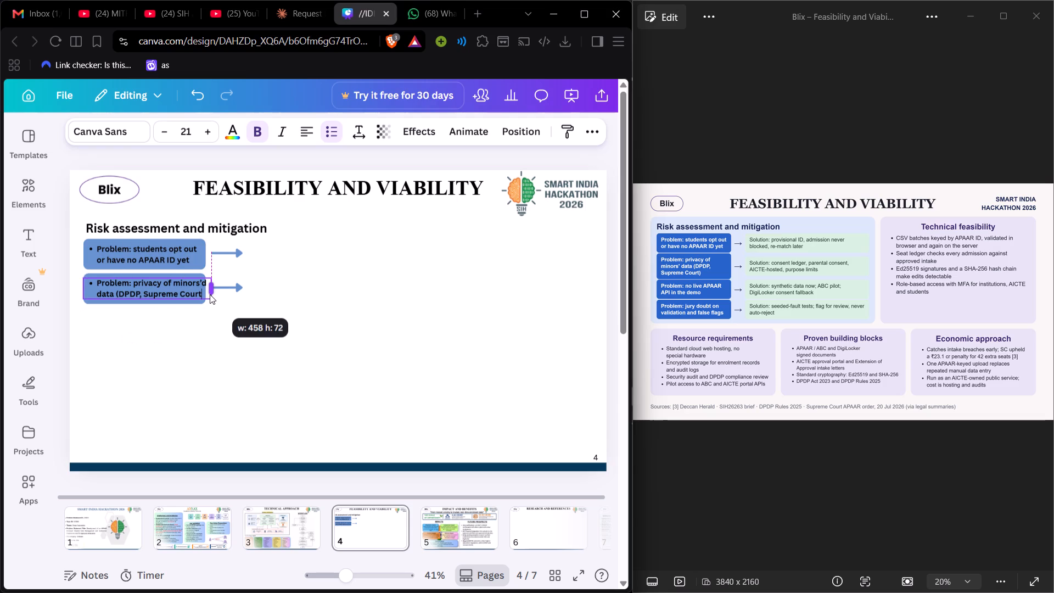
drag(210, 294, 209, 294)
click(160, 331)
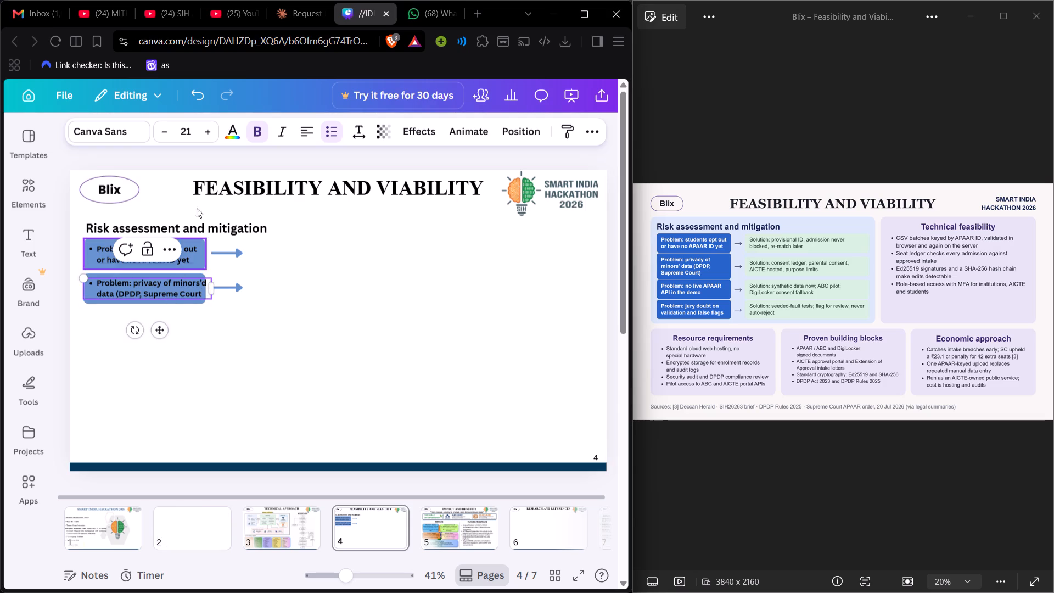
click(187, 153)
Make the second problem box taller and narrow its text frame so the text fits inside on three lines.
click(199, 302)
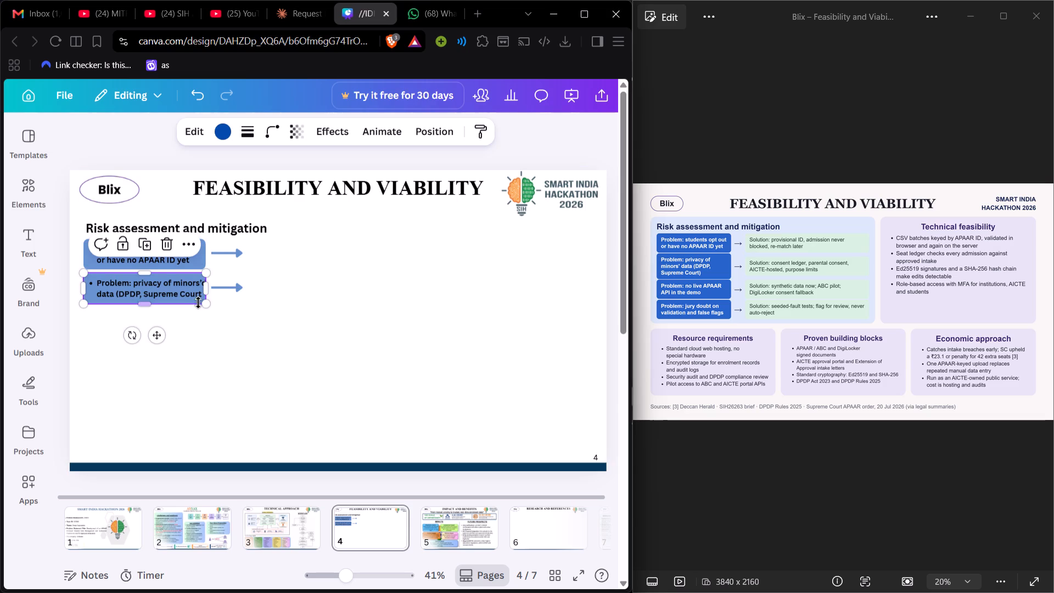
drag(148, 305, 147, 319)
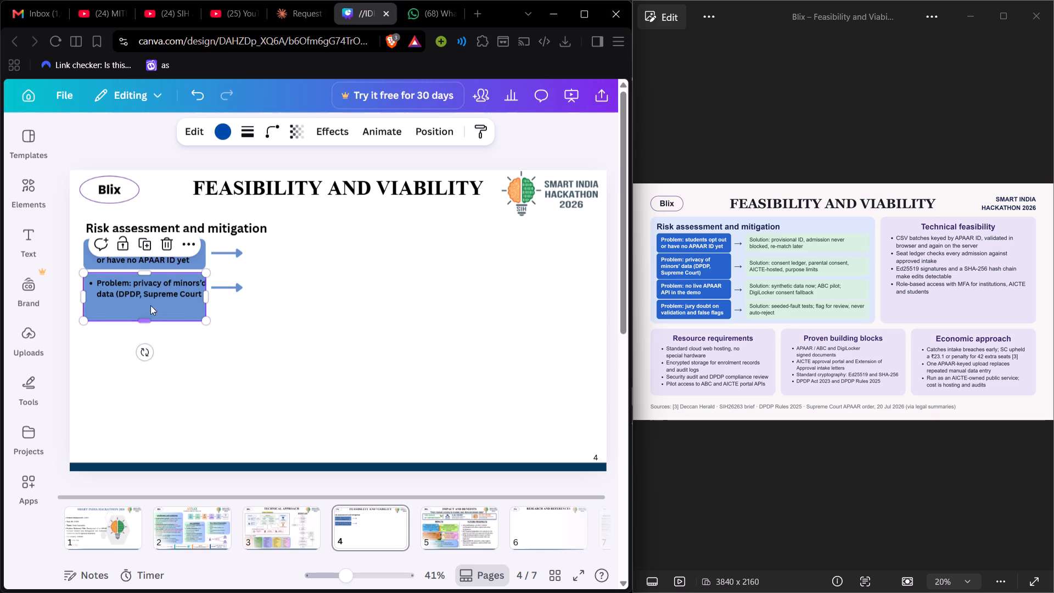
click(159, 292)
drag(216, 291, 200, 291)
click(177, 316)
drag(149, 323, 150, 317)
click(166, 146)
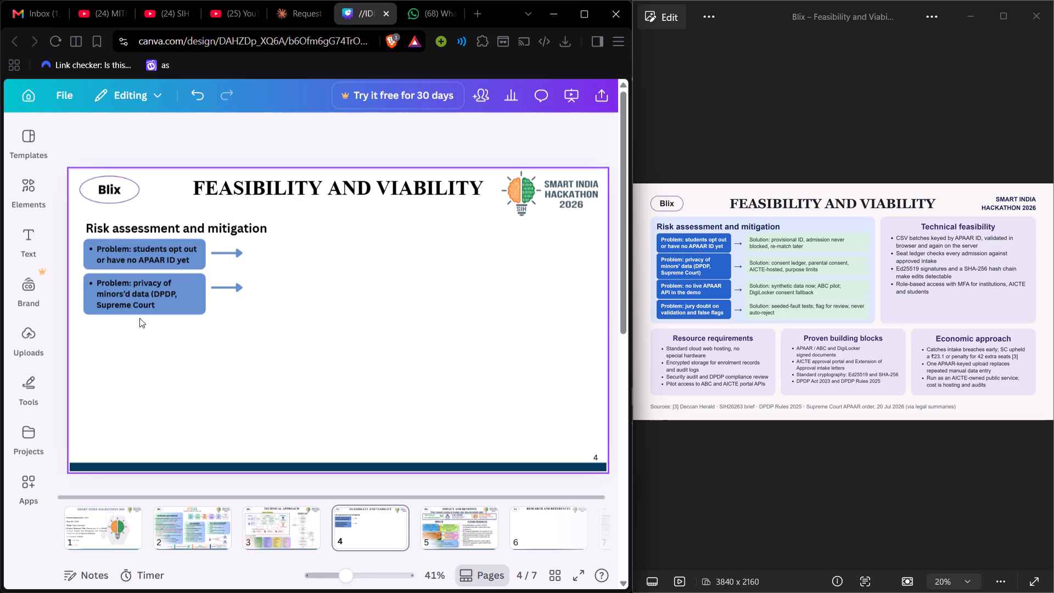
Add the closing parenthesis after "Supreme Court" in the second problem box.
double_click(159, 305)
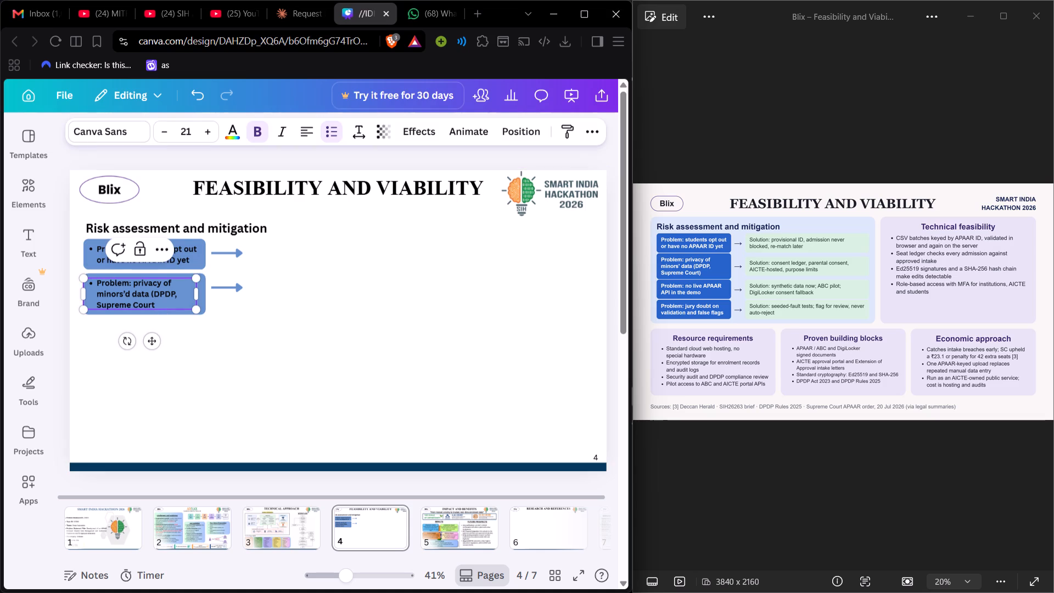
key(shift+parenright)
click(194, 146)
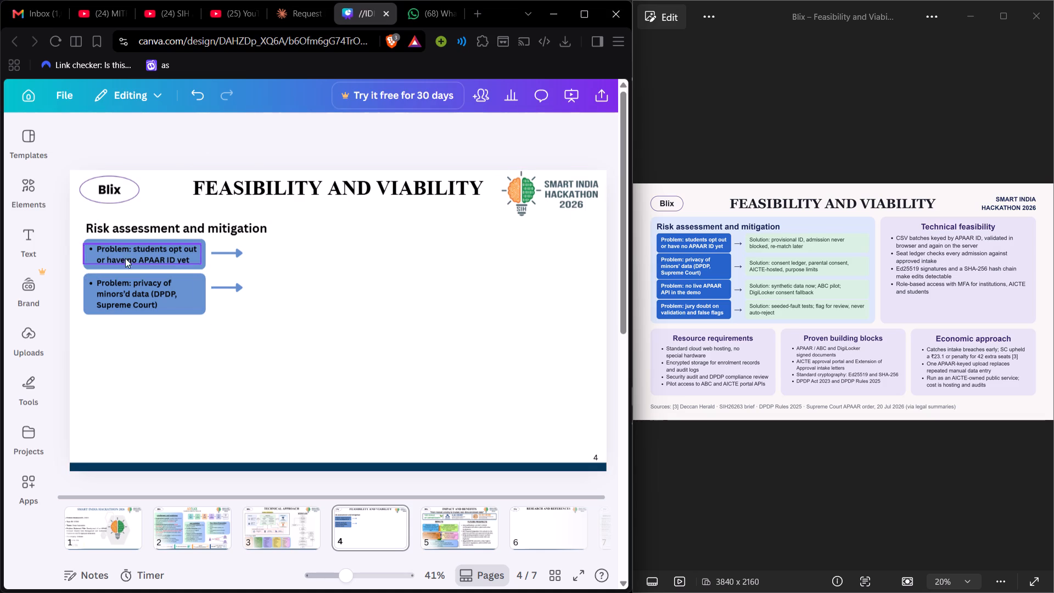
Duplicate the first problem box with its text and arrow, and place the copy below the second box, left-aligned.
drag(82, 239, 228, 255)
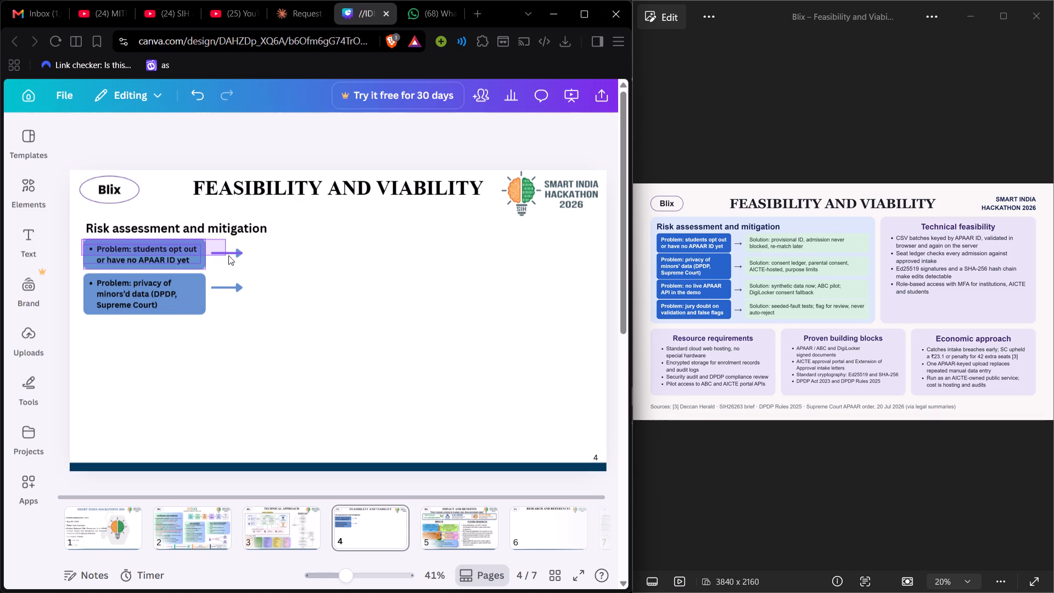
drag(228, 255, 242, 260)
right_click(216, 255)
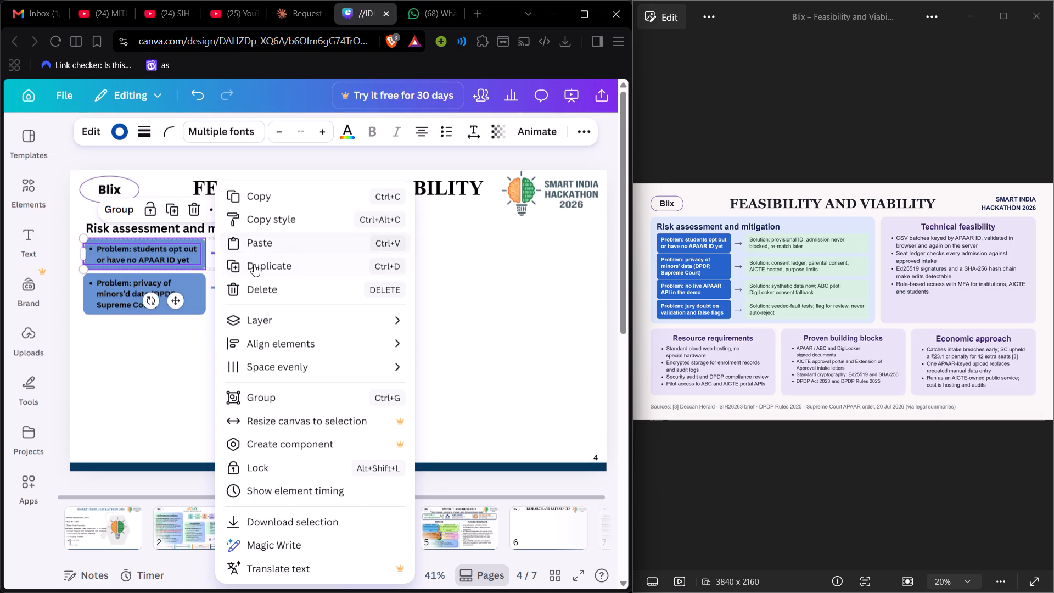
click(254, 265)
drag(221, 262, 216, 342)
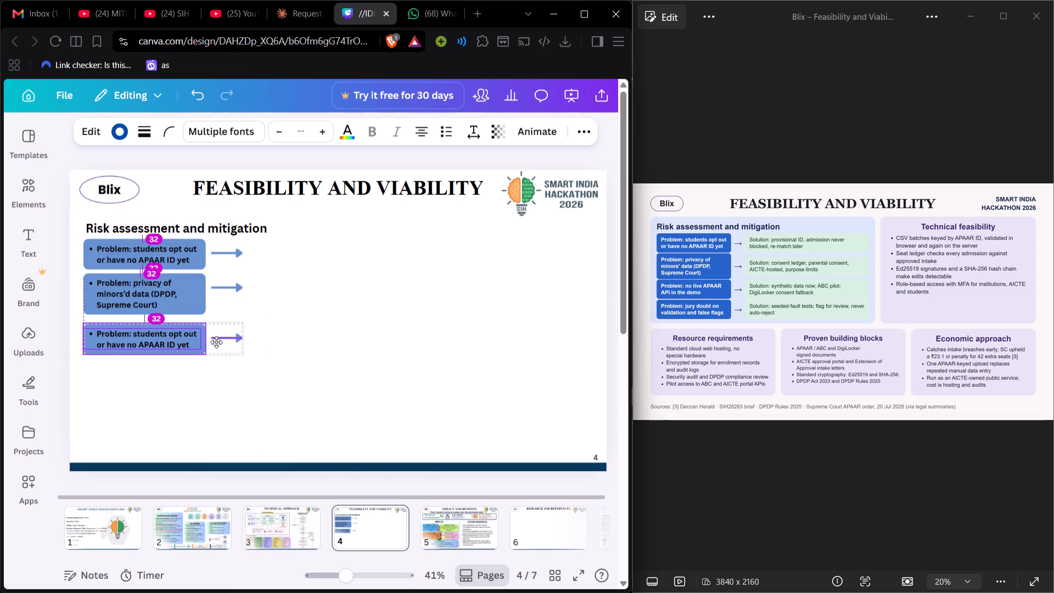
drag(216, 342, 217, 342)
click(216, 339)
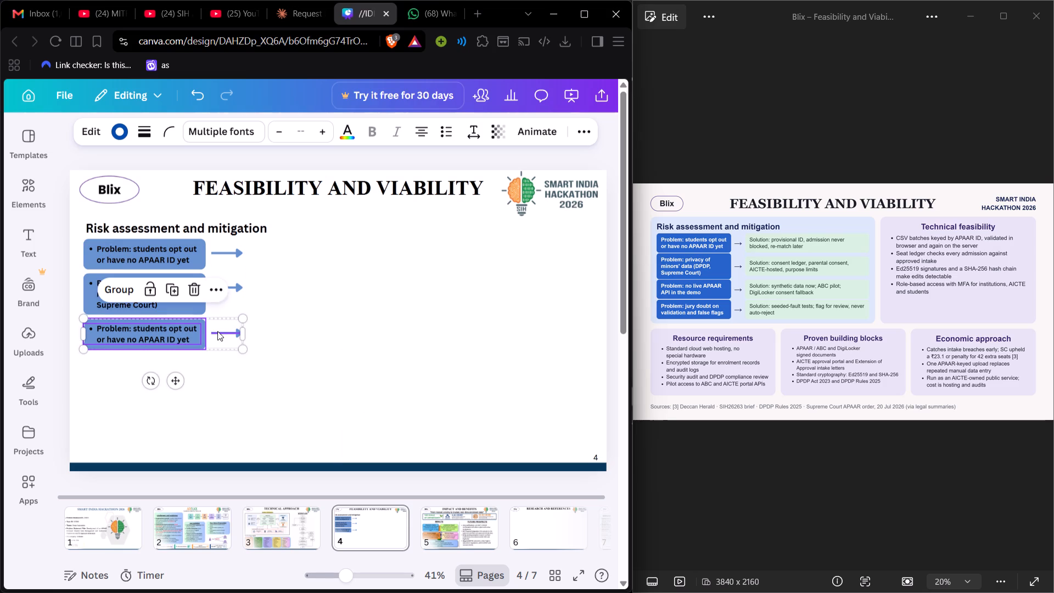
double_click(216, 162)
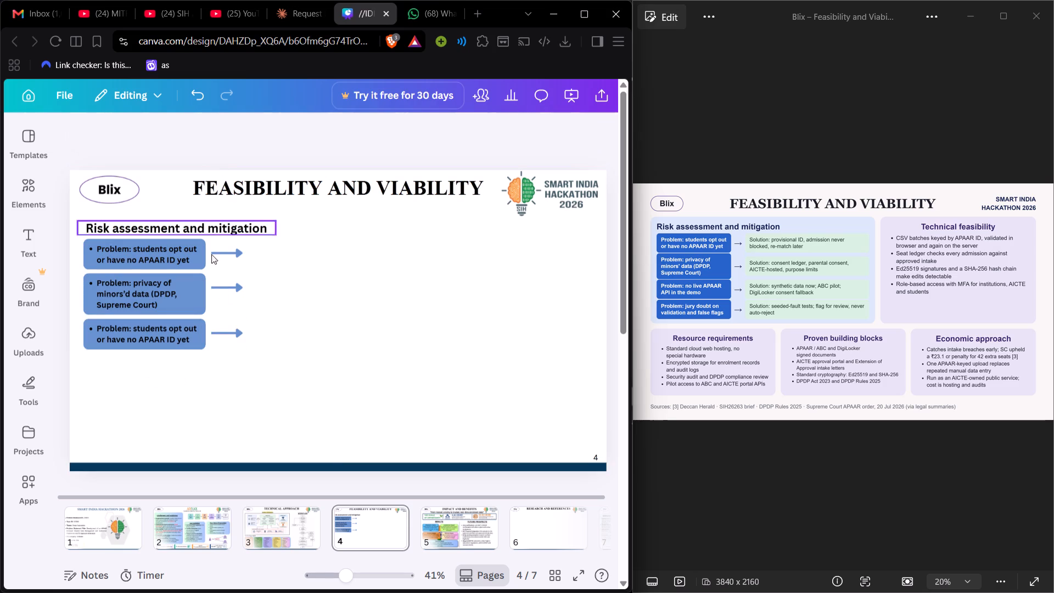
Replace the wording after "Problem:" in the third problem box with "no live APAAR API in the demo".
click(170, 330)
click(187, 335)
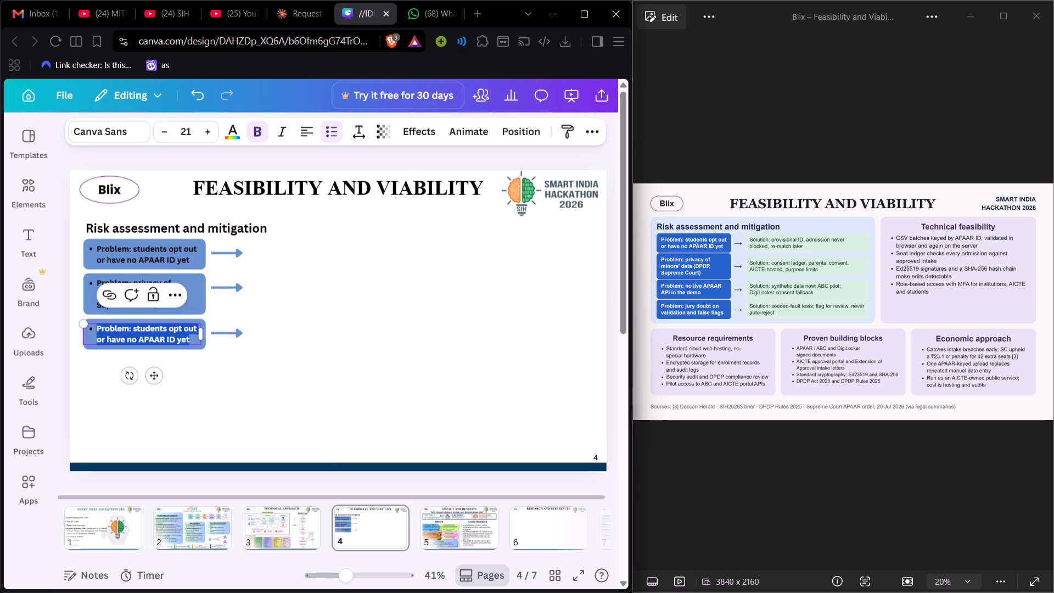
click(188, 337)
drag(190, 338, 133, 326)
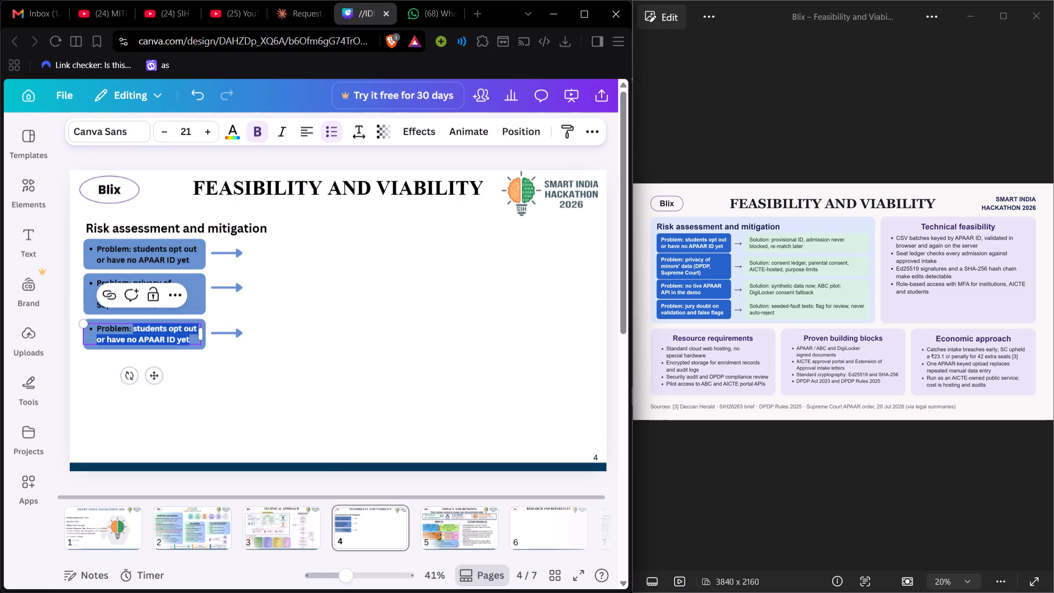
key(BackSpace)
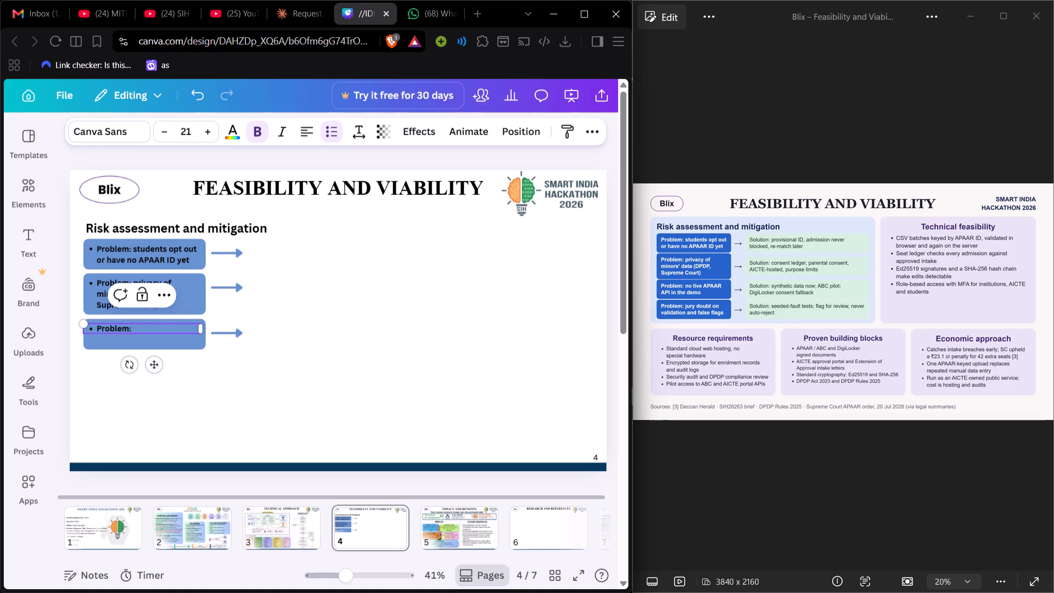
text(no live)
key(space)
text(APAAR AO)
key(BackSpace)
text(PI)
key(space)
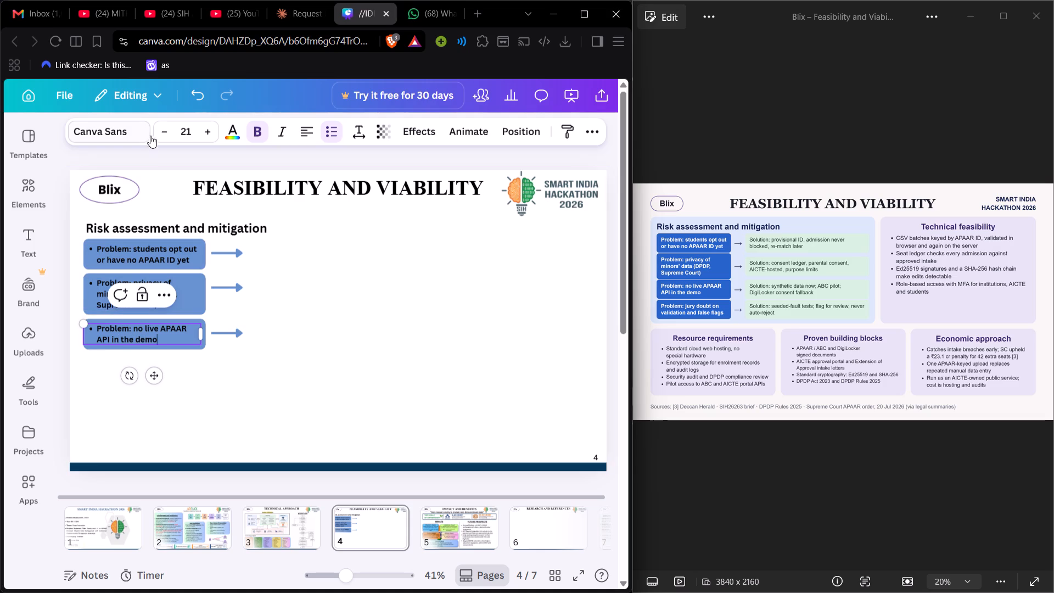
click(153, 153)
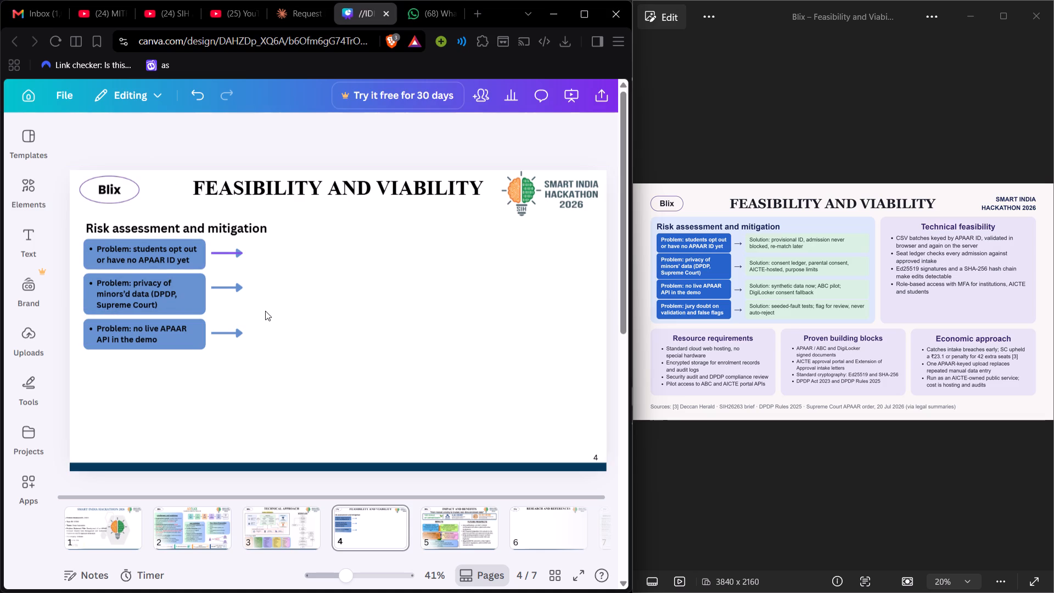
Duplicate the third problem box with its text and arrow, and place the copy directly below it, left-aligned.
drag(237, 349, 124, 324)
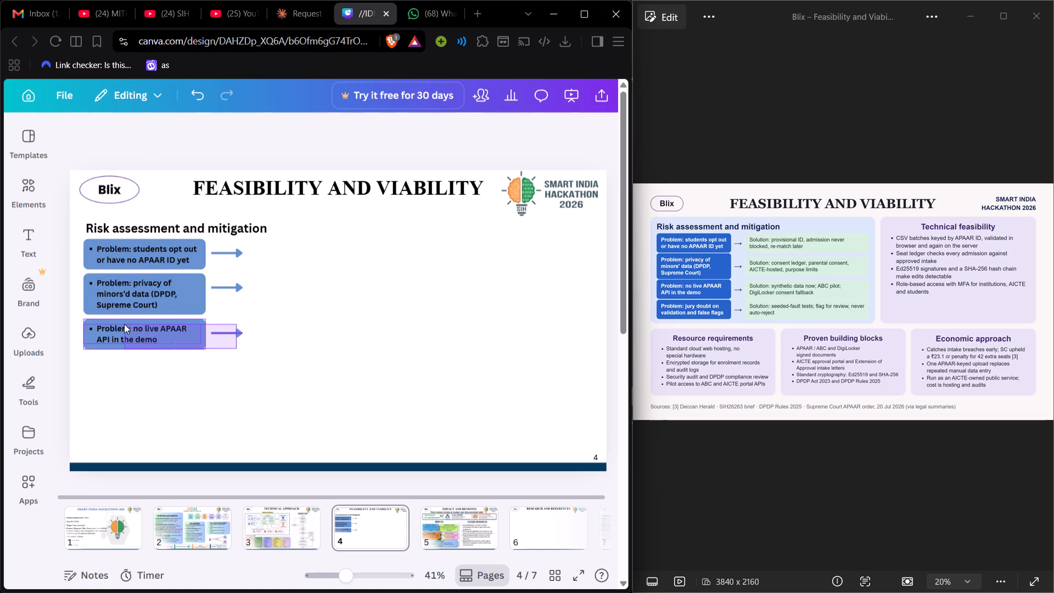
drag(124, 324, 104, 324)
right_click(218, 333)
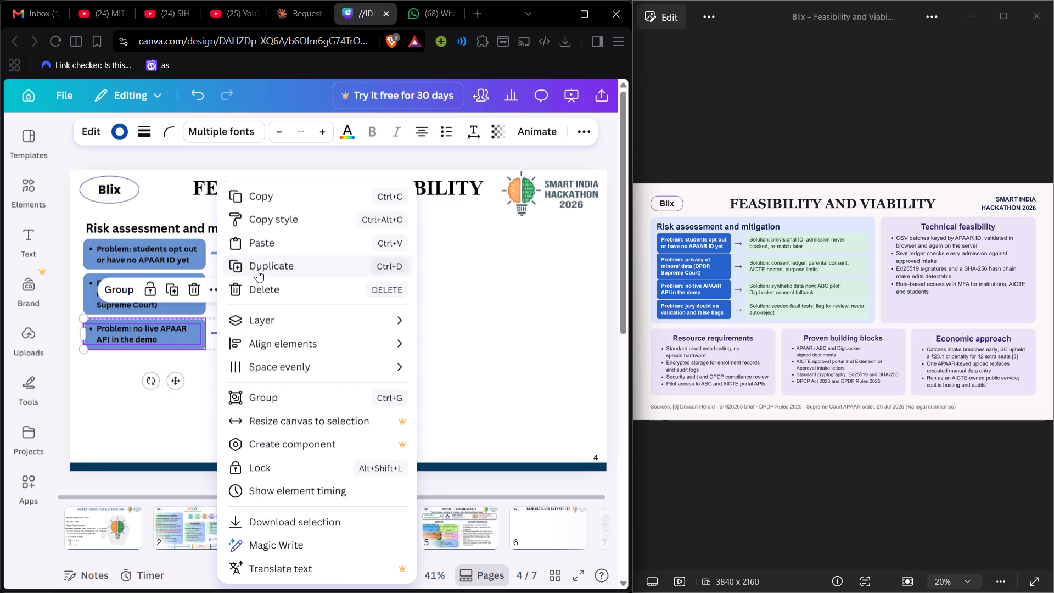
click(257, 270)
drag(217, 417, 217, 379)
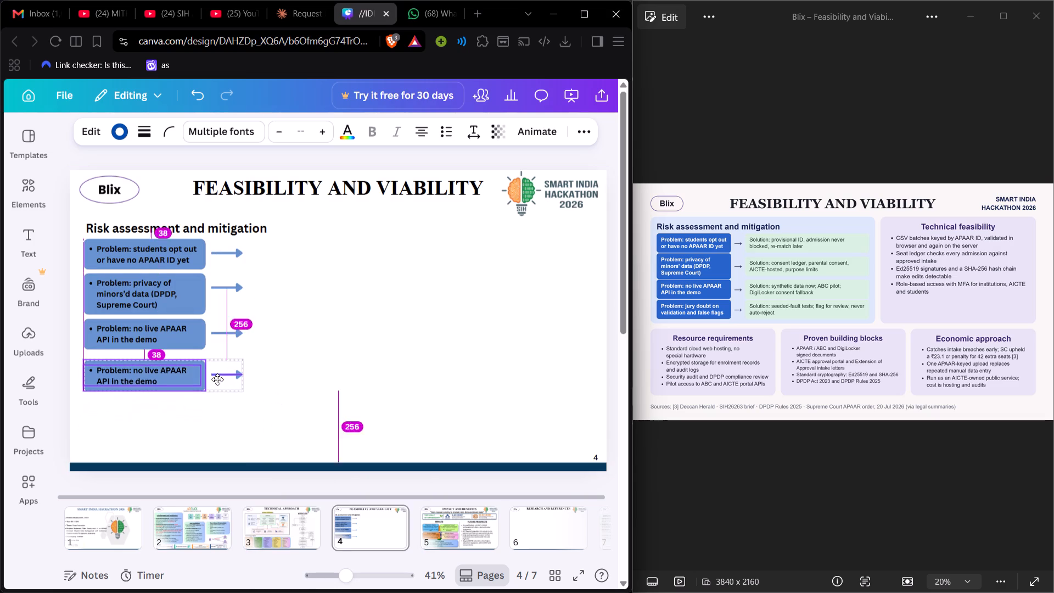
drag(217, 379, 218, 374)
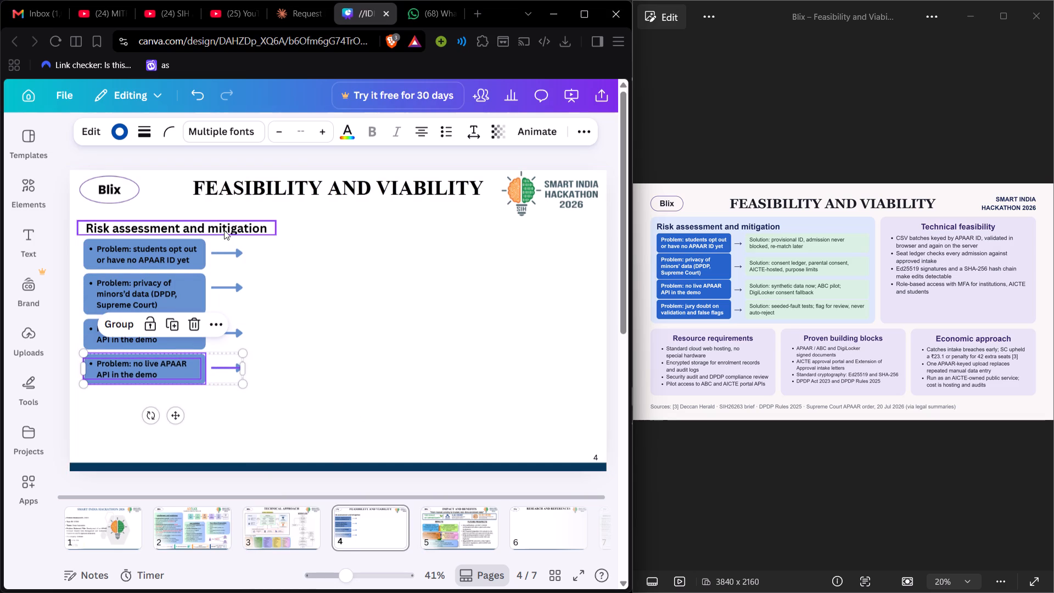
Move the "Risk assessment and mitigation" heading slightly up, closer to the slide title.
click(224, 230)
drag(191, 268, 190, 260)
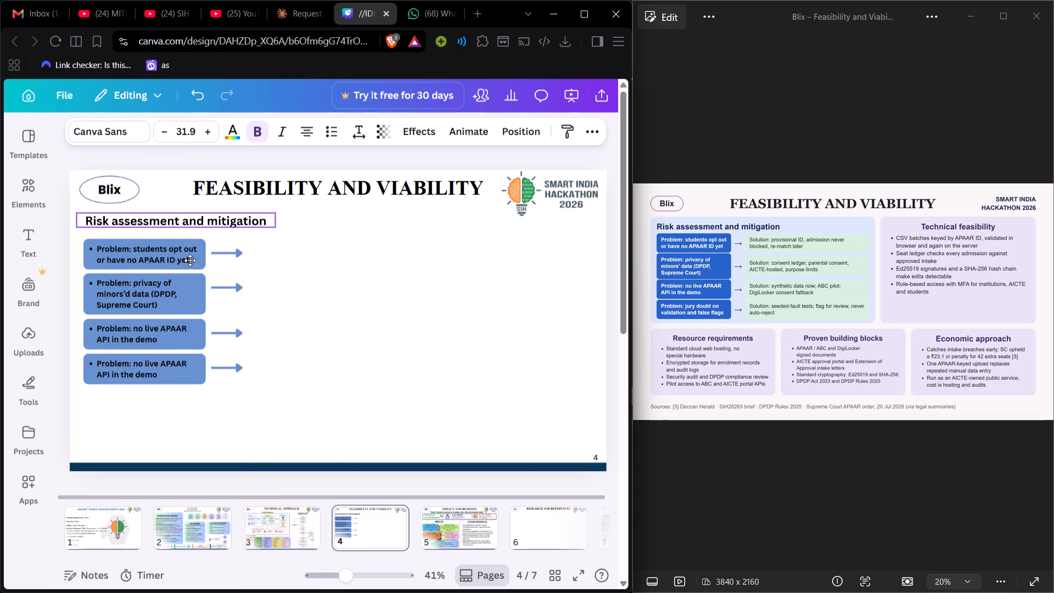
drag(190, 260, 193, 259)
Move all four problem boxes with their texts and arrows up together, closer to the heading.
drag(253, 373, 82, 240)
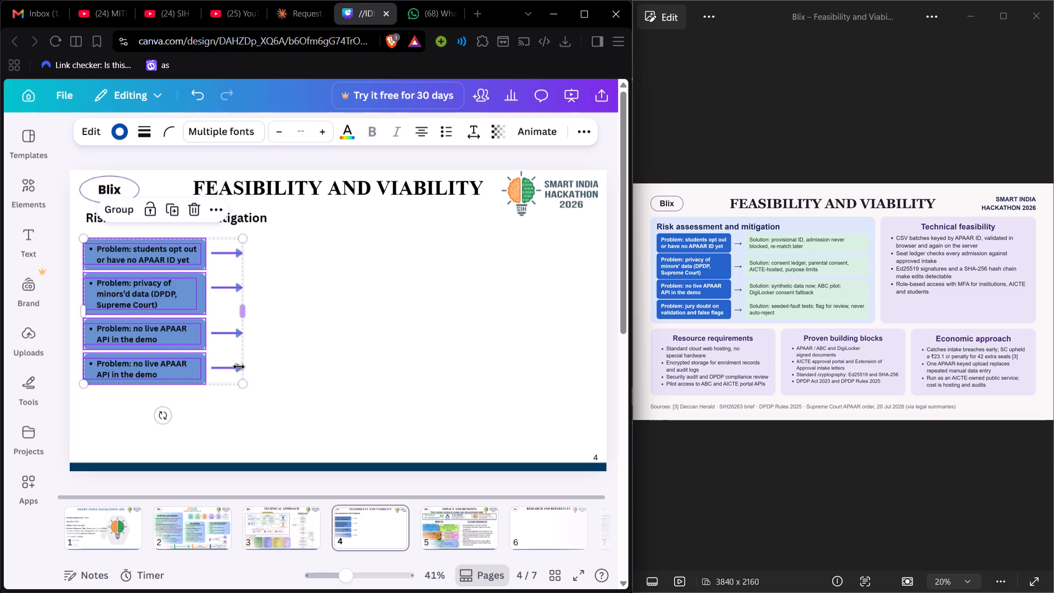
drag(229, 376, 228, 367)
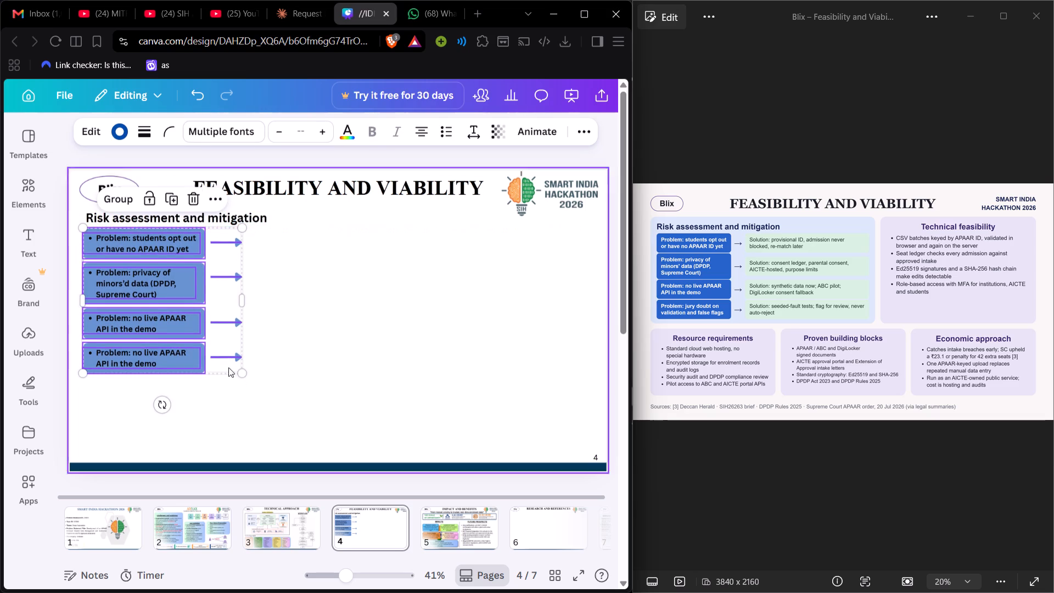
click(218, 153)
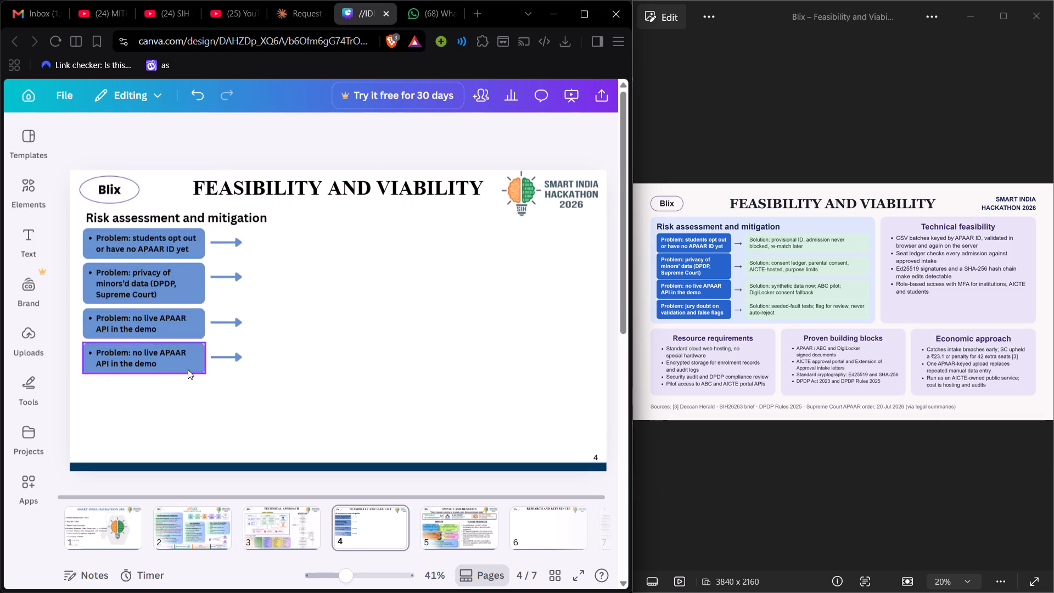
Replace the wording after "Problem:" in the fourth problem box with "jury doubt on validation and false flags".
click(171, 365)
click(162, 365)
click(162, 363)
drag(162, 363, 144, 356)
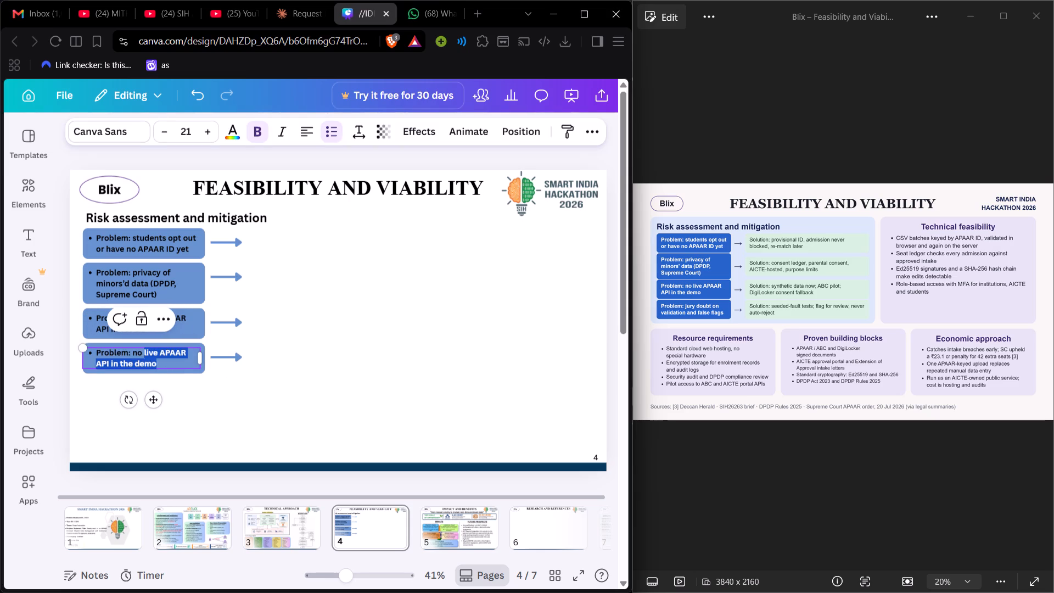
drag(144, 356, 133, 354)
key(BackSpace)
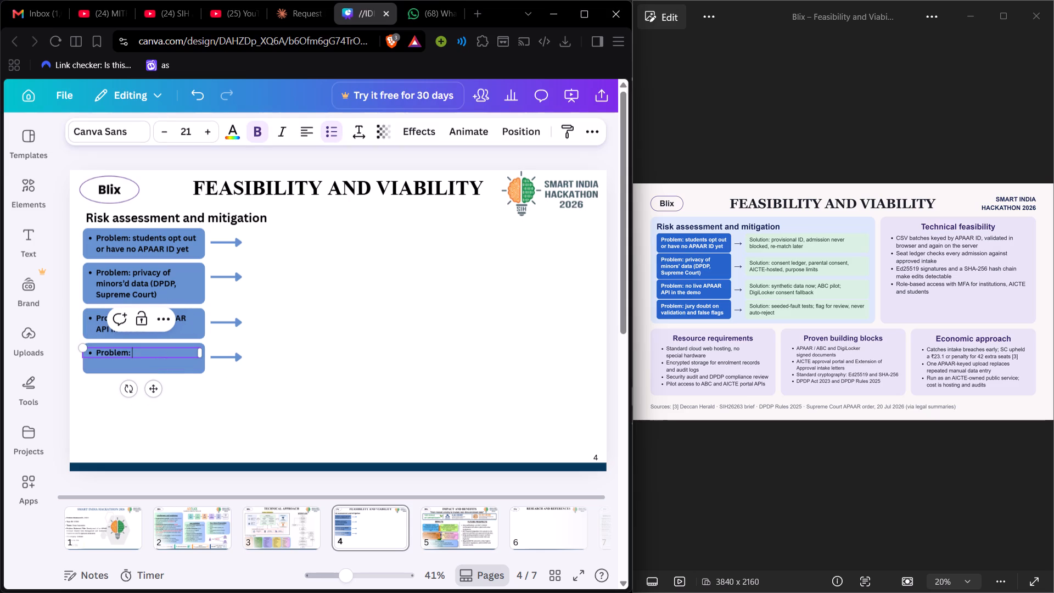
text(jury doubt in=)
key(BackSpace)
key(BackSpace)
key(BackSpace)
text(on)
key(space)
text(valia=)
key(BackSpace)
key(BackSpace)
text(dation)
key(space)
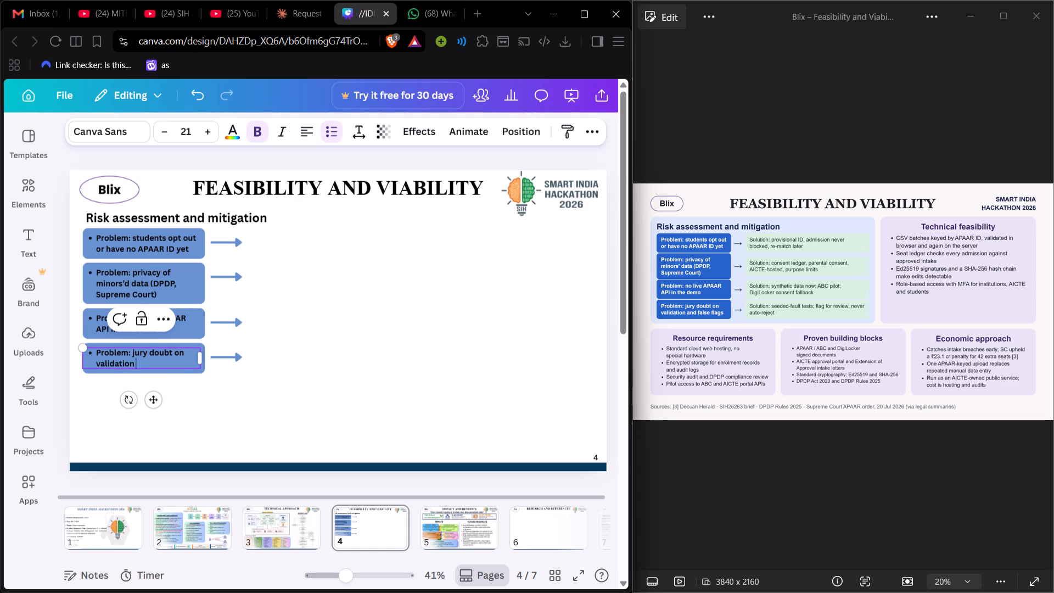
text(and false)
key(space)
text(flags)
click(259, 158)
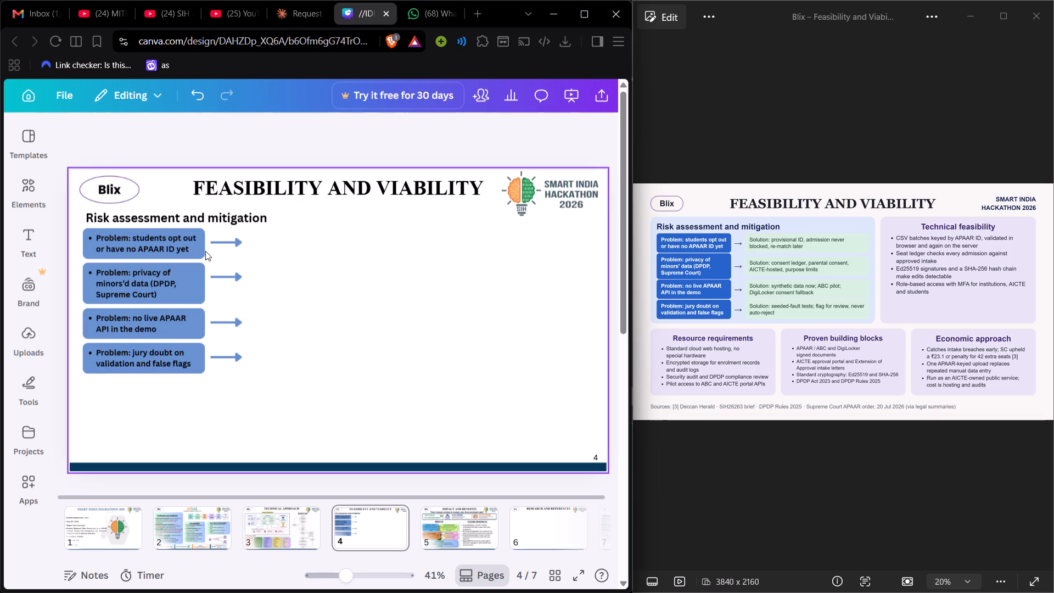
Duplicate the first problem box with its text, without the arrow, and place the copy just past the first arrow's tip.
drag(207, 253, 206, 253)
drag(206, 253, 80, 234)
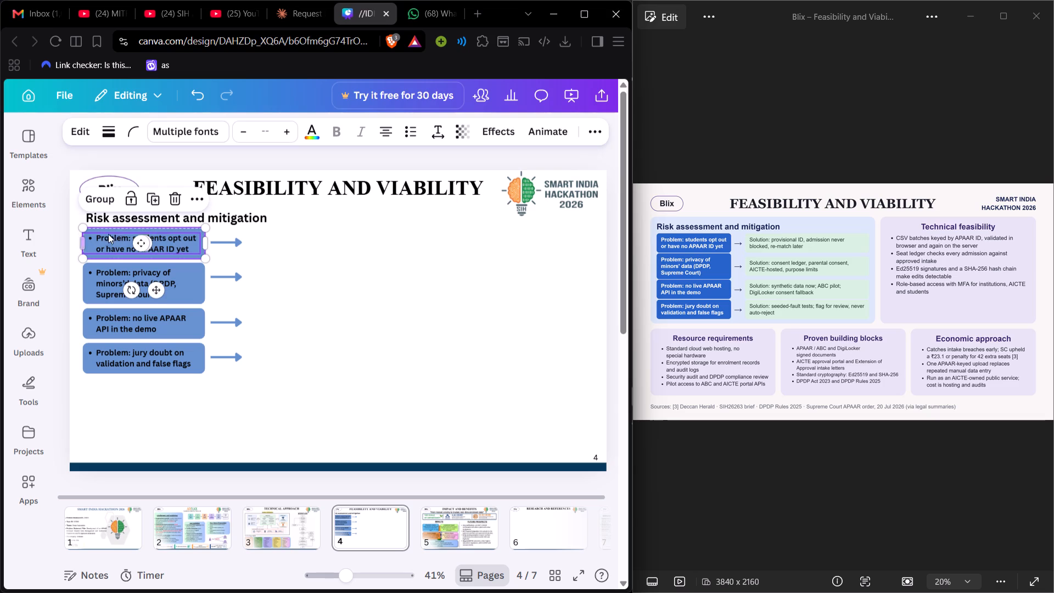
right_click(195, 253)
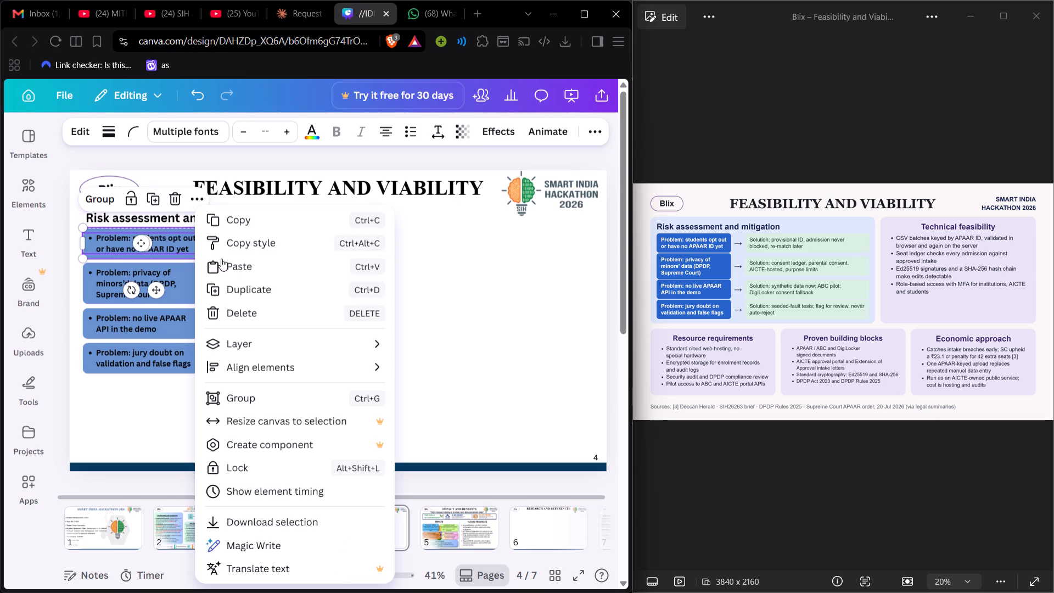
click(229, 283)
drag(200, 254, 328, 255)
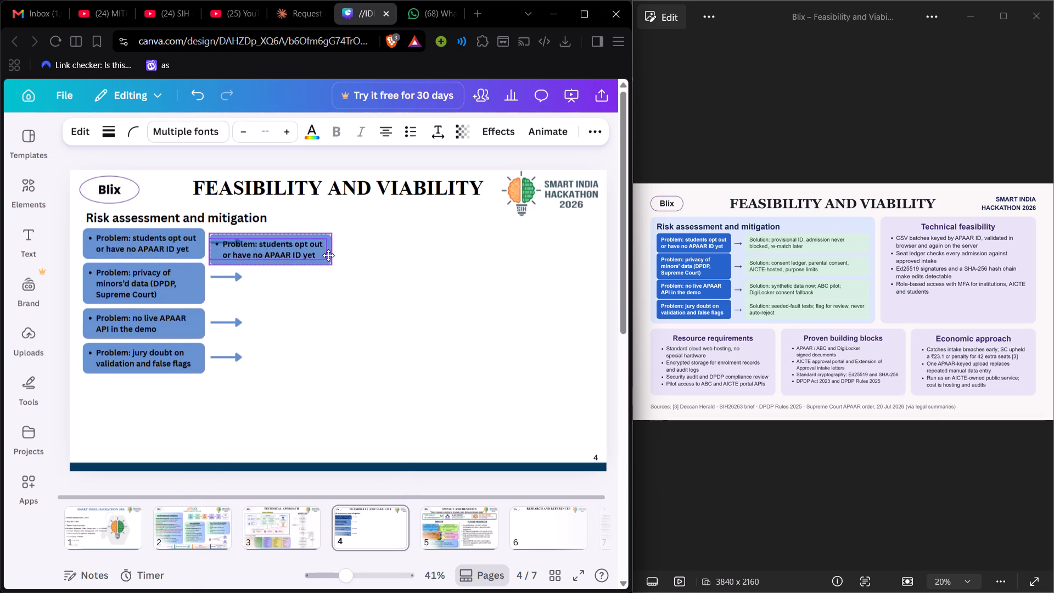
drag(328, 255, 358, 253)
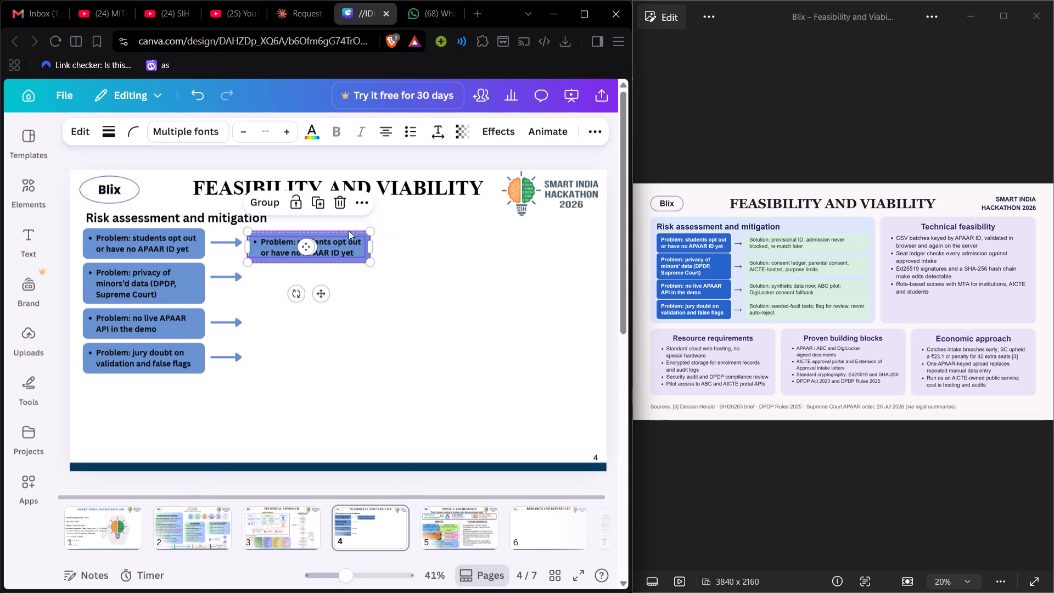
click(323, 161)
Replace the copied box's text with "Solution: provisional ID, admission never blocked, re-match later".
click(319, 251)
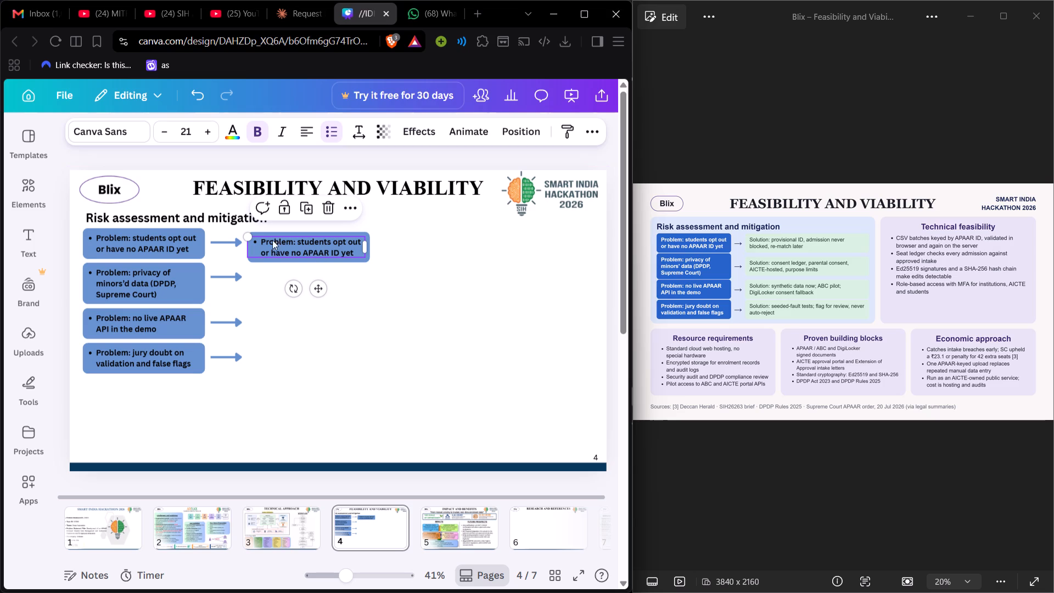
click(291, 247)
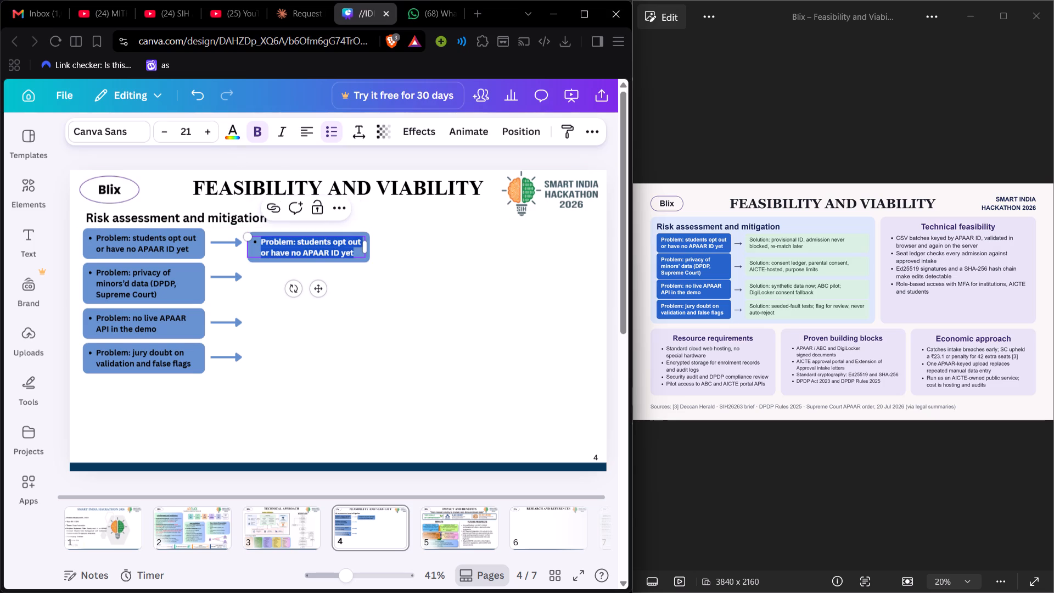
key(BackSpace)
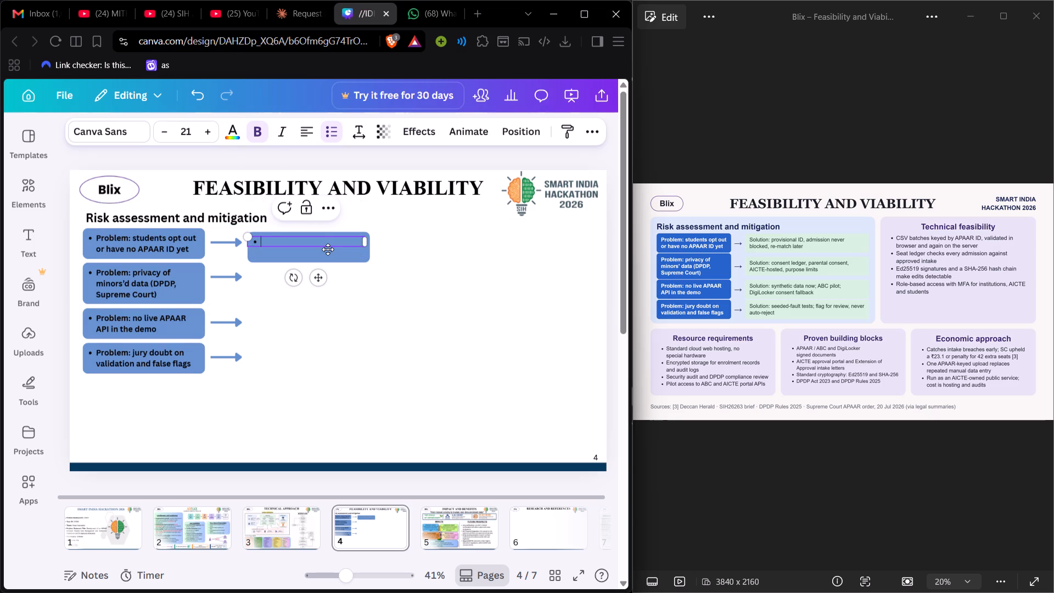
key(shift+s)
text(olution)
text(: provi)
text(sional)
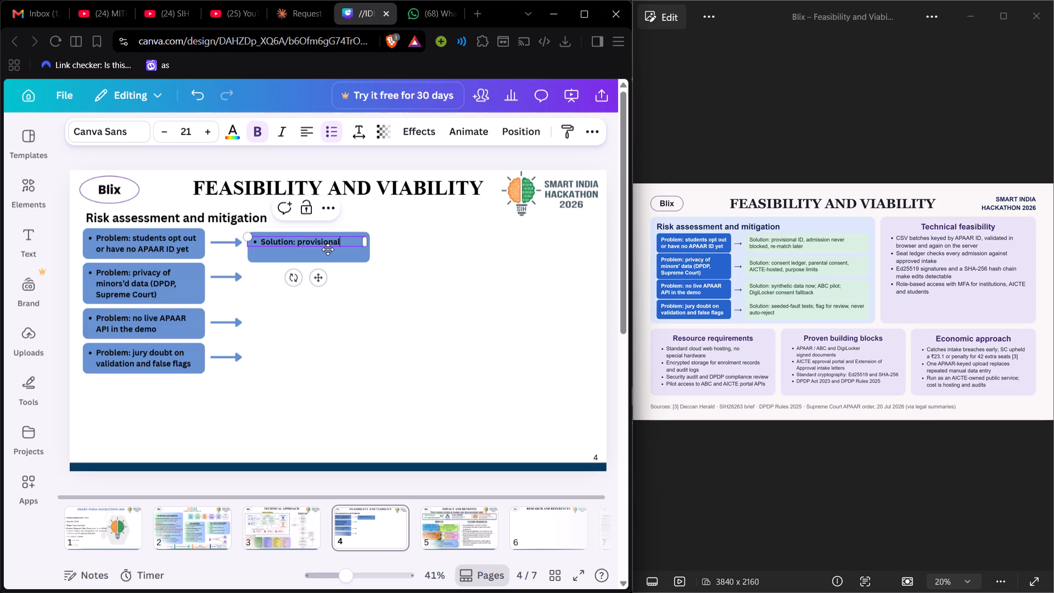
key(space)
text(, admission)
key(space)
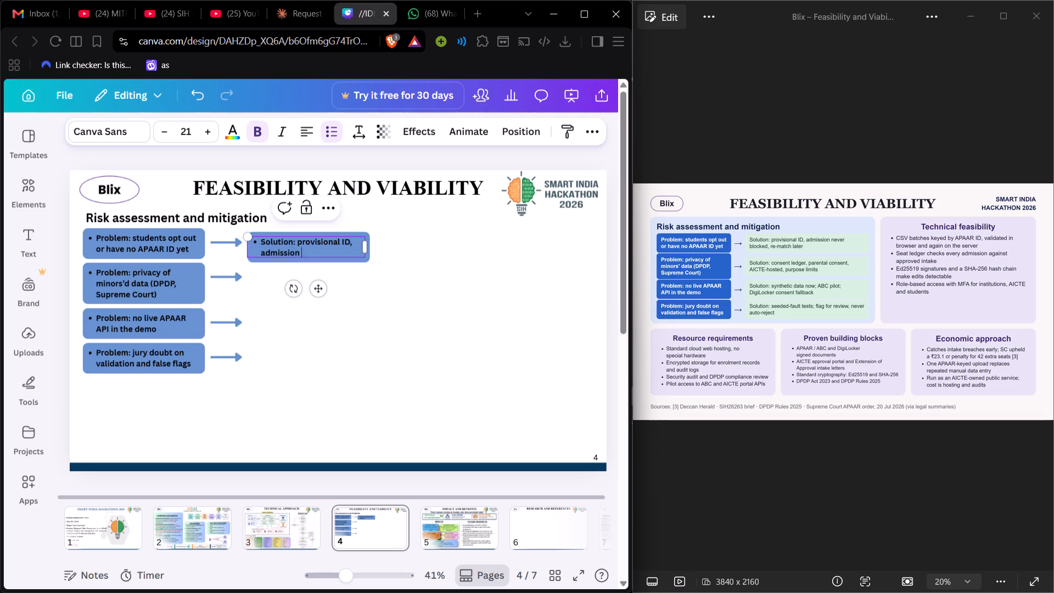
text(never)
key(space)
text(blocker)
key(BackSpace)
text(d)
key(space)
key(BackSpace)
text(, re)
key(minus)
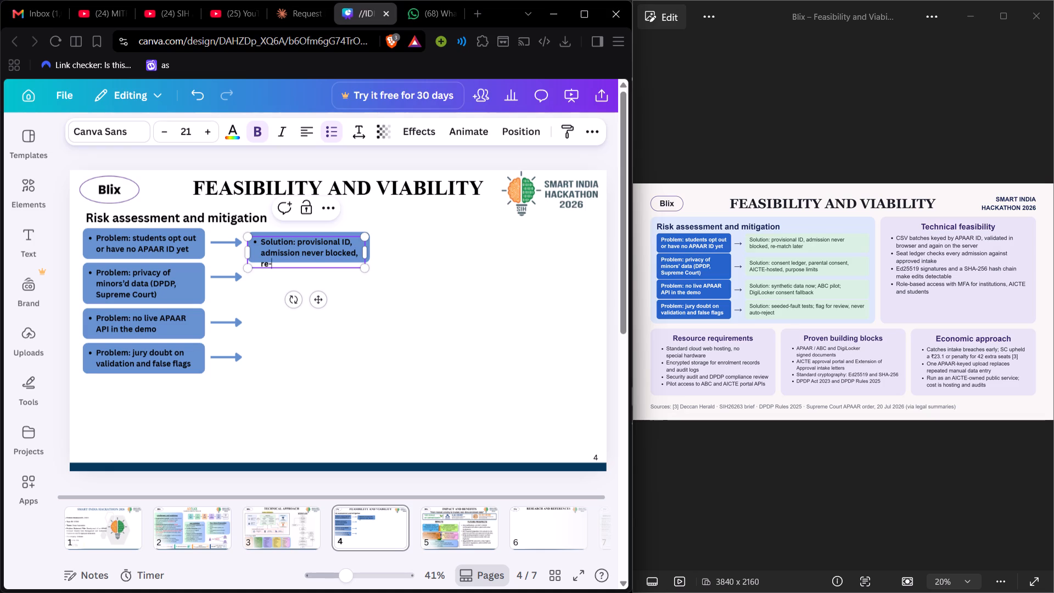
text(match later)
Widen the solution's text frame so its text fits on two lines.
drag(365, 250, 379, 251)
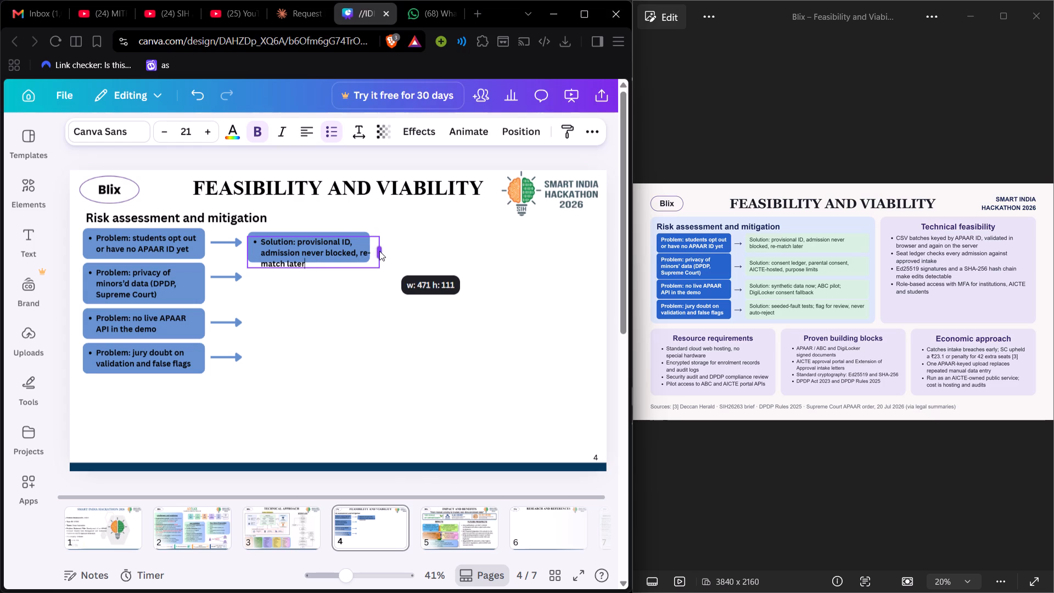
drag(379, 251, 398, 252)
click(423, 157)
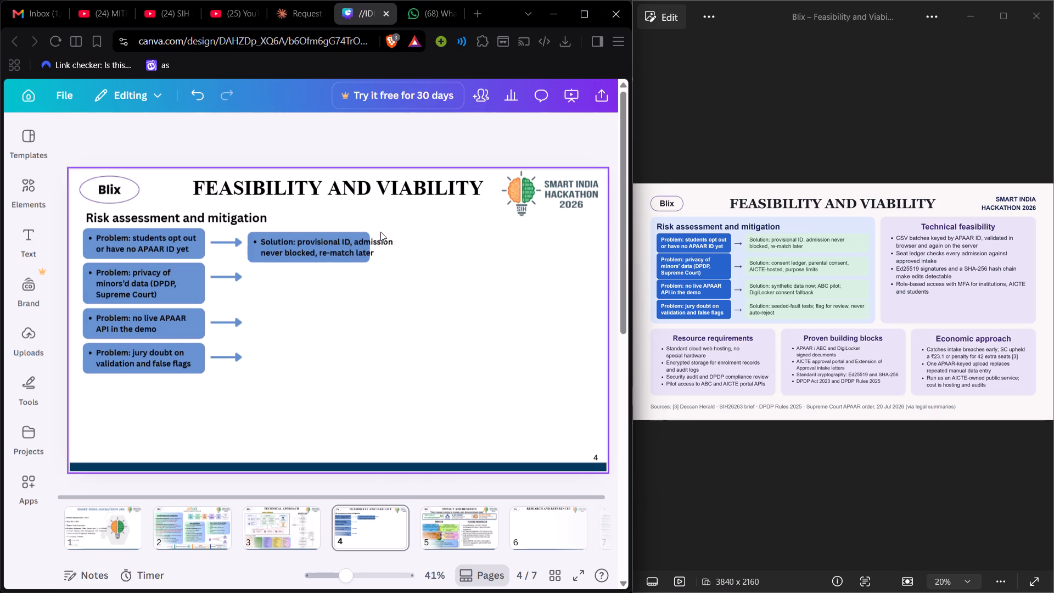
Widen the first solution box so it covers the full width of its text.
click(365, 236)
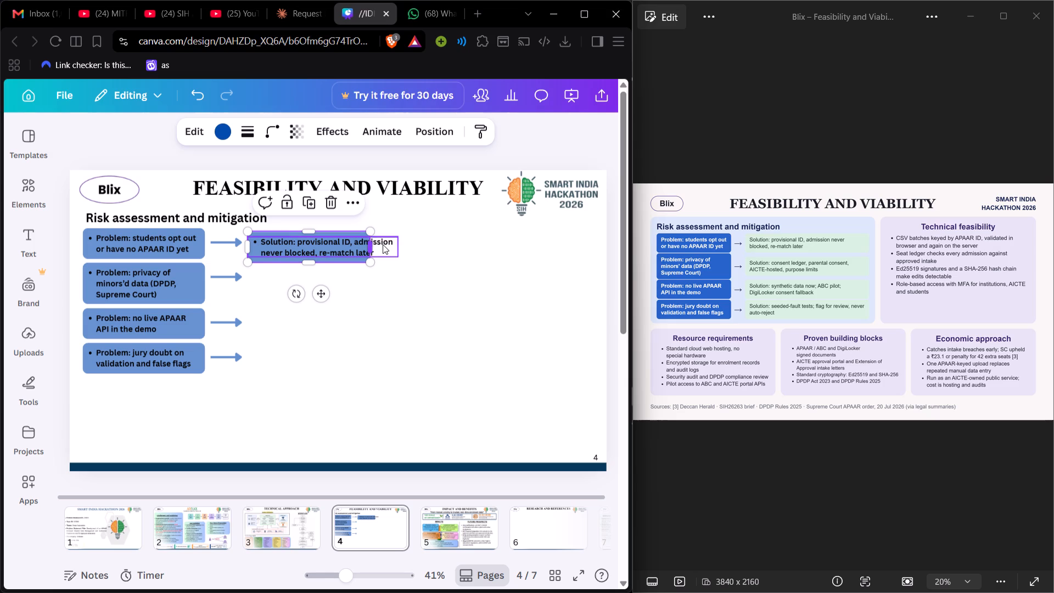
drag(366, 247, 392, 247)
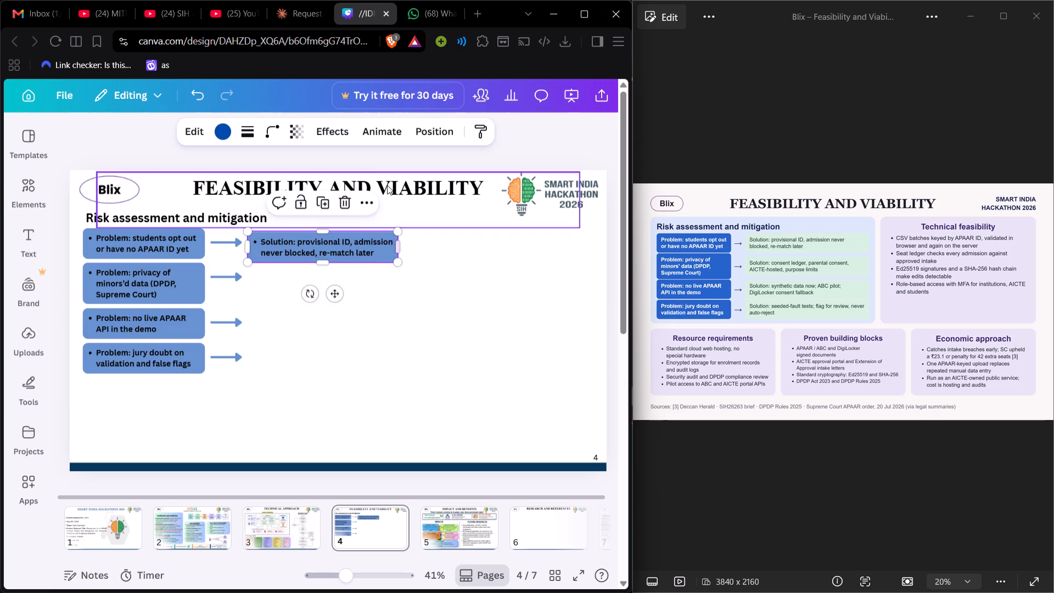
click(365, 159)
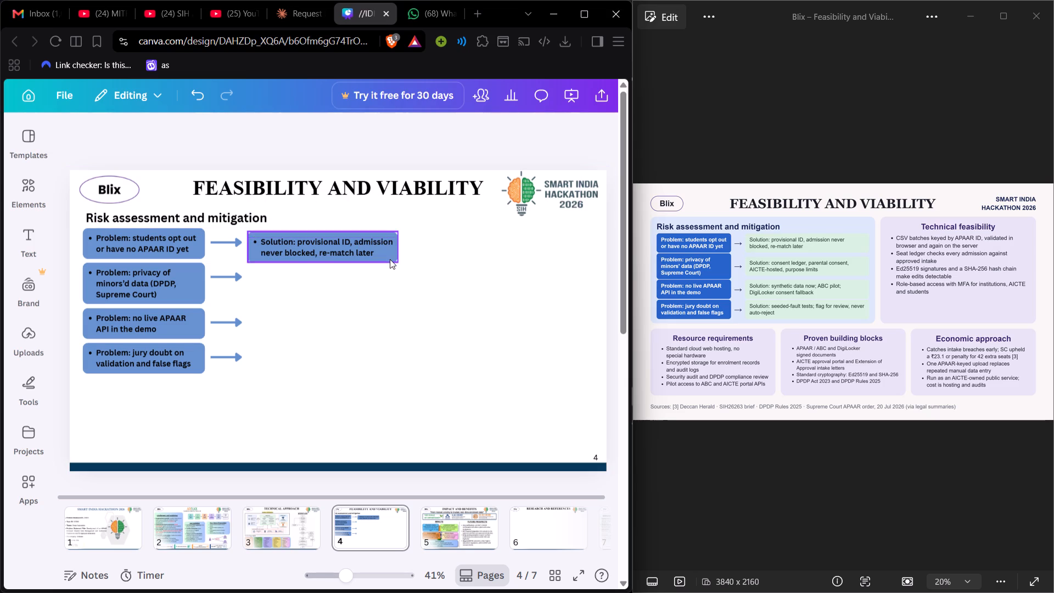
Change the first solution box's fill color to light green #7ed957.
click(389, 259)
click(221, 140)
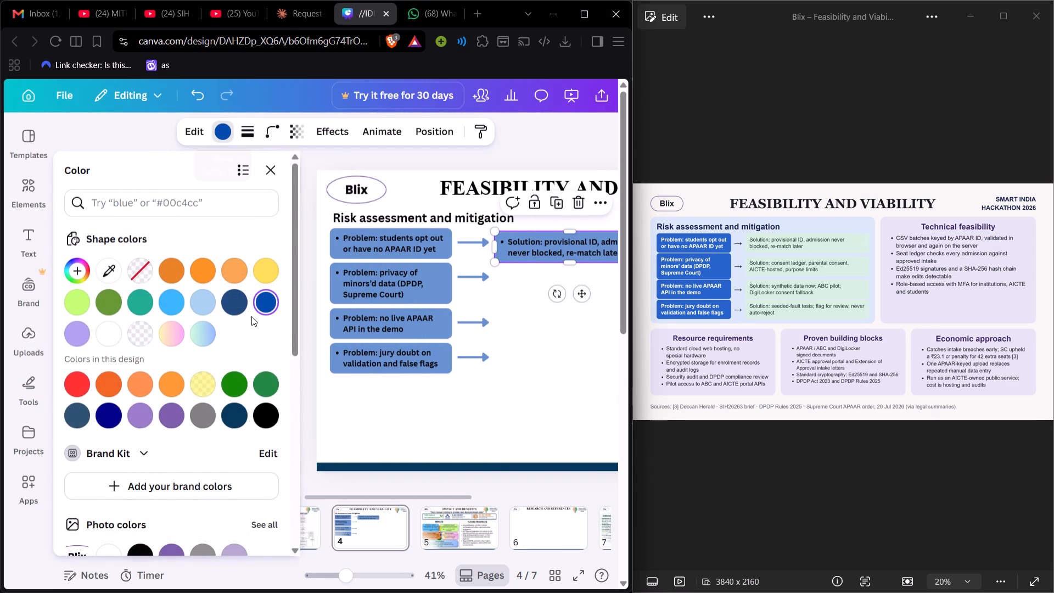
click(236, 379)
scroll(211, 388, down, 4)
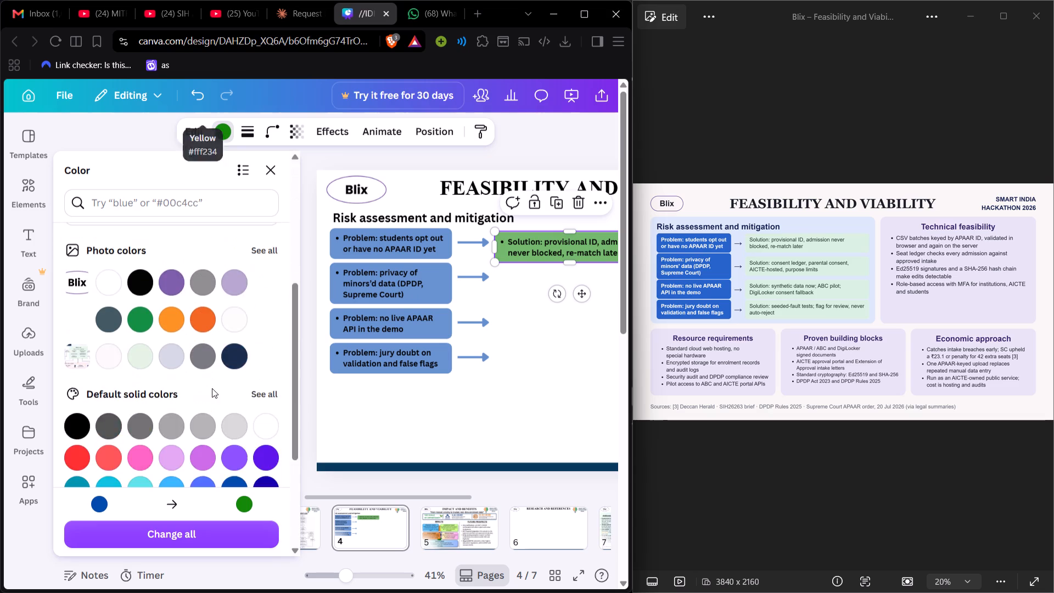
scroll(203, 391, down, 3)
click(123, 331)
click(116, 332)
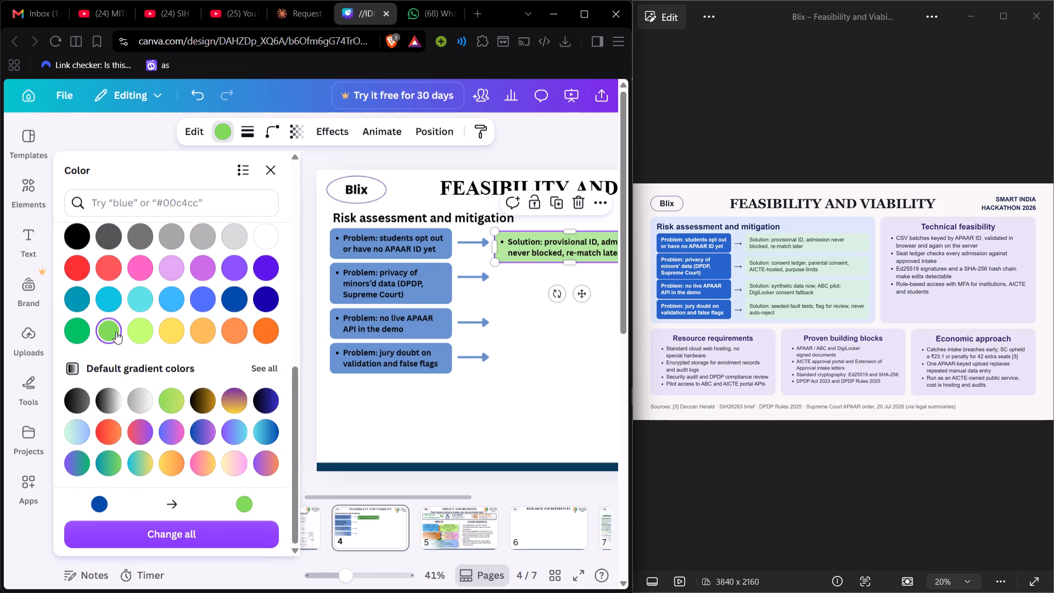
click(81, 329)
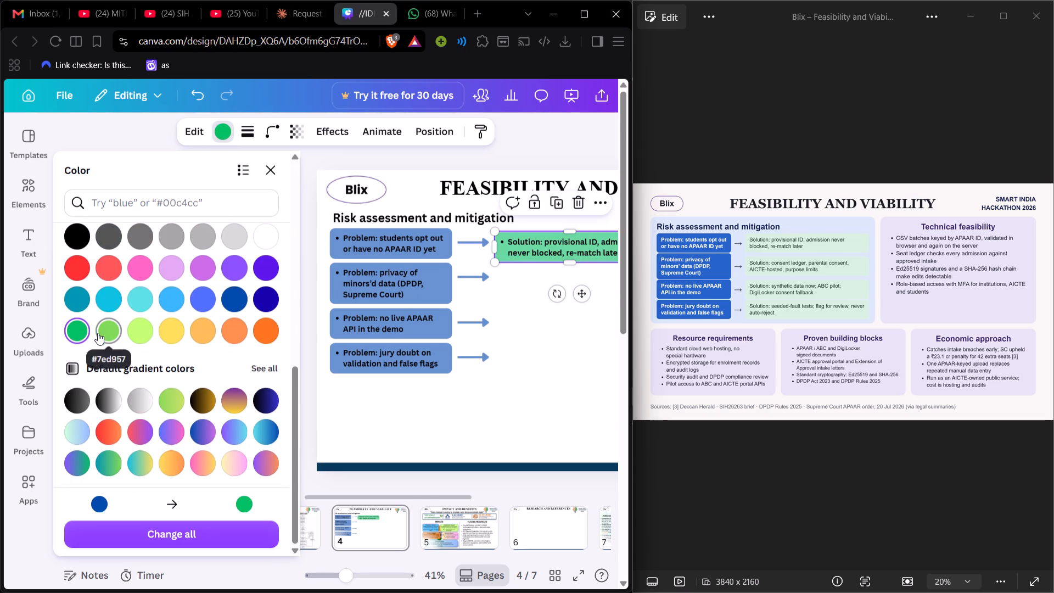
click(98, 332)
double_click(497, 157)
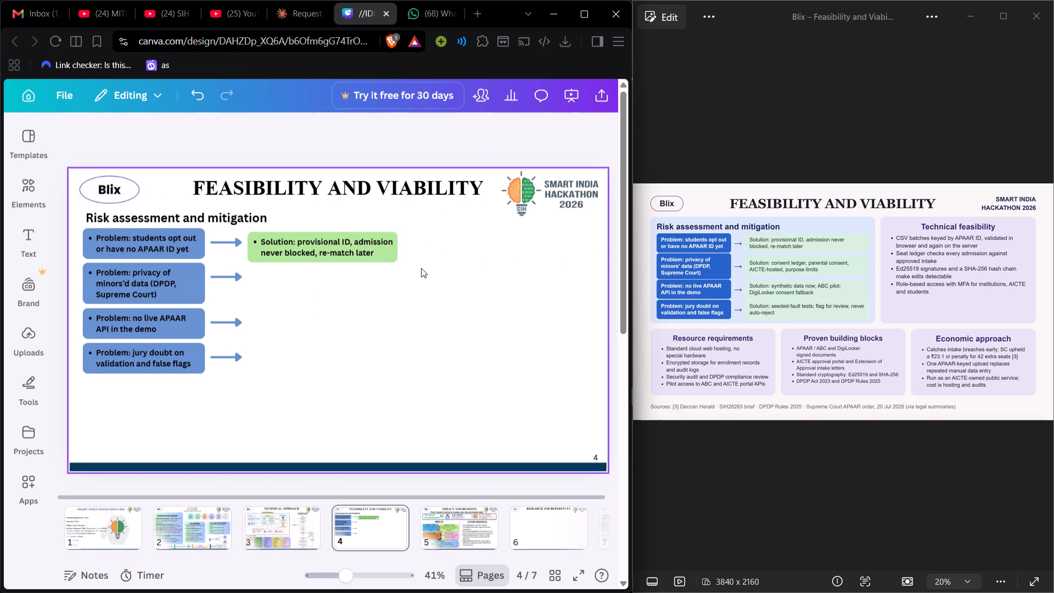
Move the solution box and its text together up slightly, level with the first problem box.
drag(405, 261, 245, 227)
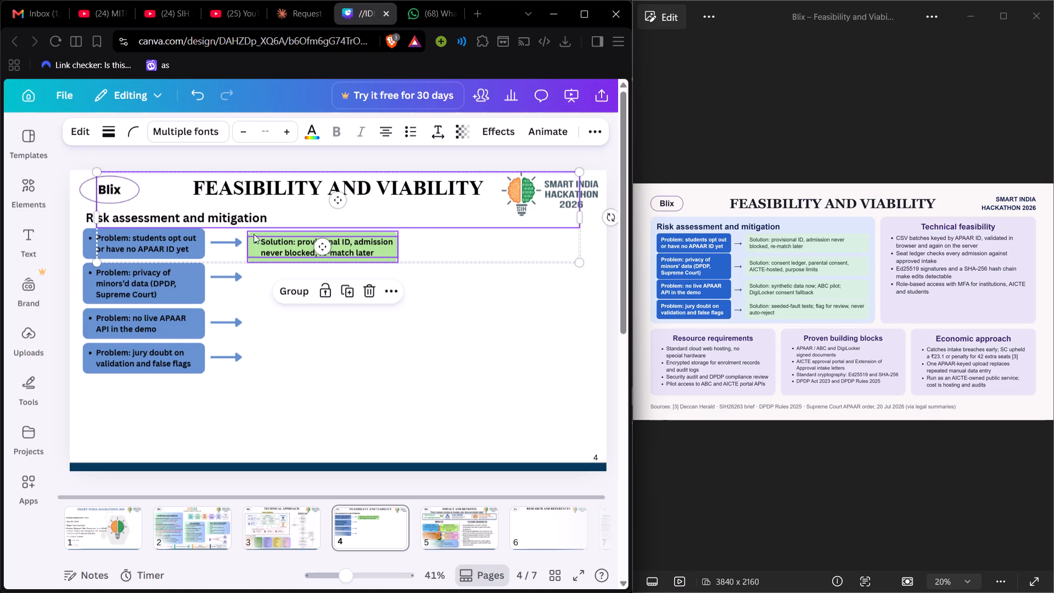
click(382, 160)
drag(399, 273, 271, 233)
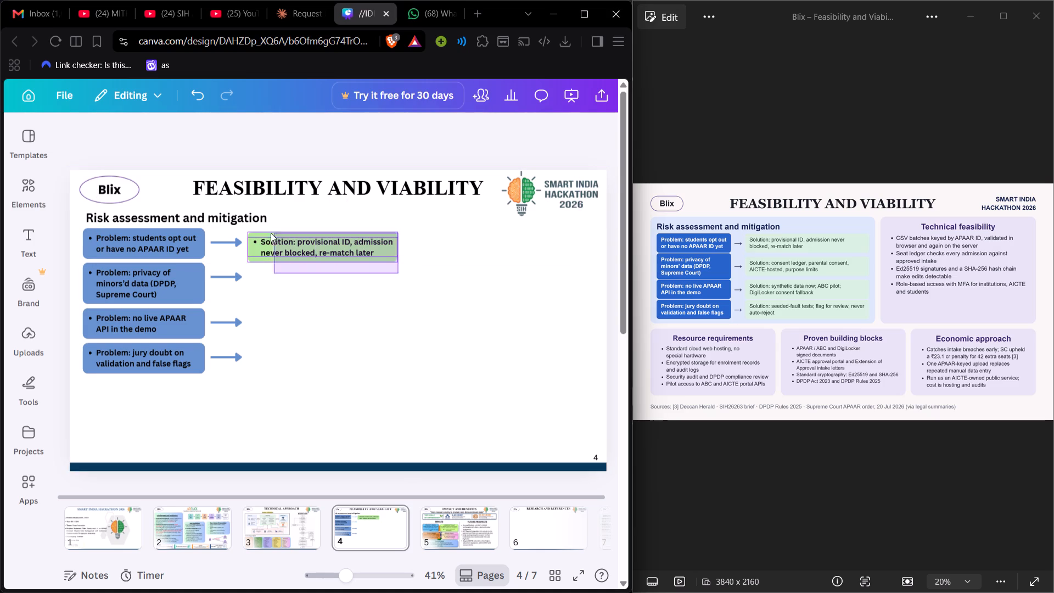
drag(271, 233, 253, 233)
click(387, 260)
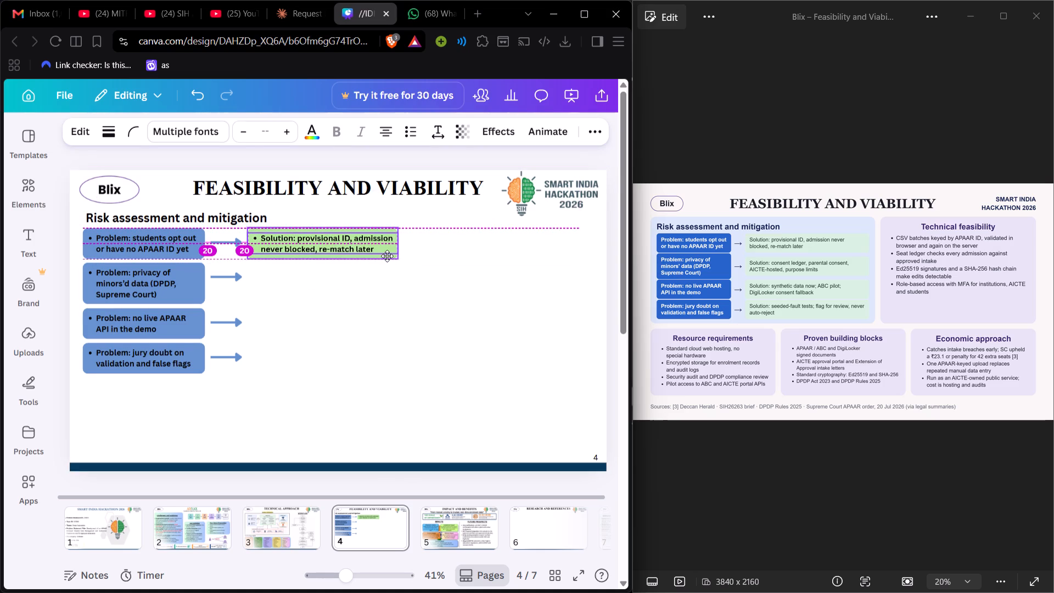
click(334, 161)
Duplicate the green solution box with its text and place the copy directly below it, beside the second arrow.
drag(408, 273, 271, 225)
click(394, 271)
drag(400, 269, 280, 233)
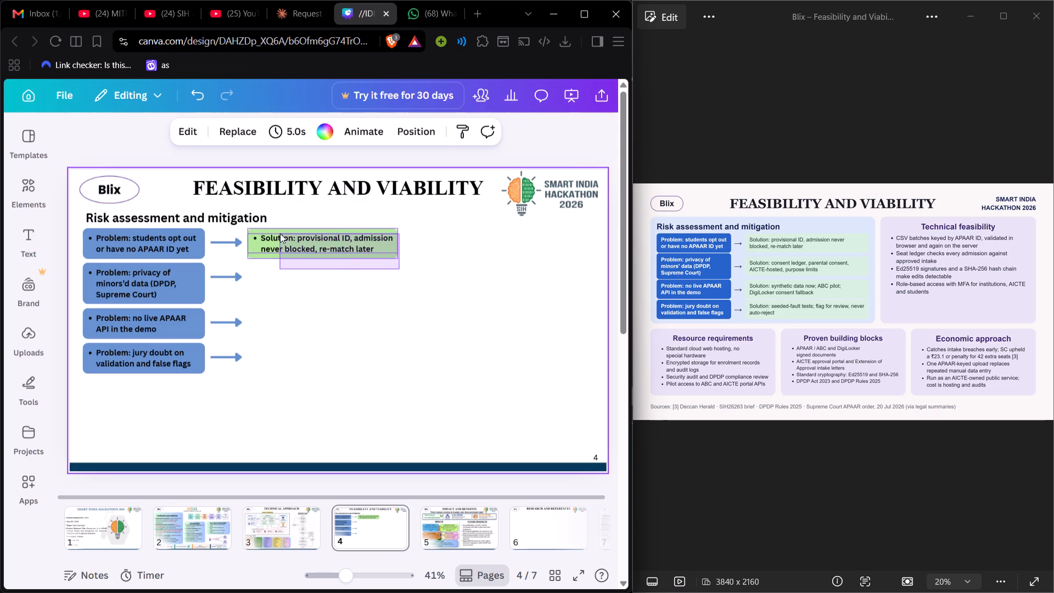
drag(280, 233, 270, 233)
right_click(357, 254)
click(407, 281)
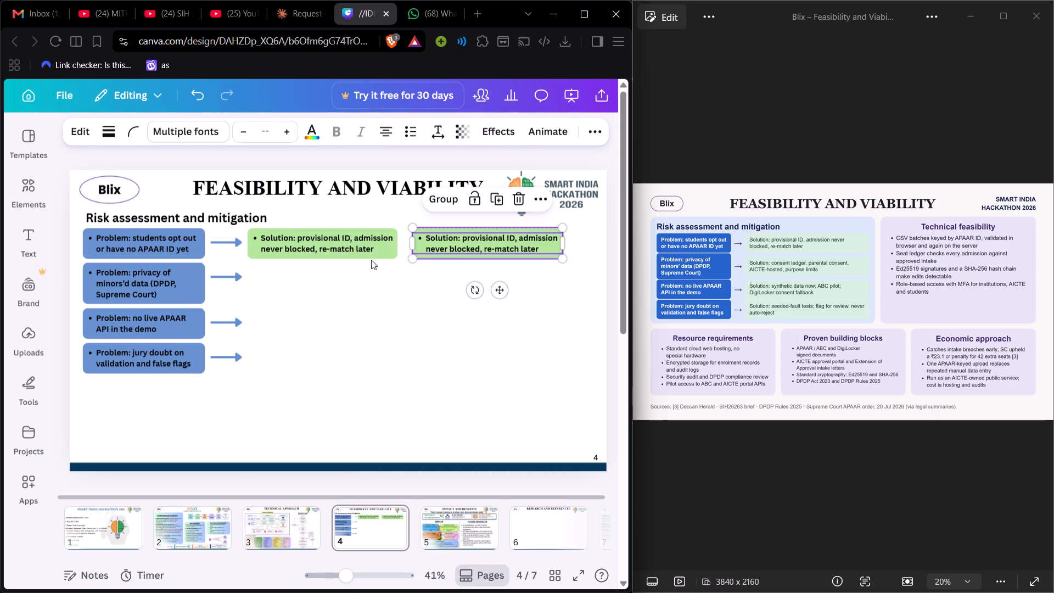
drag(496, 293, 335, 326)
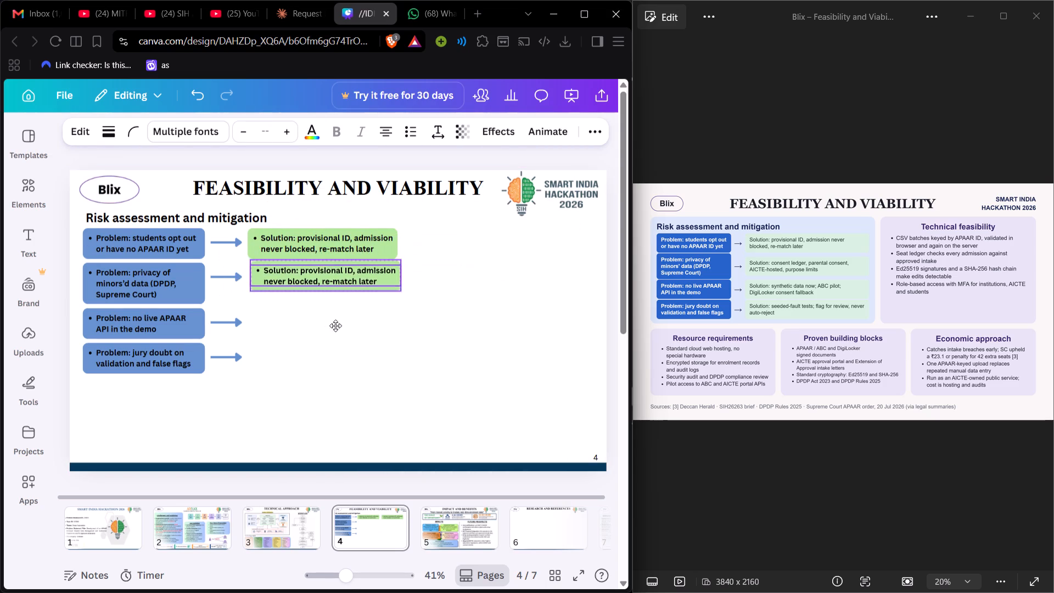
drag(335, 326, 333, 329)
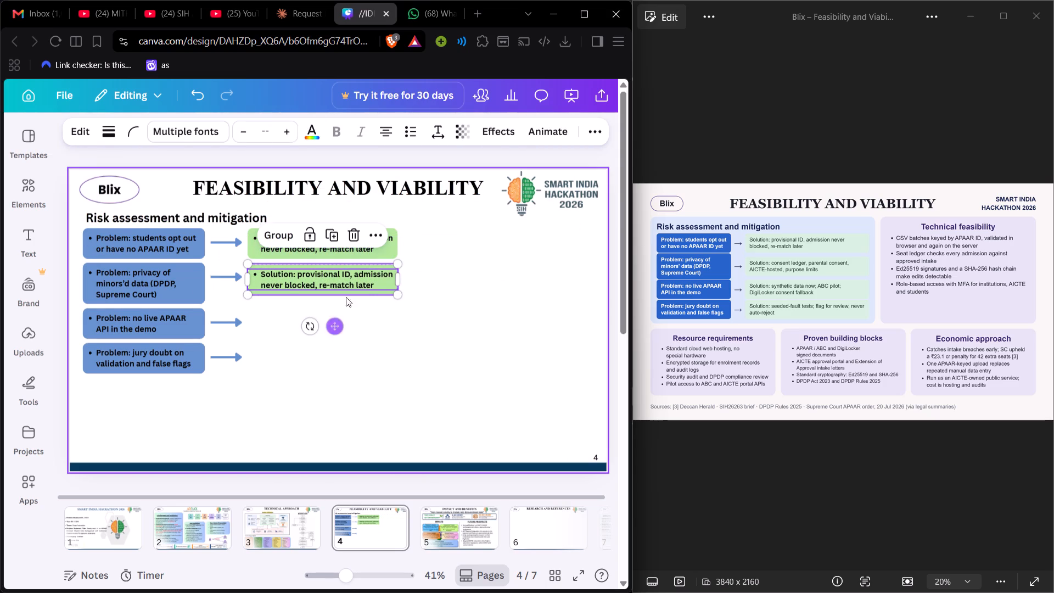
Duplicate the solution box with its text twice more, placing the copies in the same column beside the third and fourth arrows.
right_click(368, 292)
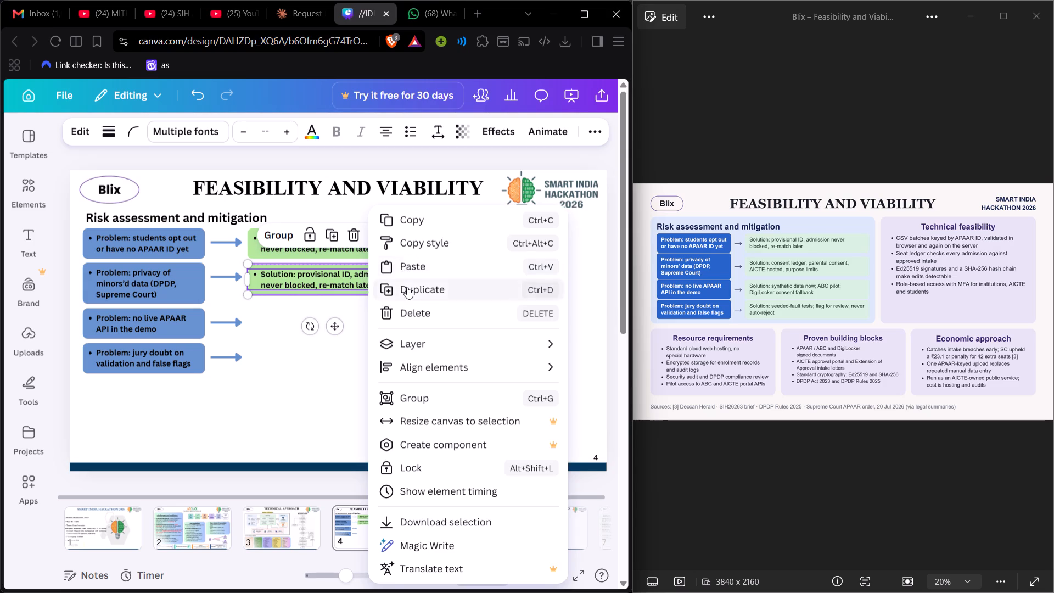
click(407, 287)
drag(338, 364, 338, 368)
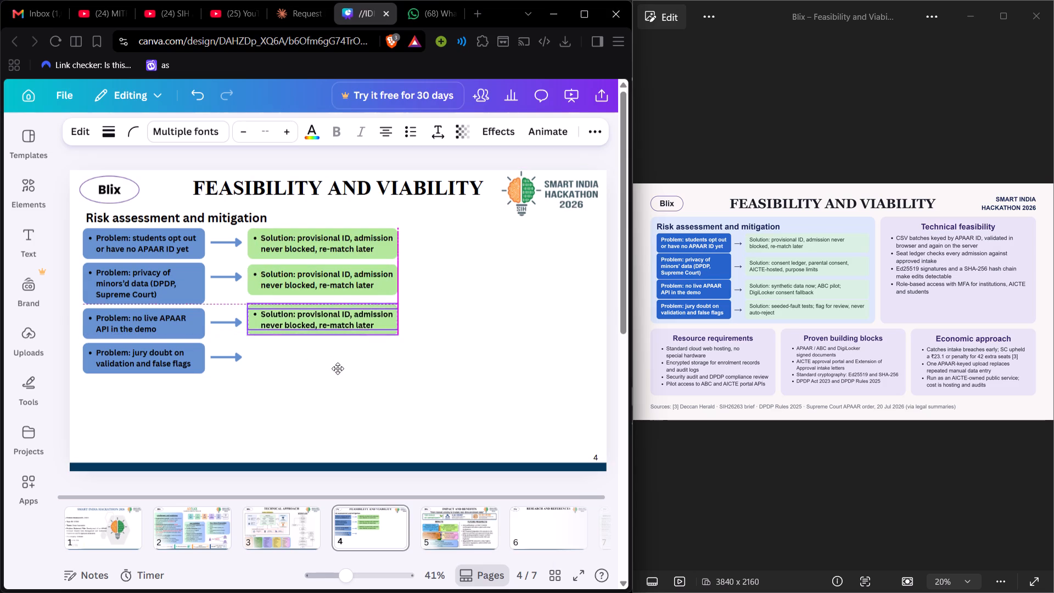
drag(338, 368, 338, 370)
right_click(367, 332)
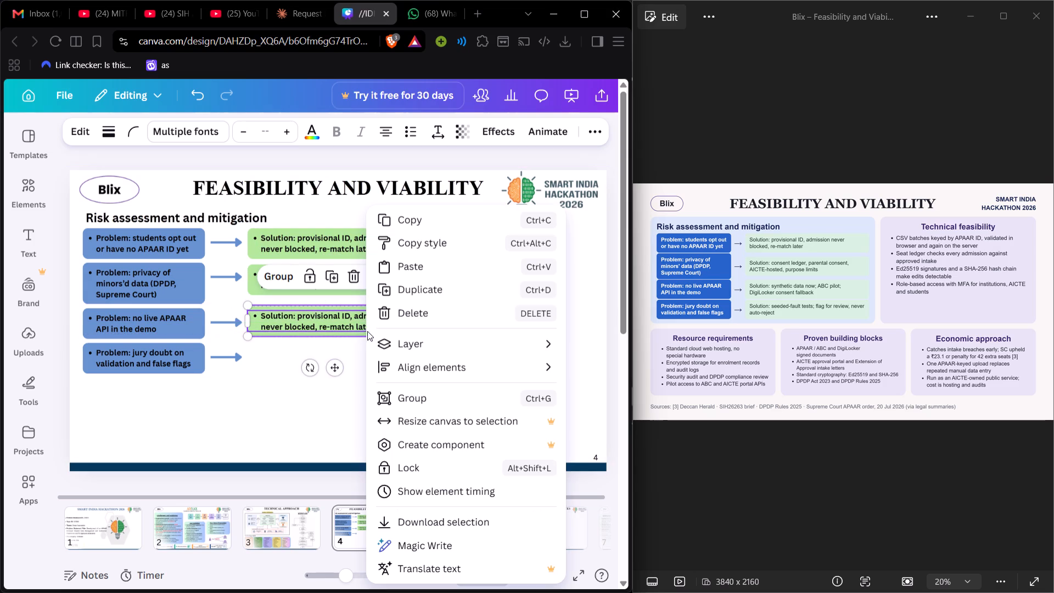
click(406, 292)
click(337, 407)
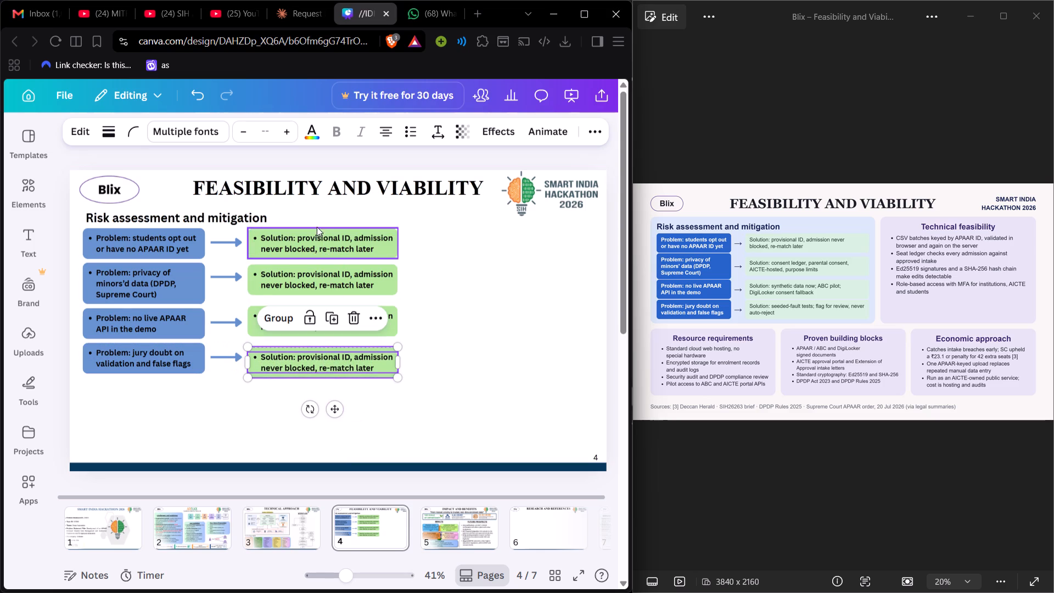
click(311, 160)
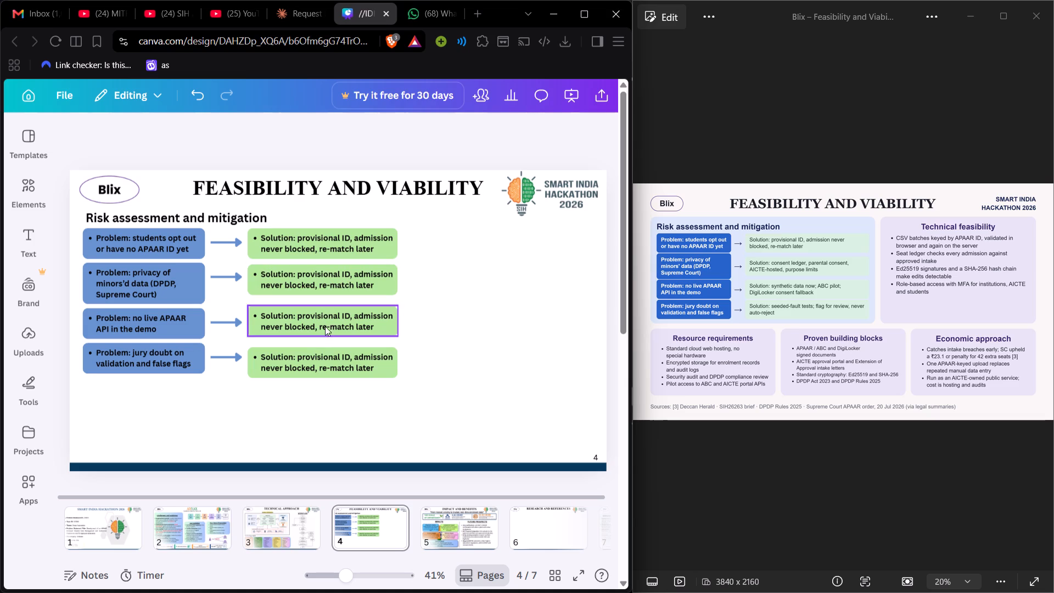
Replace the wording after "Solution:" in the second solution box with "consent ledger, parental consent, AICTE-hosted, purpose limits.".
click(355, 282)
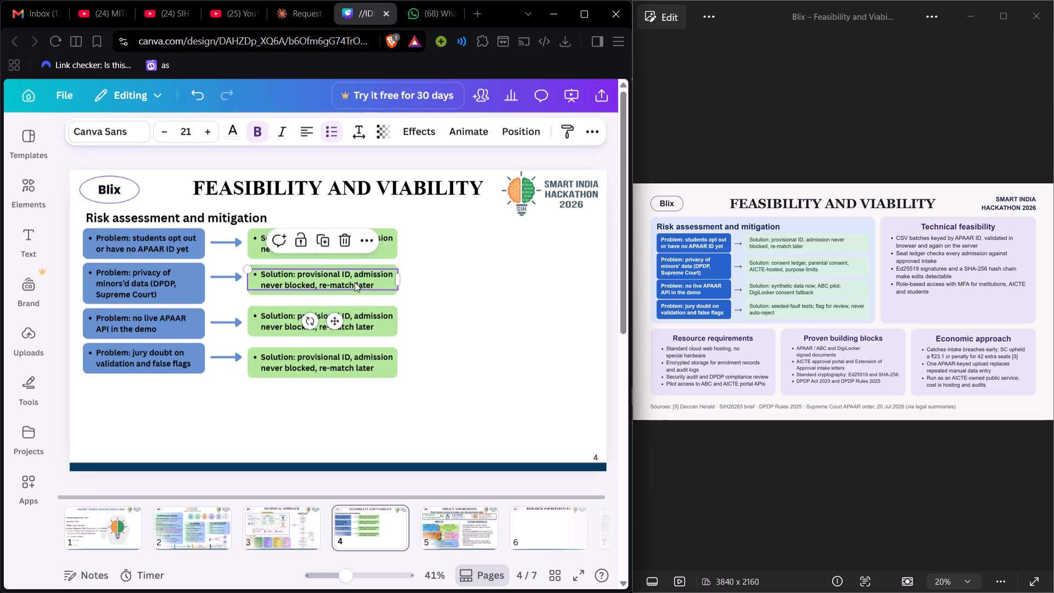
click(375, 285)
click(380, 284)
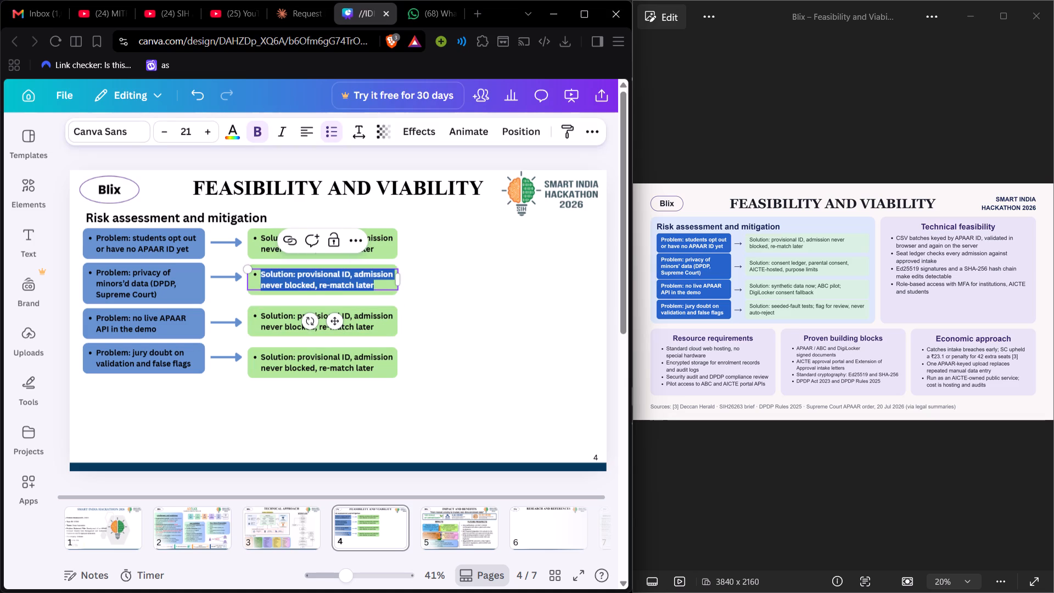
drag(379, 284, 300, 274)
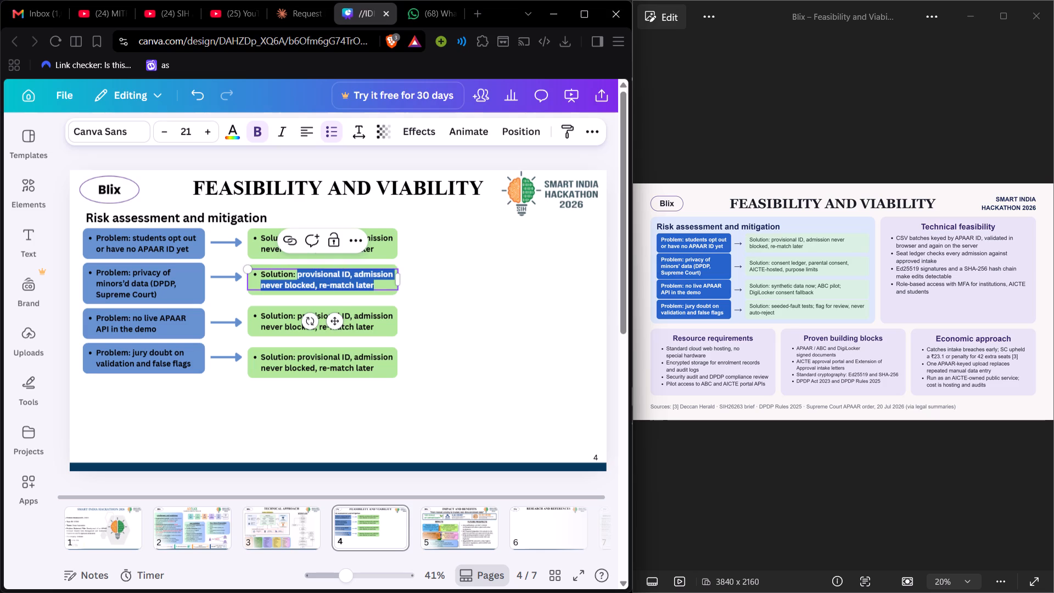
key(BackSpace)
text(consent)
key(space)
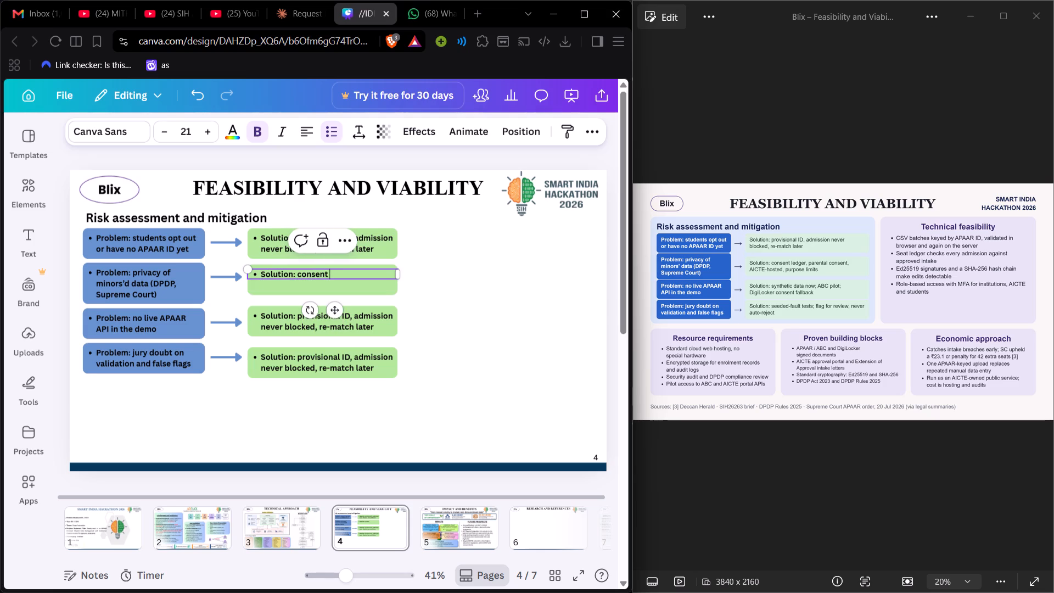
text(ledger)
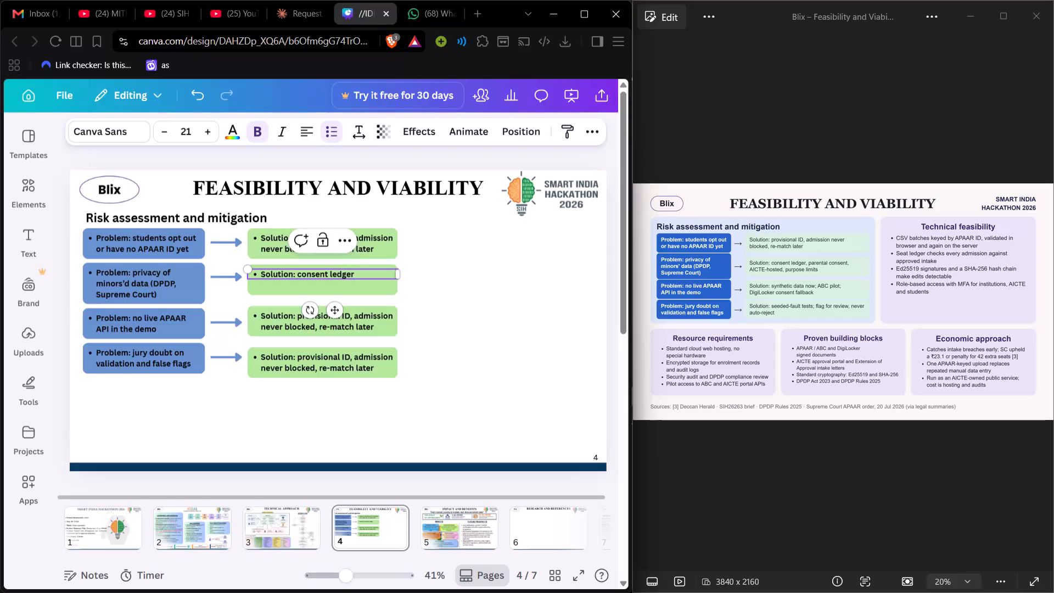
key(comma)
key(space)
text(parental consent)
key(space)
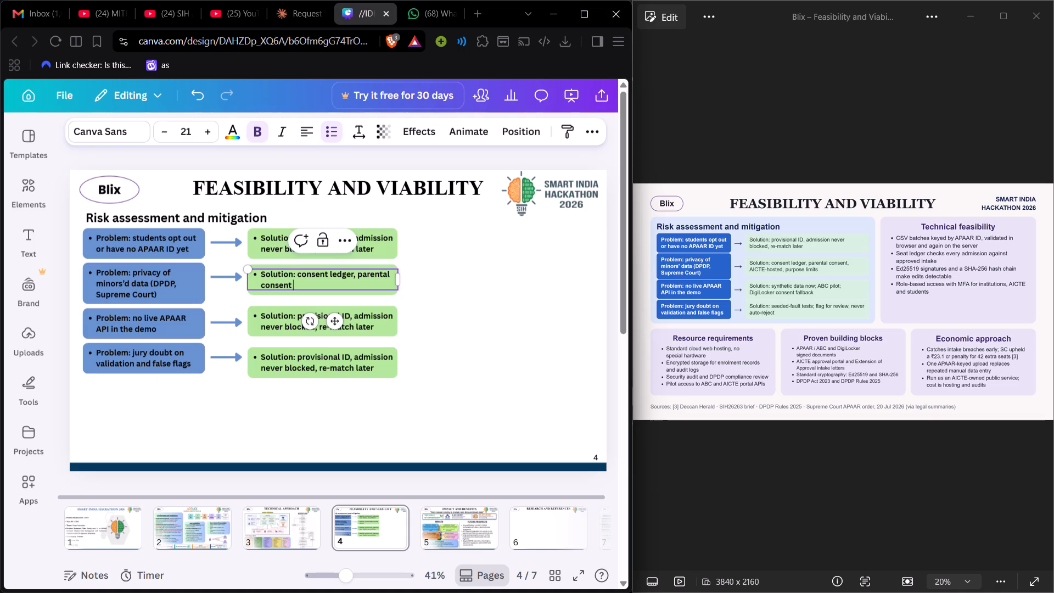
key(BackSpace)
text(AICTE)
key(space)
key(BackSpace)
text(hosted)
text(, purpose)
key(space)
text(limits)
key(period)
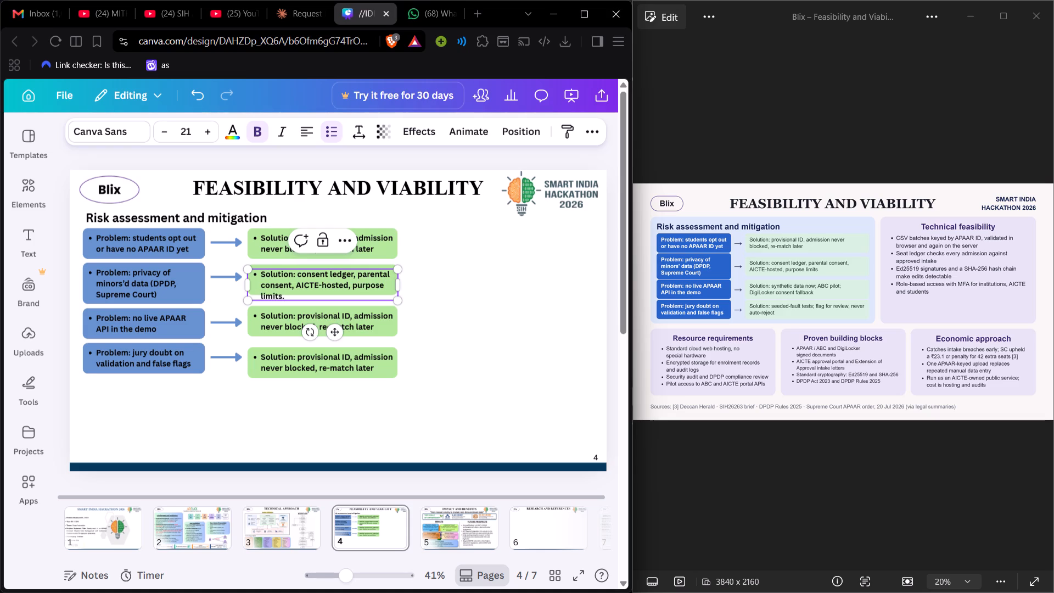
click(422, 273)
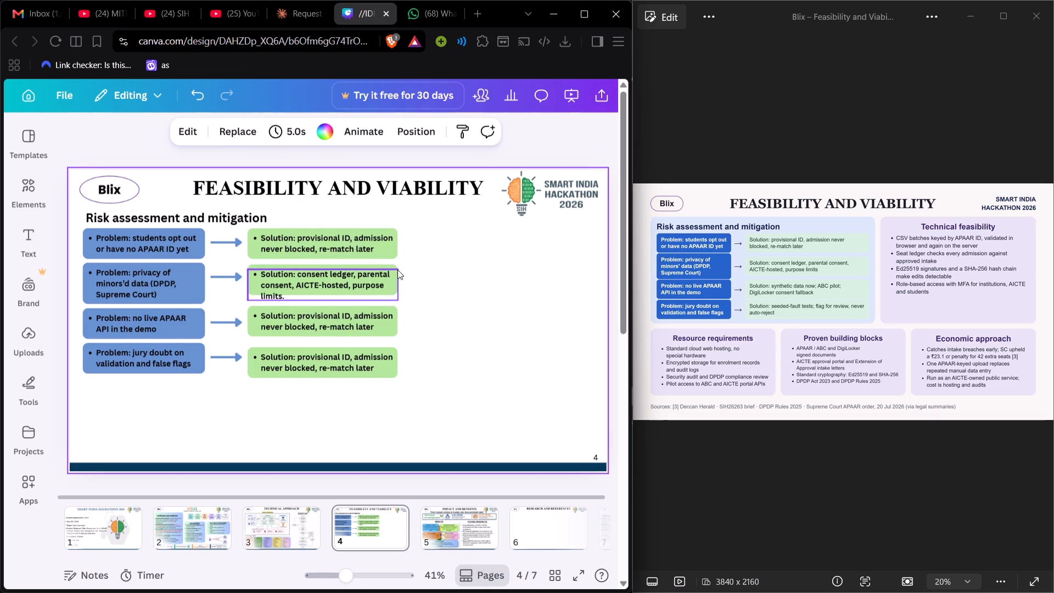
Extend the second solution box downward to a height of about 130 so it covers all three lines of text.
click(386, 265)
drag(327, 295, 326, 303)
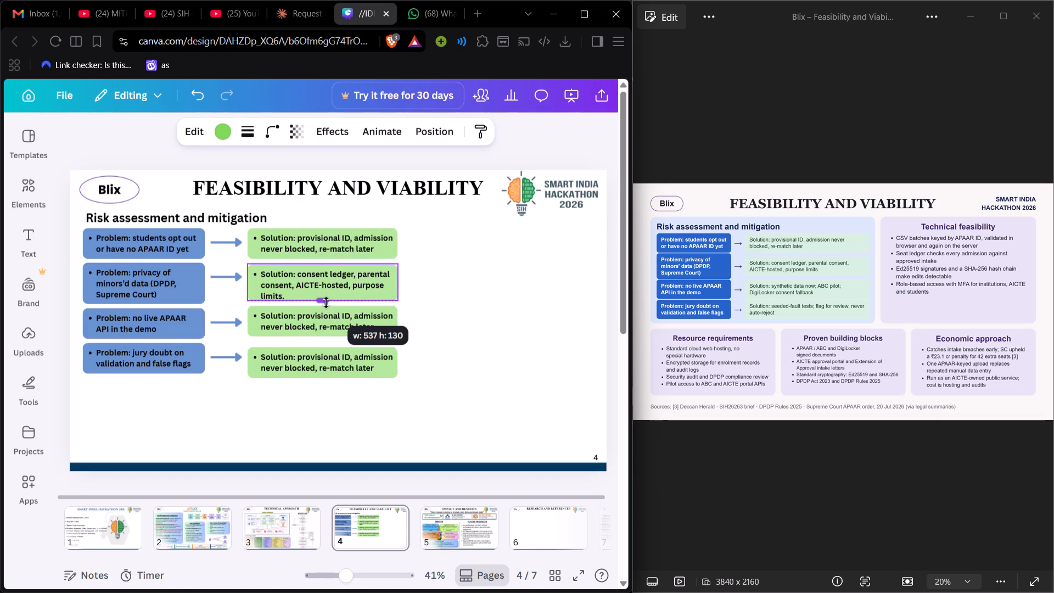
drag(326, 303, 326, 301)
click(476, 312)
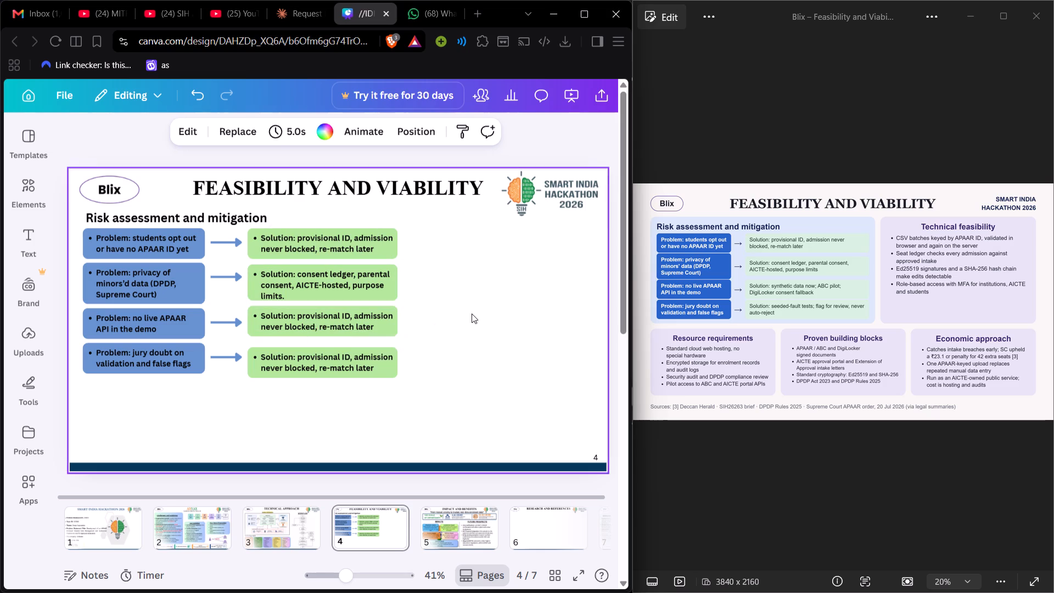
Move the third solution box and its text down slightly, away from the second solution box.
drag(406, 332, 255, 315)
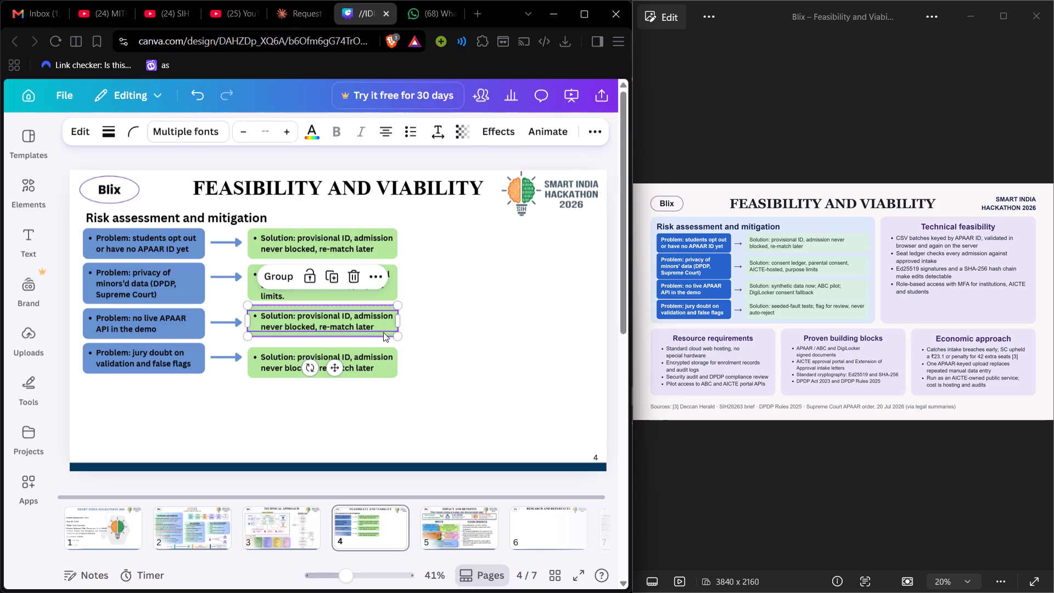
click(337, 367)
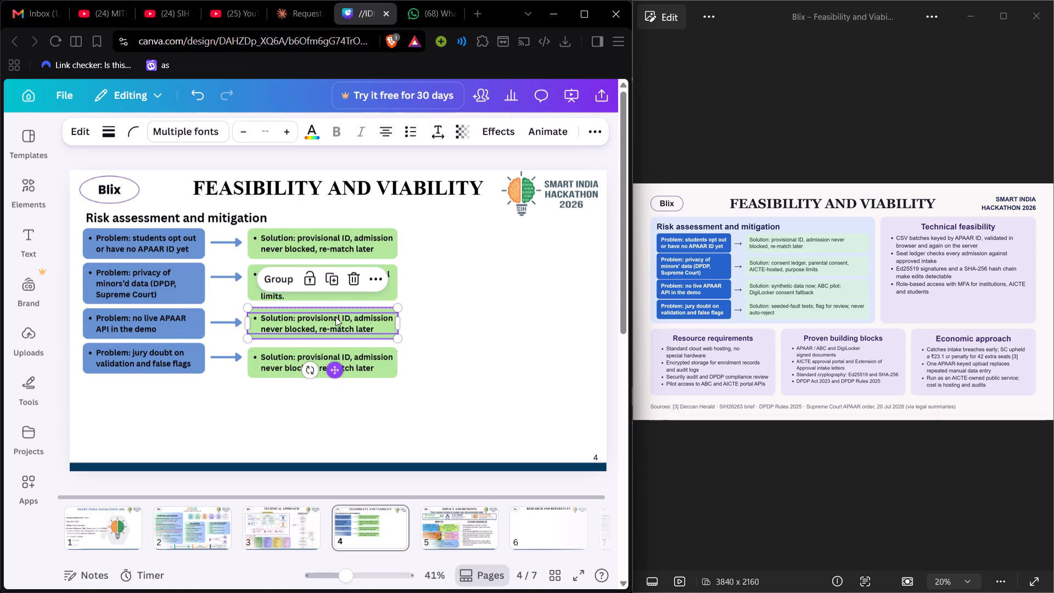
Extend the second solution box's lower edge slightly so there is more room below its three lines of text.
click(326, 156)
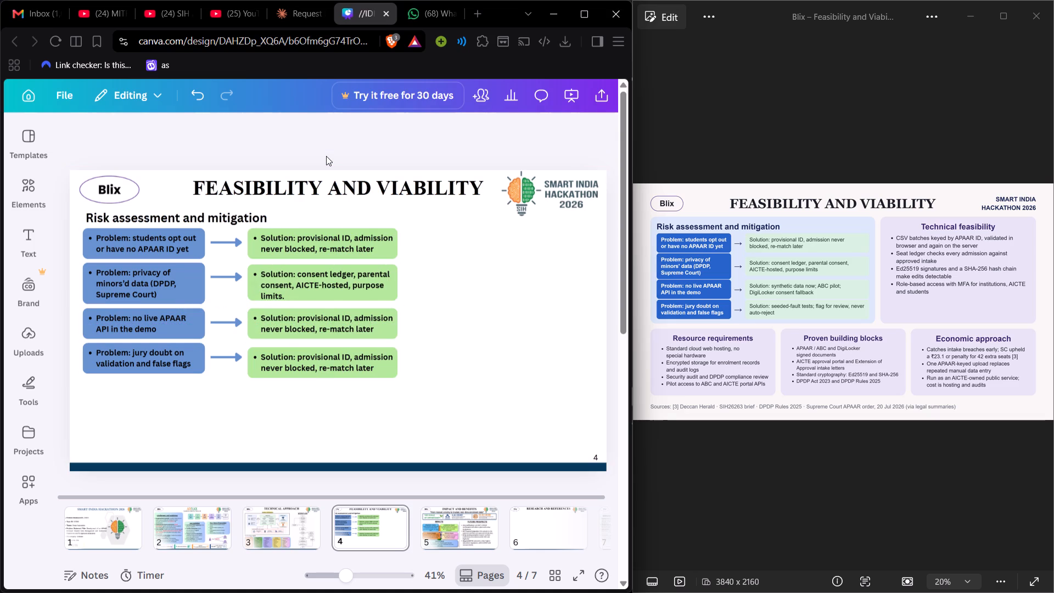
click(354, 295)
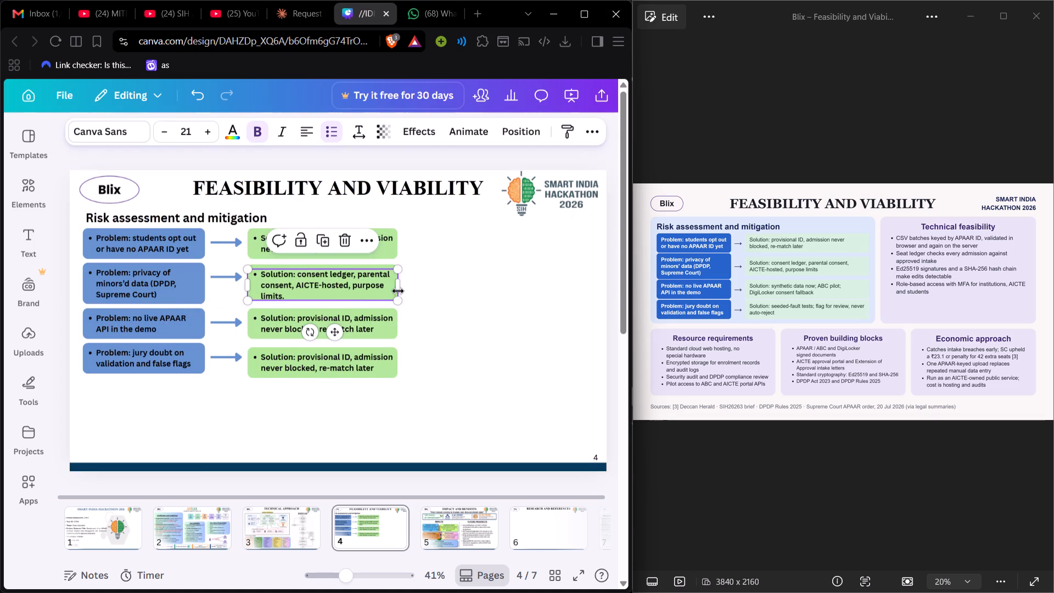
click(399, 158)
click(394, 267)
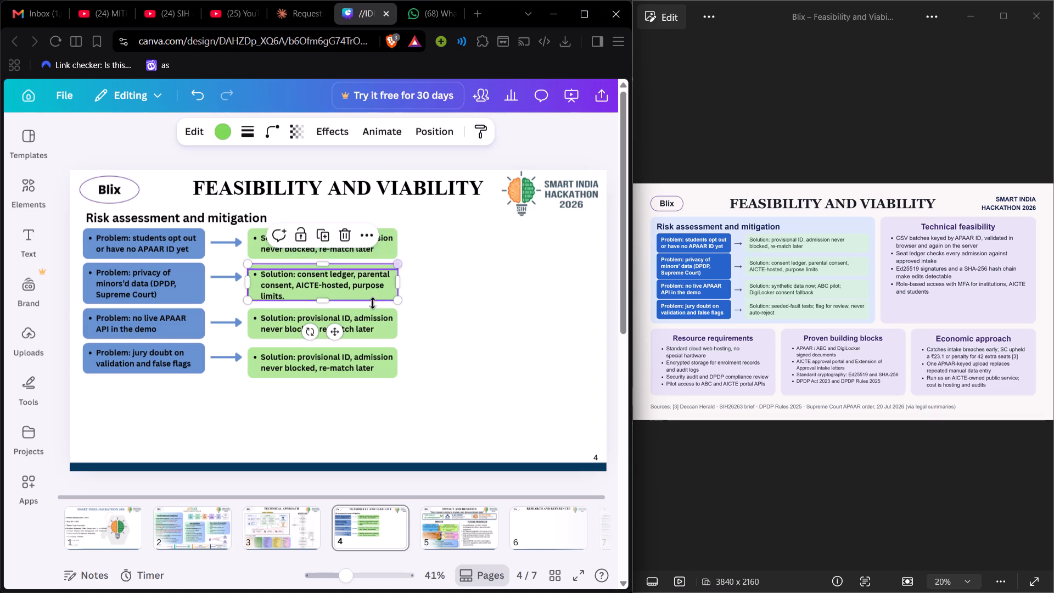
click(325, 300)
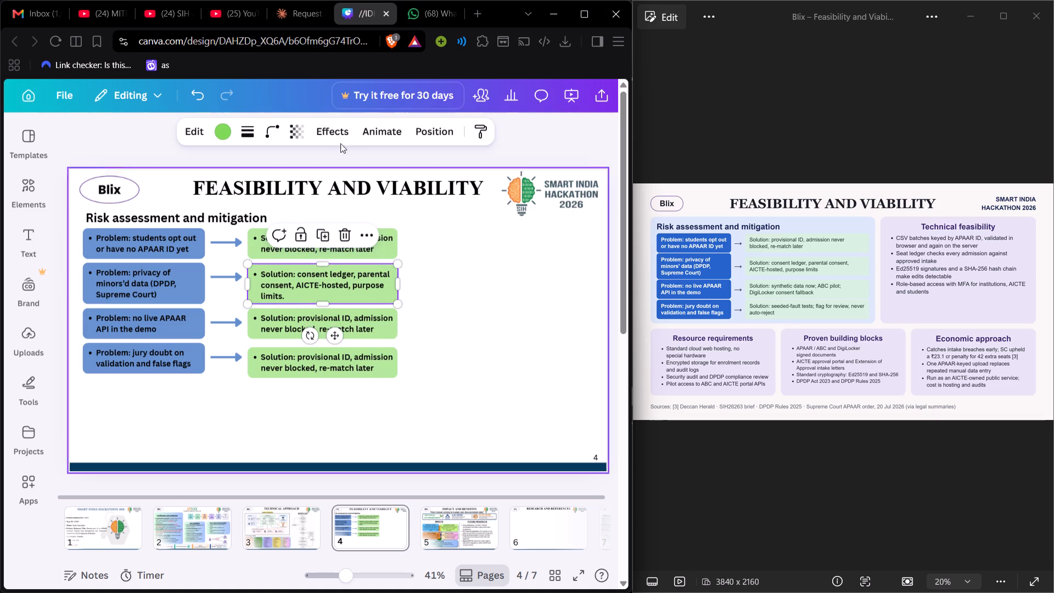
click(346, 152)
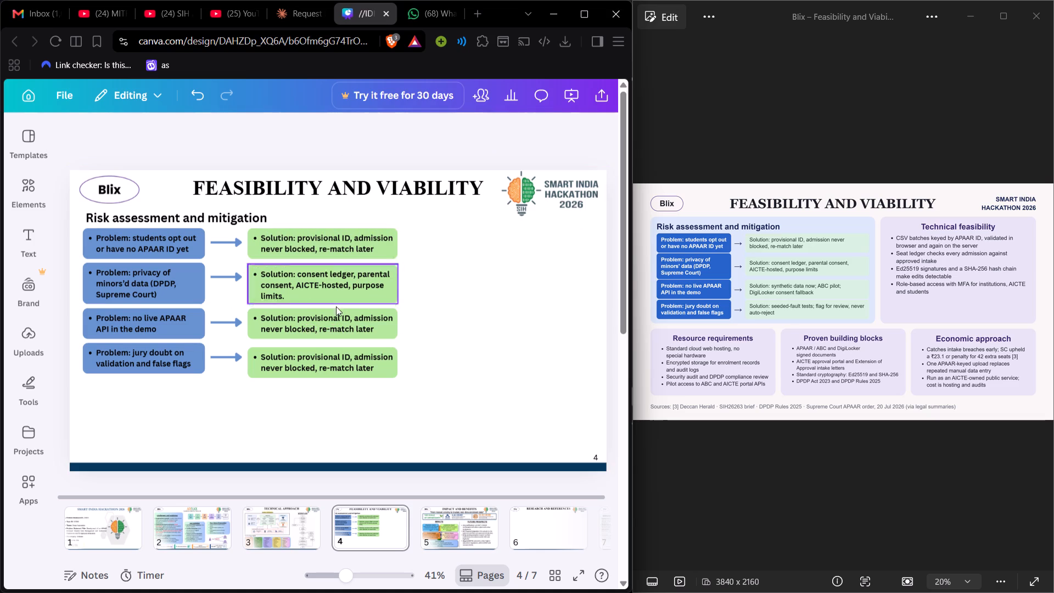
Move the second solution's text up slightly within its green box.
click(299, 282)
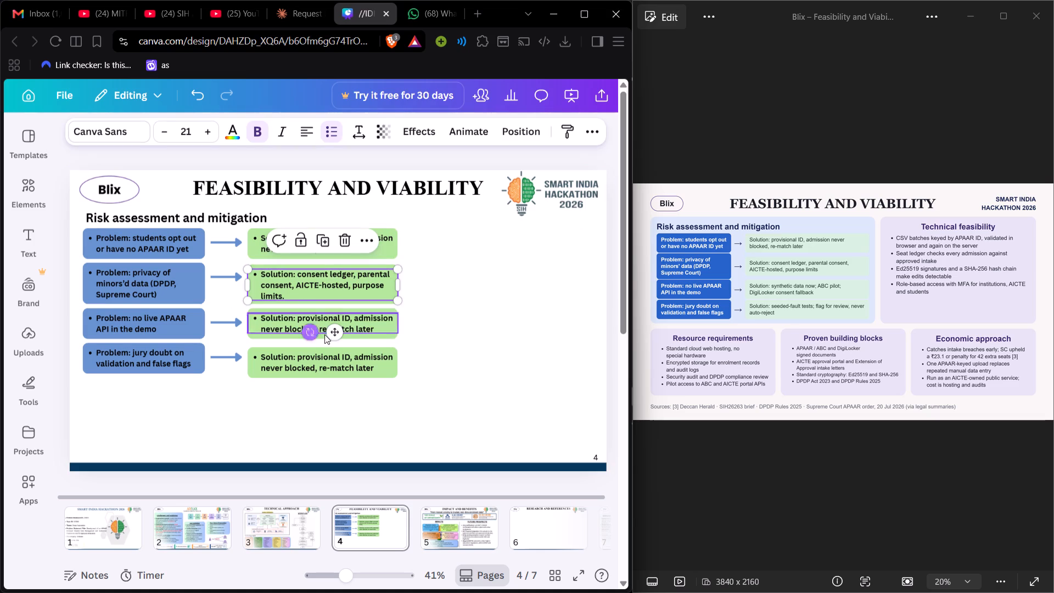
click(338, 335)
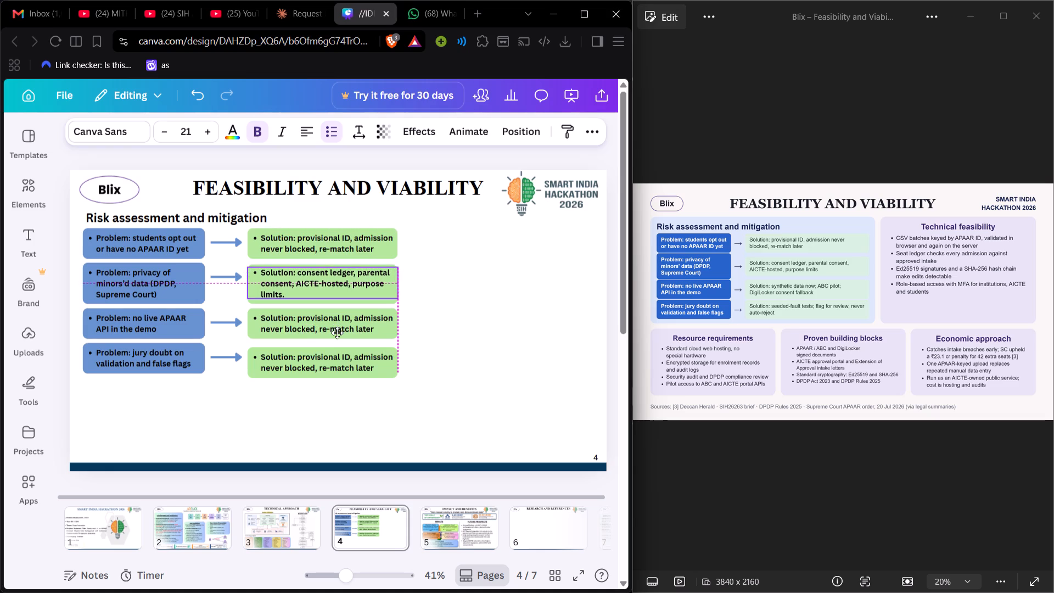
click(320, 160)
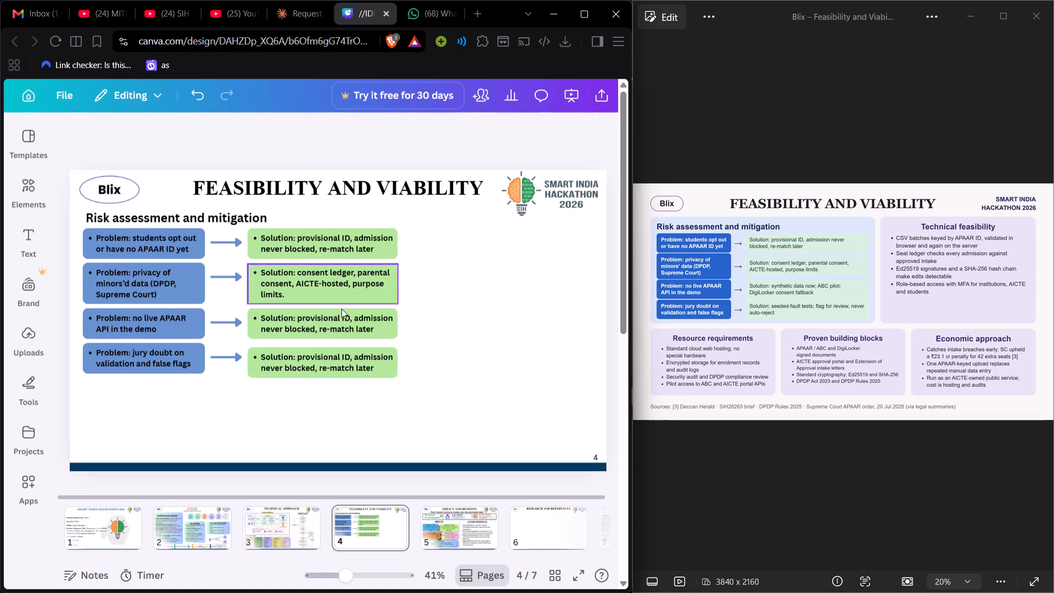
Replace the wording after "Solution:" in the third solution box with "synthetic data now".
click(355, 332)
click(372, 330)
click(375, 328)
drag(375, 328, 307, 316)
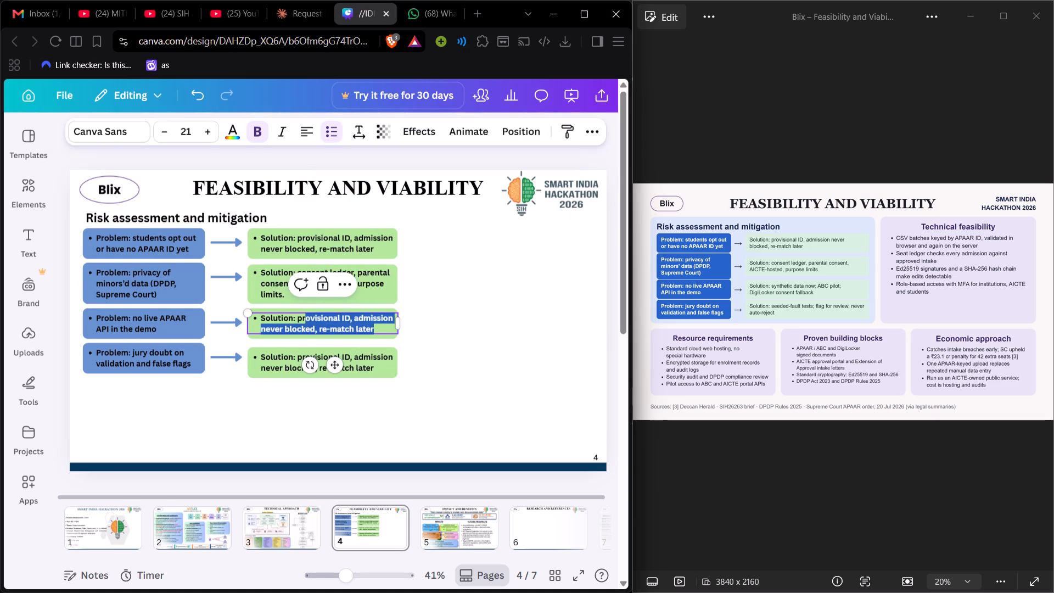
drag(307, 316, 298, 315)
key(BackSpace)
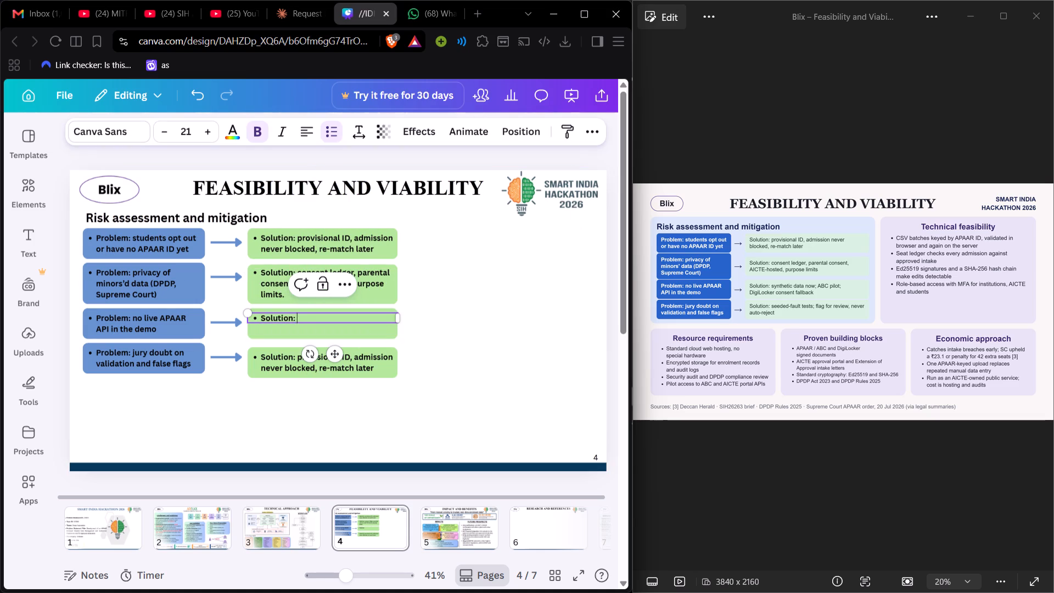
text(synte)
key(BackSpace)
text(hetic)
key(space)
text(data now)
Consult the enlarged reference image and continue the third solution's text with "; ABC pilot;".
double_click(864, 281)
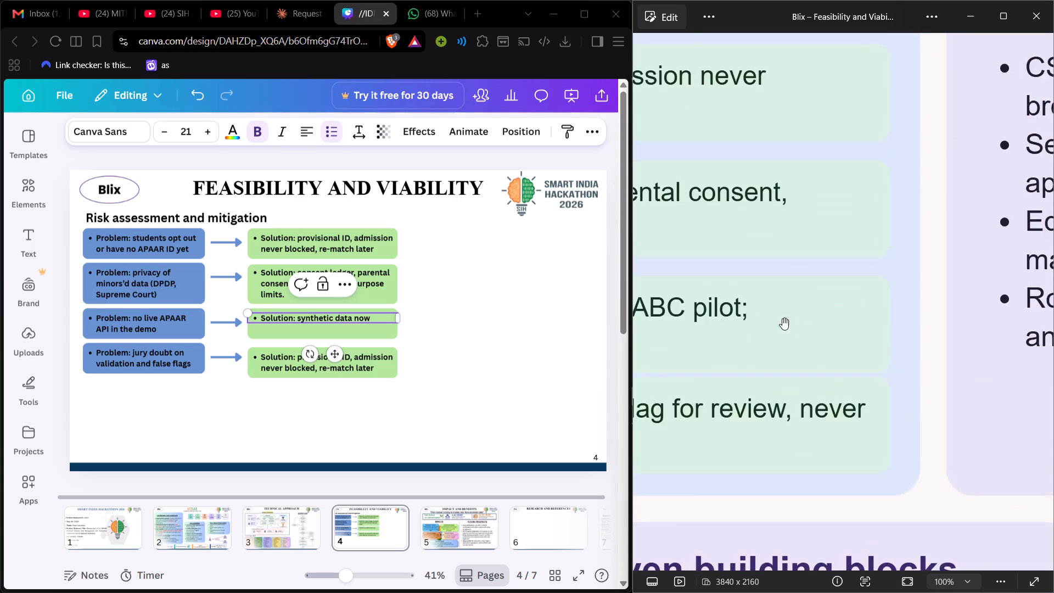
drag(782, 318, 981, 318)
key(semicolon)
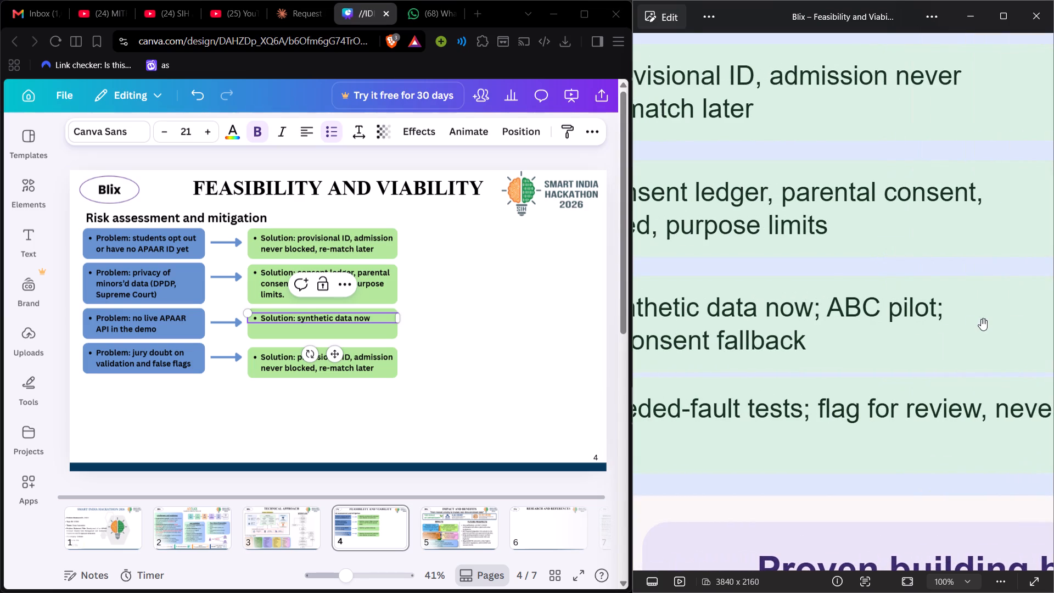
click(374, 318)
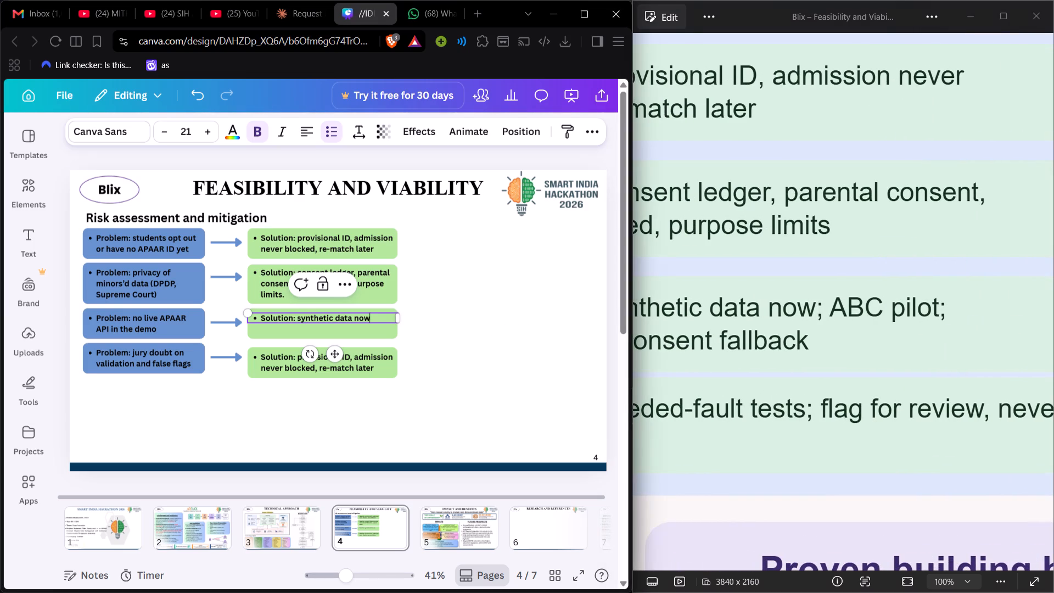
text(AP)
key(BackSpace)
text(pilot)
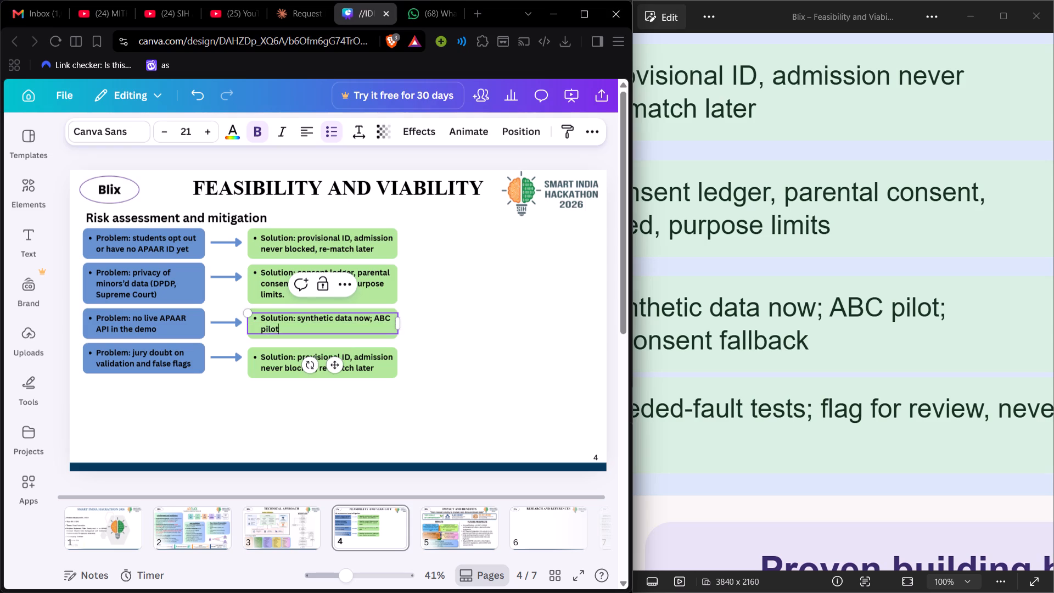
key(semicolon)
Complete the third solution's text with "Digilocker consent fallback", following the reference image.
double_click(839, 410)
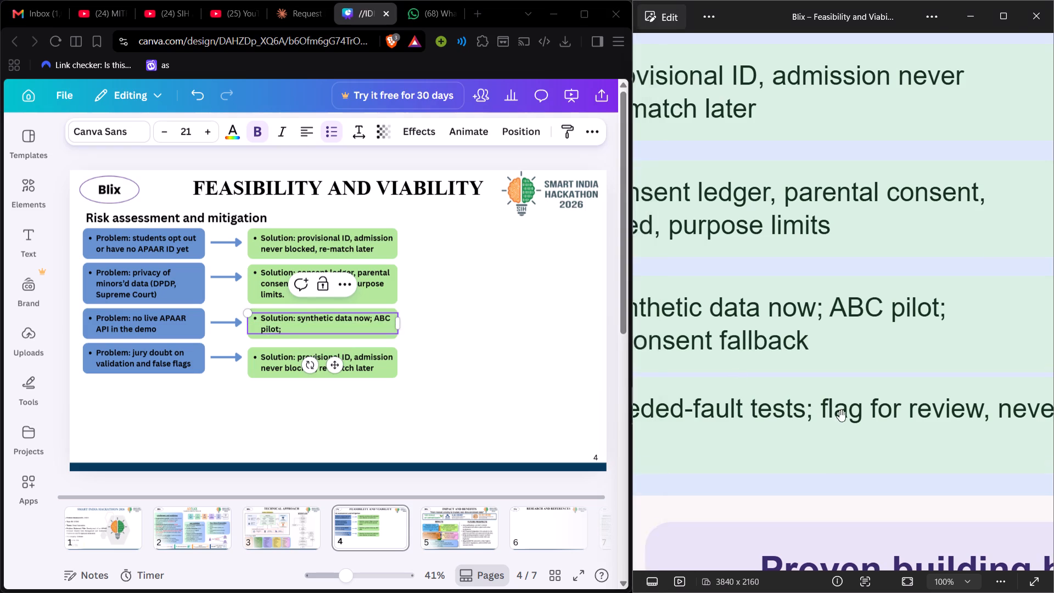
double_click(798, 303)
drag(798, 303, 899, 340)
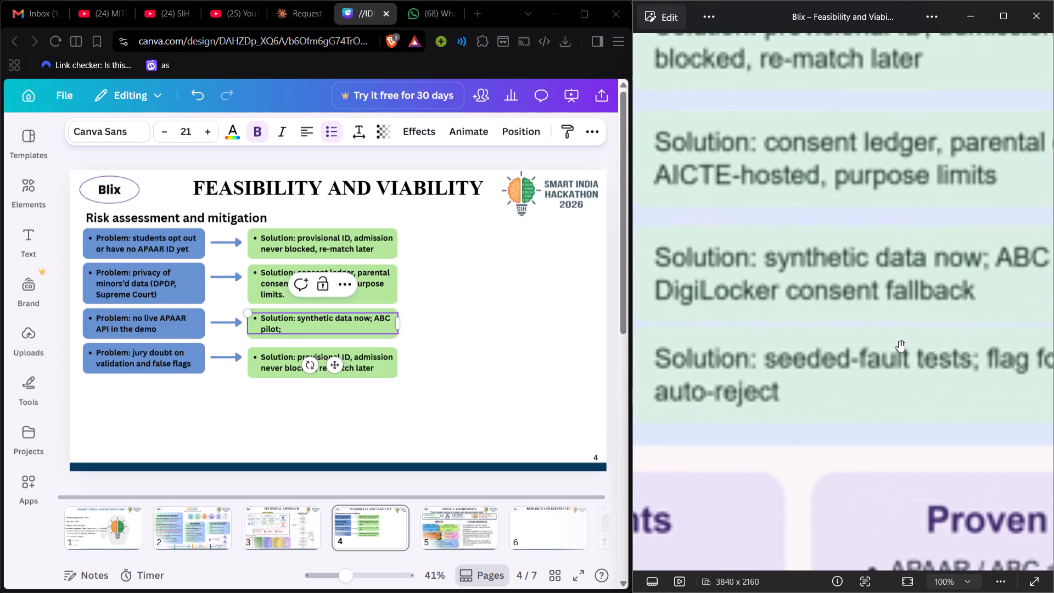
key(shift+d)
click(349, 325)
key(space)
text(d)
key(BackSpace)
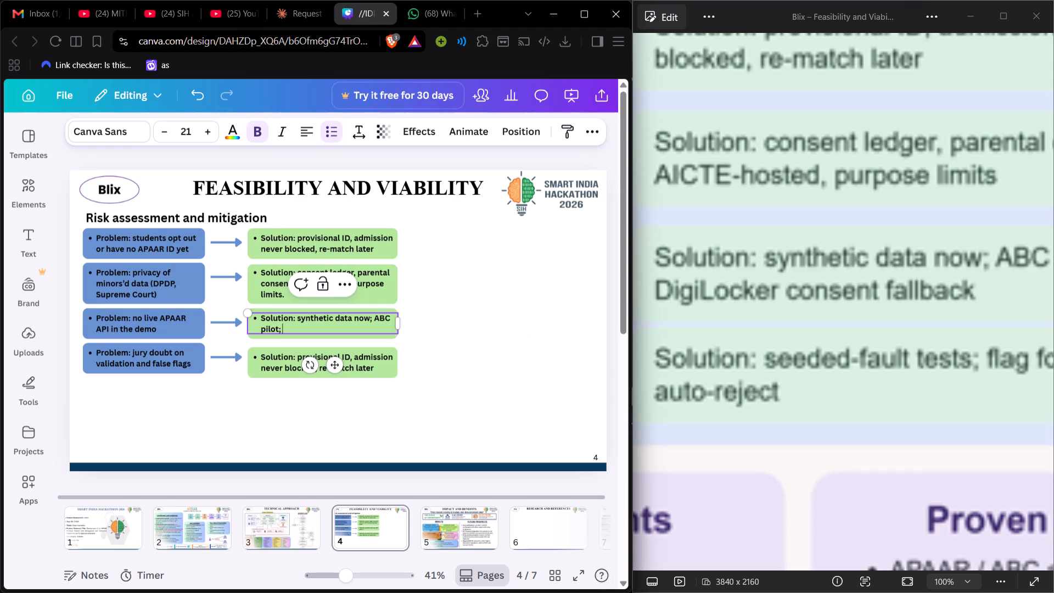
text(Digilocker)
key(space)
text(consn)
key(BackSpace)
text(ent)
key(space)
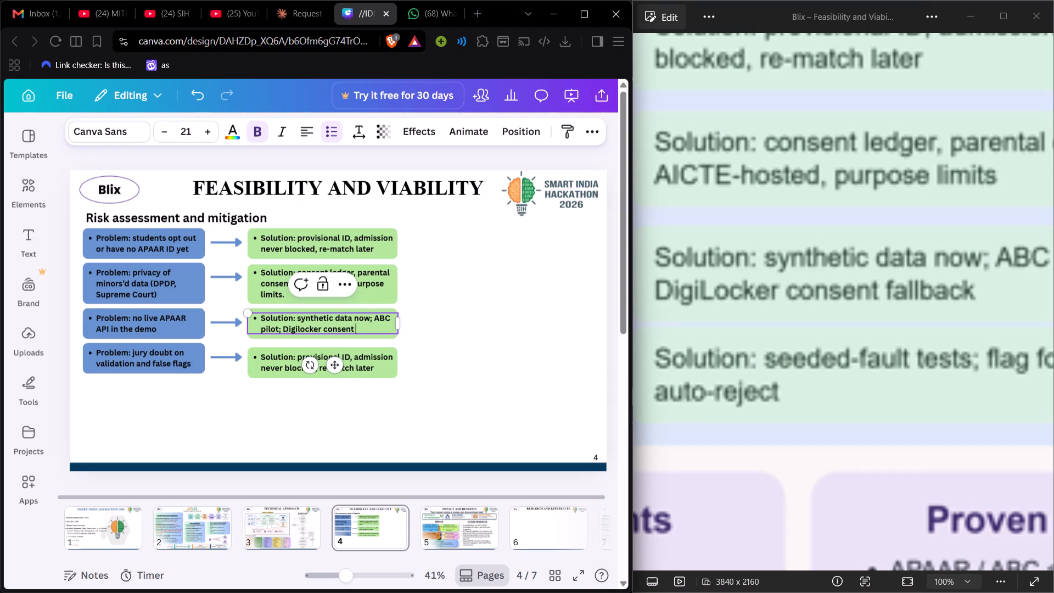
text(fallback)
Replace the wording after "Solution:" in the fourth solution box with "seeded-fault tests,".
click(775, 271)
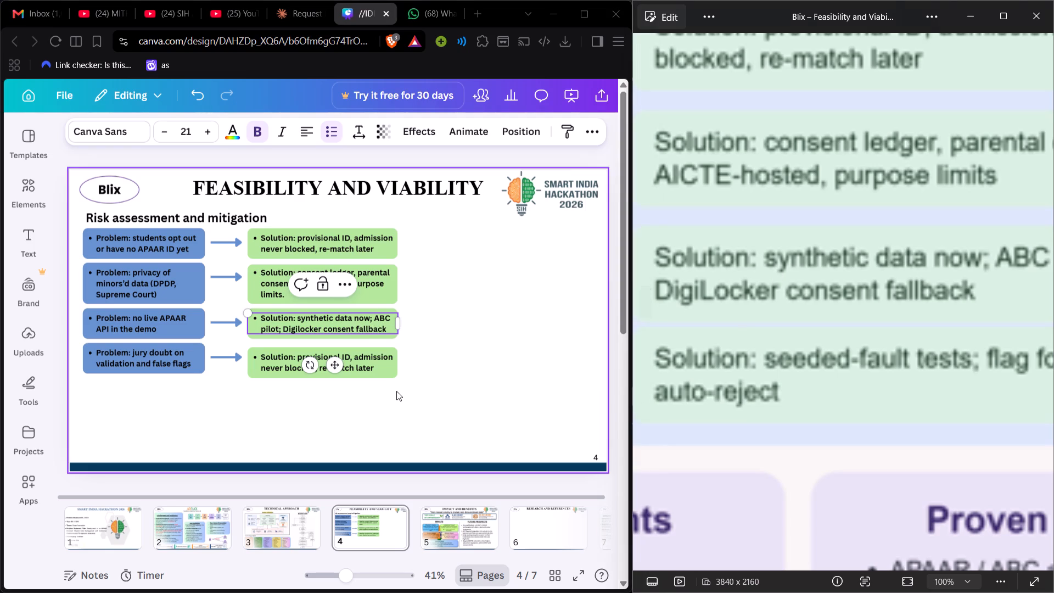
click(377, 368)
click(377, 368)
drag(374, 365, 315, 366)
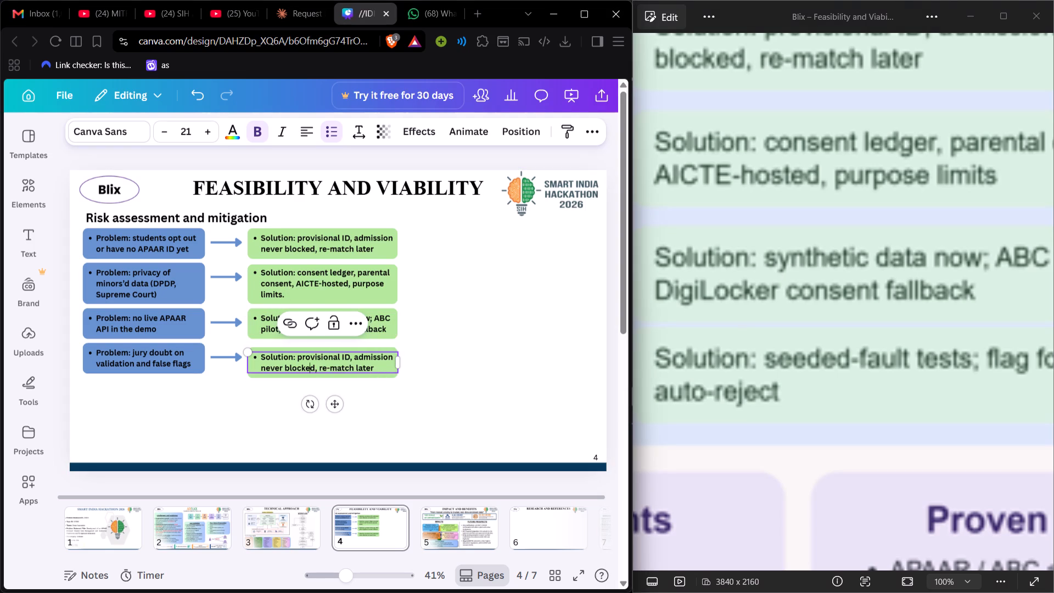
drag(315, 366, 317, 366)
drag(385, 368, 297, 359)
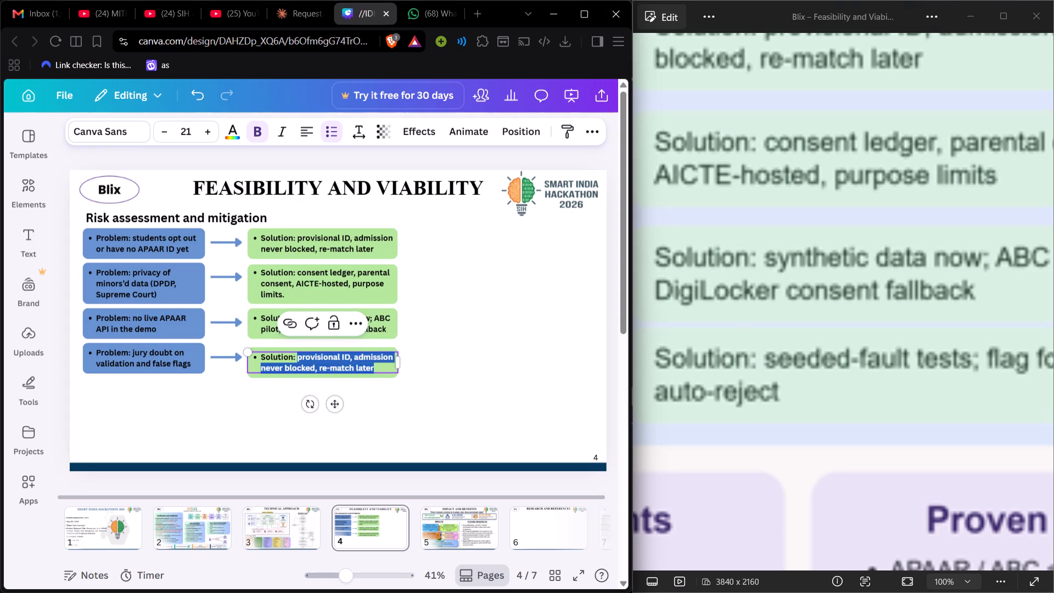
key(BackSpace)
text(seeded)
key(space)
key(BackSpace)
text(-fault)
key(space)
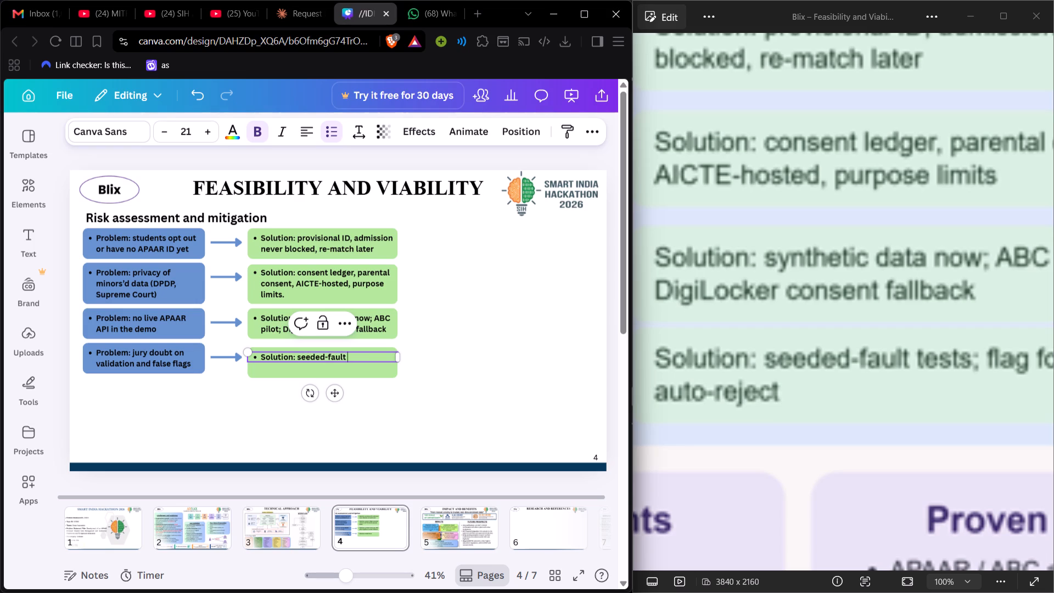
text(tese)
key(BackSpace)
text(ts)
key(comma)
Consult the reference image and continue the fourth solution's text with "flag for reveiew".
drag(922, 424, 837, 424)
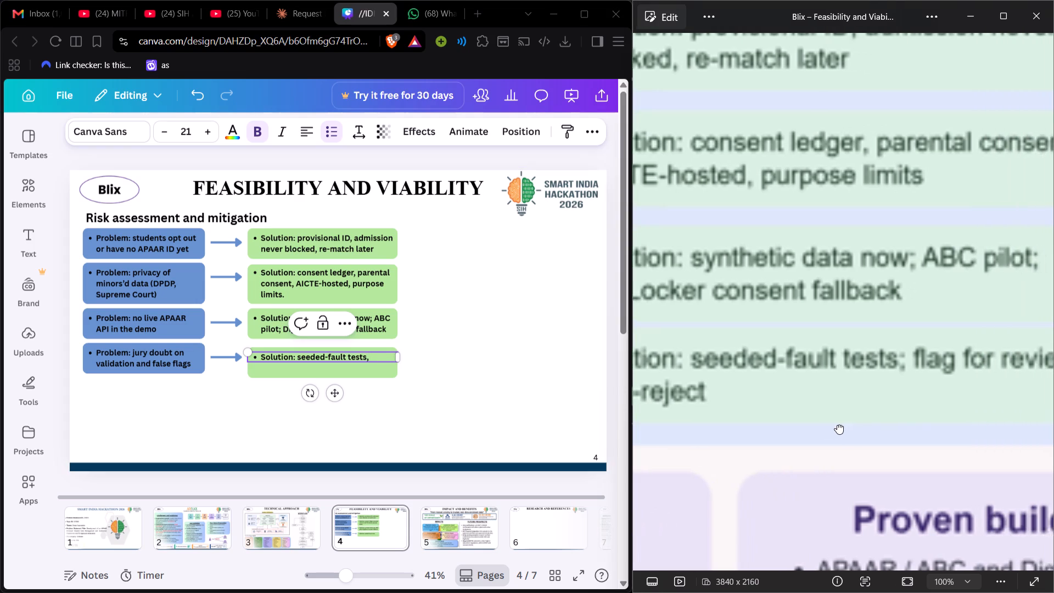
drag(837, 424, 837, 424)
double_click(837, 424)
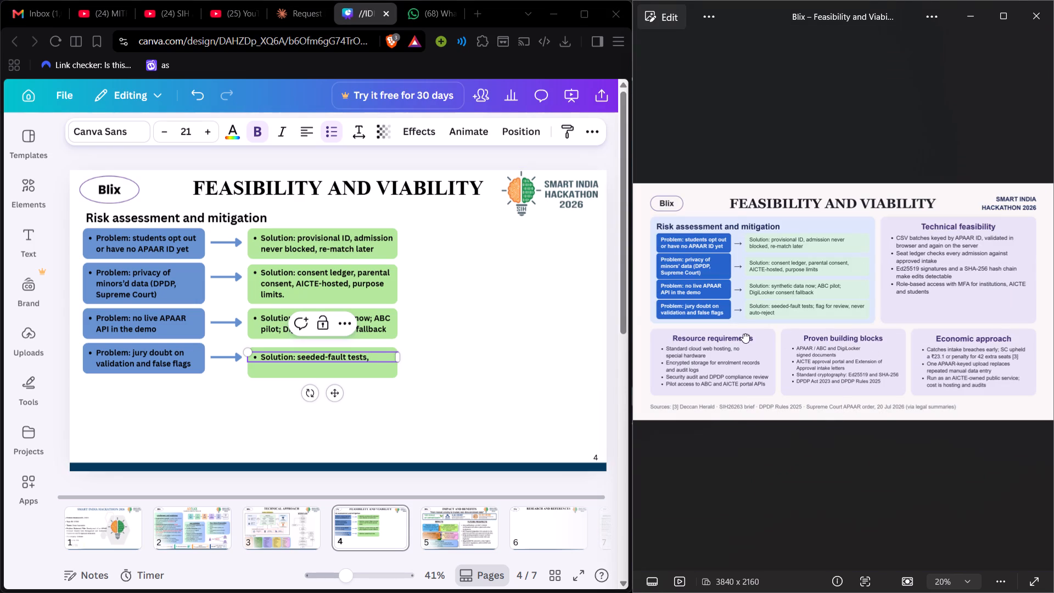
click(375, 359)
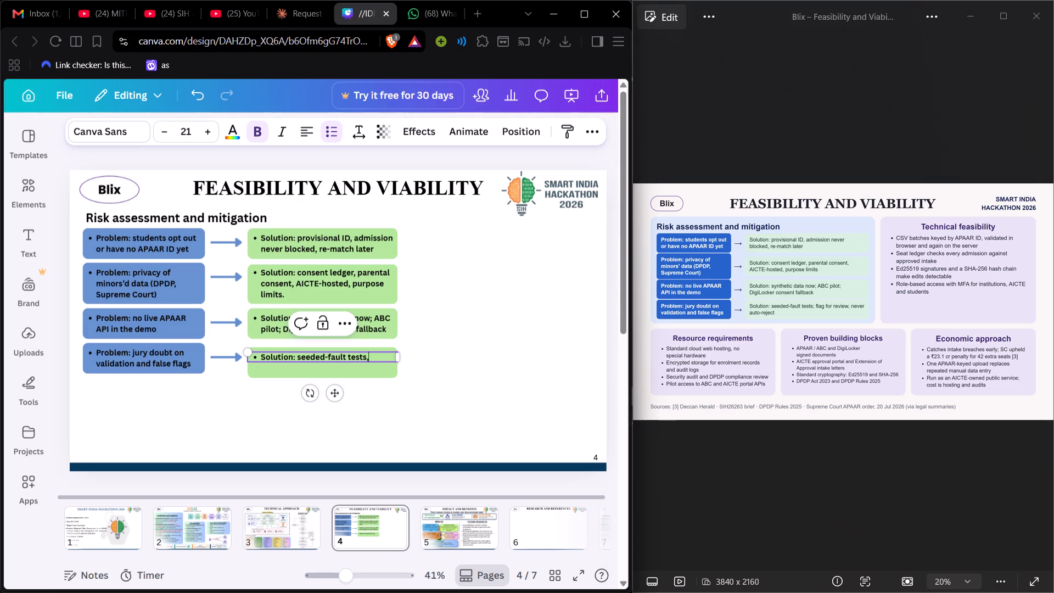
key(space)
text(flag for reveiw)
key(space)
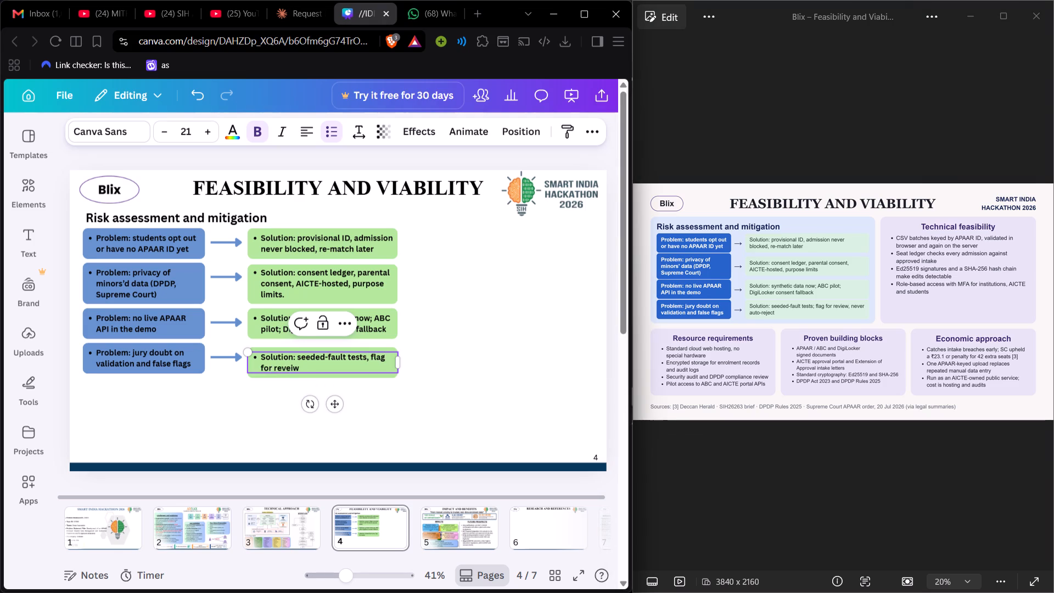
key(BackSpace)
key(BackSpace)
key(BackSpace)
text(iew)
key(space)
key(BackSpace)
Complete the fourth solution's text with ", never auto- reject".
text(, never auto)
key(space)
key(BackSpace)
text(- reject)
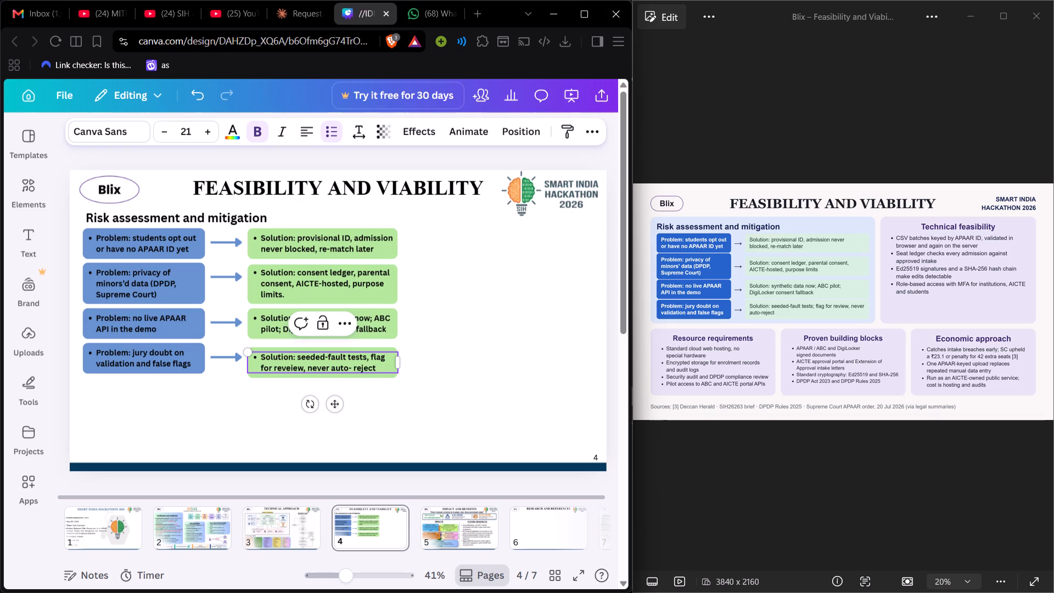
click(379, 153)
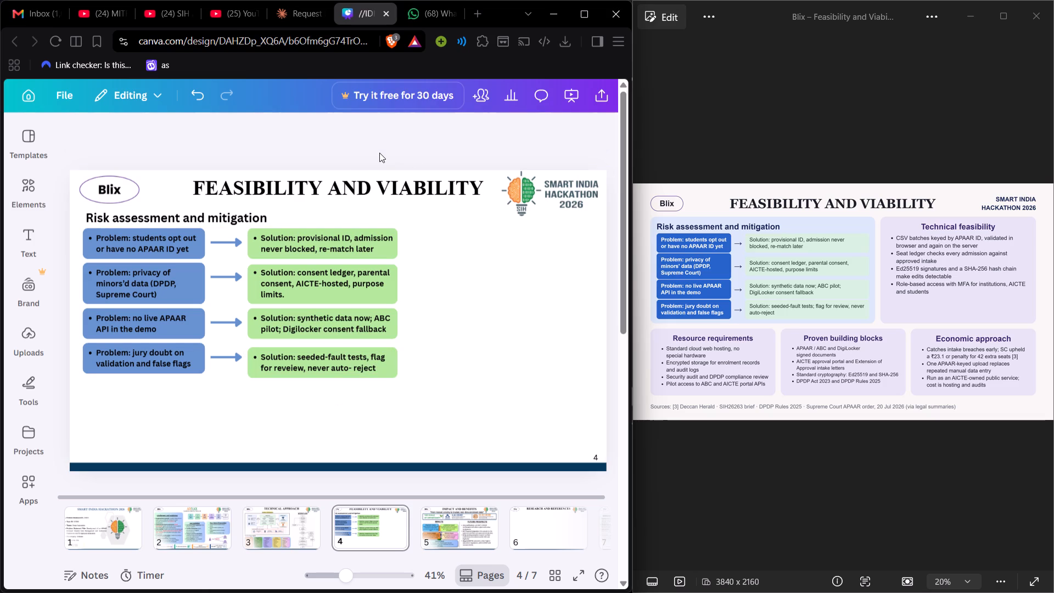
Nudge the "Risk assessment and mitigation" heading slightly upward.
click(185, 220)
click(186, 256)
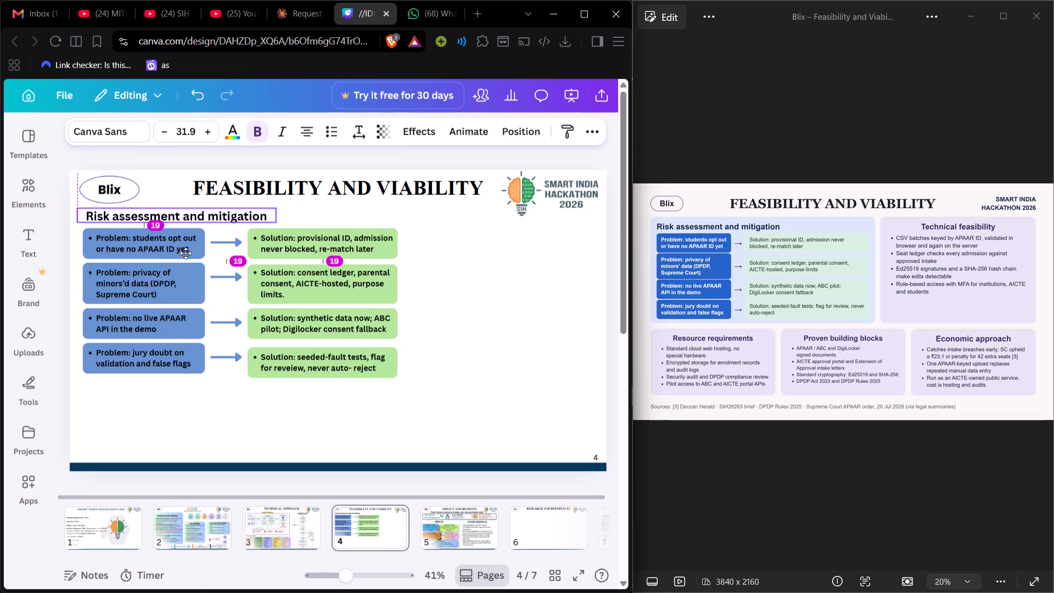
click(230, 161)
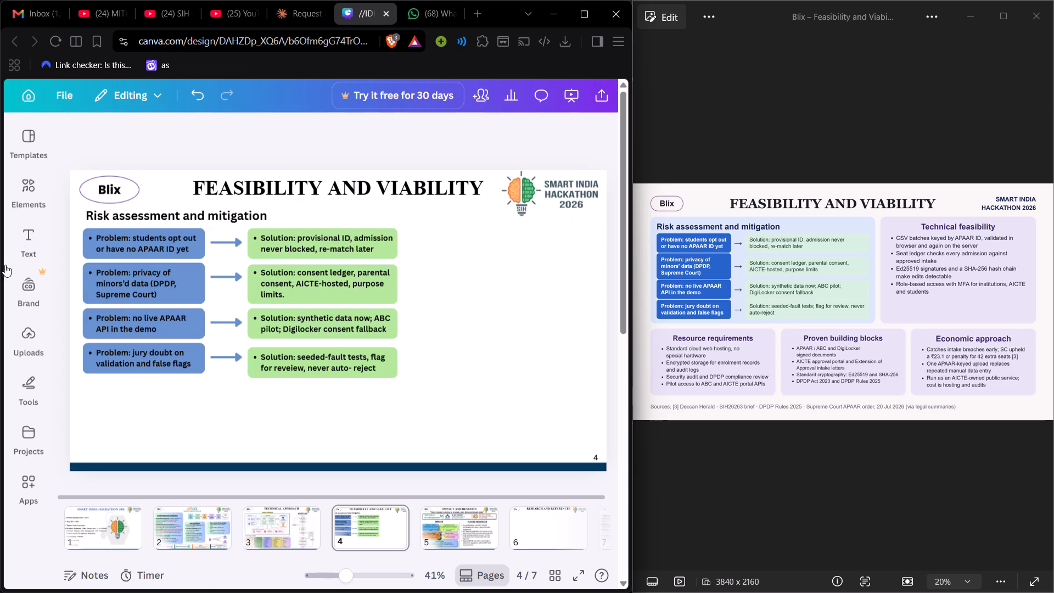
Insert a rounded rectangle and stretch it to about 1,218 by 625 over the heading and all problem and solution boxes.
click(27, 194)
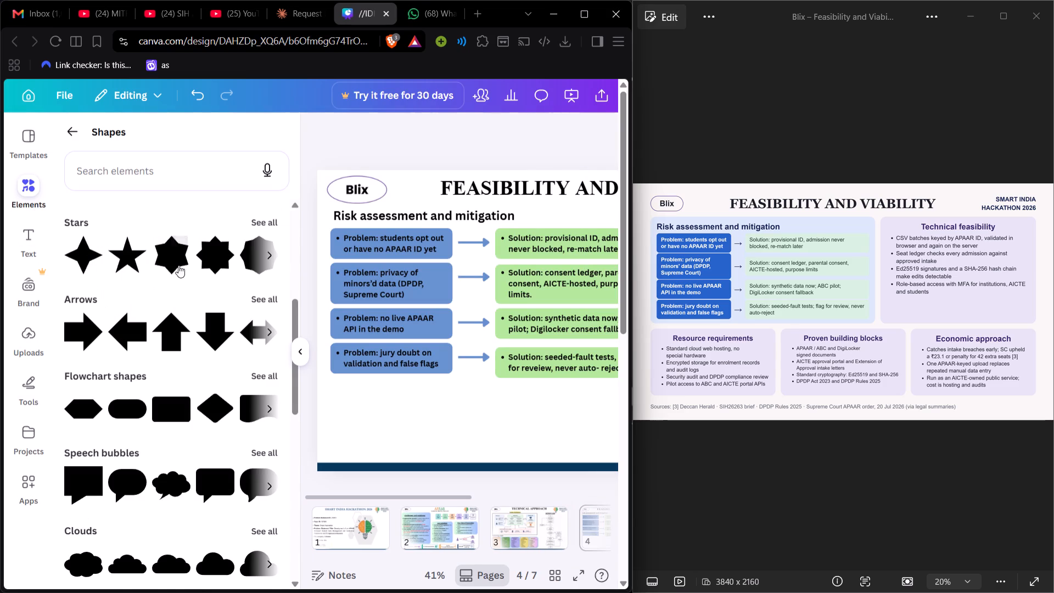
scroll(123, 257, up, 7)
click(113, 395)
click(27, 236)
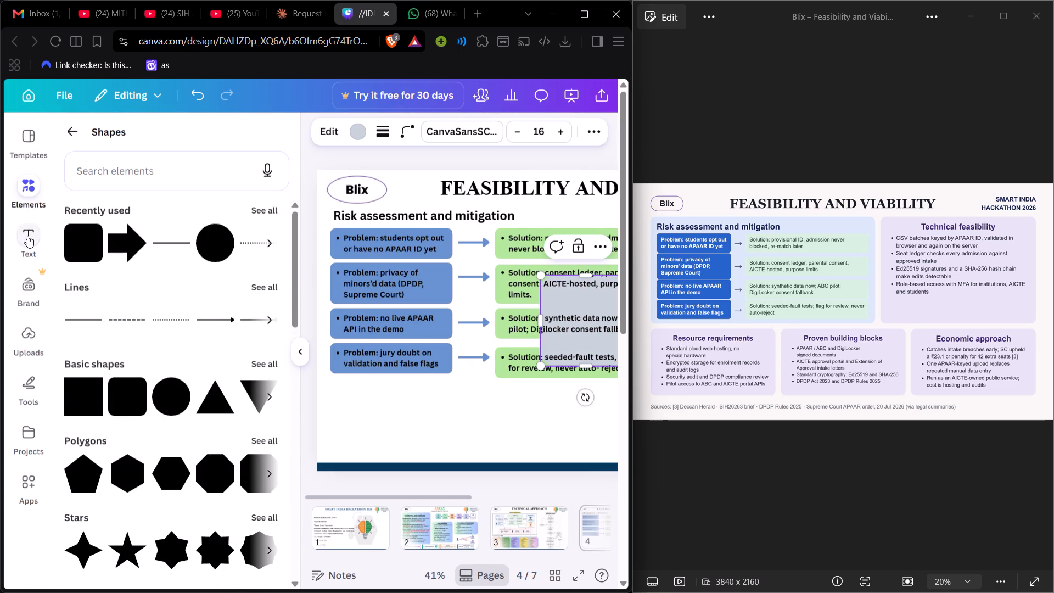
click(25, 238)
drag(384, 370, 391, 374)
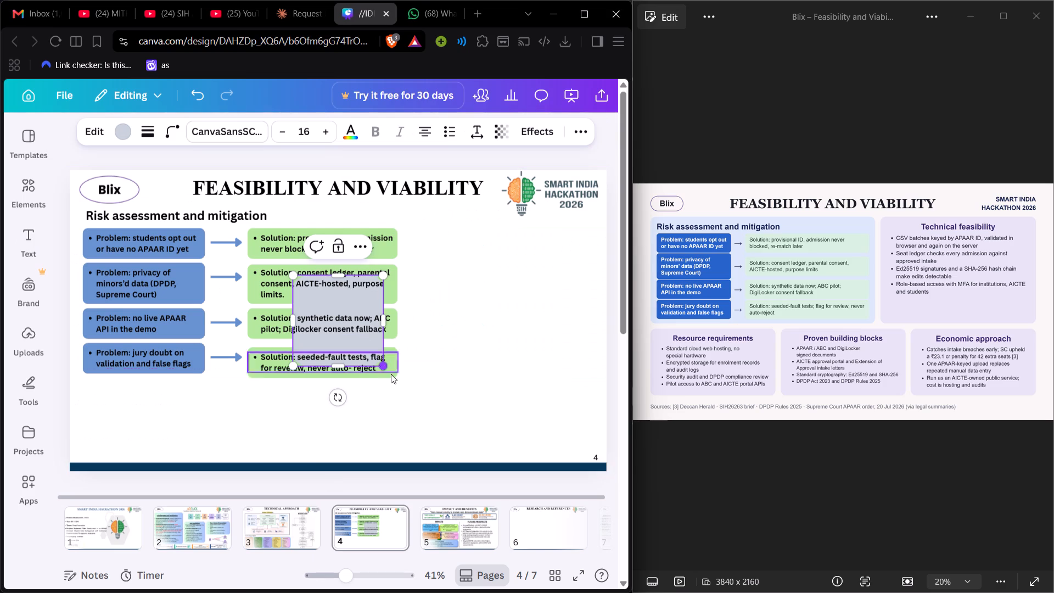
drag(391, 374, 419, 388)
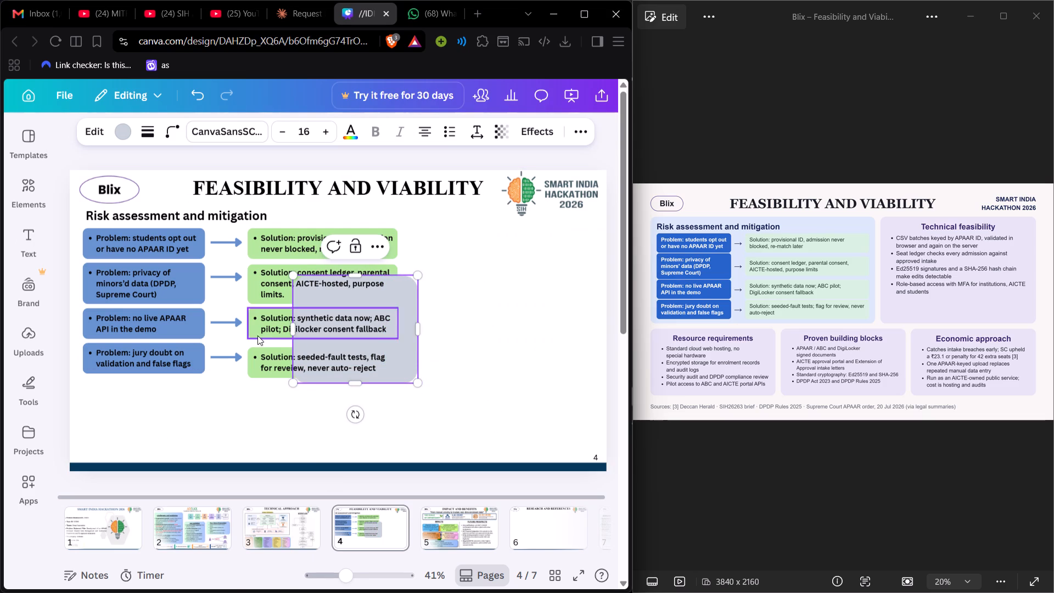
drag(297, 328, 93, 321)
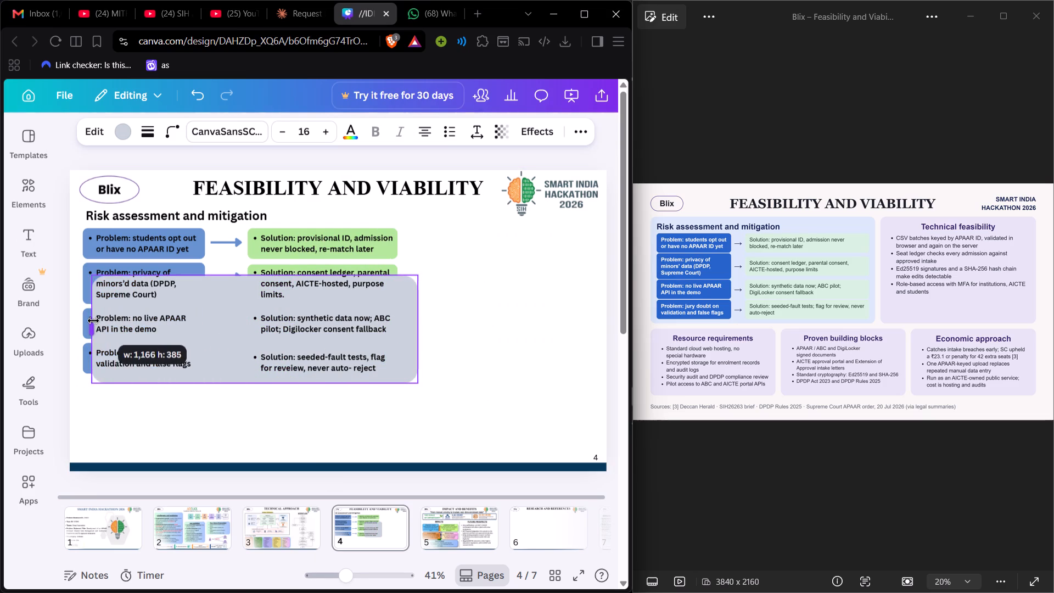
drag(93, 321, 80, 321)
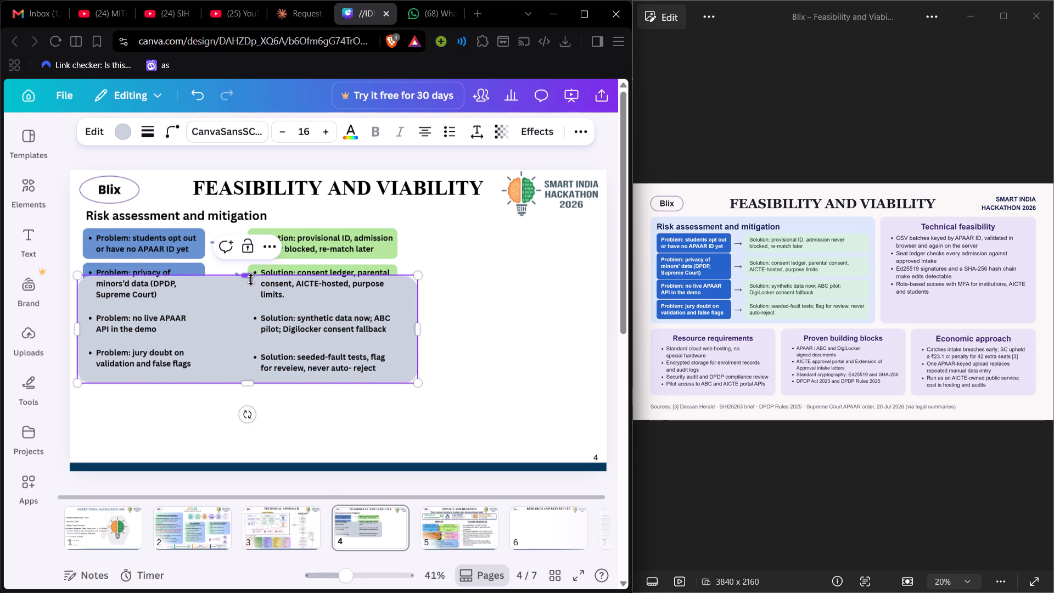
drag(251, 279, 243, 214)
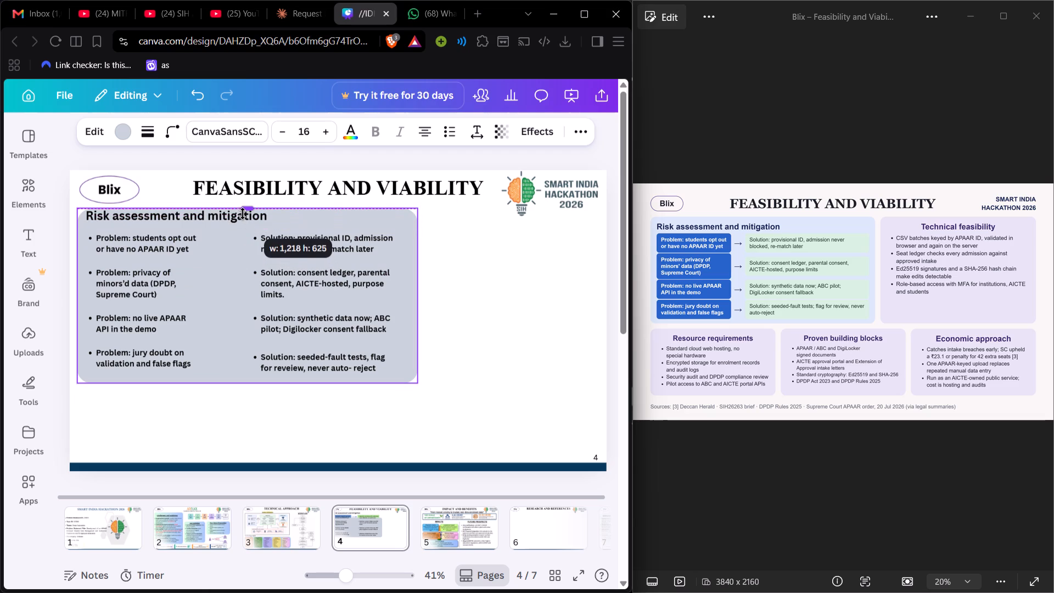
drag(243, 214, 243, 213)
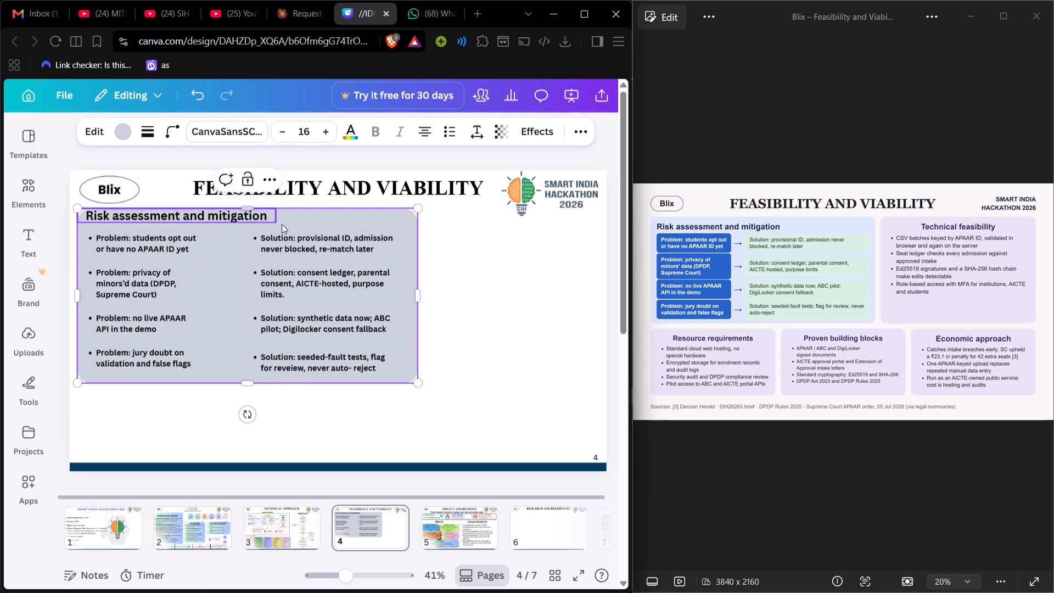
Send the large rounded rectangle to the back, behind the heading, boxes and arrows.
right_click(232, 244)
click(280, 345)
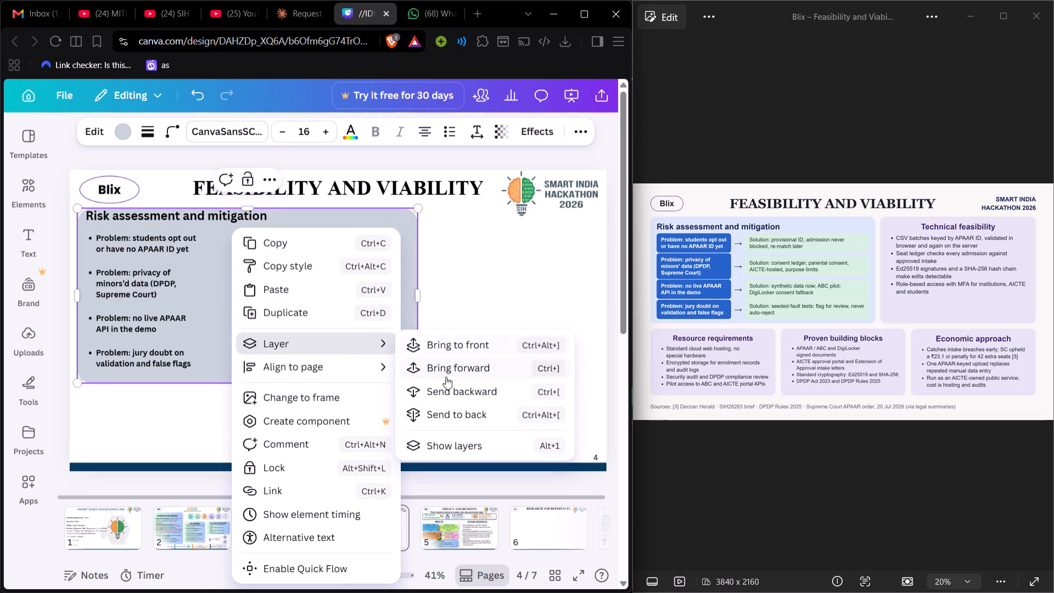
click(455, 410)
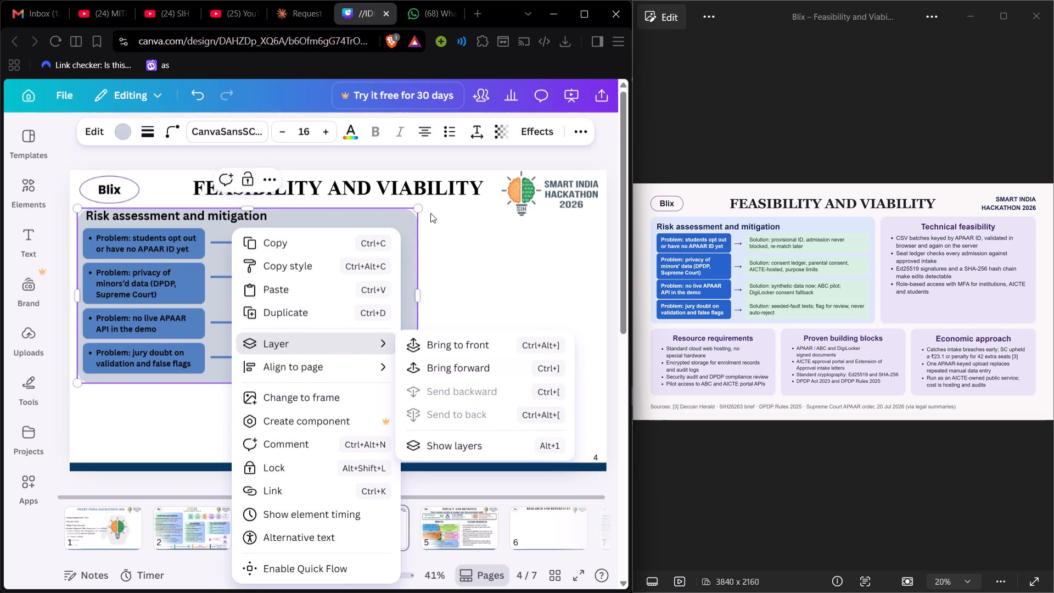
click(417, 165)
click(417, 165)
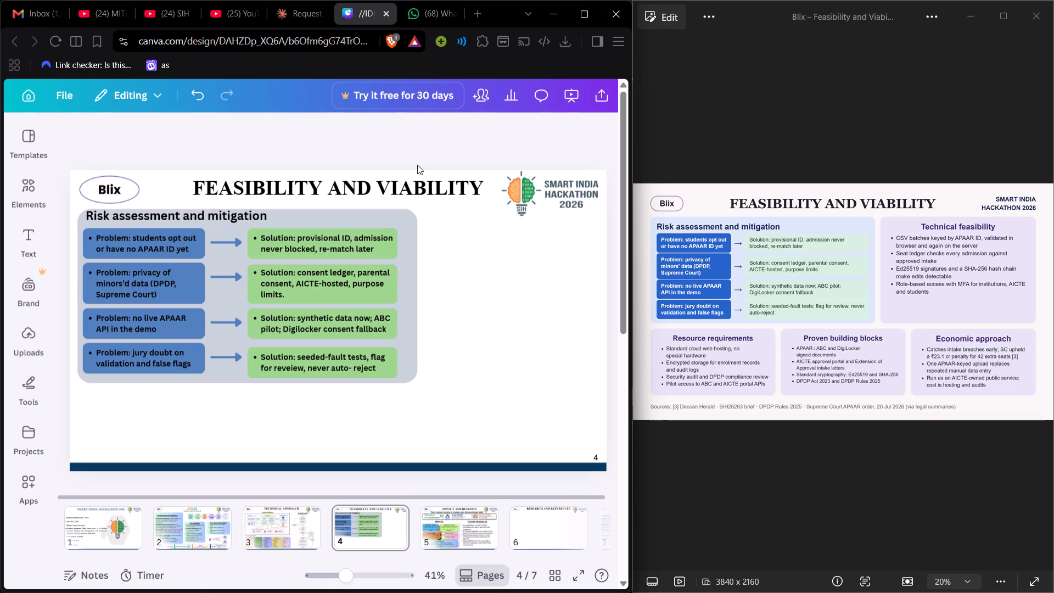
Shift the "Risk assessment and mitigation" heading slightly down, closer to the first problem box.
click(246, 214)
click(190, 250)
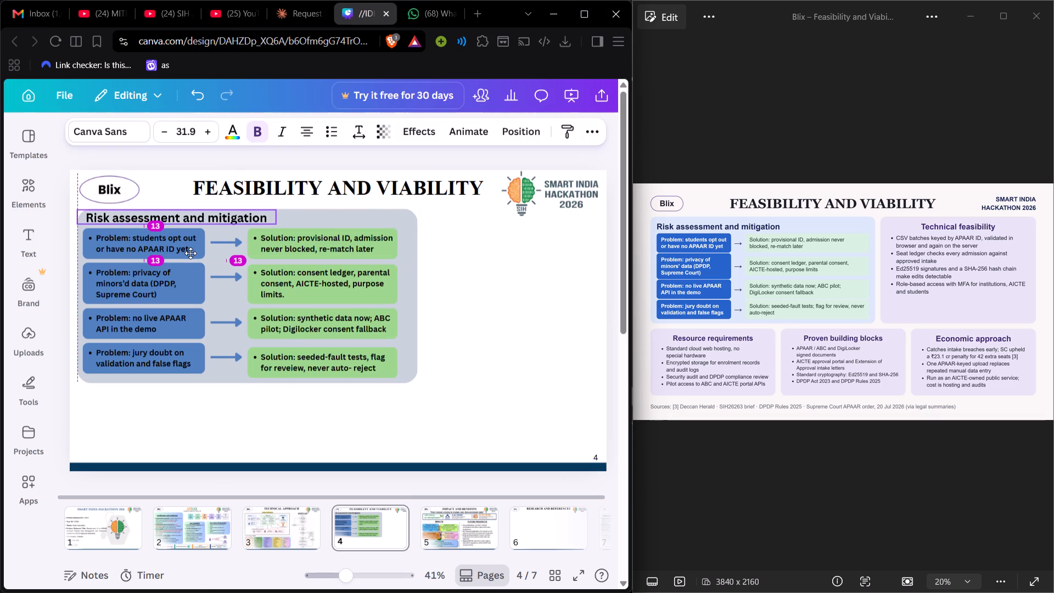
Fill the background rectangle with the 90° linear gradient from #cdffd8 to #94b9ff.
click(404, 249)
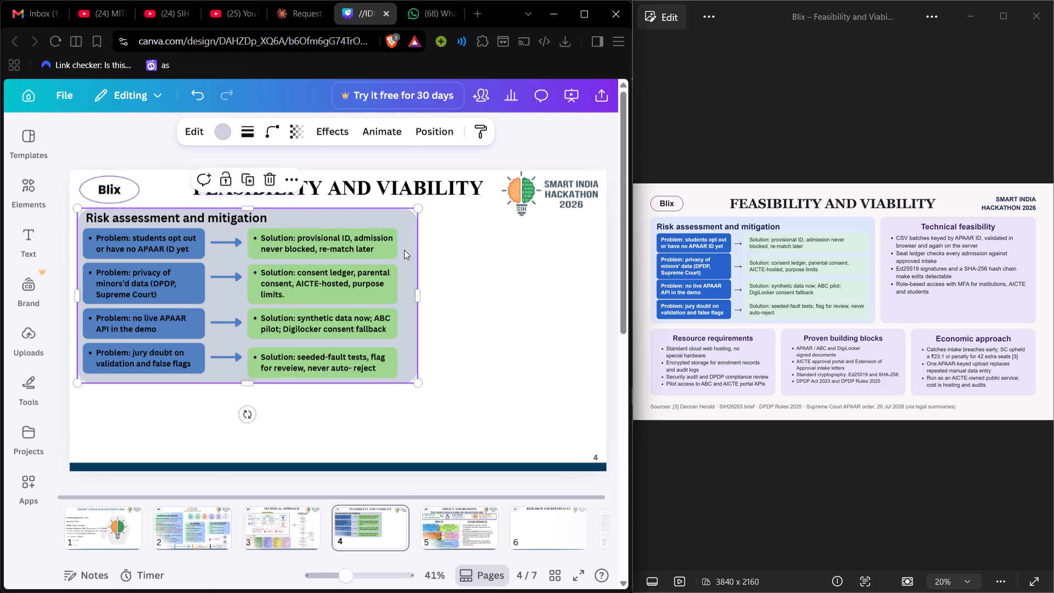
click(220, 140)
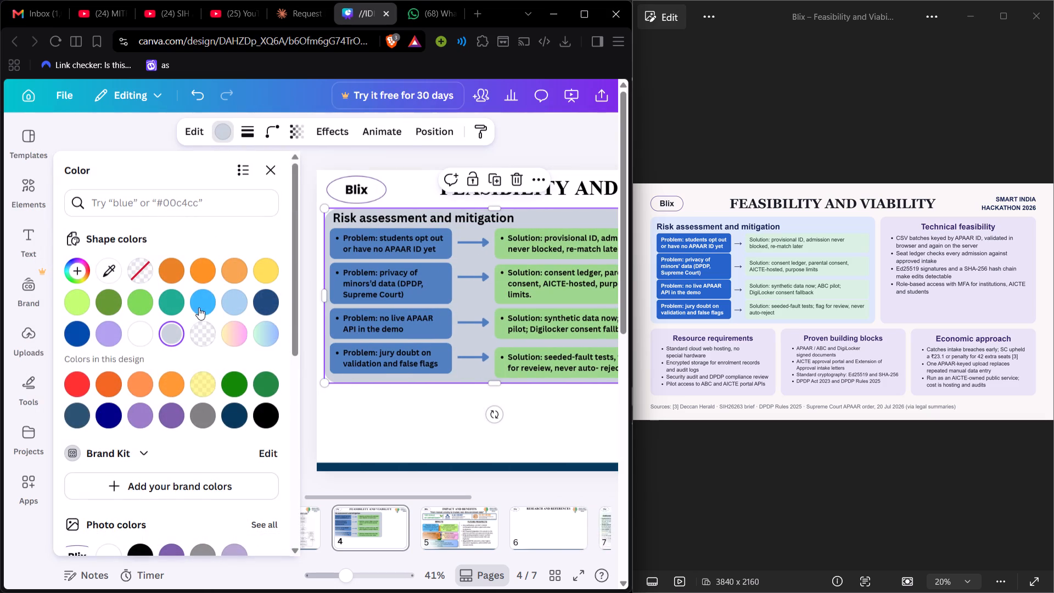
click(225, 304)
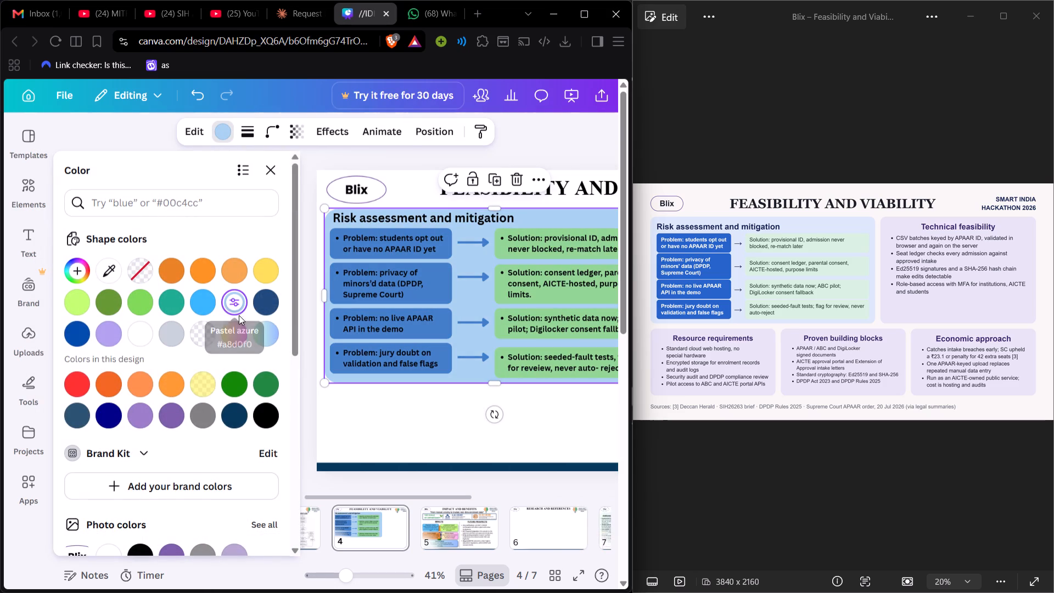
click(254, 333)
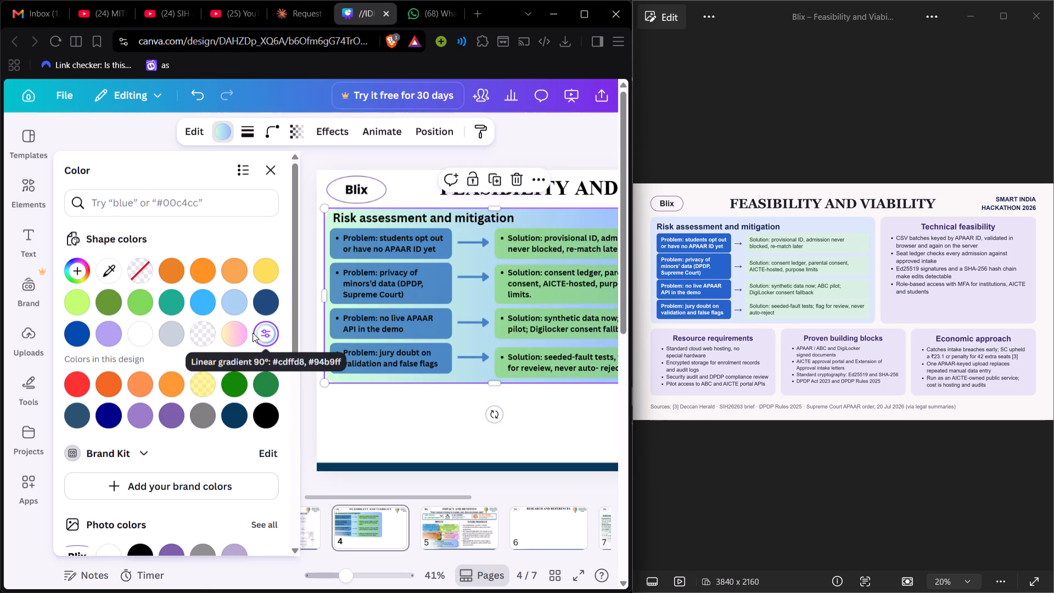
double_click(336, 156)
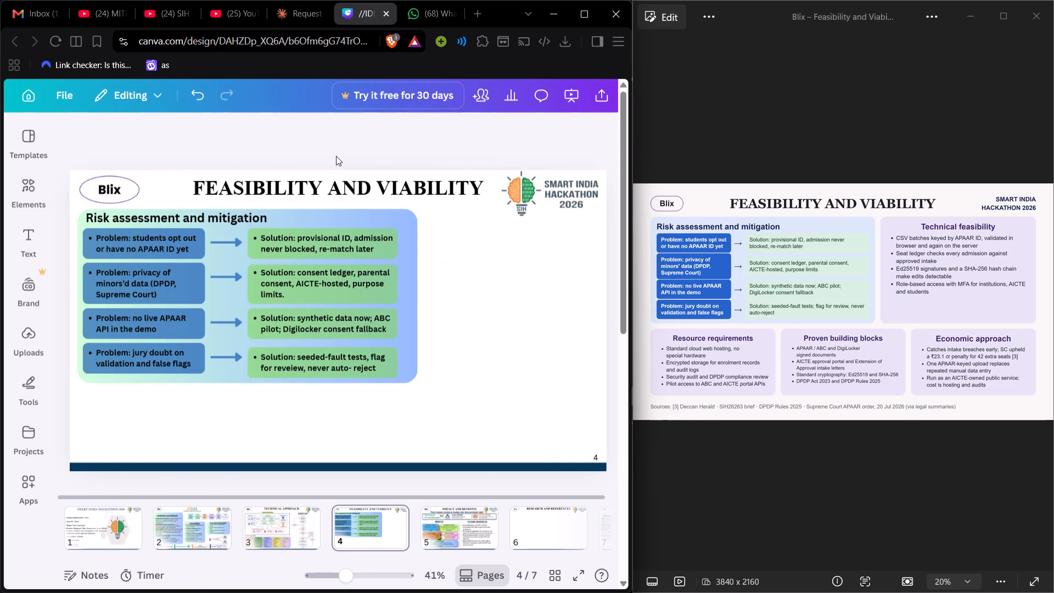
Move the fourth problem box and its text slightly down, level with the fourth solution box.
click(201, 364)
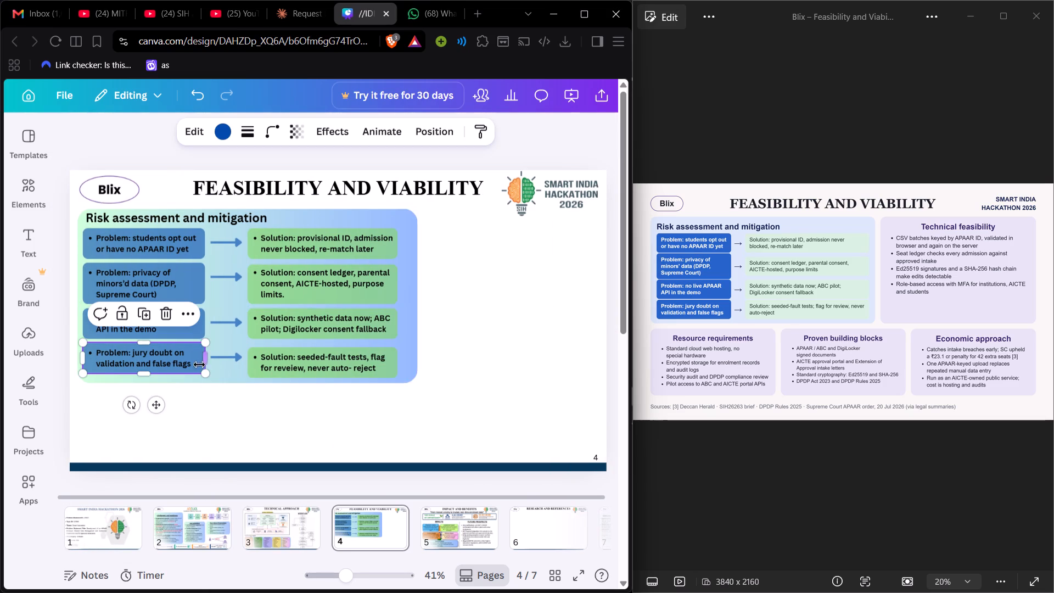
click(153, 408)
click(197, 401)
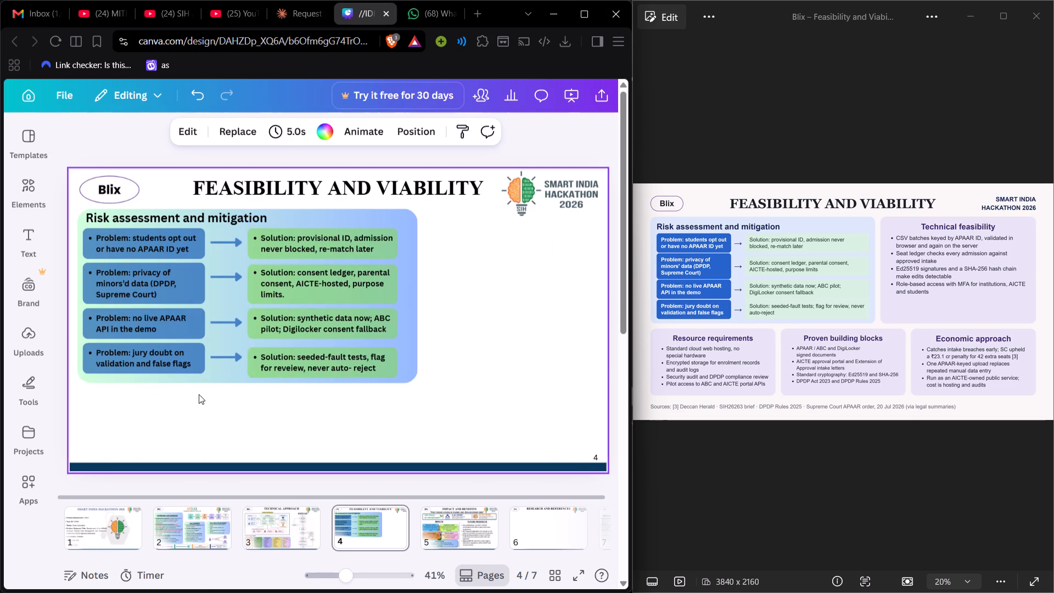
drag(209, 377, 375, 381)
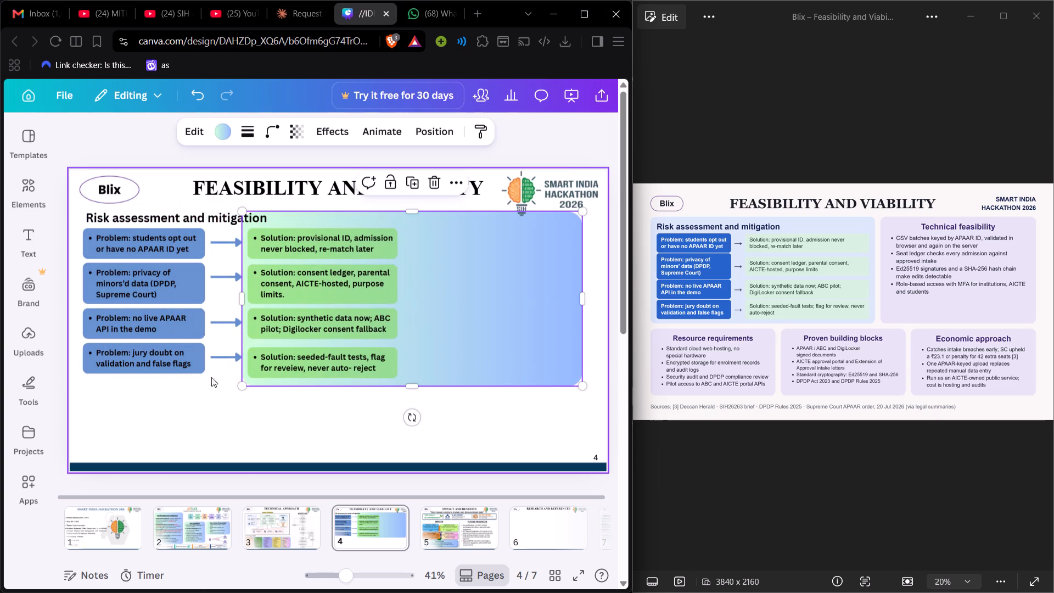
drag(203, 378, 116, 346)
click(160, 409)
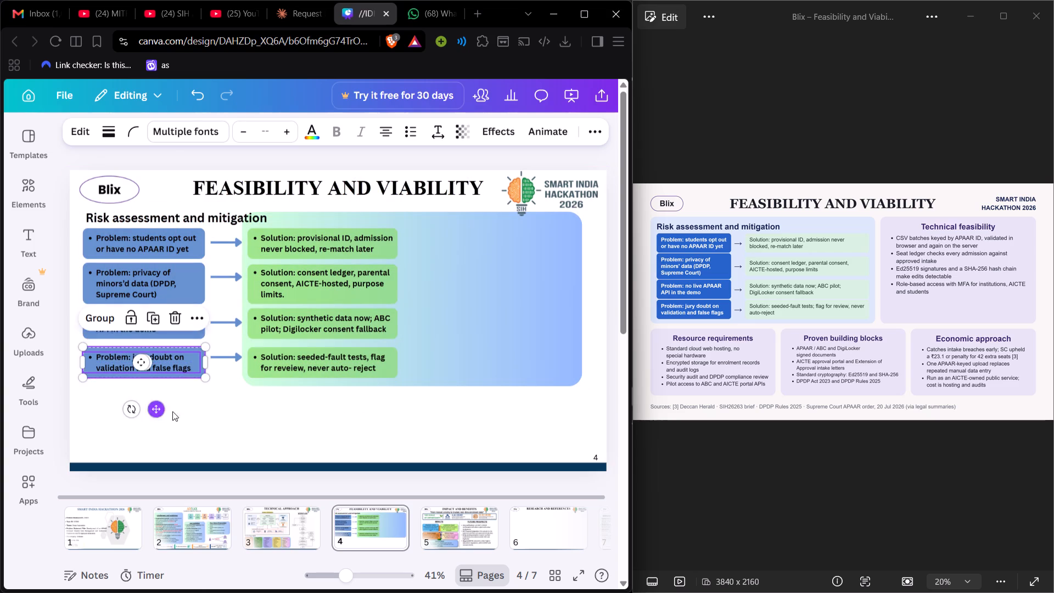
click(205, 412)
Move the gradient background rectangle back behind the heading and all problem and solution boxes.
drag(432, 345, 283, 350)
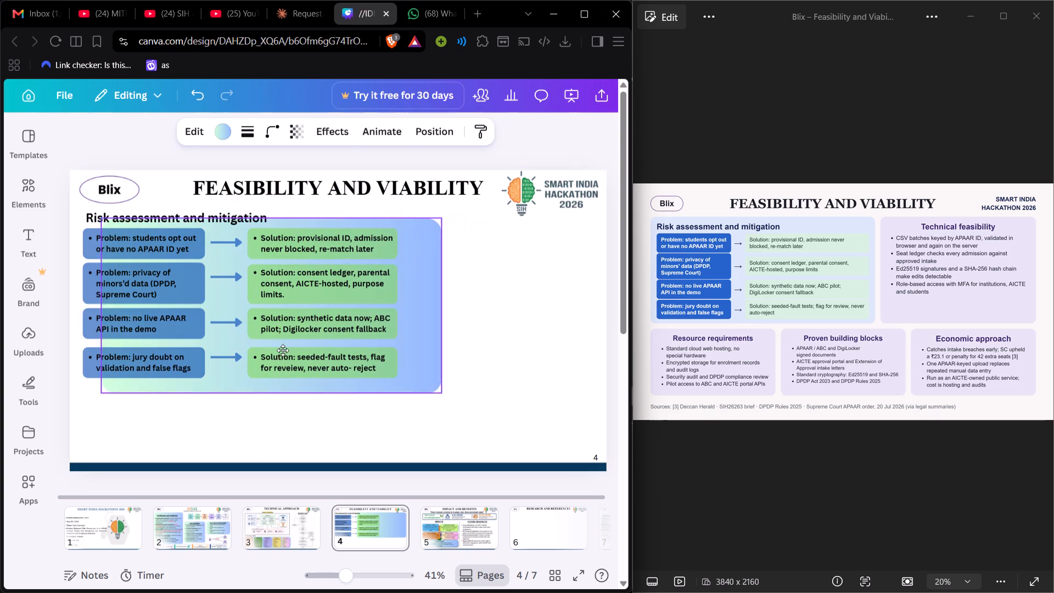
drag(283, 350, 266, 344)
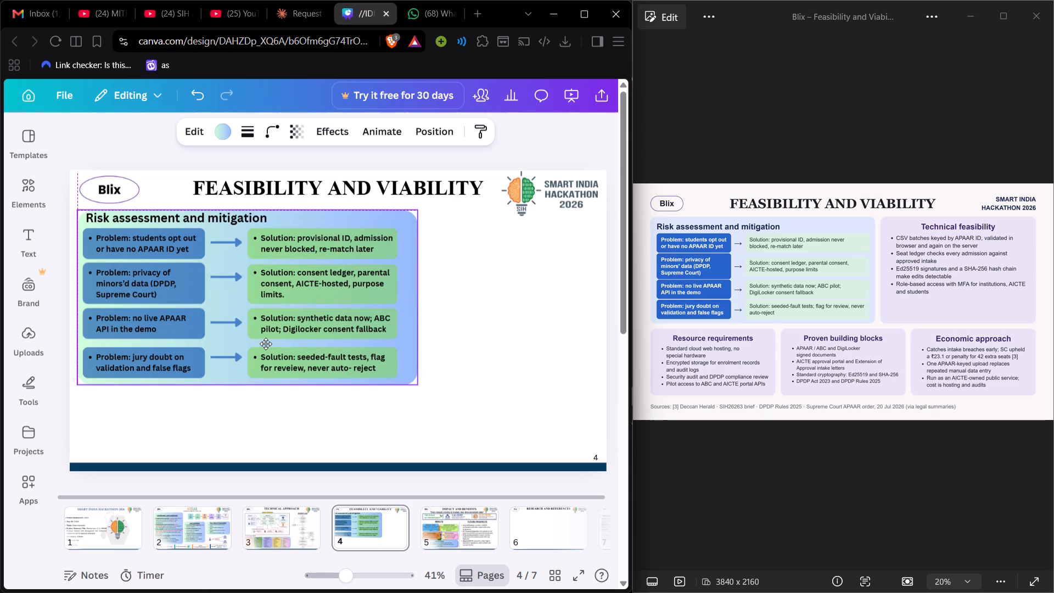
drag(266, 344, 266, 343)
click(399, 409)
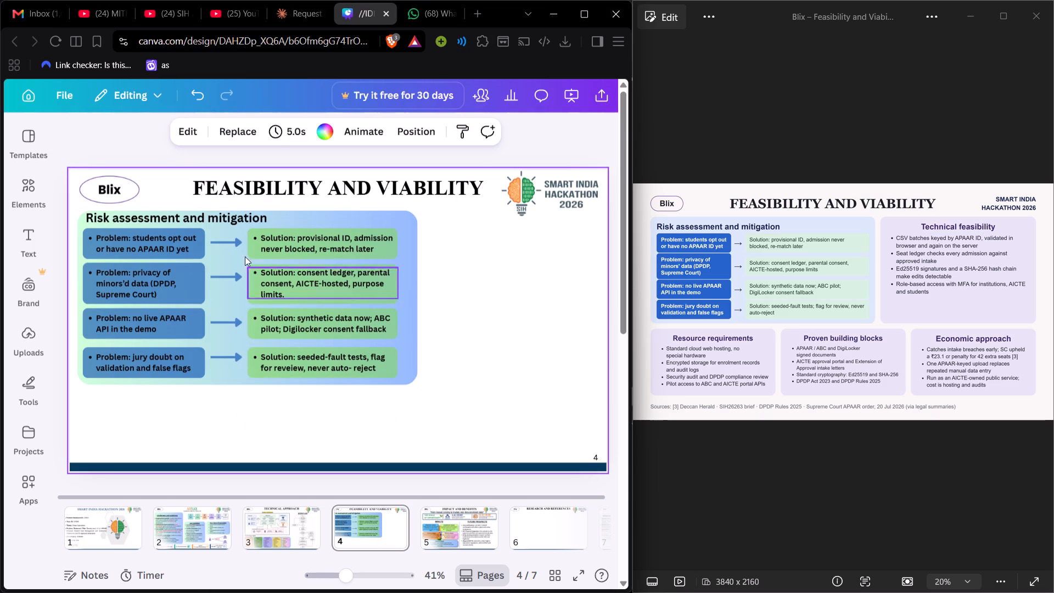
Reduce the "Risk assessment and mitigation" heading's font size to 30.9.
click(199, 220)
click(165, 127)
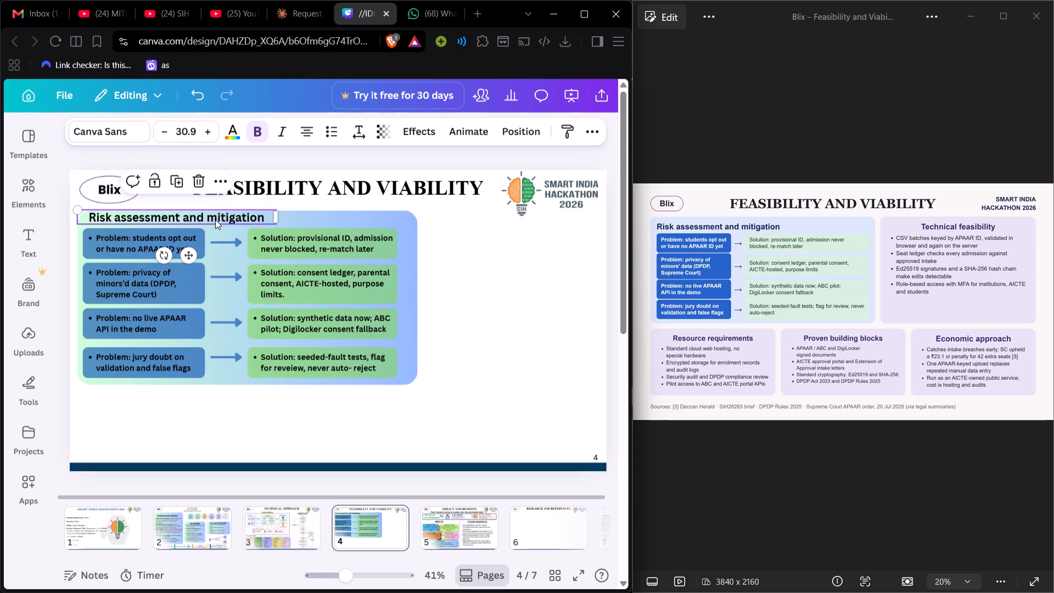
click(188, 256)
click(542, 251)
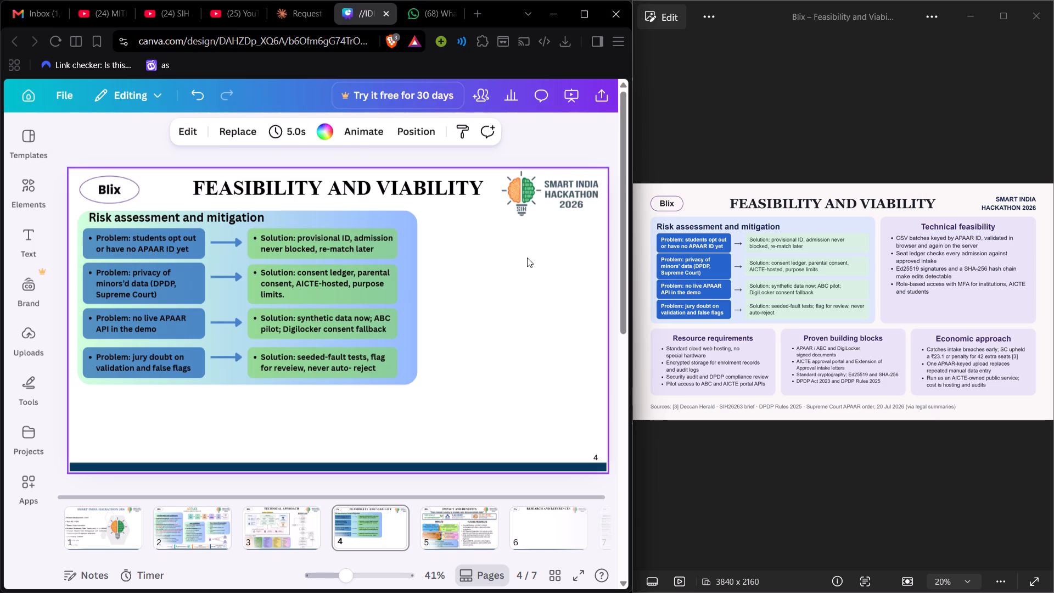
Add a rounded square beside the gradient panel and enlarge it to nearly the panel's height, reaching almost to the page's edge.
click(27, 199)
click(88, 236)
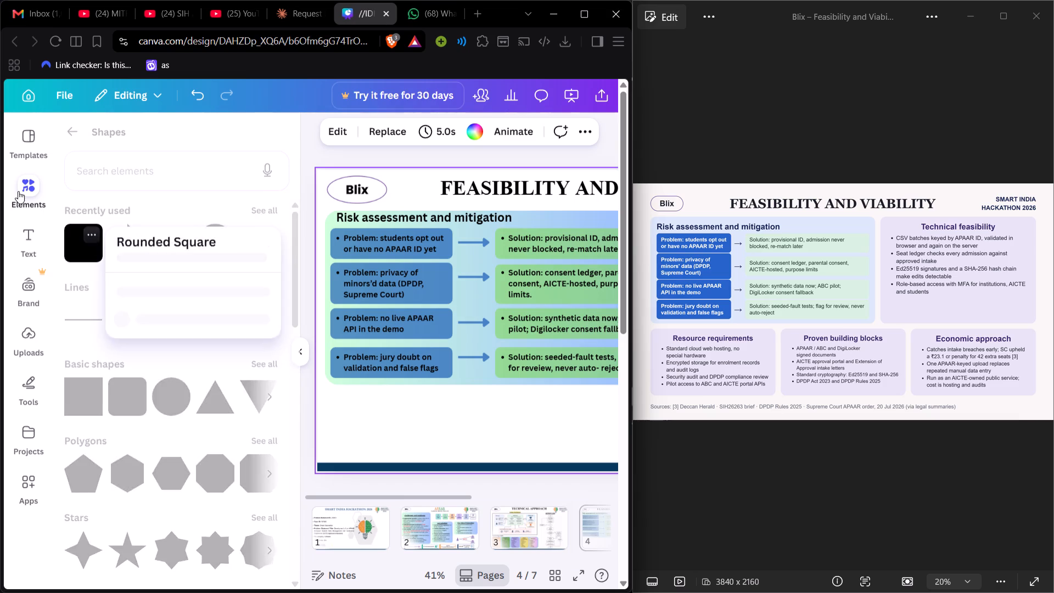
click(17, 191)
click(65, 236)
click(31, 193)
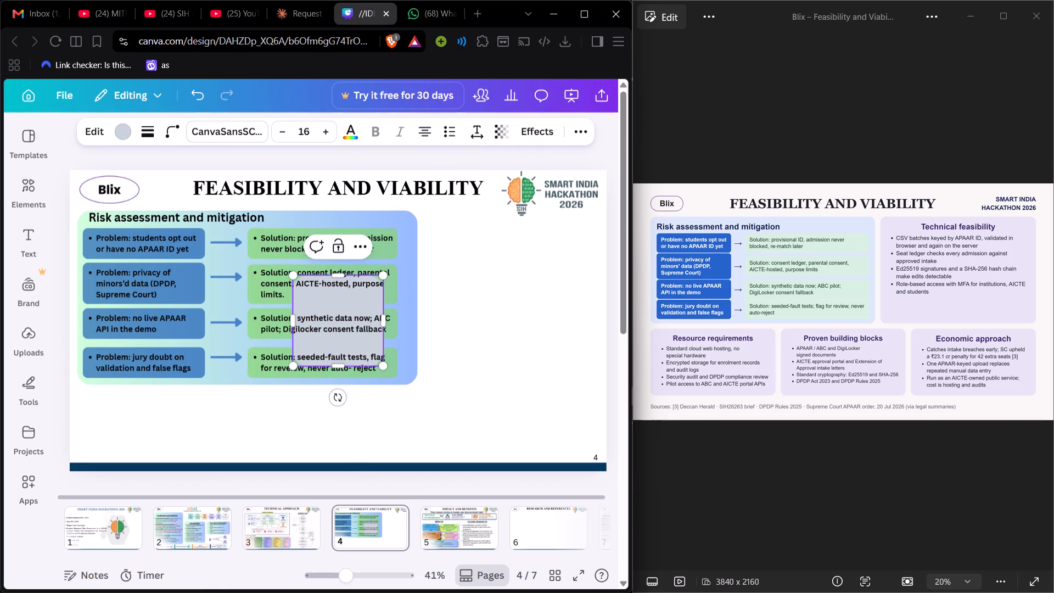
drag(351, 321, 452, 301)
drag(330, 297, 472, 260)
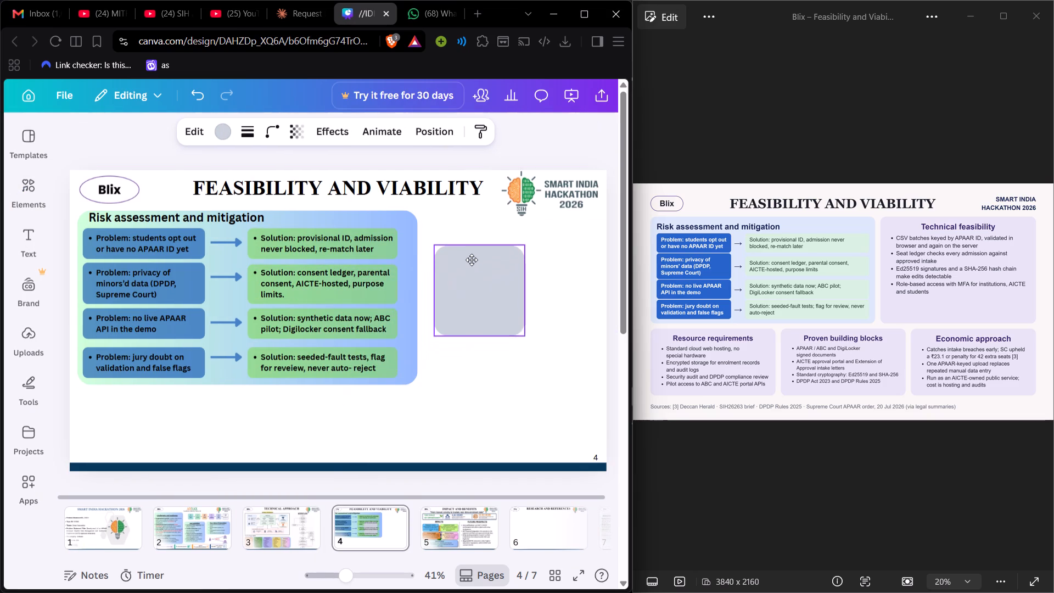
drag(472, 260, 461, 240)
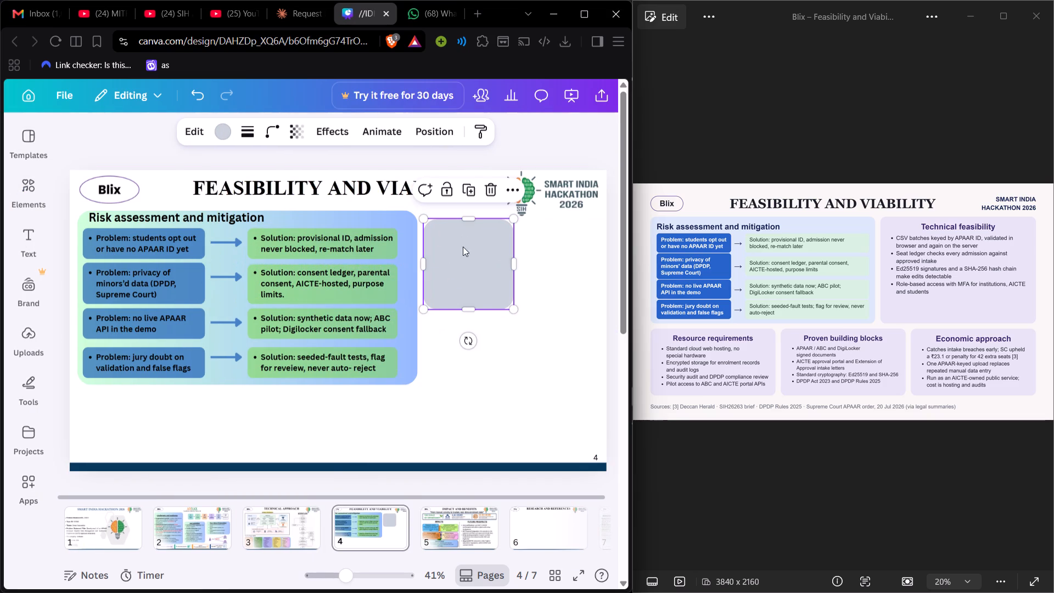
drag(511, 309, 592, 375)
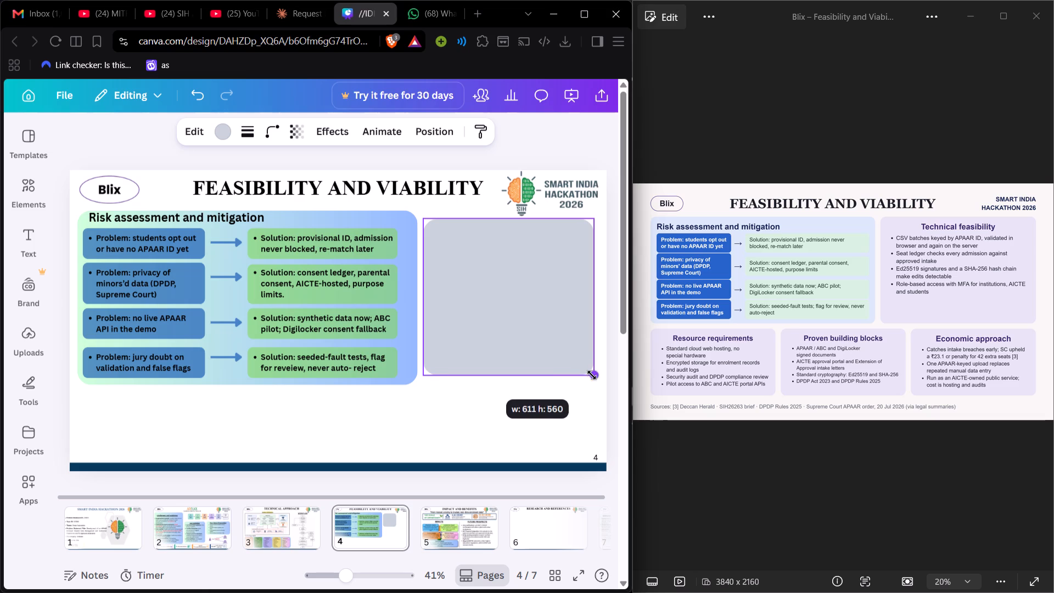
drag(592, 375, 597, 381)
click(552, 327)
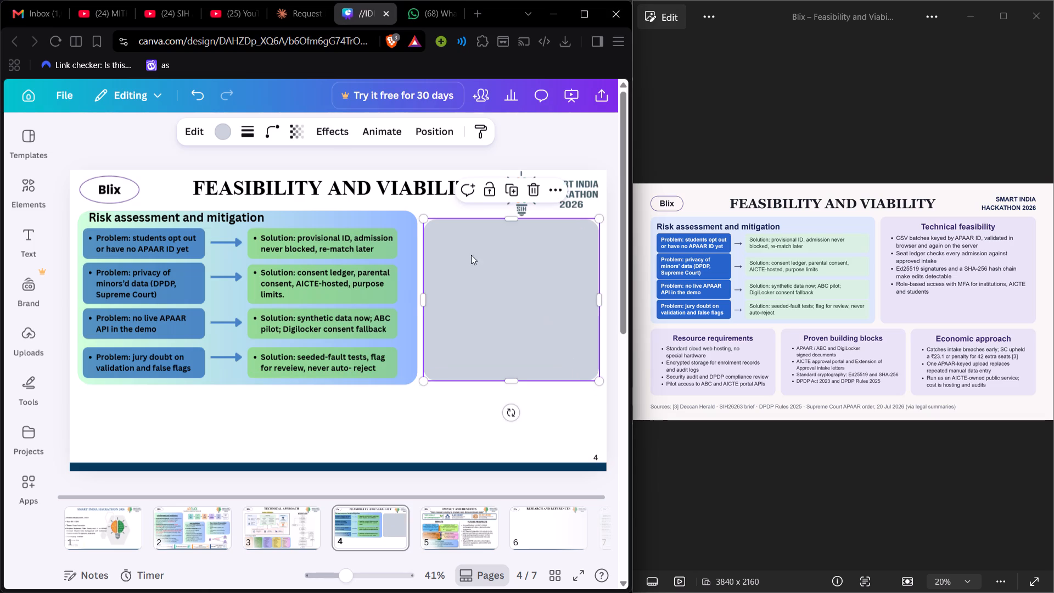
Fill the new rounded panel with the light purple shape colour.
click(219, 131)
click(106, 337)
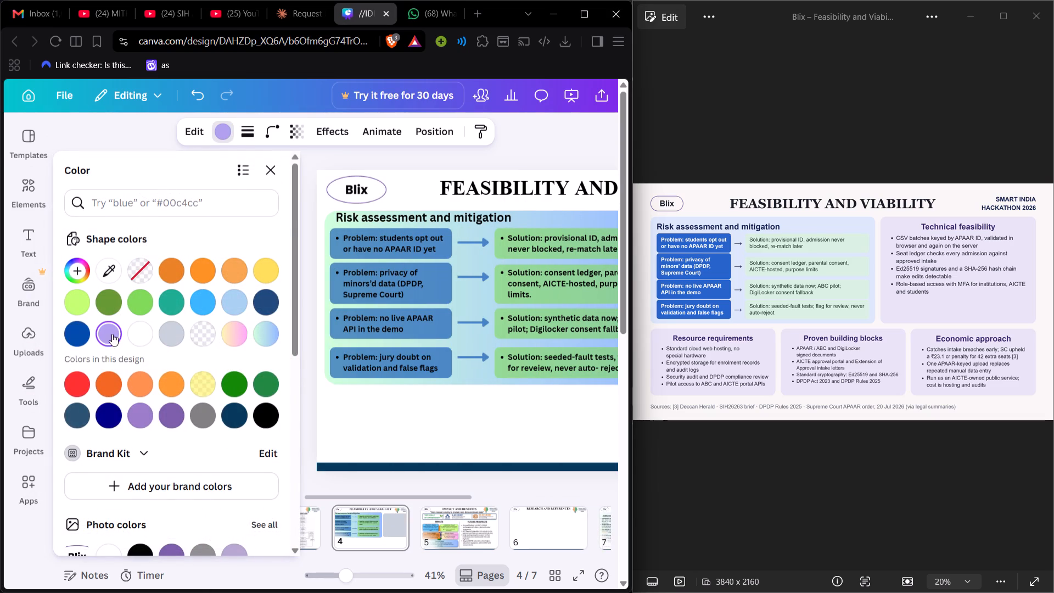
click(261, 175)
click(258, 161)
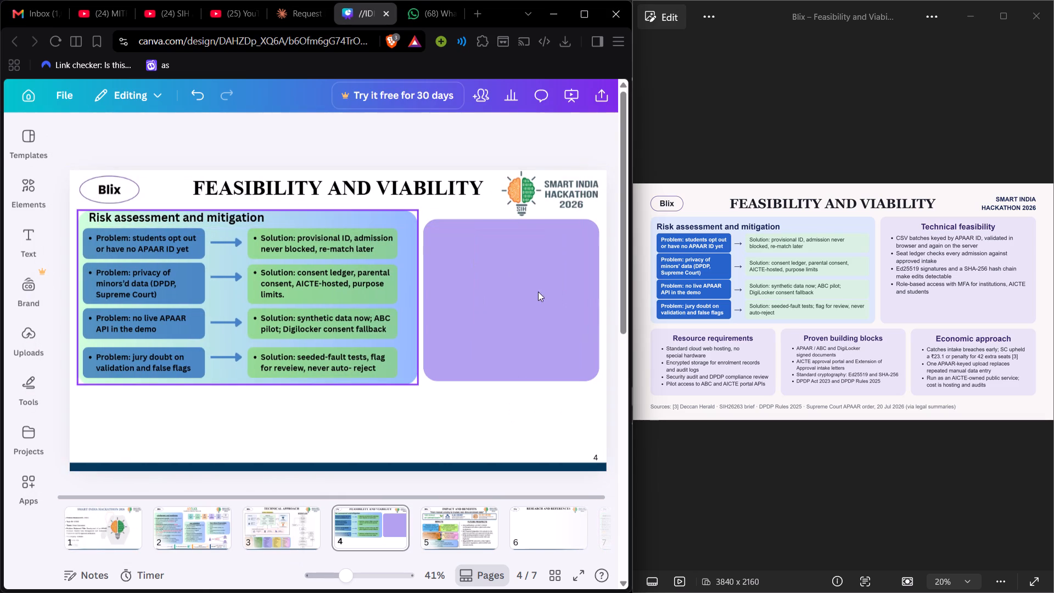
Set the purple panel's transparency value to about 75.
click(535, 298)
click(295, 137)
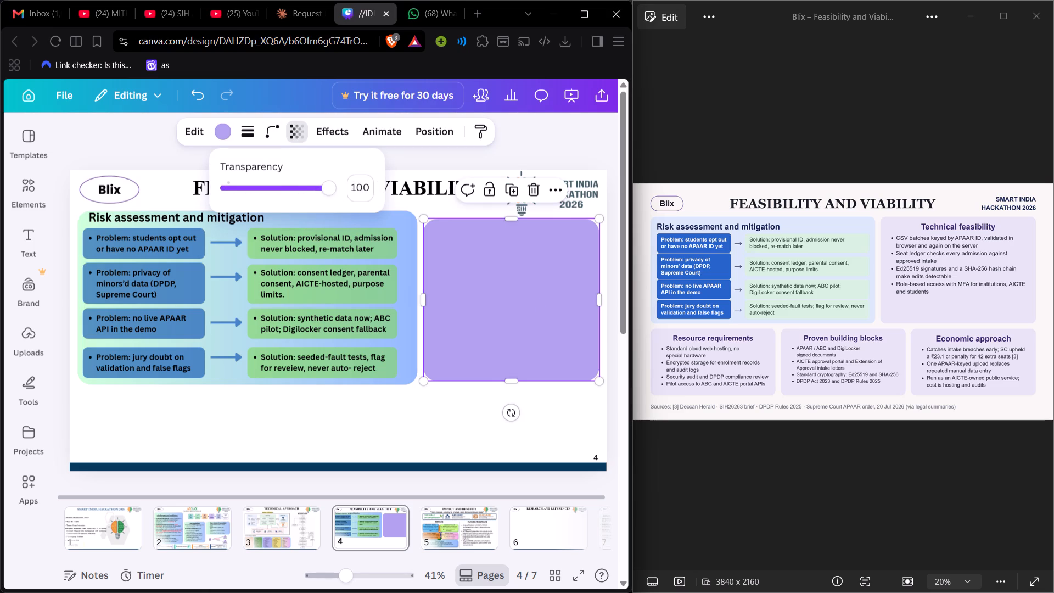
drag(329, 196, 305, 200)
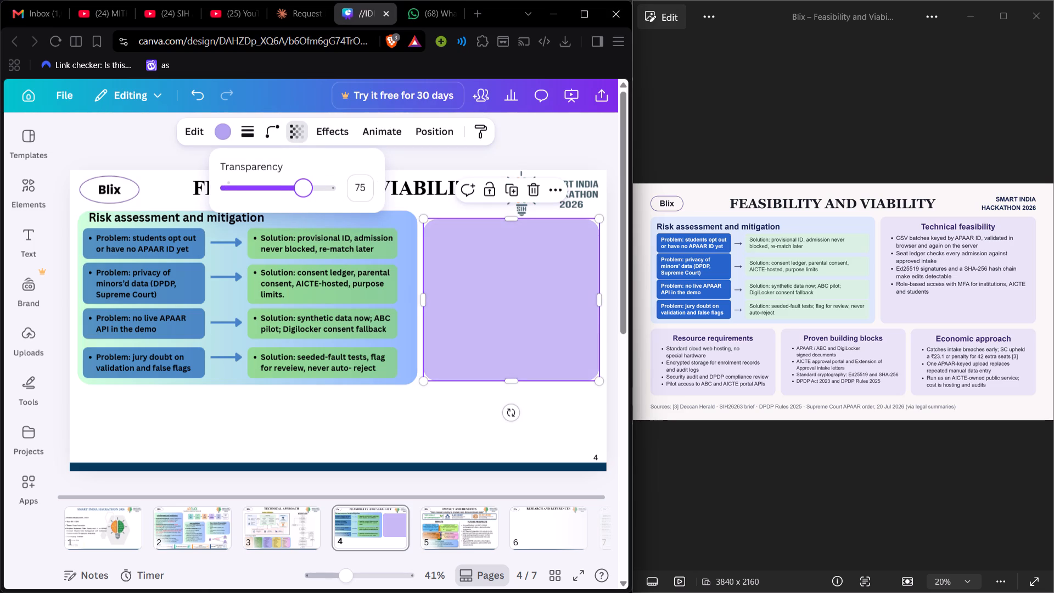
drag(305, 200, 305, 200)
click(477, 155)
click(477, 155)
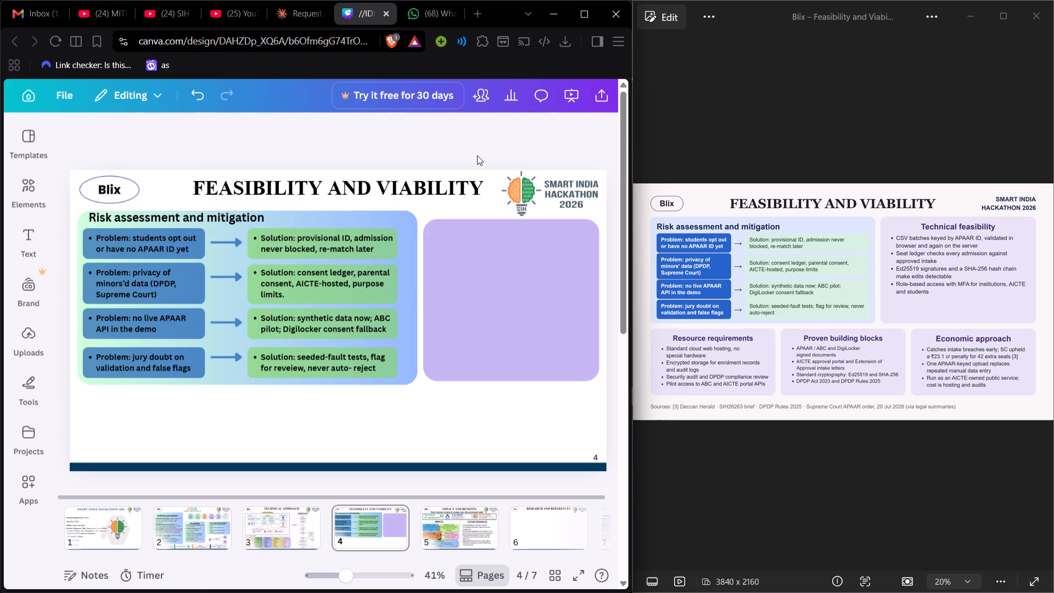
Add a text box reading "Technical feasibility" to page 4.
click(30, 229)
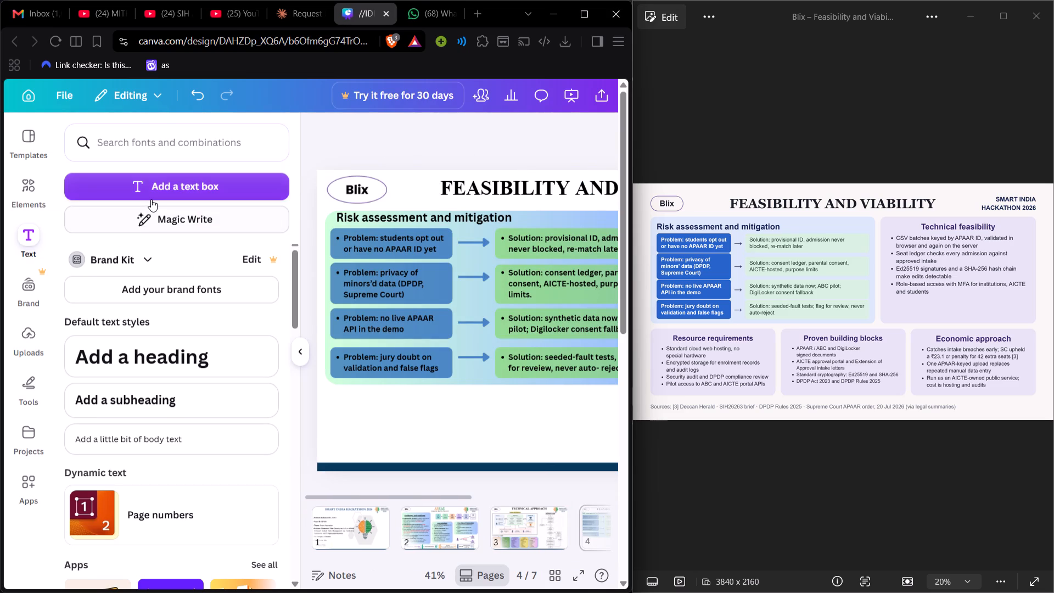
click(151, 199)
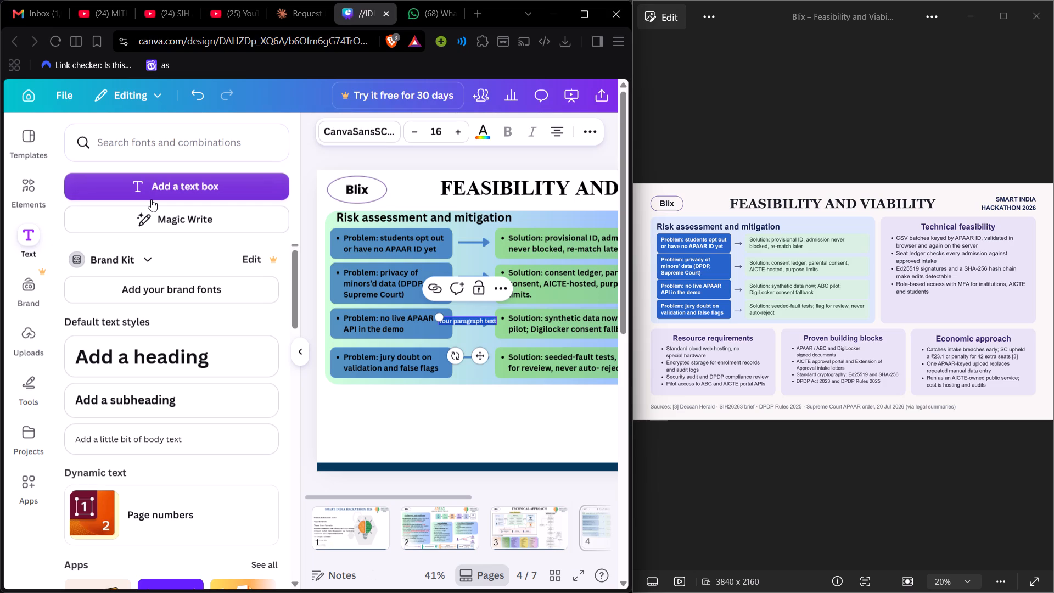
text(Te)
text(chnical)
key(space)
text(feasibility)
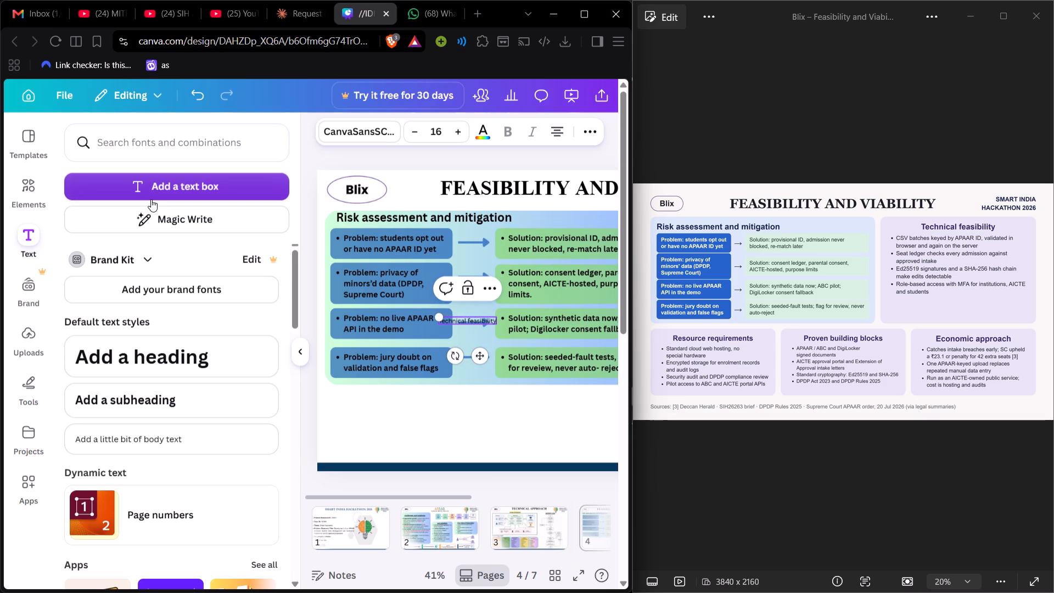
click(35, 231)
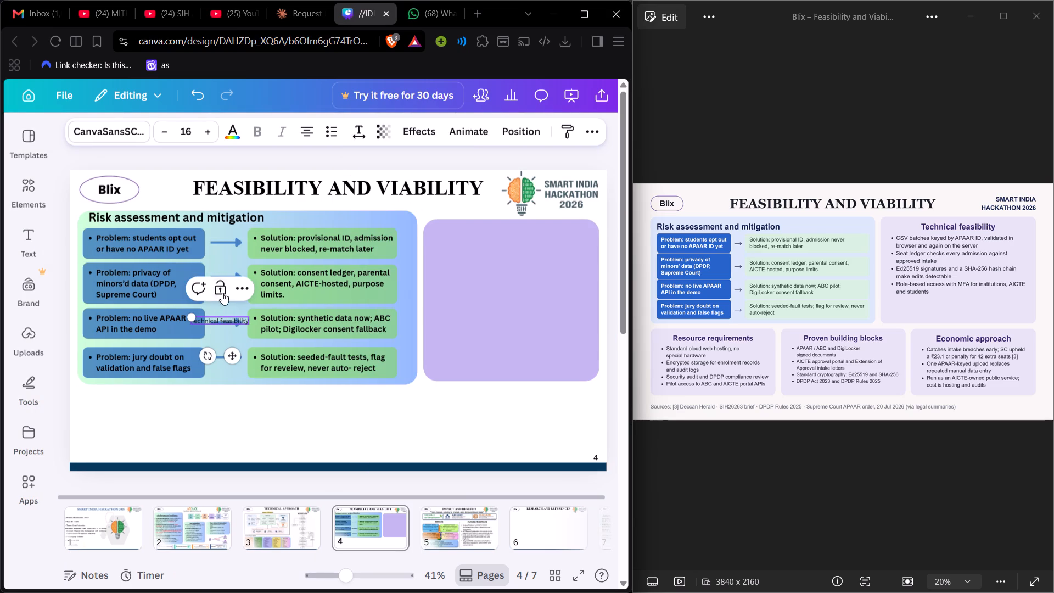
Change the "Technical feasibility" text's font to the bold style of Canva Sans.
click(115, 136)
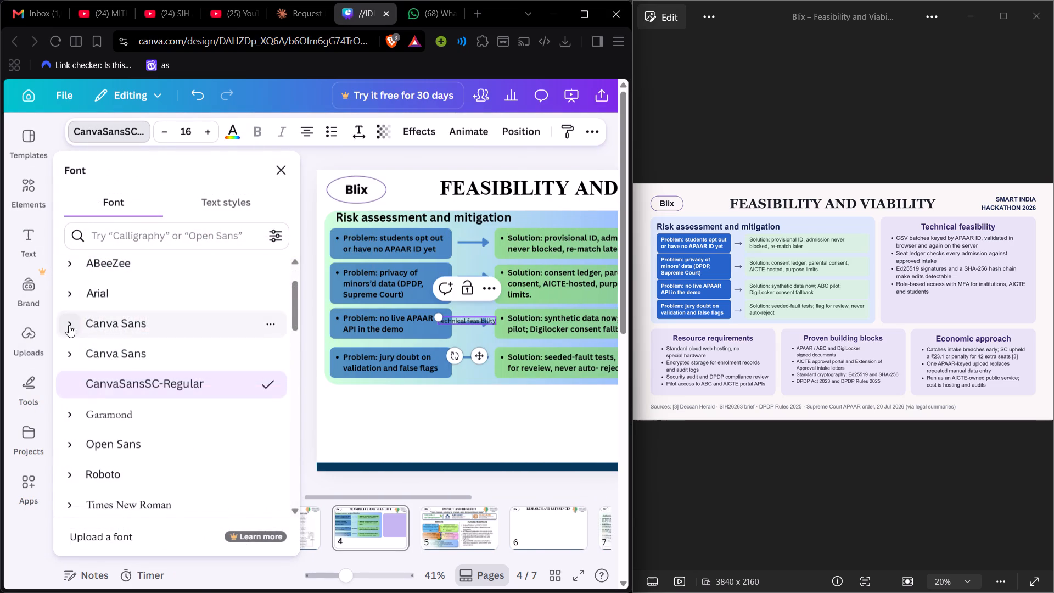
click(69, 325)
click(132, 413)
click(267, 165)
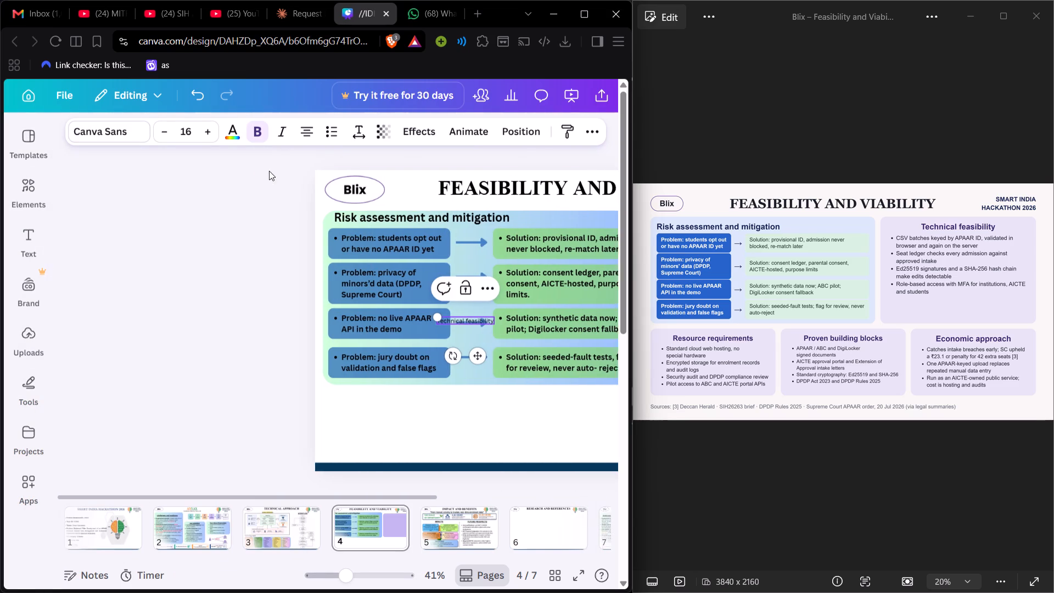
Move the "Technical feasibility" text to the top of the purple panel, centred, and make it bold.
drag(234, 356, 539, 268)
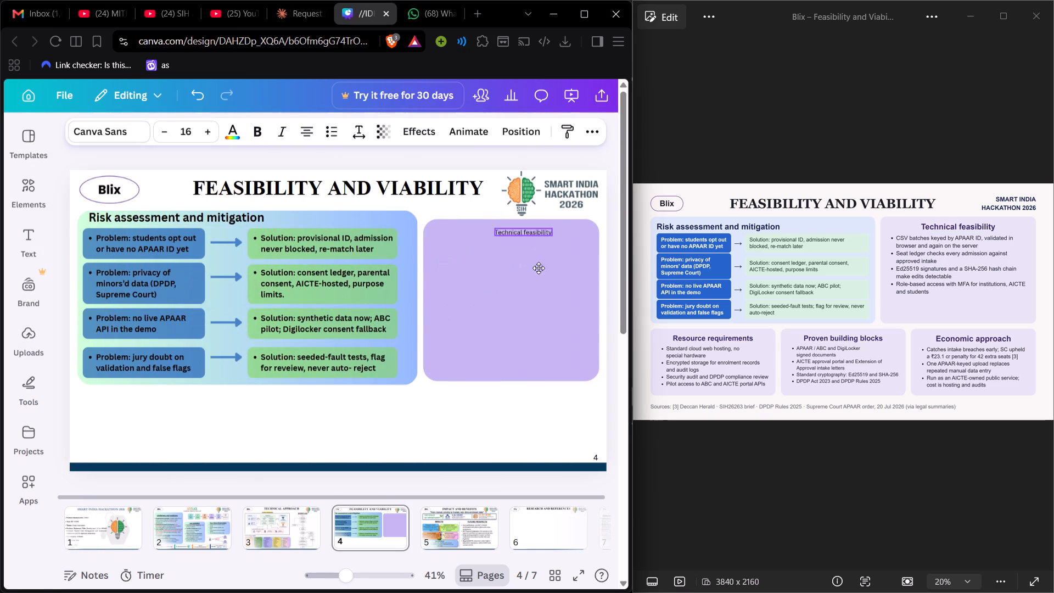
drag(539, 268, 521, 267)
click(250, 136)
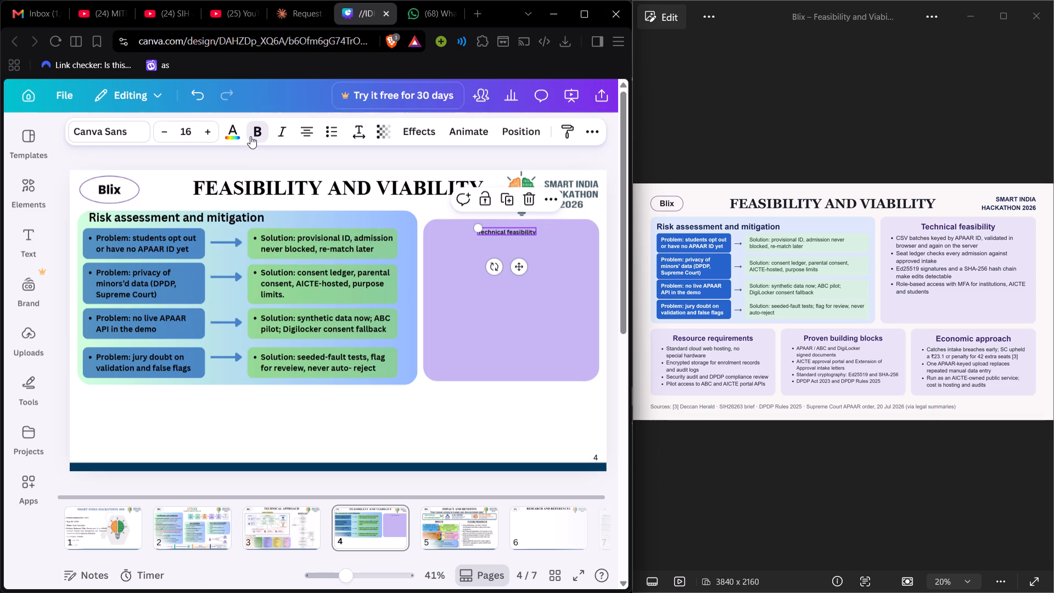
Set the "Technical feasibility" heading's font size to 30.9, matching the "Risk assessment and mitigation" heading.
click(215, 217)
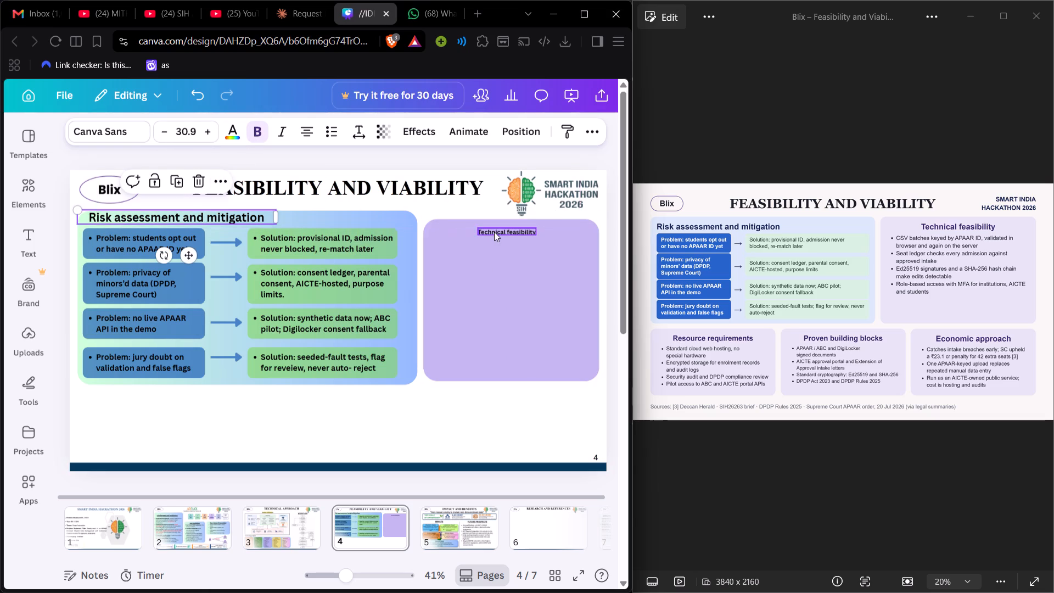
click(494, 232)
click(195, 134)
key(BackSpace)
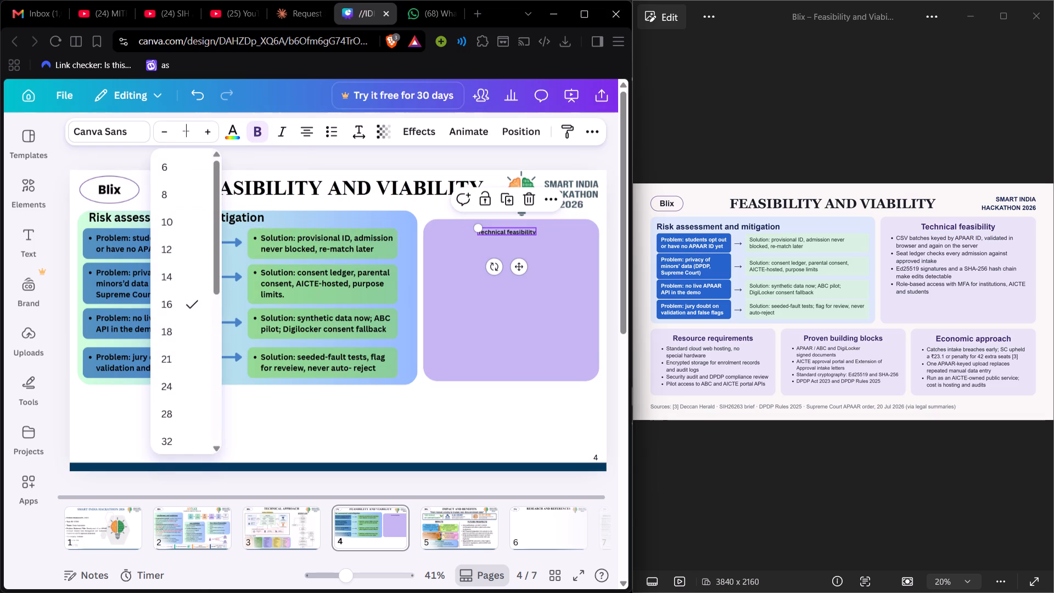
text(30.9)
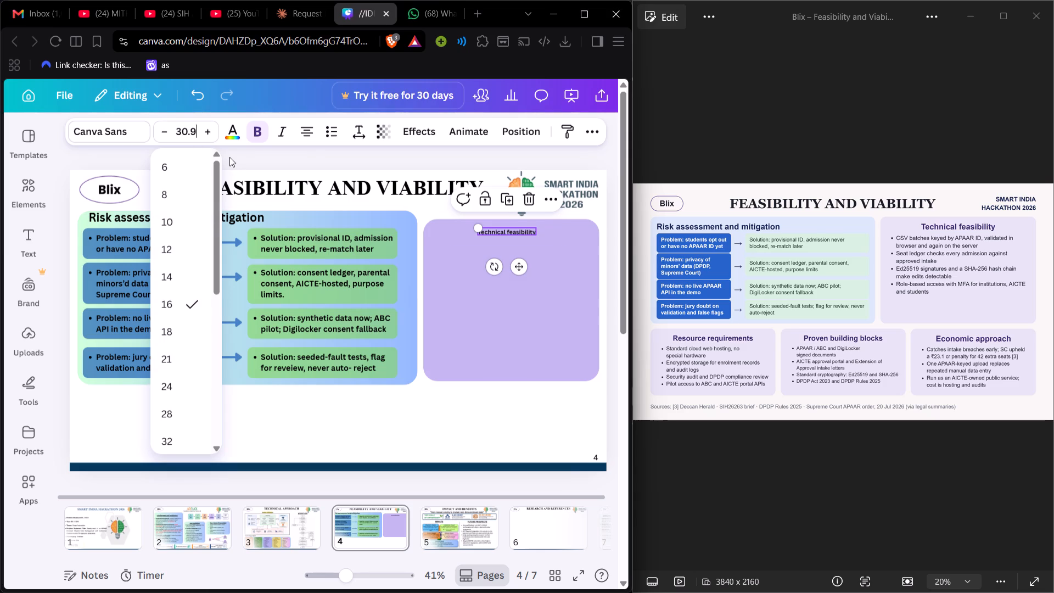
click(229, 157)
Centre the "Technical feasibility" heading within the purple panel, close to its upper edge.
click(499, 234)
drag(517, 275, 518, 270)
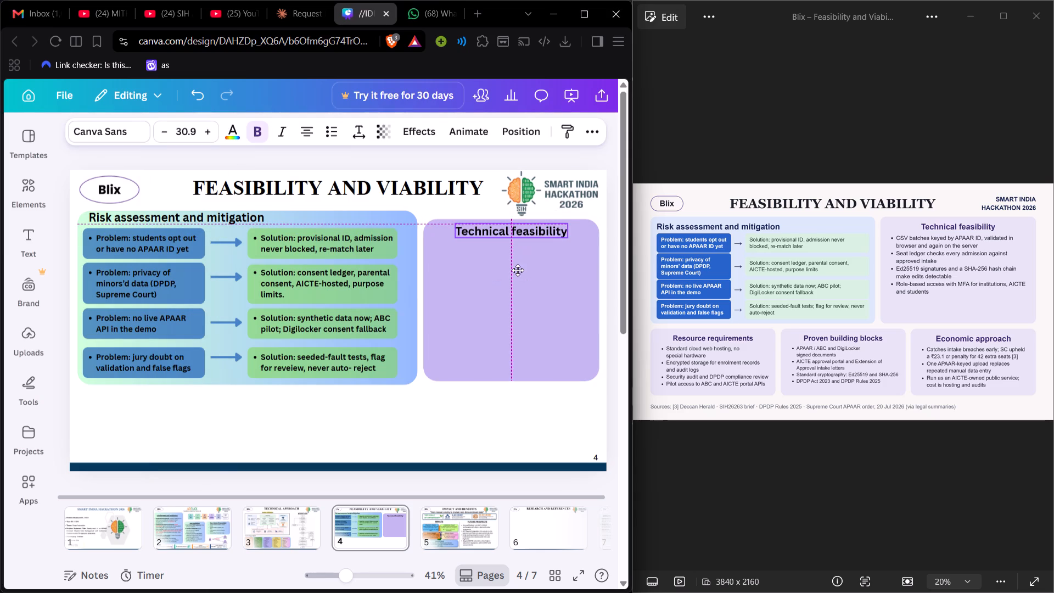
drag(518, 270, 518, 267)
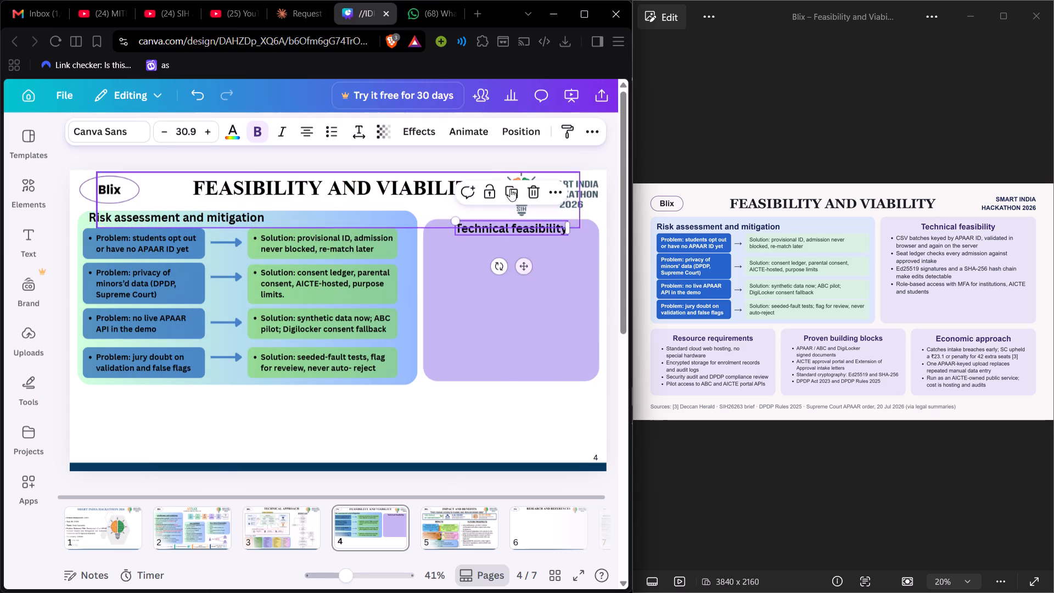
click(505, 164)
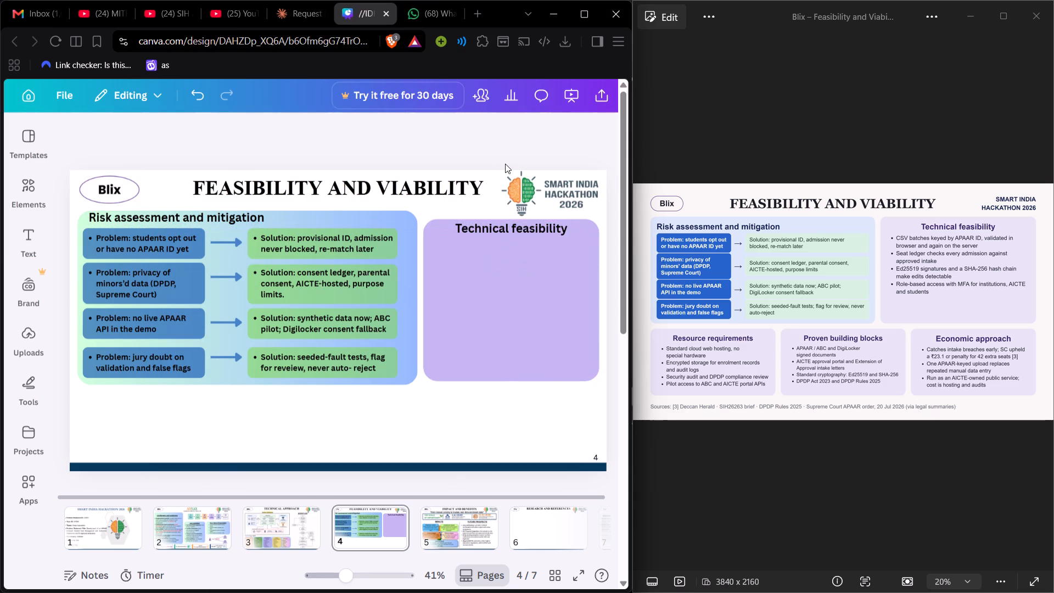
Copy the Feasibility and Viability reference image from Photos to the clipboard.
click(932, 283)
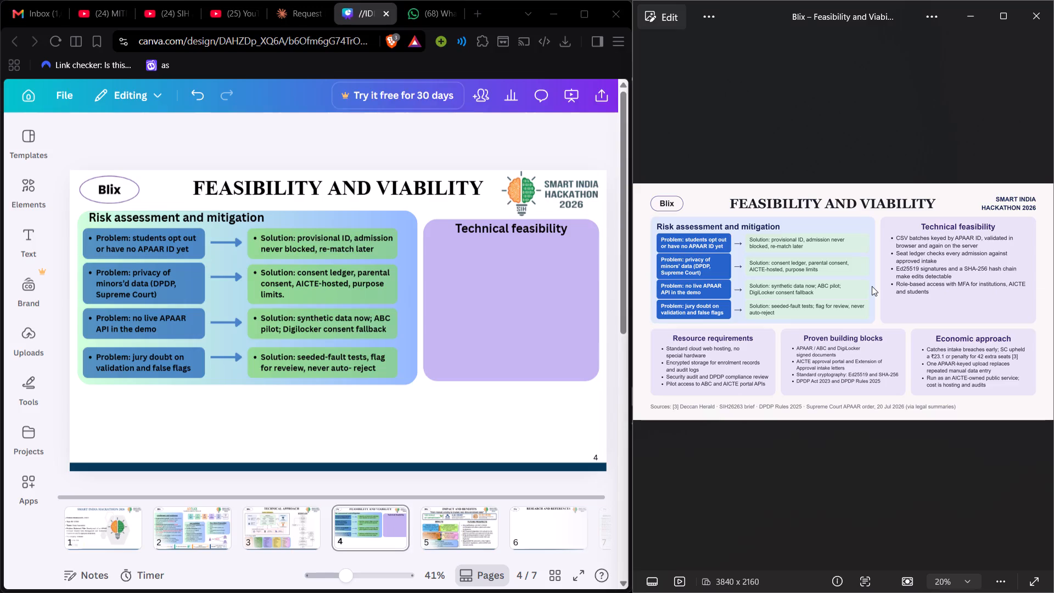
right_click(872, 286)
click(893, 314)
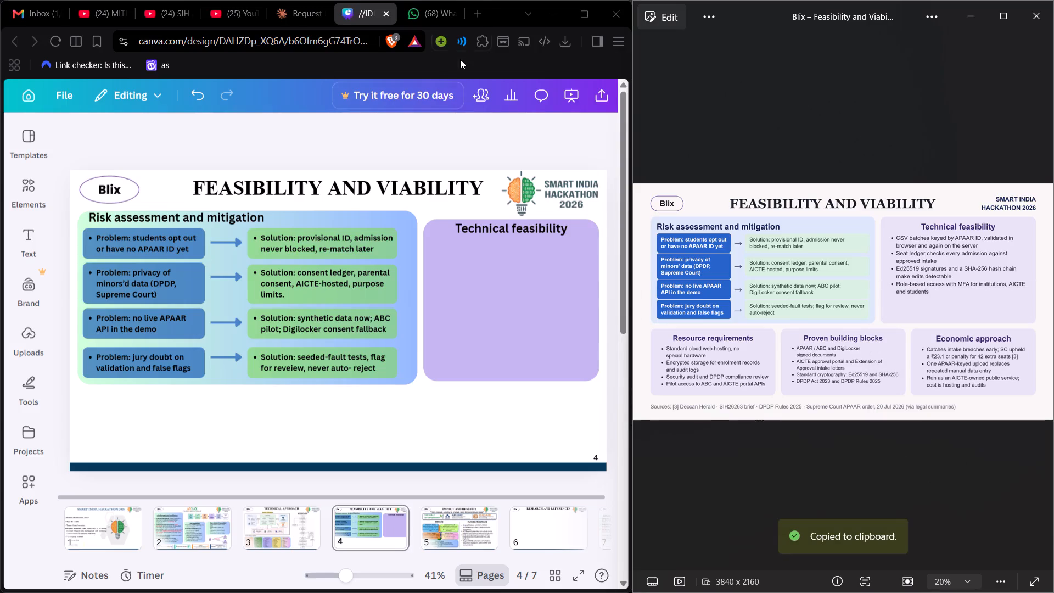
Search the web for "img to text" in a new browser tab and open the AI Ask view for that query.
click(478, 13)
text(img to)
key(space)
text(text)
key(Return)
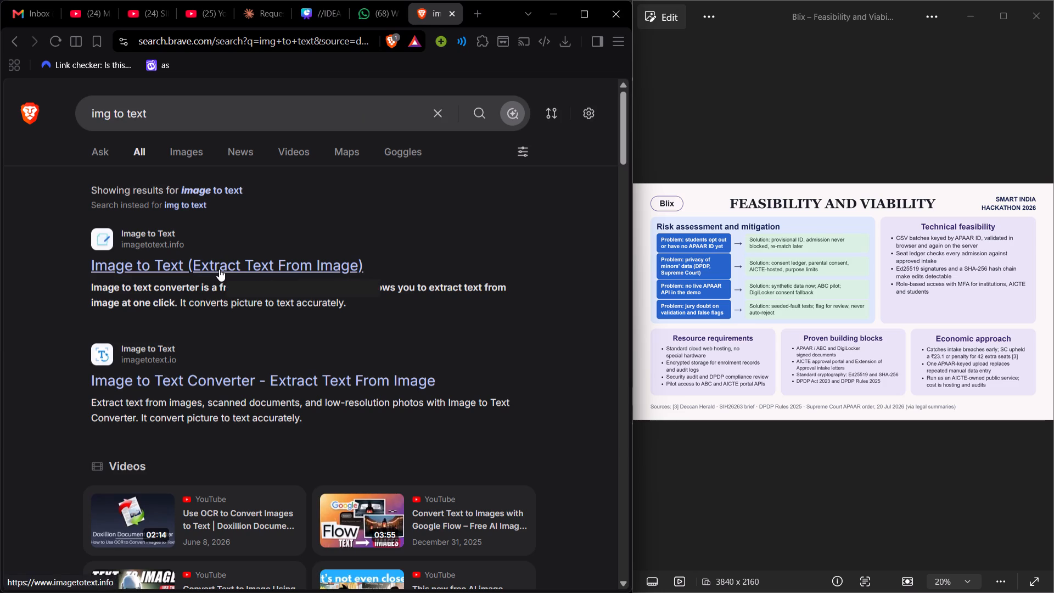
click(514, 108)
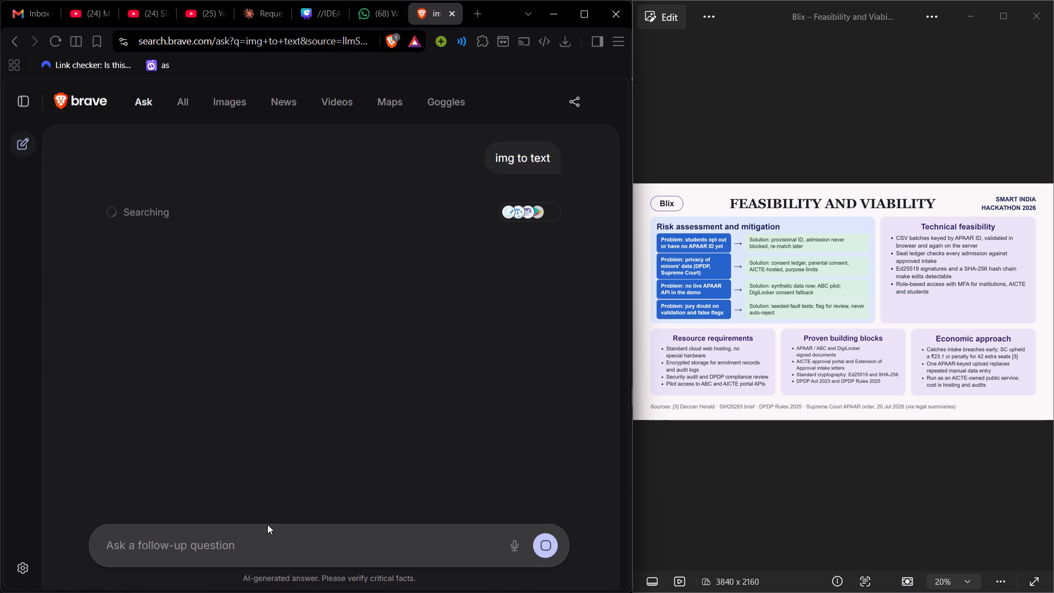
Attach the copied reference image to the follow-up question and try to submit it.
click(266, 541)
key(ctrl+v)
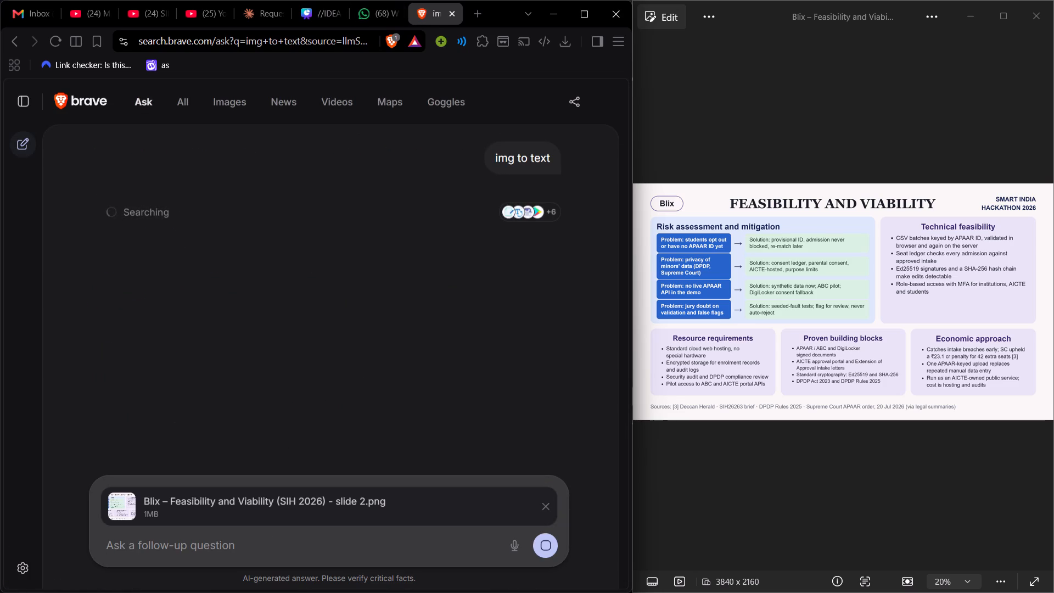
key(Return)
Return to the Canva design and extend the purple panel's bottom edge slightly down, level with the gradient panel's bottom.
click(306, 12)
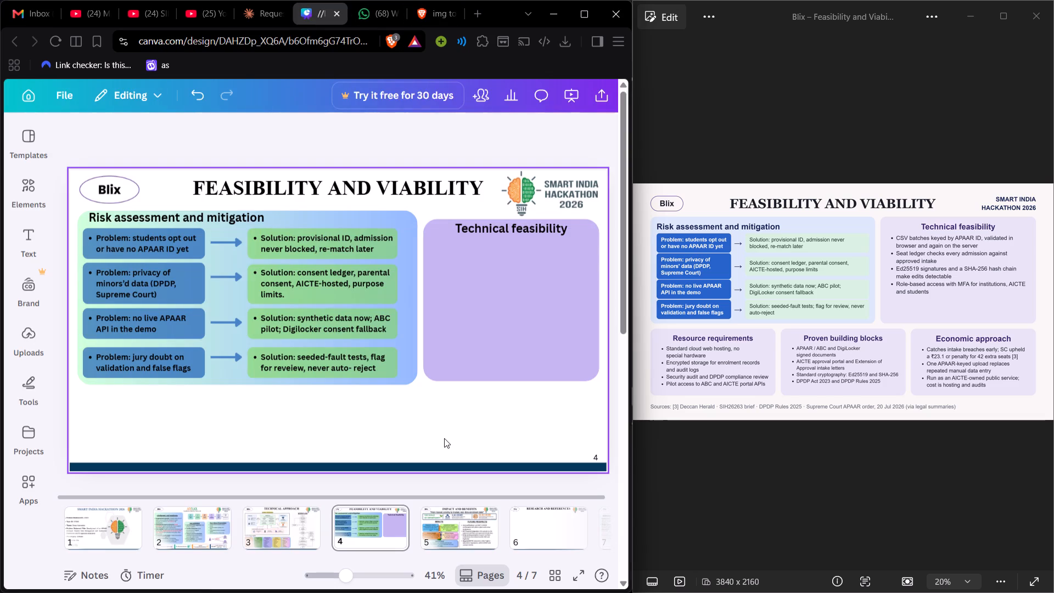
click(485, 351)
drag(509, 383, 511, 388)
click(436, 156)
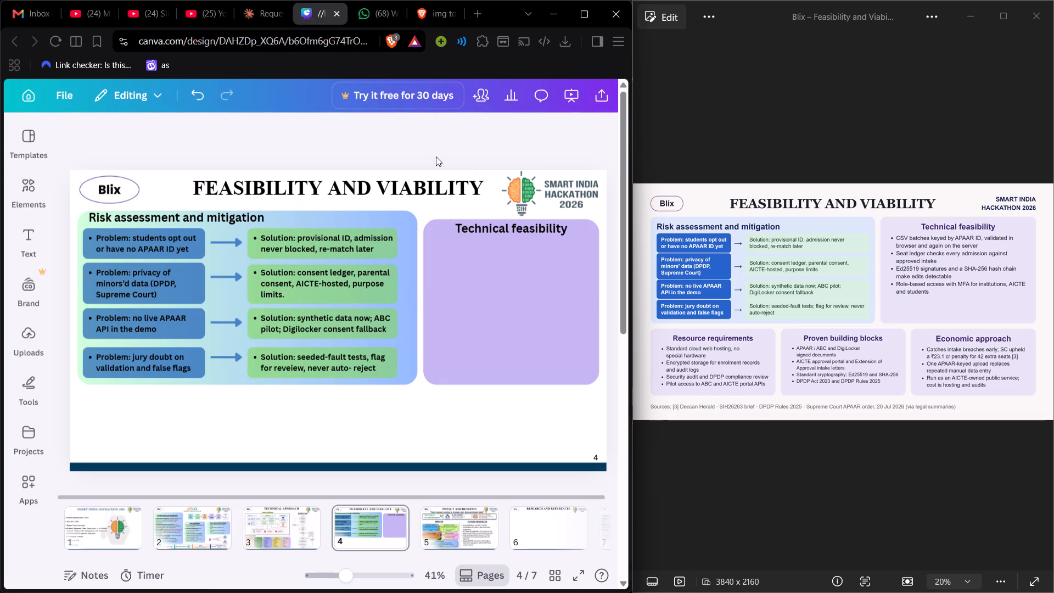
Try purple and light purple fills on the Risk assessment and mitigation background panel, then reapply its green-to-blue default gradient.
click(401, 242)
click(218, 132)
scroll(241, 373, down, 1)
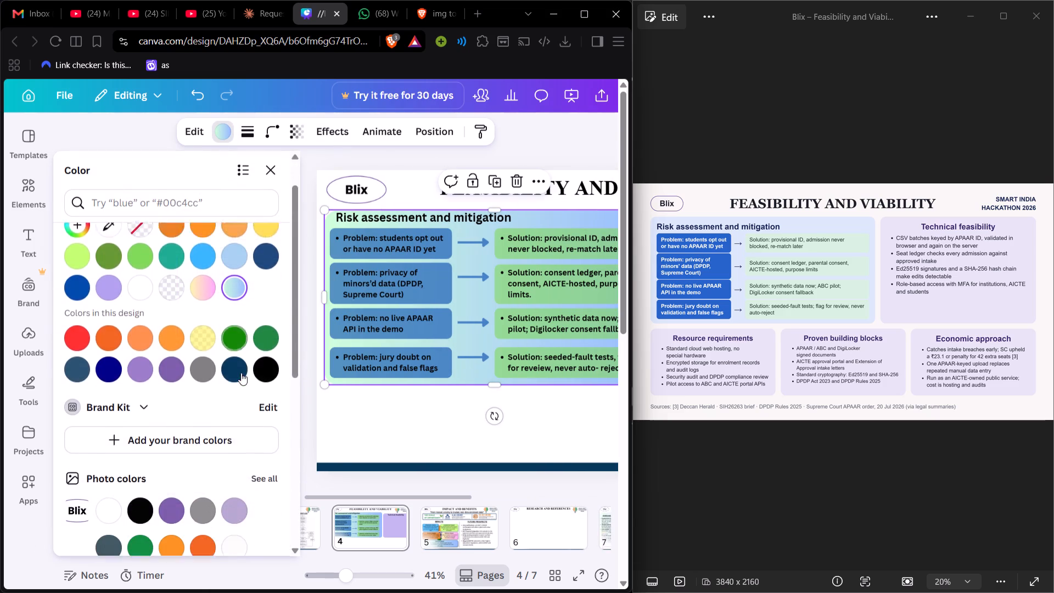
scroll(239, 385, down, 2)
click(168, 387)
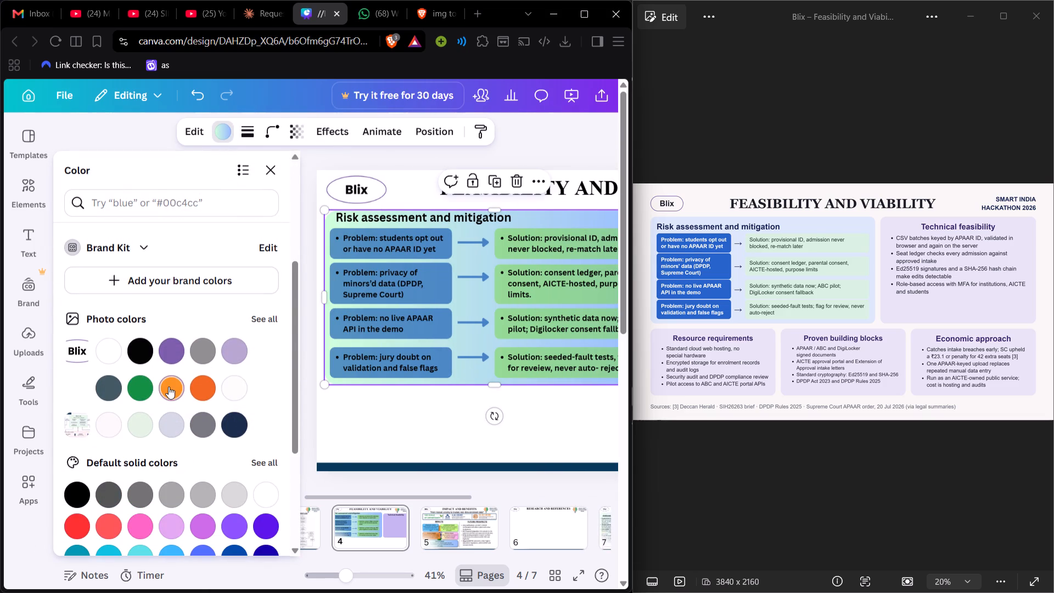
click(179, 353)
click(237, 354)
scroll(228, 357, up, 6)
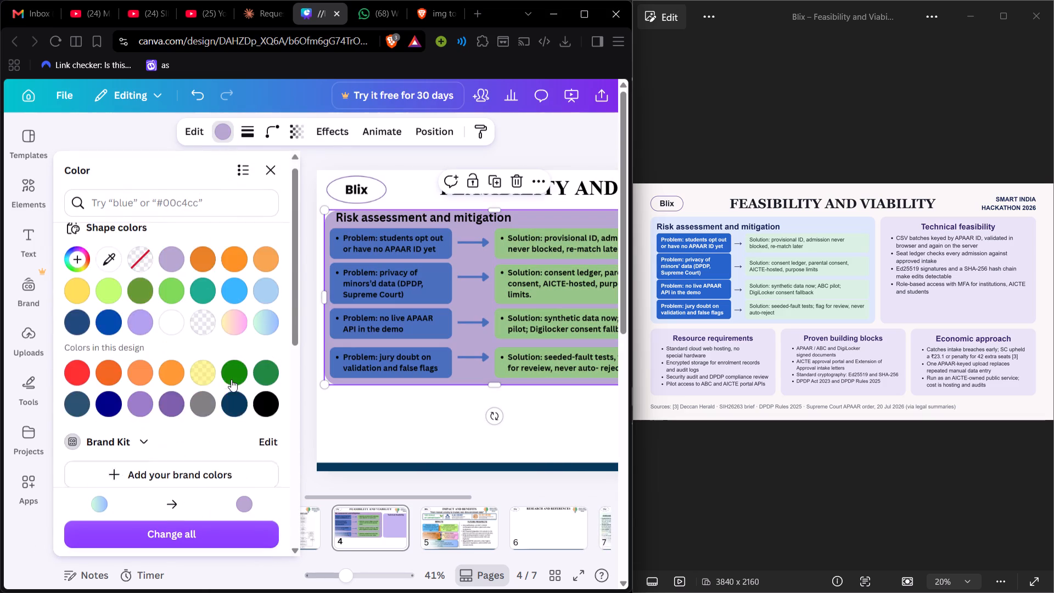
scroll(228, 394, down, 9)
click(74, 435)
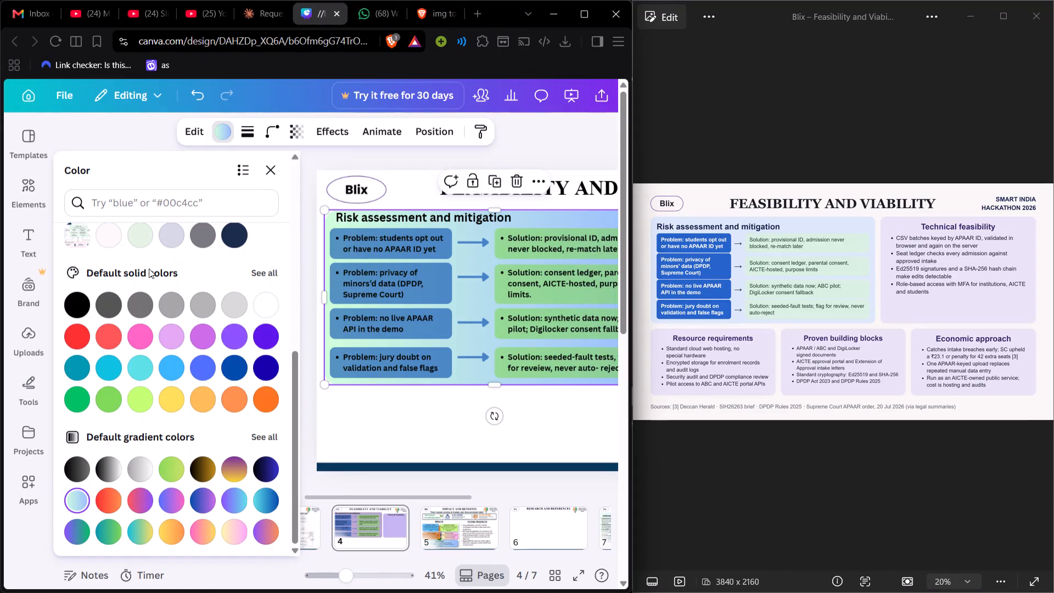
Lower the opacity of the Risk assessment and mitigation gradient panel so its background looks paler.
click(300, 133)
drag(311, 185, 306, 187)
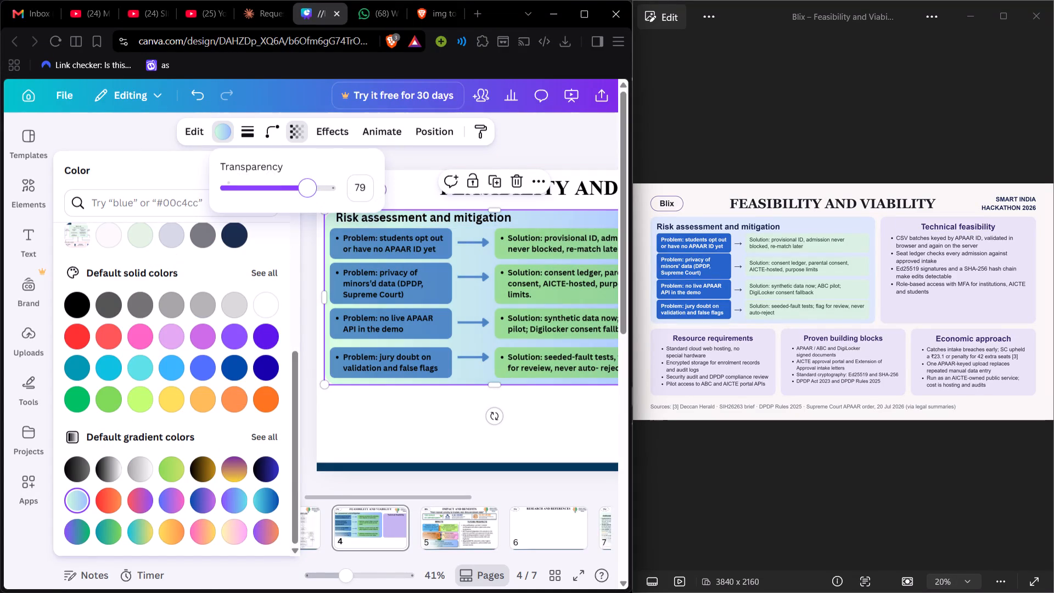
drag(306, 187, 290, 191)
click(451, 159)
click(452, 156)
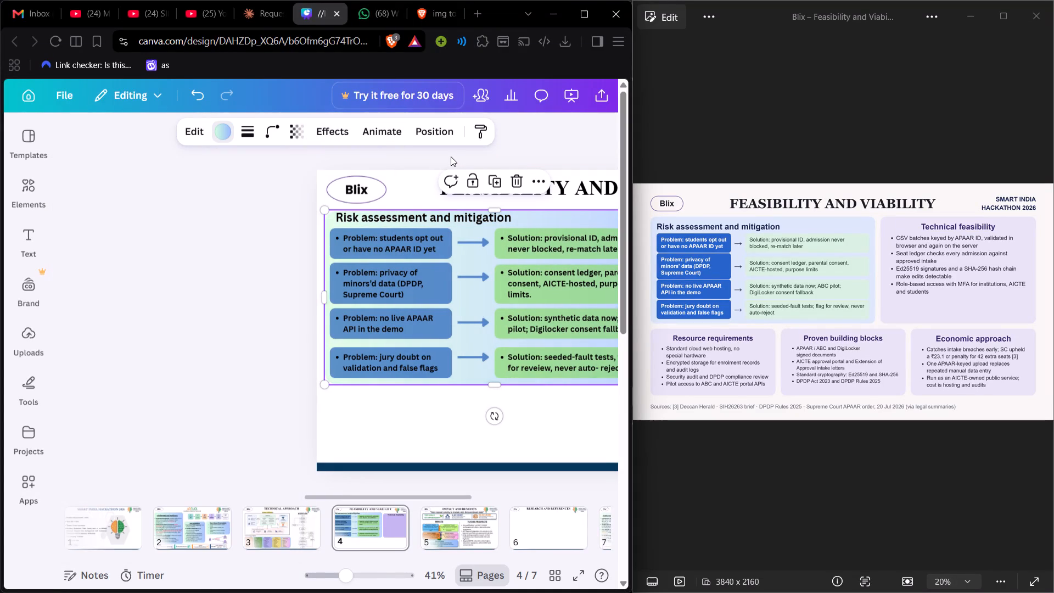
click(450, 156)
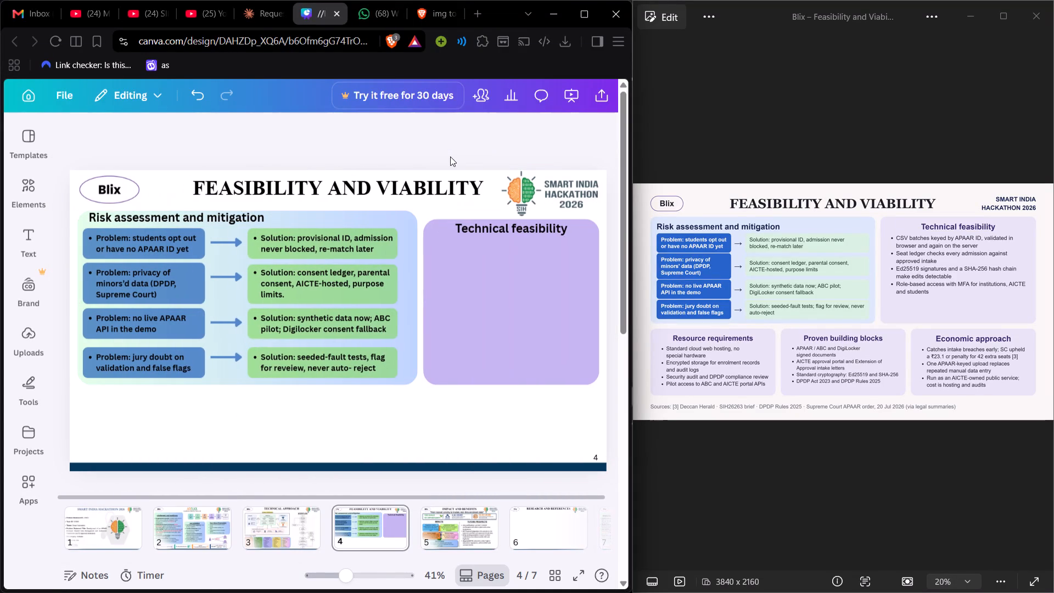
Pull the gradient panel's right edge slightly inward and extend the purple panel's left edge slightly toward it.
click(413, 266)
drag(419, 275, 414, 276)
click(452, 278)
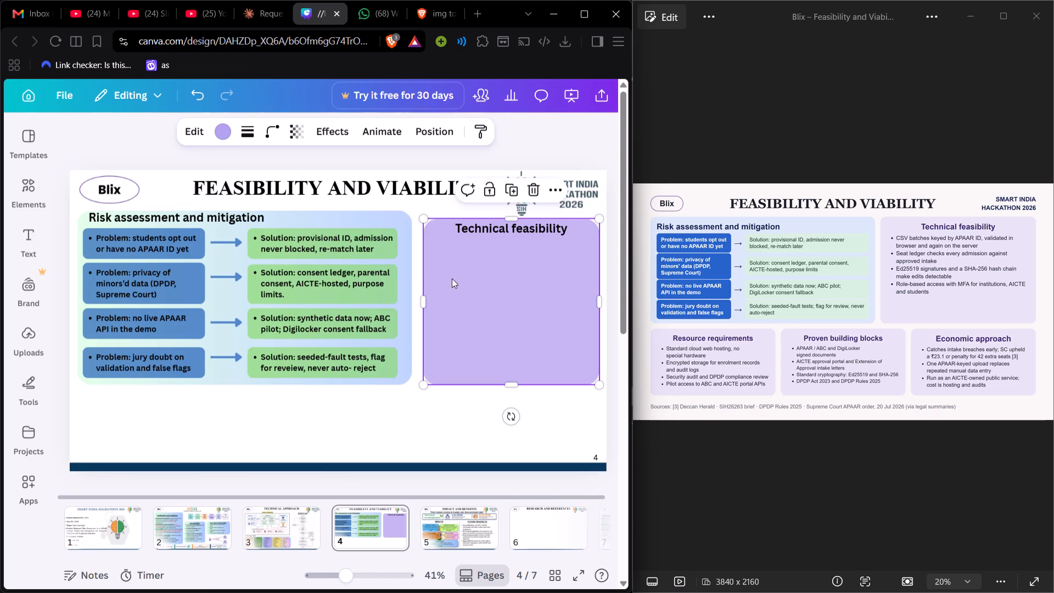
drag(425, 300, 419, 301)
click(453, 157)
Shift the Technical feasibility heading slightly left to centre it in the widened purple panel.
click(487, 231)
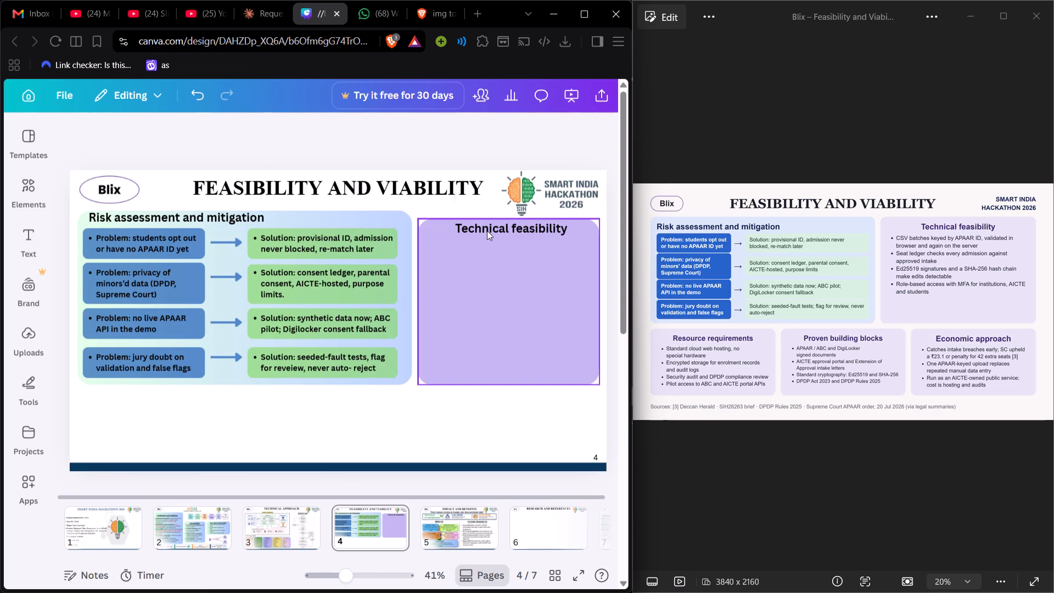
click(519, 272)
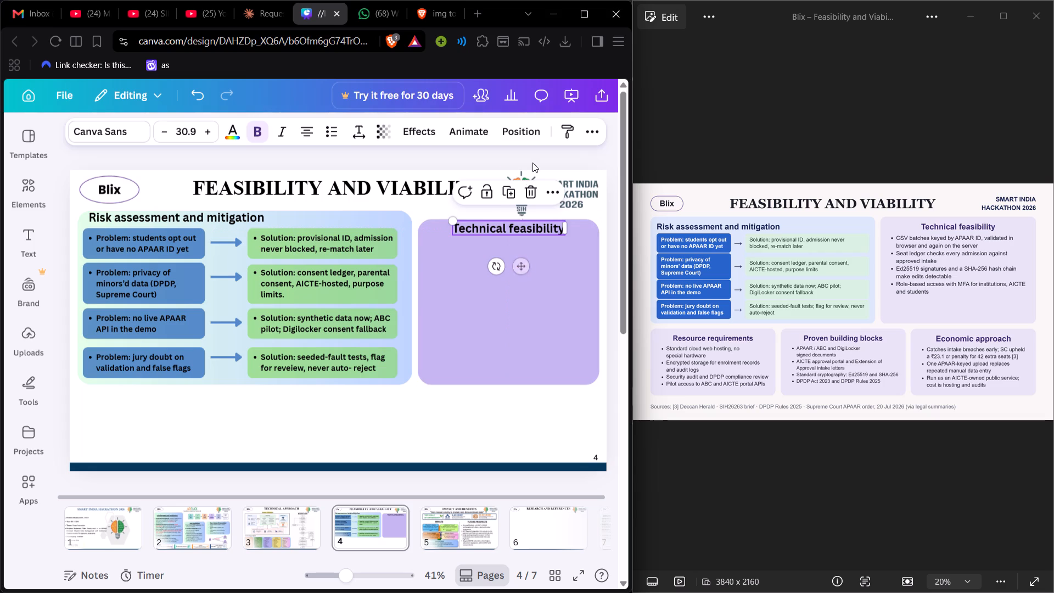
click(533, 155)
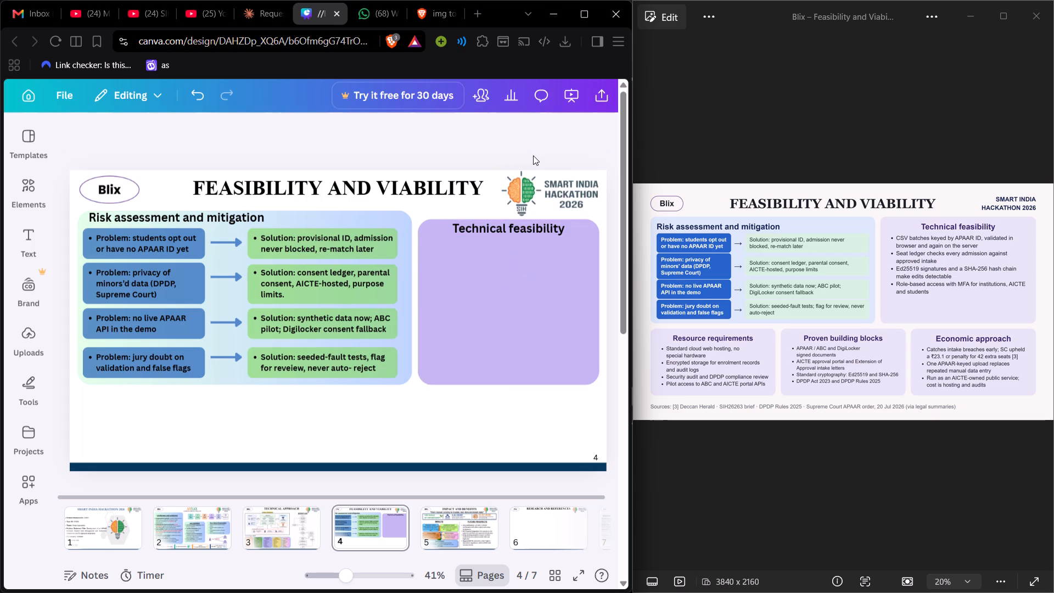
Look through the presentation's other pages to compare their layout and content with page 4, ending on page 4.
click(133, 528)
click(198, 529)
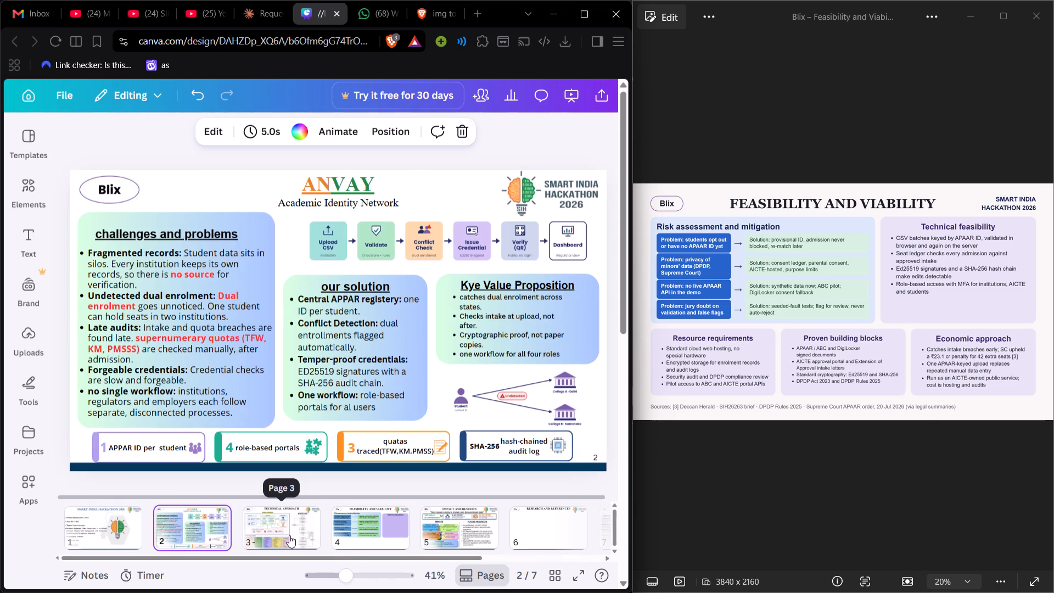
click(289, 535)
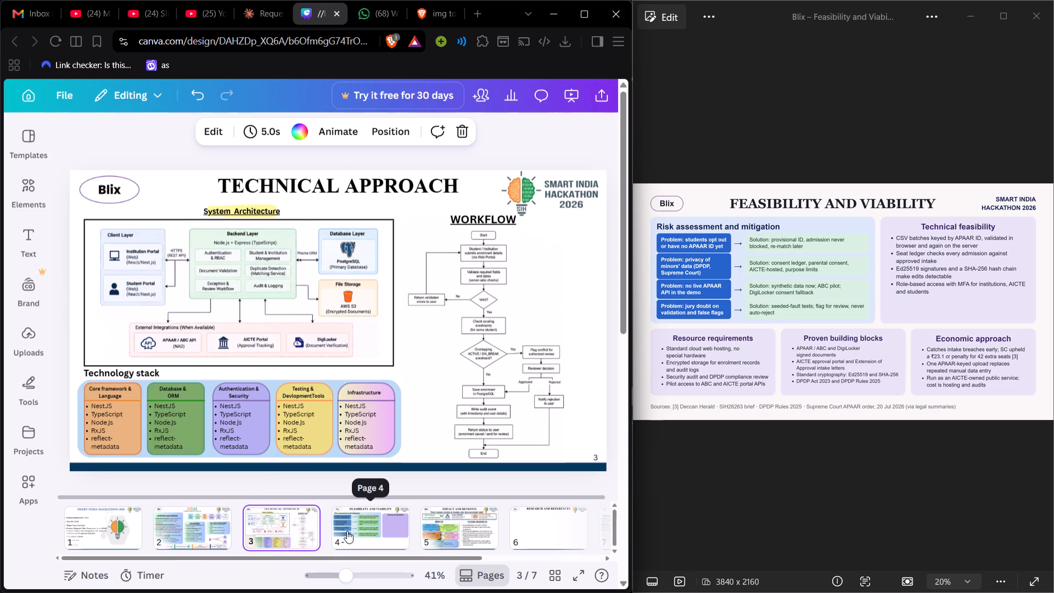
click(347, 531)
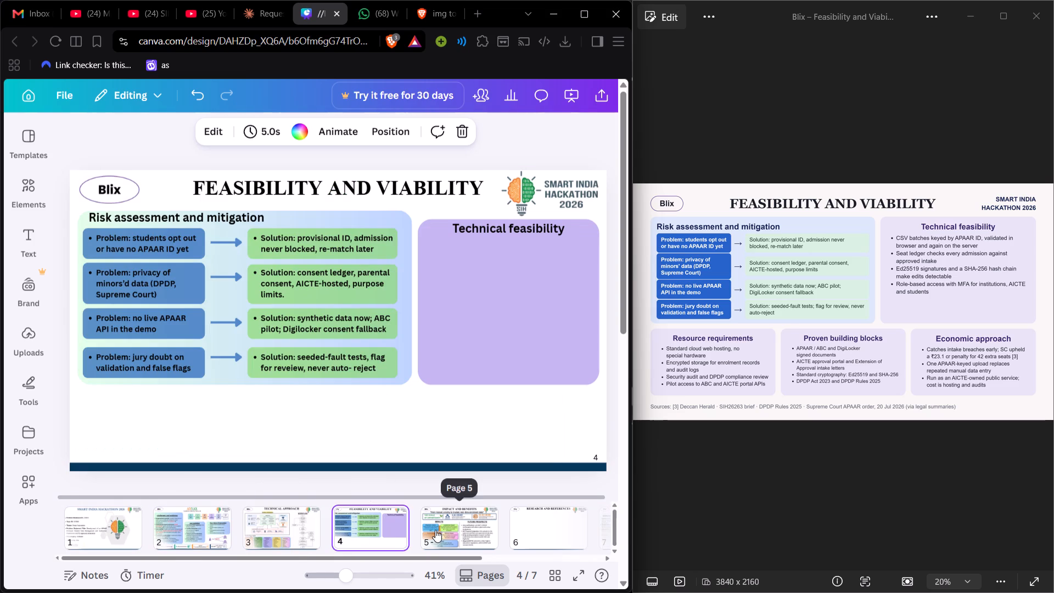
click(458, 523)
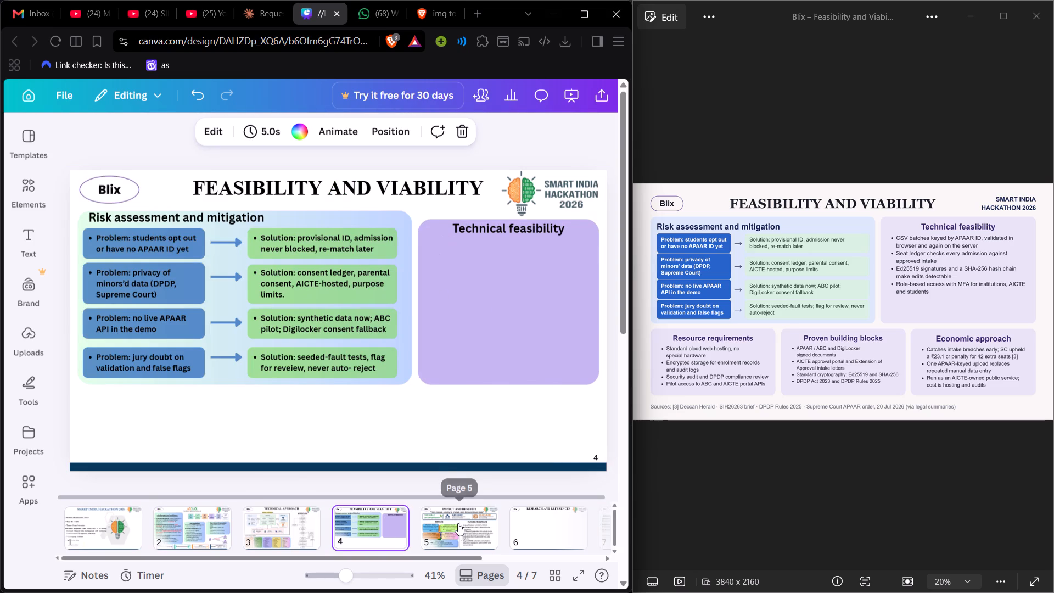
click(546, 523)
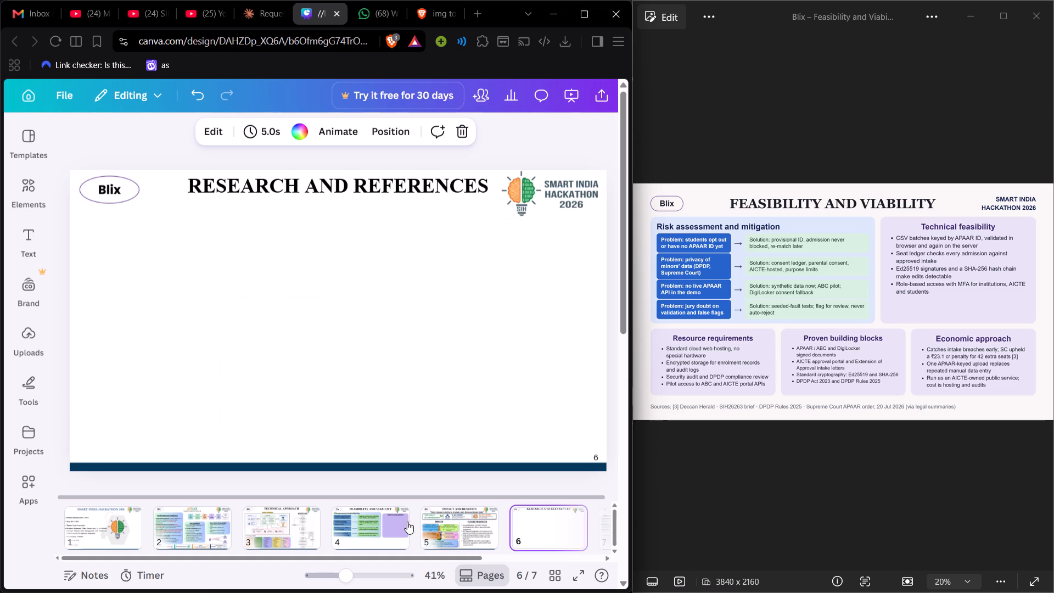
click(390, 523)
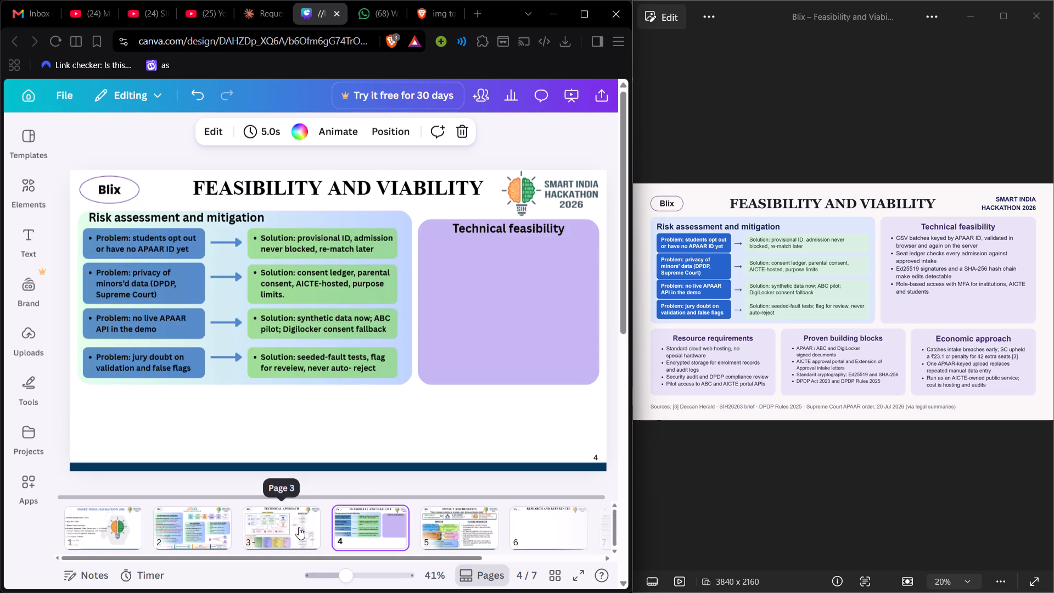
click(299, 527)
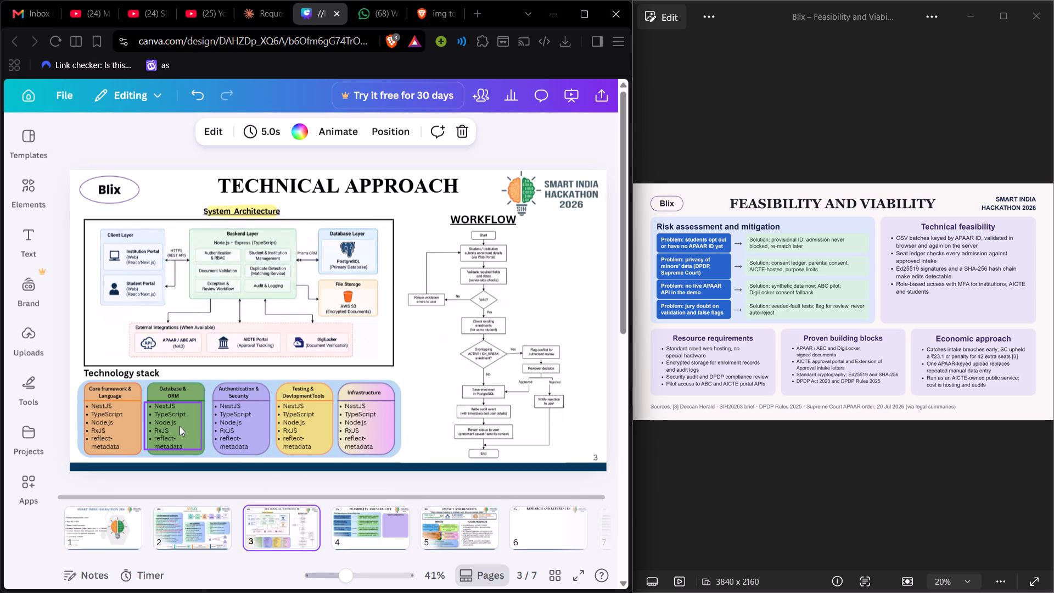
click(382, 523)
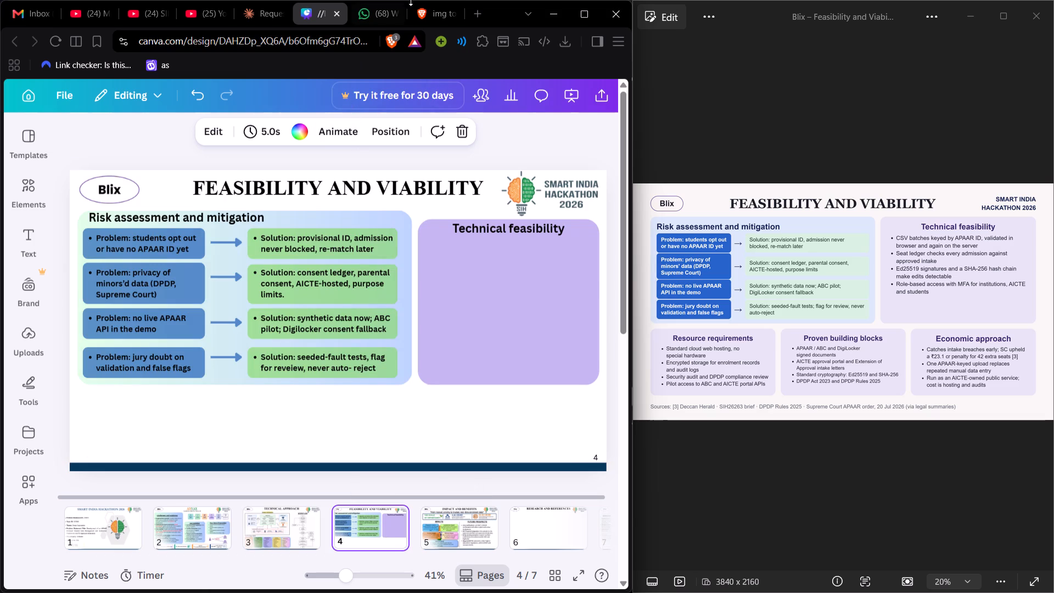
Switch to the "img to text" Ask tab and submit the attached Feasibility and Viability reference image.
click(433, 12)
click(543, 540)
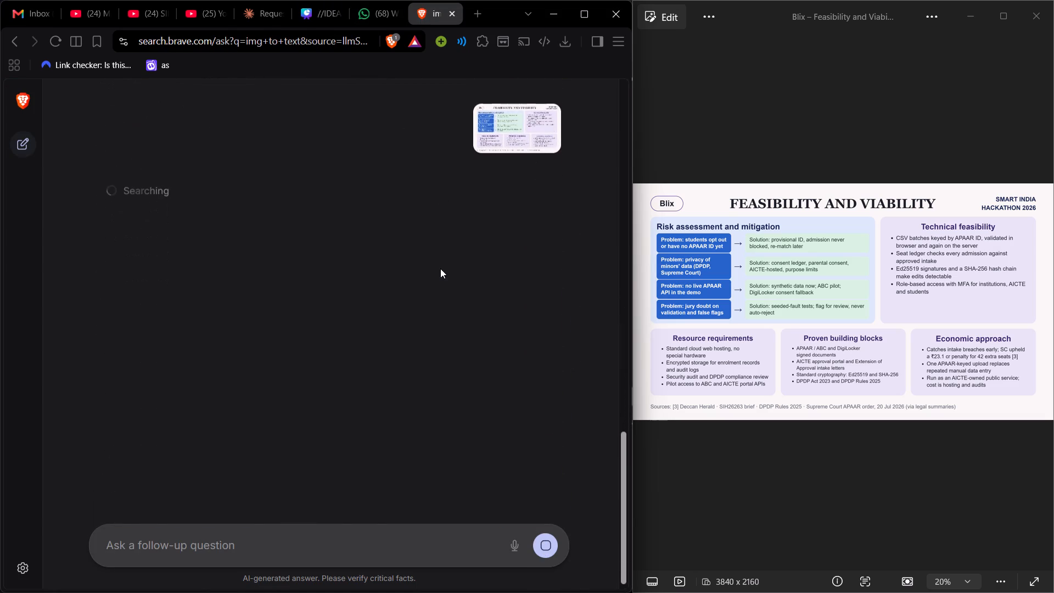
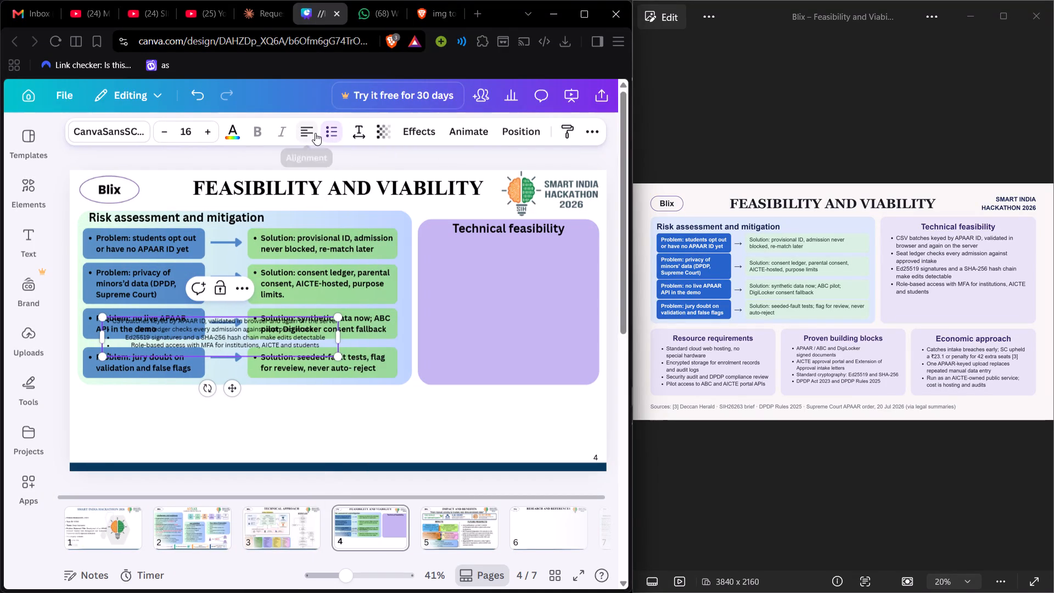
Move the CSV batches bullet list over toward the purple Technical feasibility panel and narrow its text box to about 585 wide.
drag(255, 346, 313, 342)
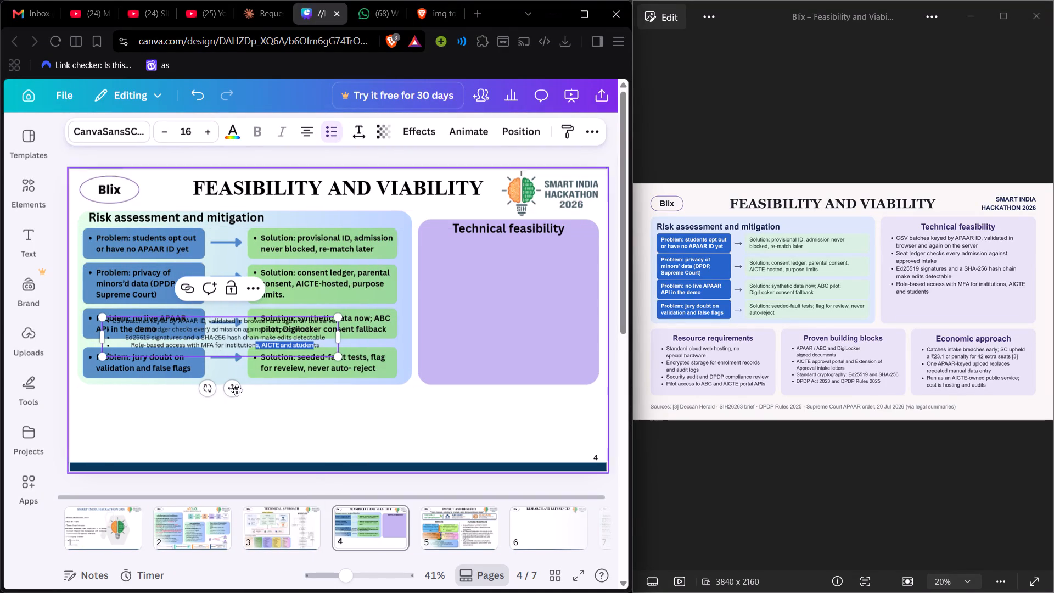
drag(231, 391, 466, 332)
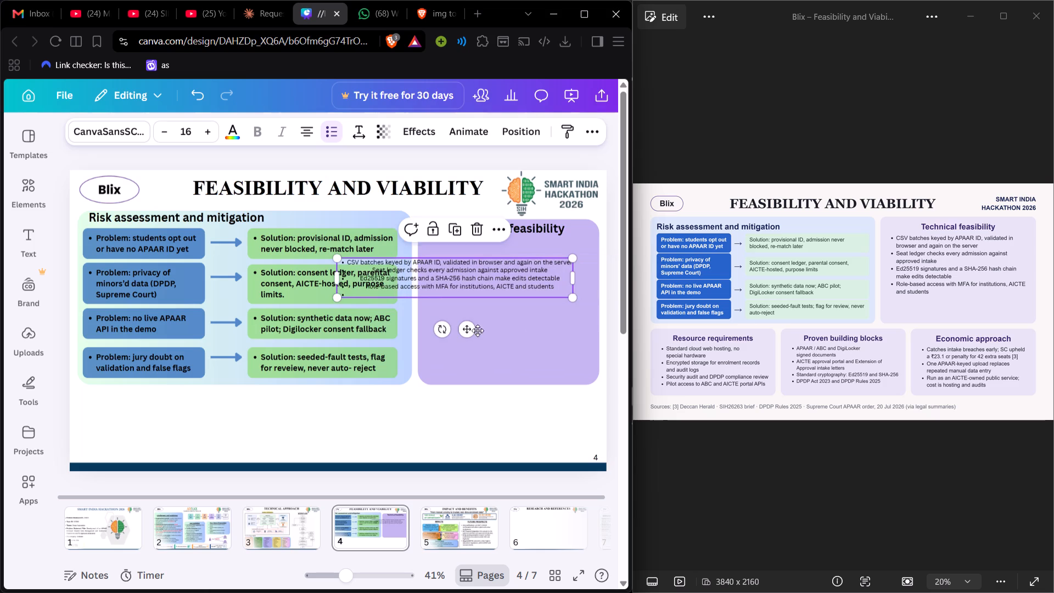
drag(574, 278, 498, 282)
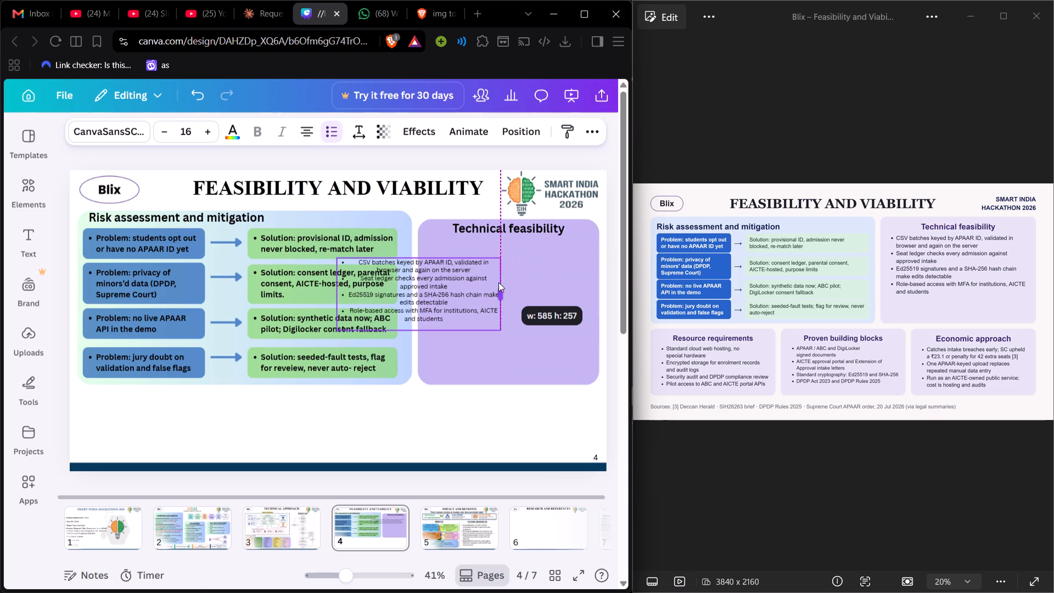
Justify the technical bullet text and place it inside the purple box under the "Technical feasibility" heading.
drag(498, 282, 497, 282)
click(312, 133)
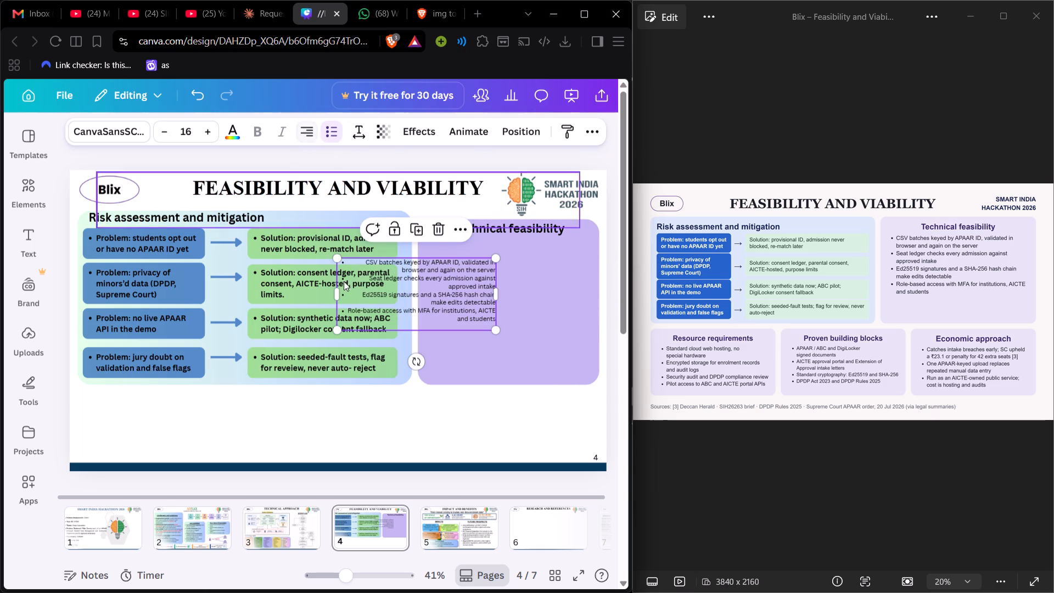
click(305, 127)
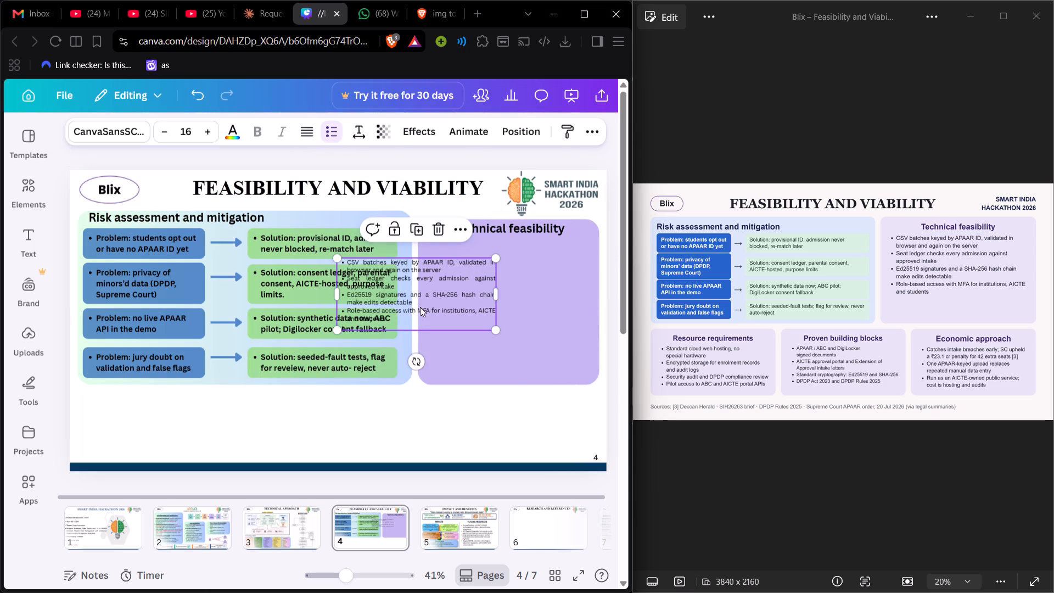
drag(420, 307, 508, 295)
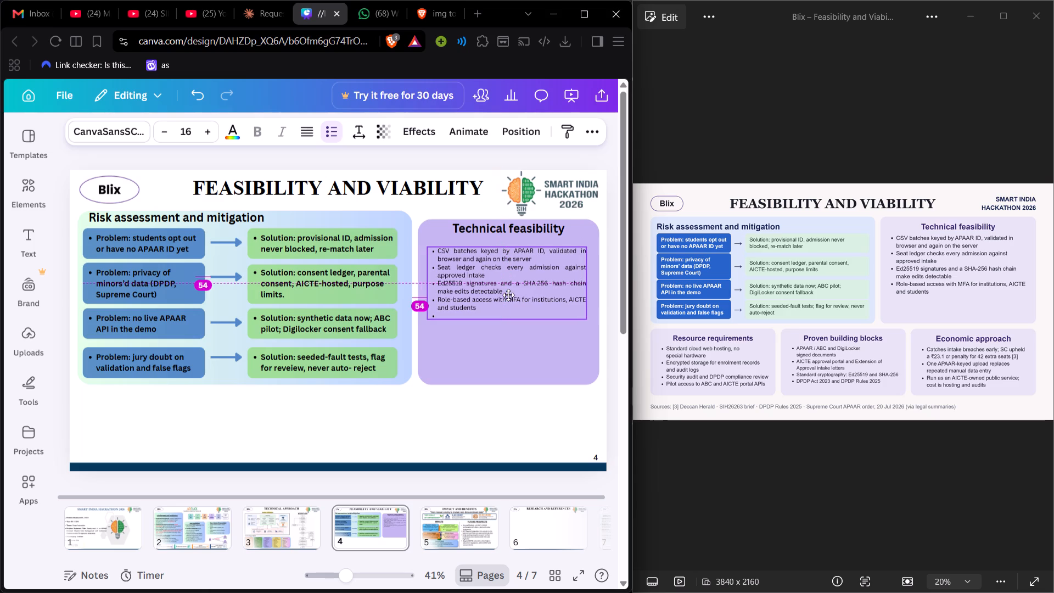
drag(508, 295, 507, 293)
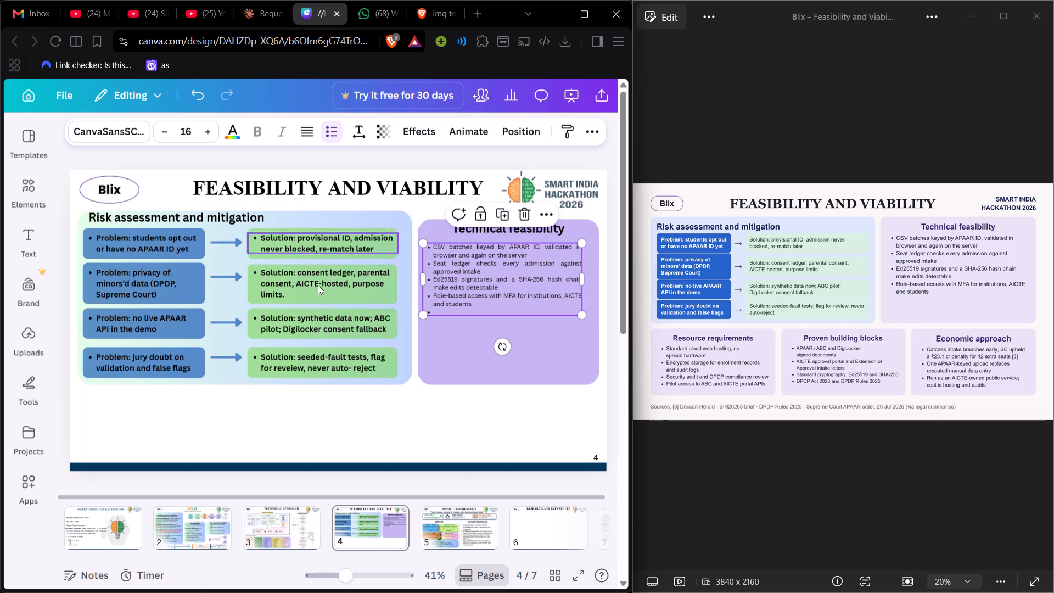
Delete the empty last bullet from the Technical feasibility list.
click(460, 313)
click(459, 310)
key(BackSpace)
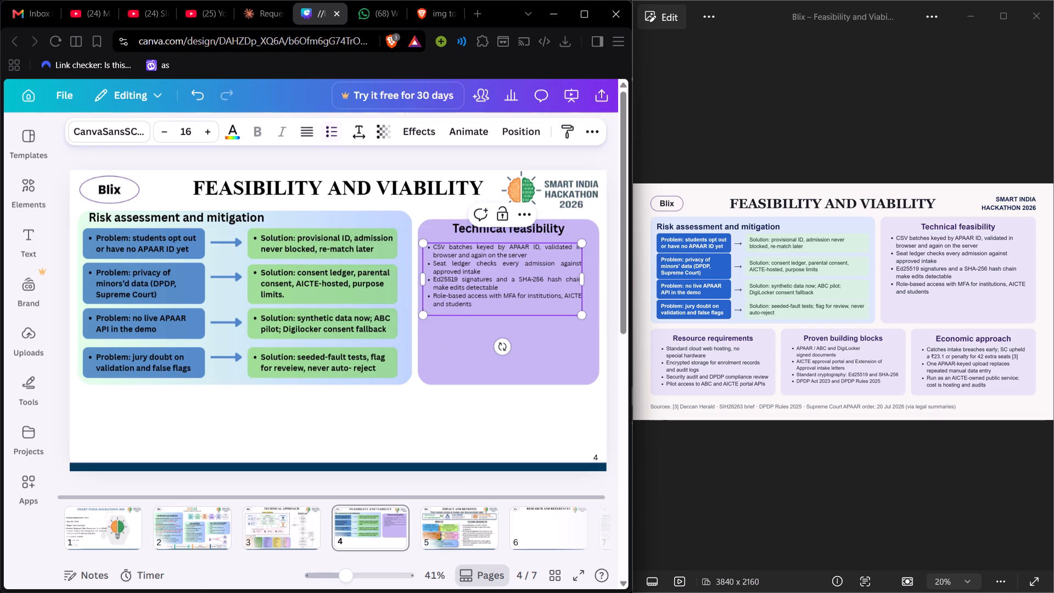
key(BackSpace)
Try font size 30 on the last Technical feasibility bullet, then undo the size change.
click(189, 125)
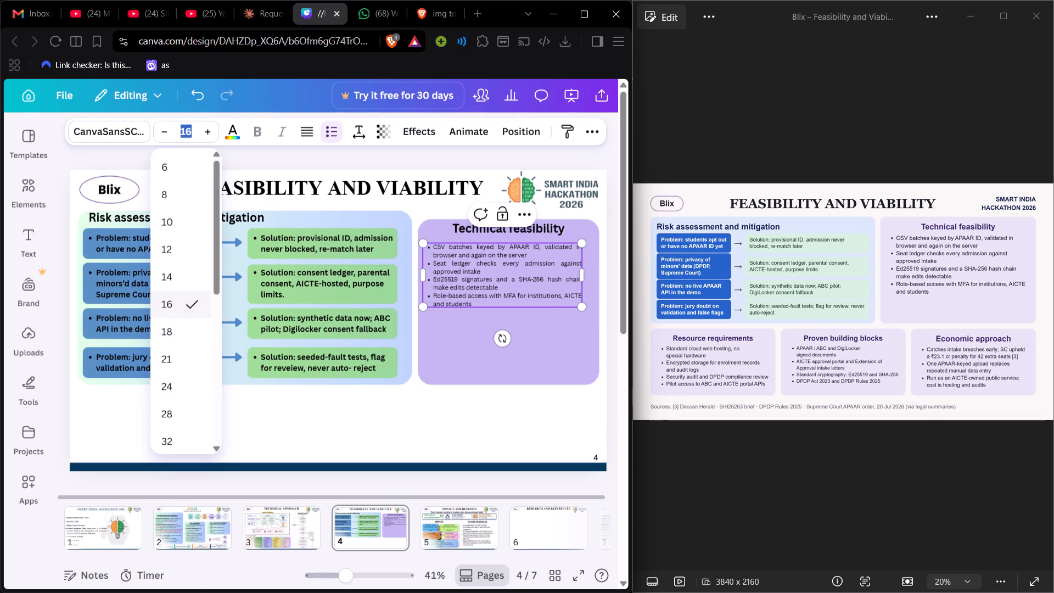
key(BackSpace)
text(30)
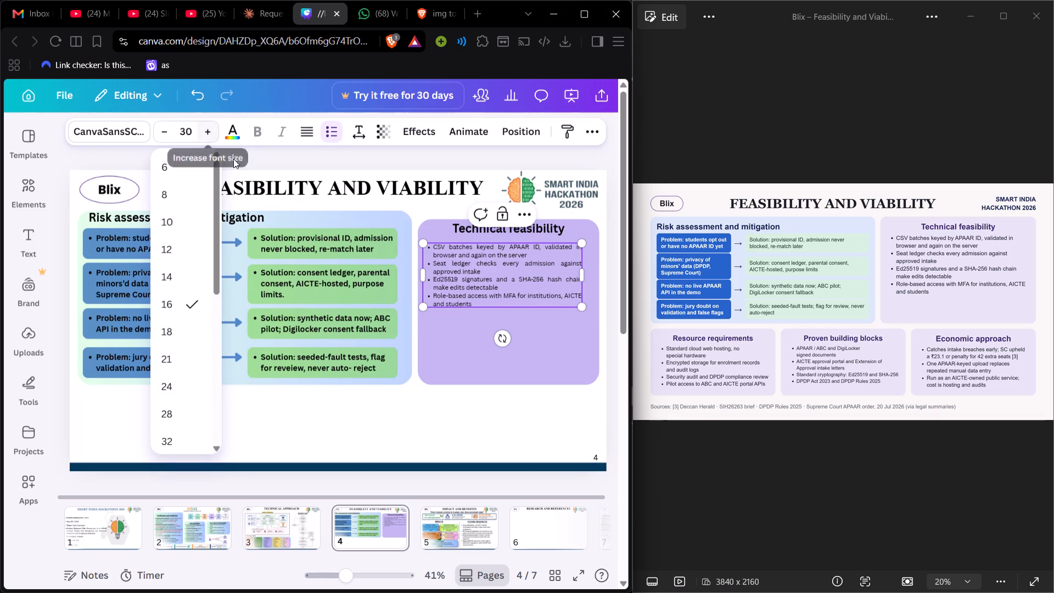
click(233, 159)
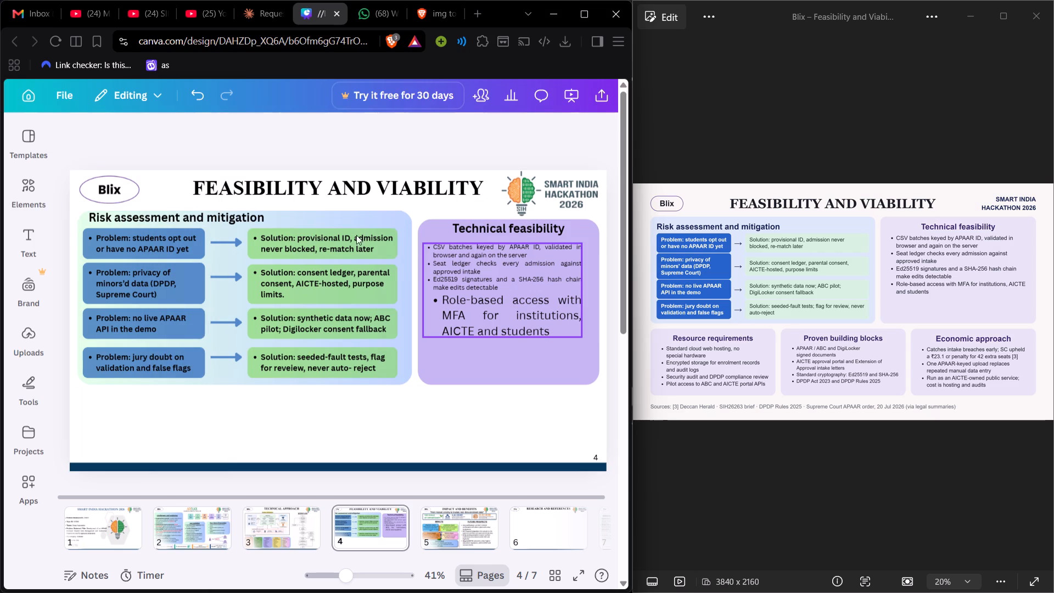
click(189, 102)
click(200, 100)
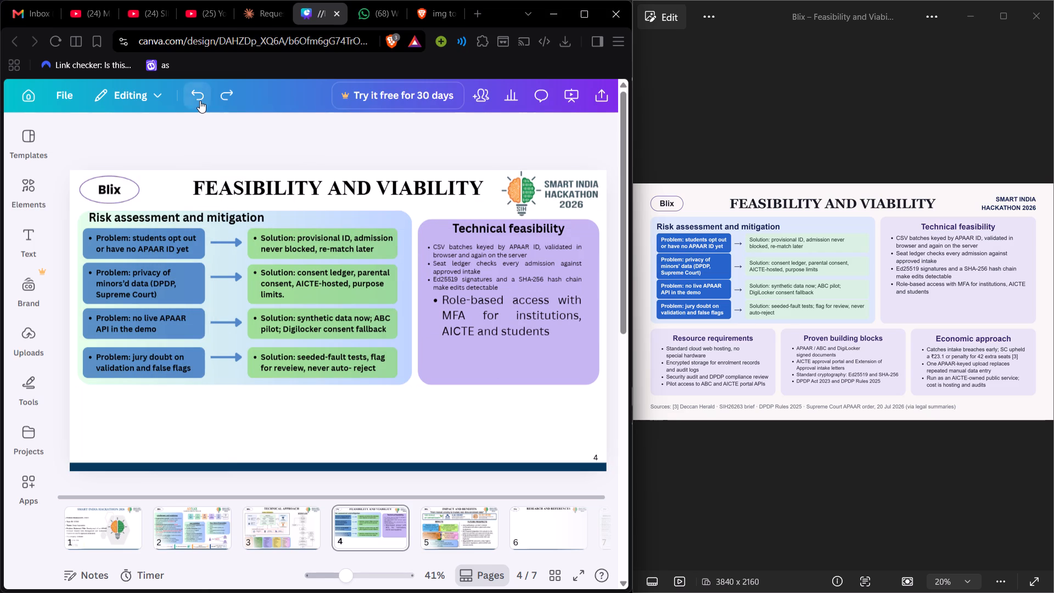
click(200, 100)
Select all the Technical feasibility bullets and increase their font size to 23.
click(511, 285)
drag(500, 301, 507, 320)
double_click(507, 320)
drag(493, 321, 436, 272)
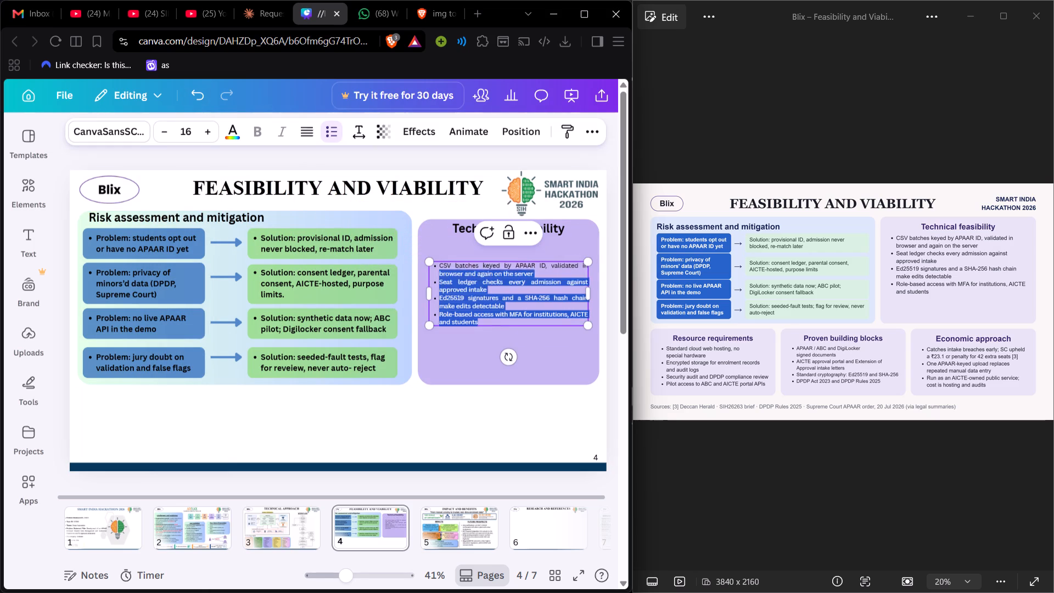
drag(436, 272, 419, 255)
click(483, 319)
drag(483, 321, 438, 259)
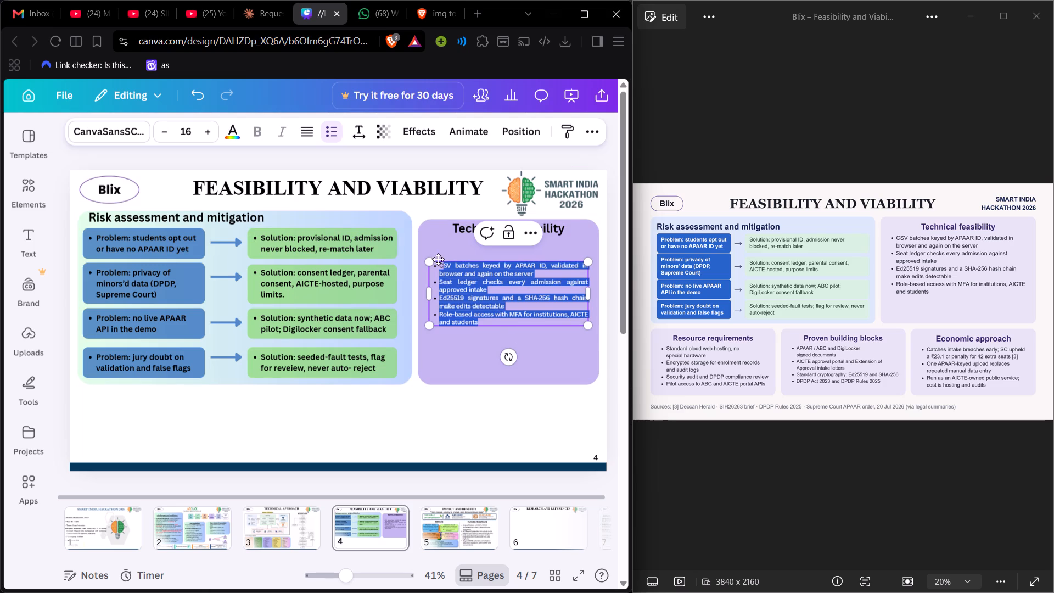
drag(438, 259, 435, 256)
triple_click(217, 139)
double_click(216, 138)
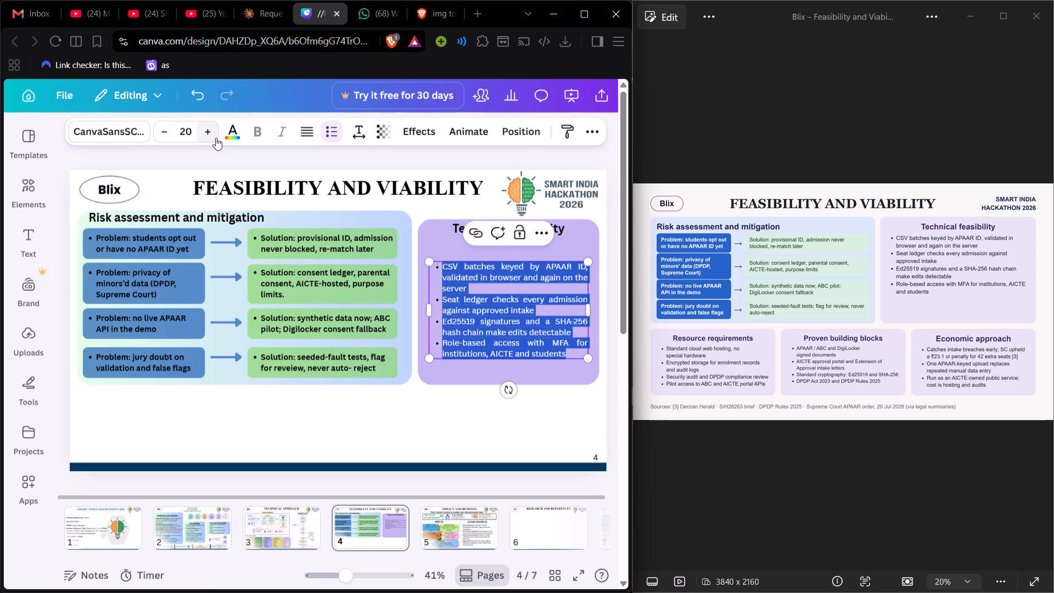
double_click(216, 138)
Move the enlarged bullet text up so it sits within the purple box, just below the "Technical feasibility" heading.
drag(512, 350, 503, 332)
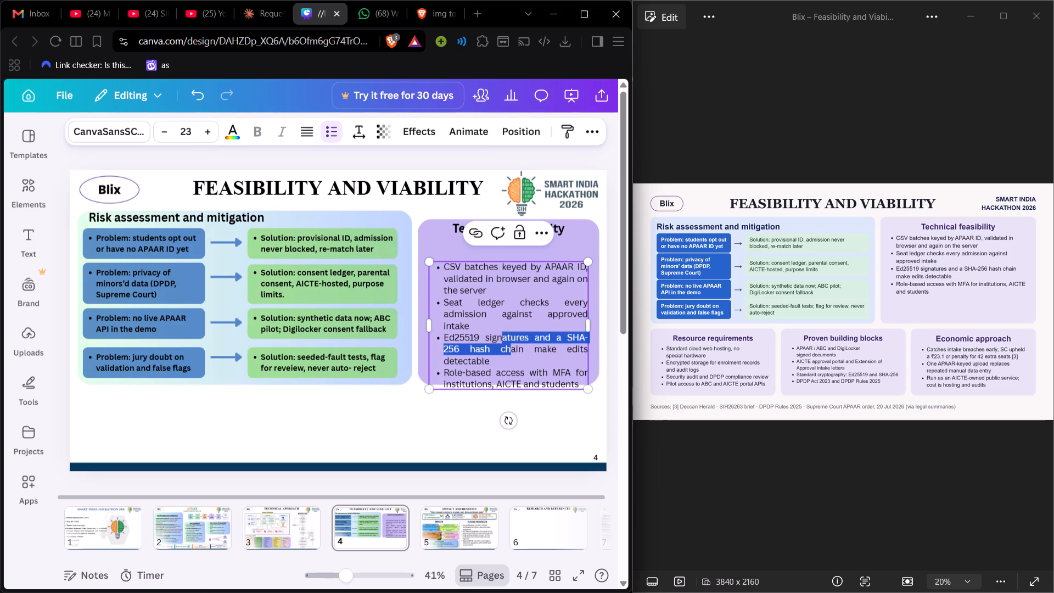
drag(503, 332, 497, 318)
click(544, 414)
drag(535, 362, 525, 338)
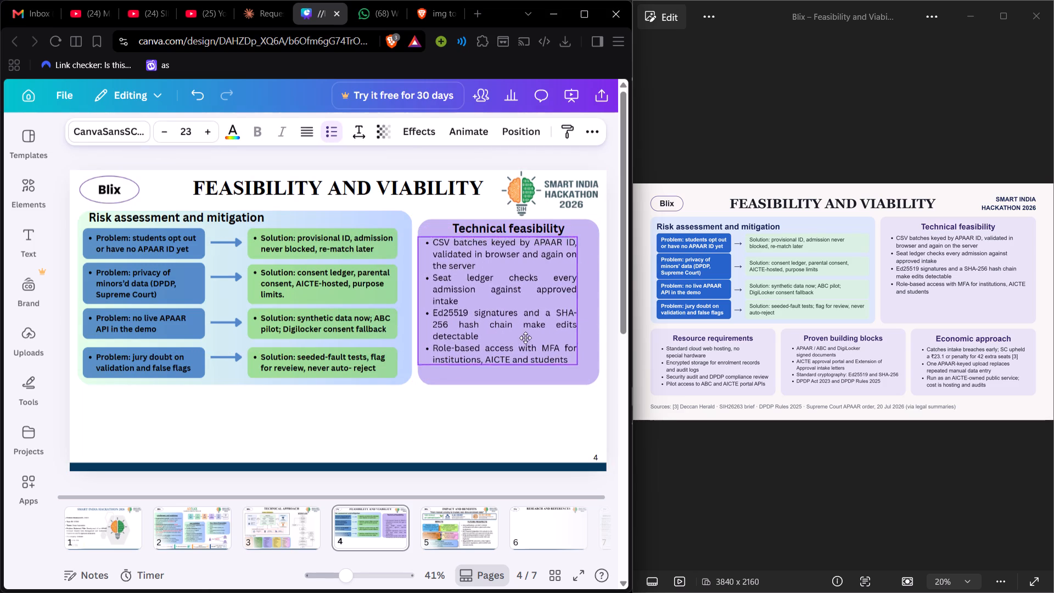
drag(525, 338, 531, 343)
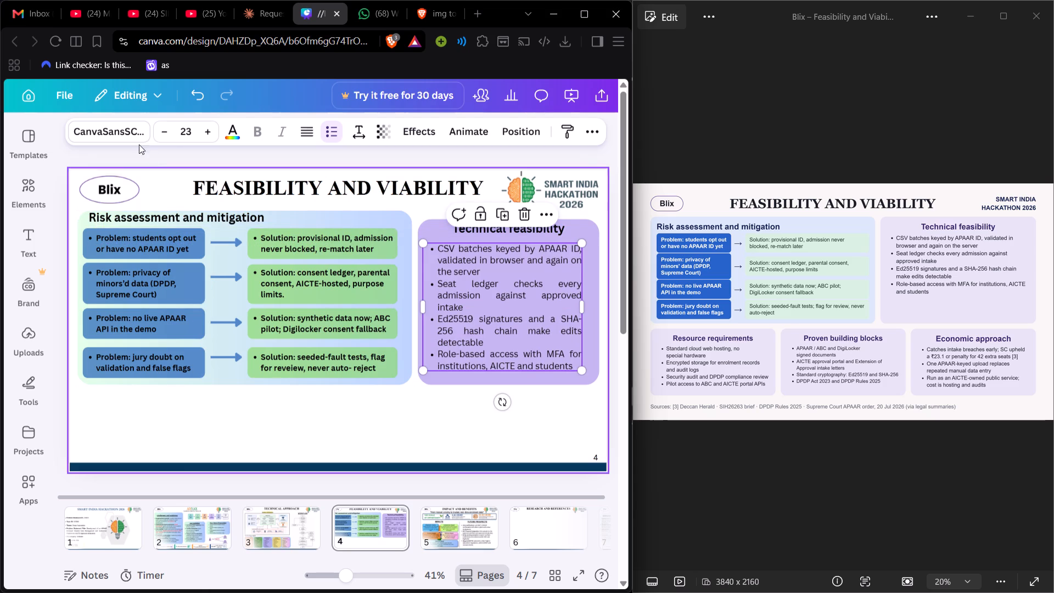
Change the Technical feasibility bullets' font to Canva Sans Medium.
click(130, 139)
click(71, 319)
click(124, 387)
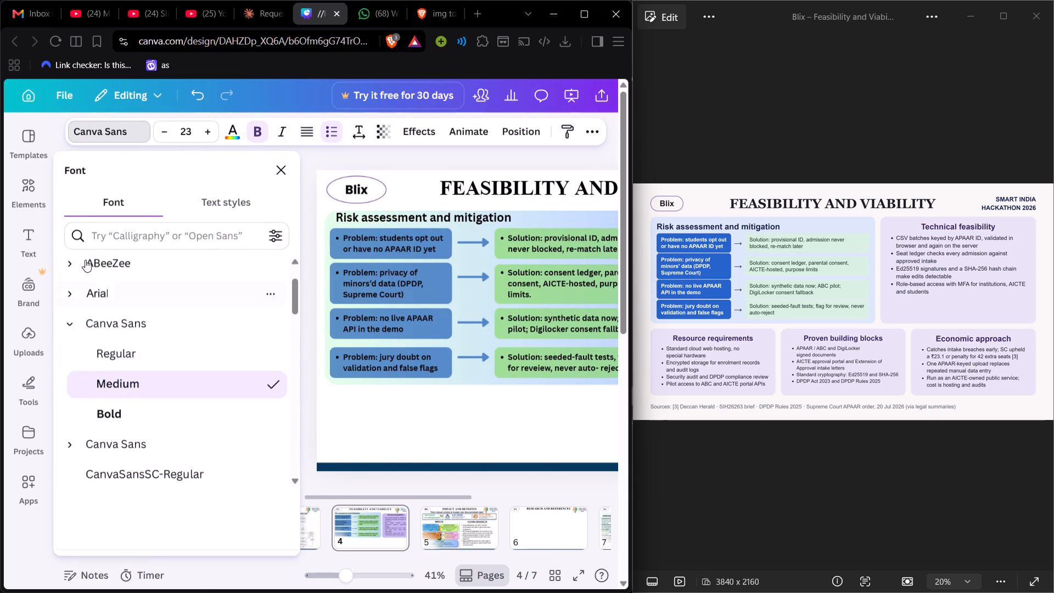
click(278, 172)
click(366, 160)
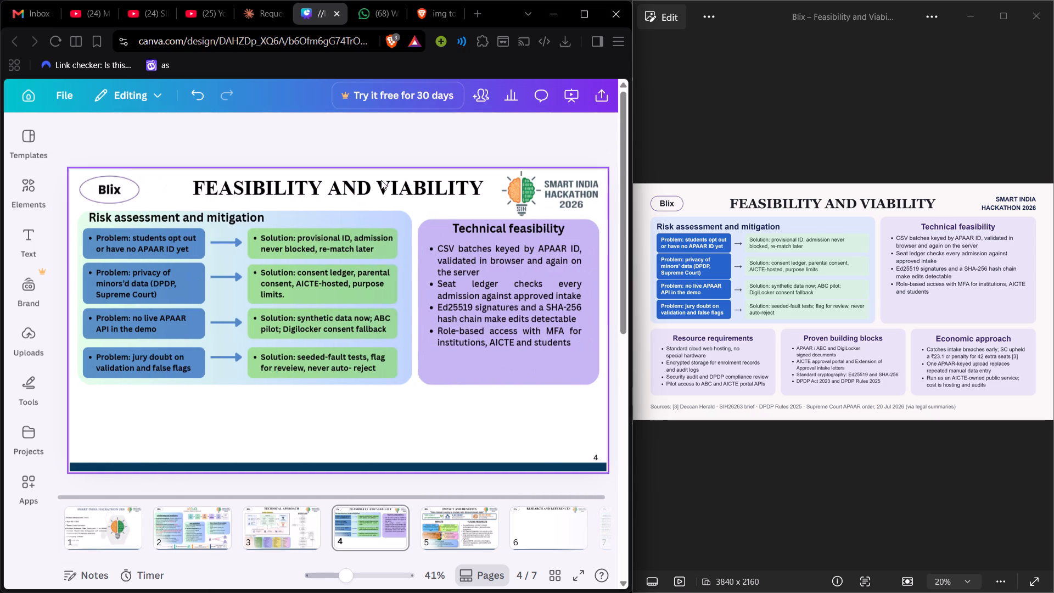
Shift the bullet text slightly so its frame meets the purple box's left edge.
drag(552, 334, 546, 334)
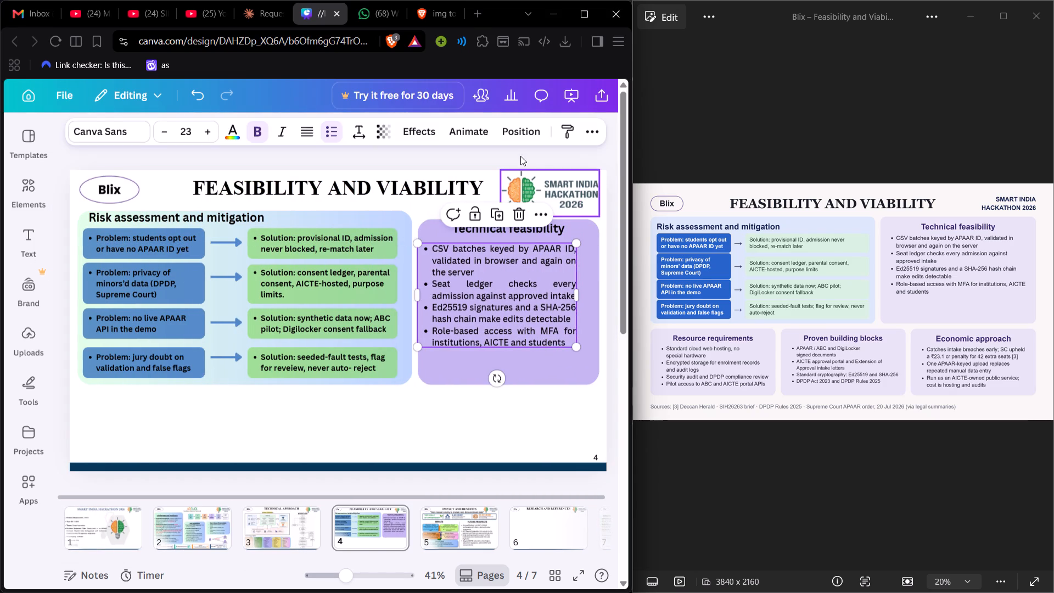
click(520, 153)
Retype the space between "Seat" and "ledger" in the second Technical feasibility bullet.
click(493, 306)
click(463, 285)
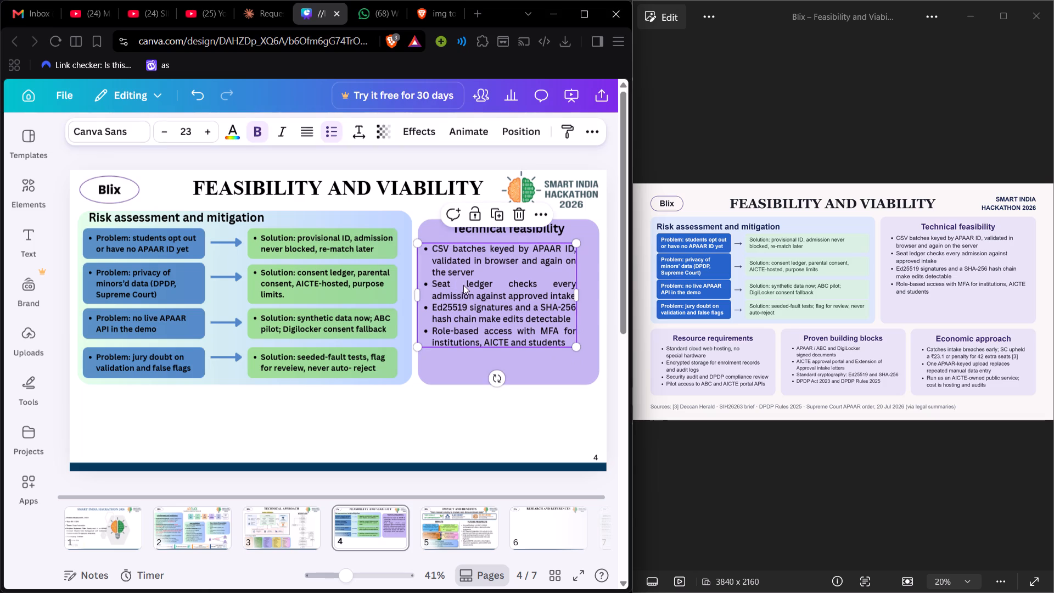
key(BackSpace)
key(space)
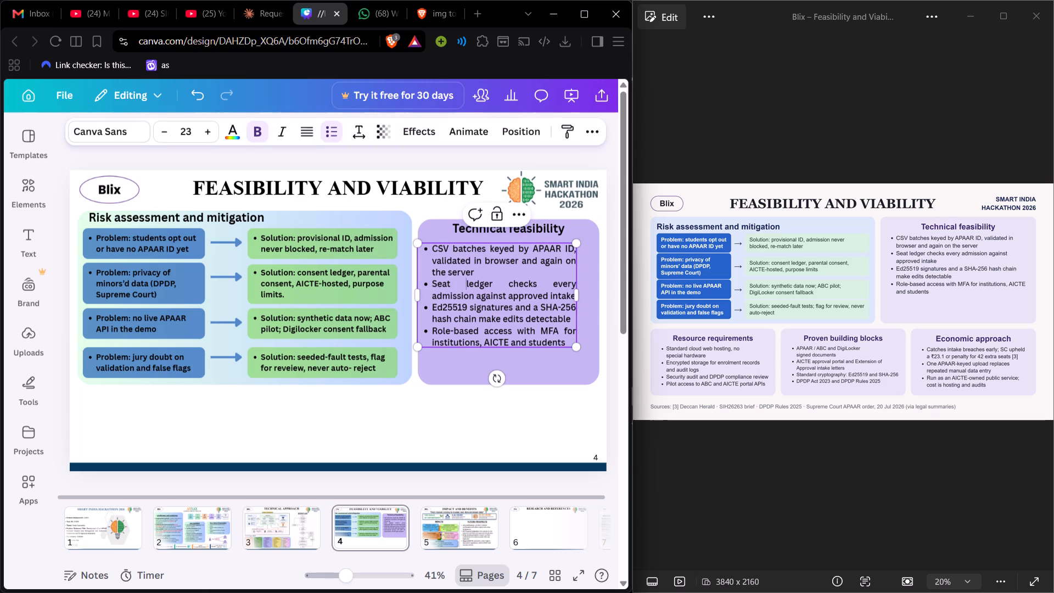
Replace the whole Technical feasibility bullet list with the copied text and remove the empty bullet at its end.
drag(566, 338, 566, 339)
drag(566, 339, 433, 287)
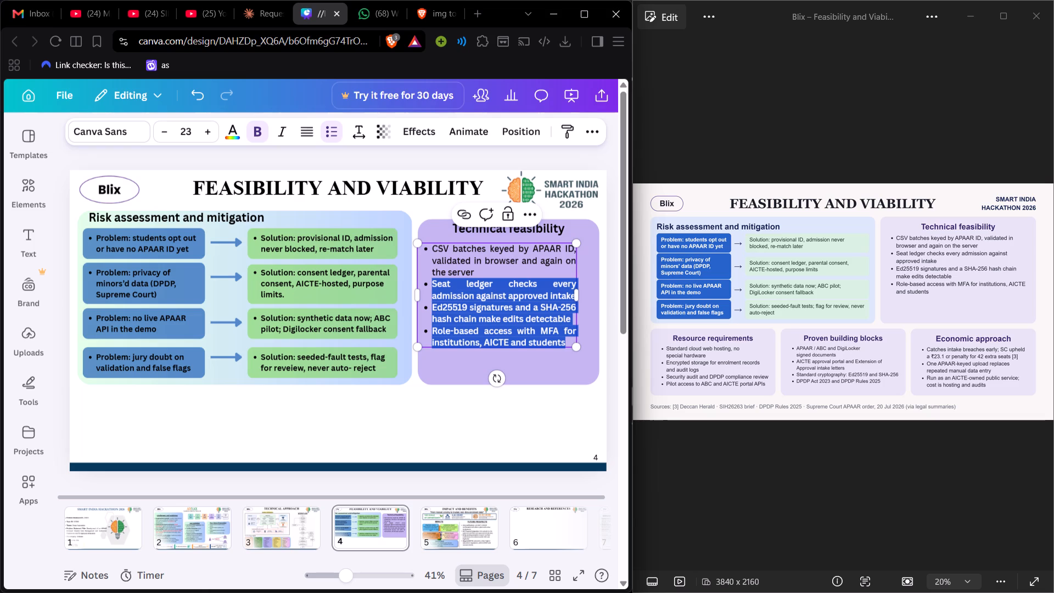
click(564, 342)
drag(565, 342, 414, 245)
key(ctrl+v)
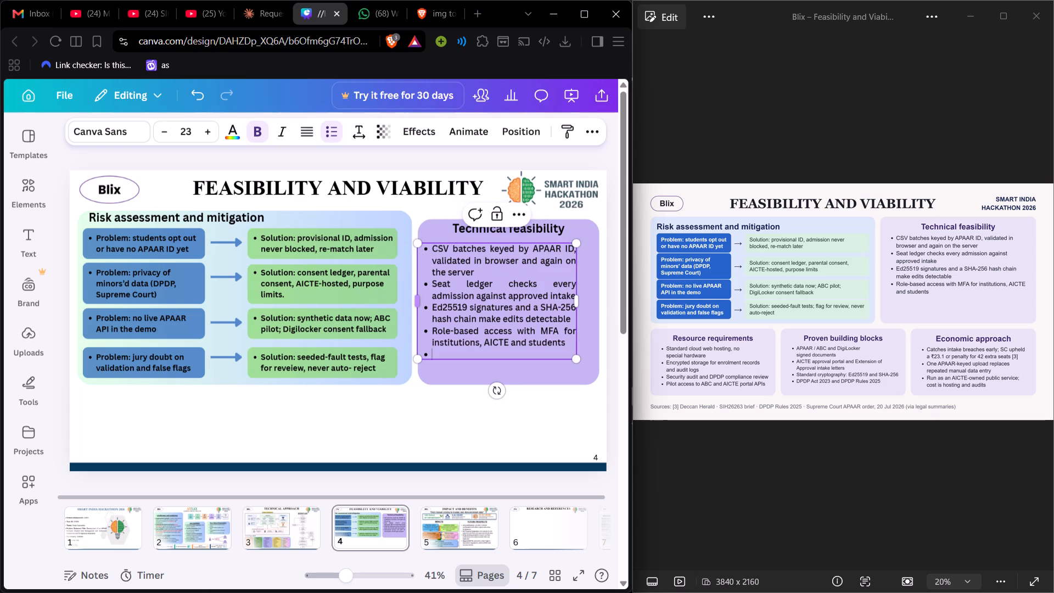
key(BackSpace)
key(BackSpace)
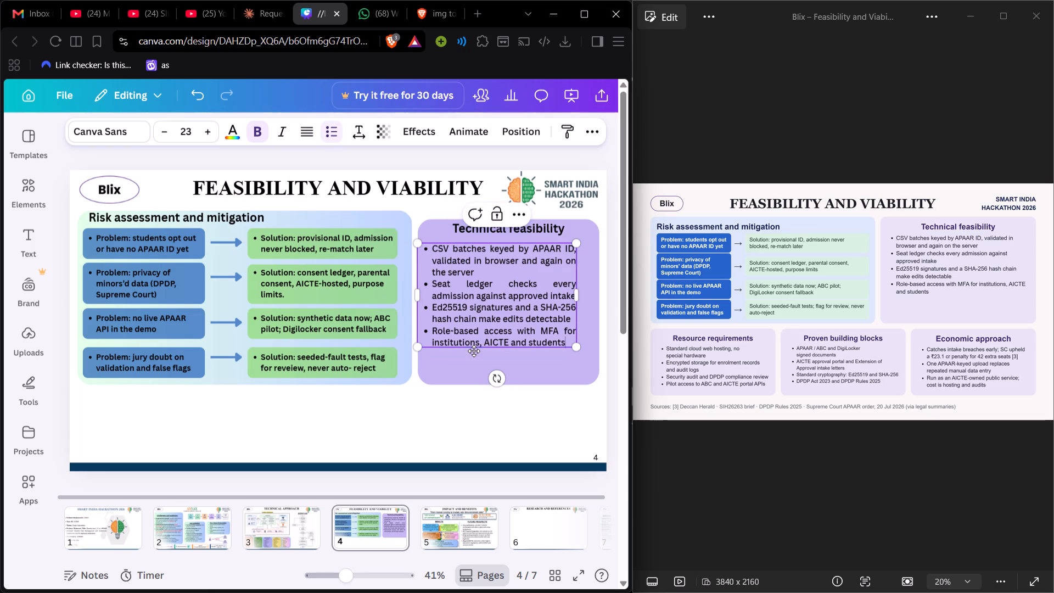
Resize the bullet text frame to span nearly the full width of the purple box, scaling the font to about 23.7.
drag(575, 299, 559, 298)
drag(579, 298, 561, 298)
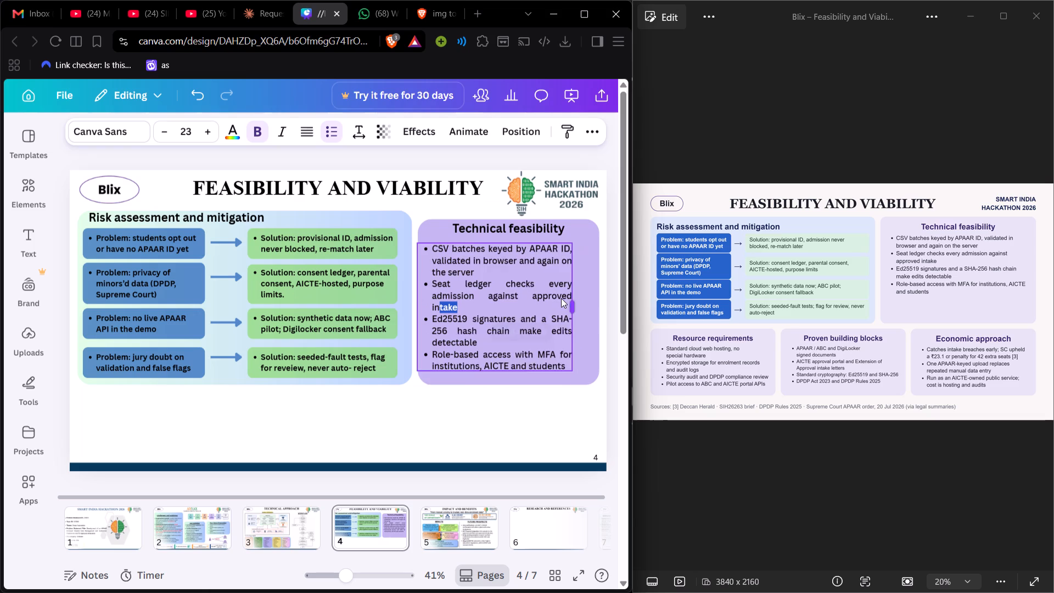
drag(561, 298, 526, 296)
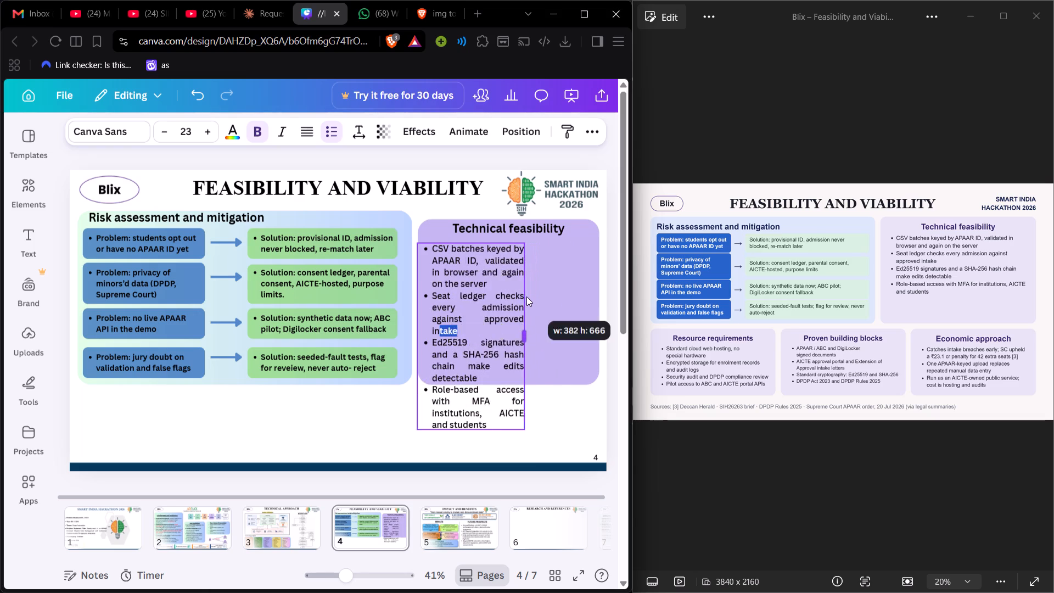
drag(526, 296, 540, 296)
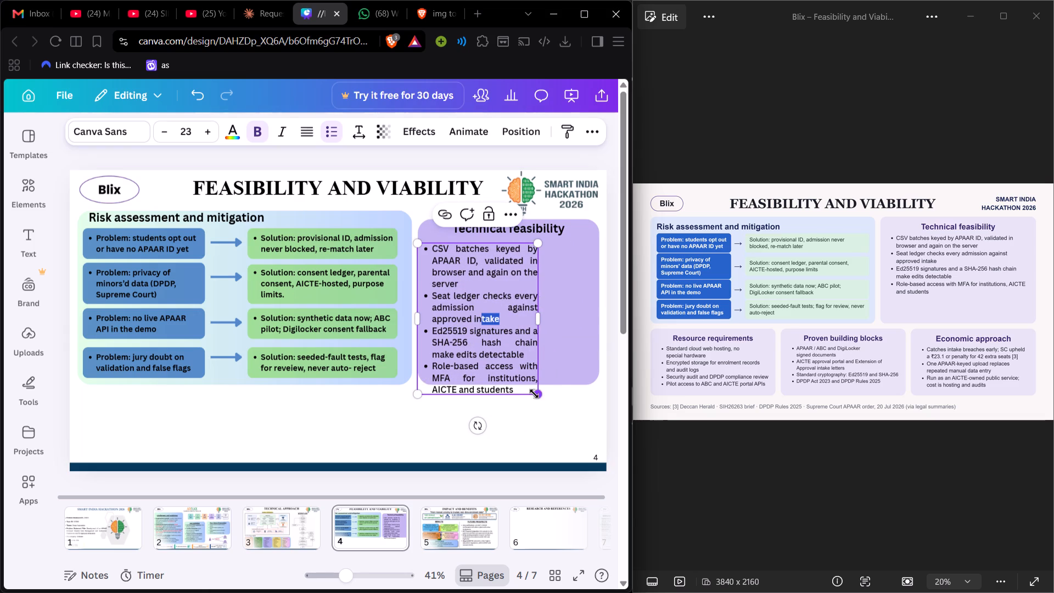
drag(534, 394, 523, 368)
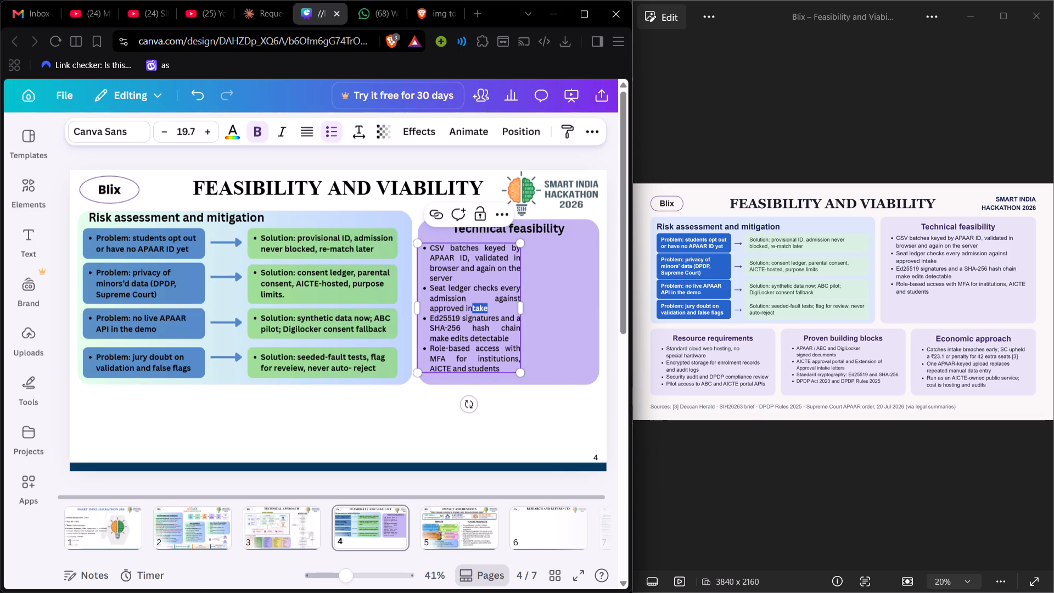
click(518, 306)
drag(522, 307, 584, 309)
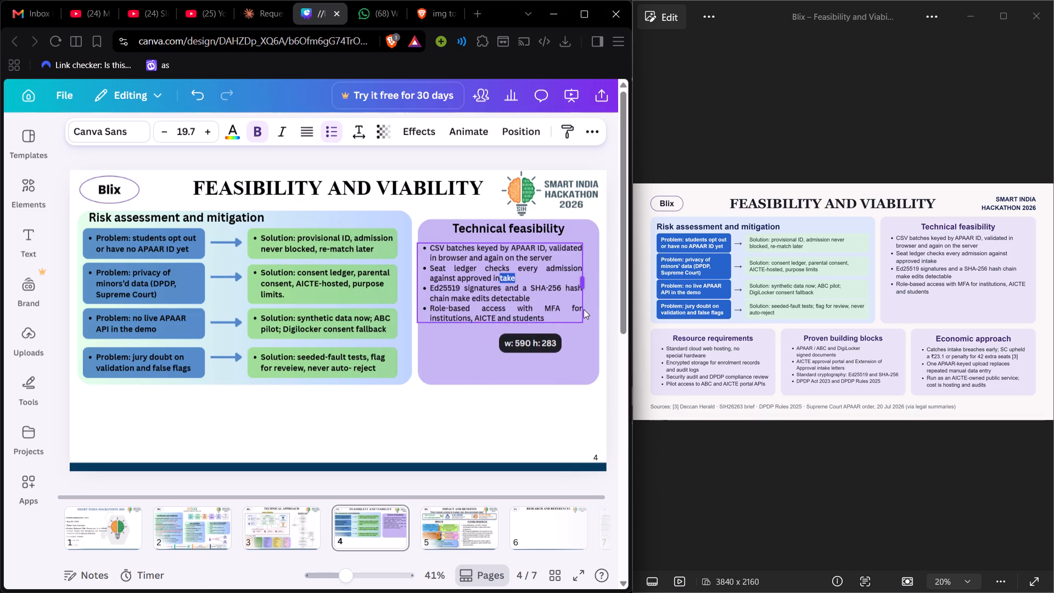
drag(584, 309, 565, 311)
drag(563, 333, 585, 351)
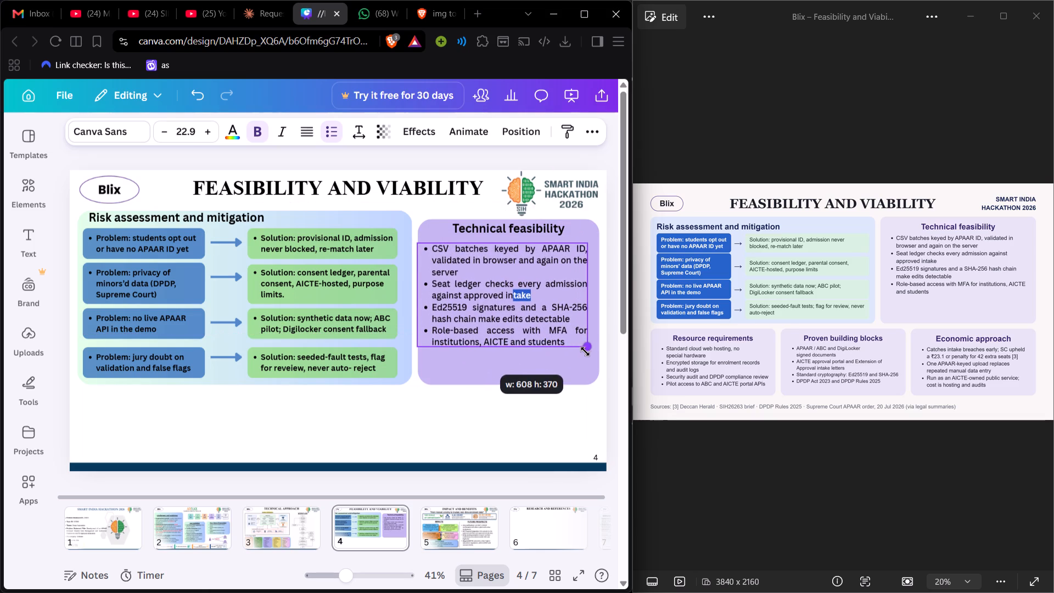
drag(585, 351, 590, 356)
click(484, 422)
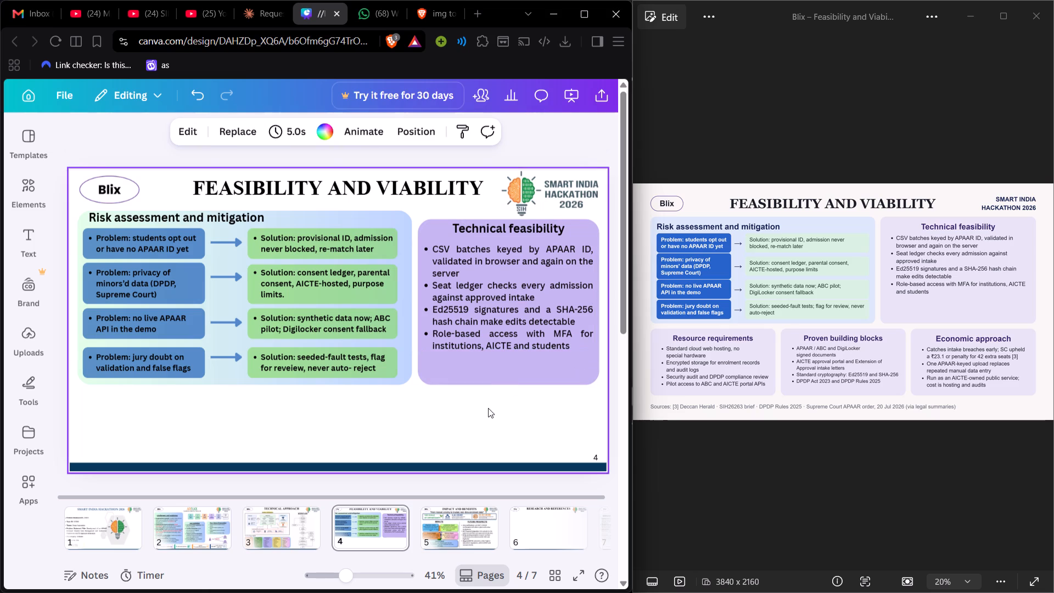
Narrow the bullet text frame slightly to leave a margin at the purple box's right edge.
click(514, 331)
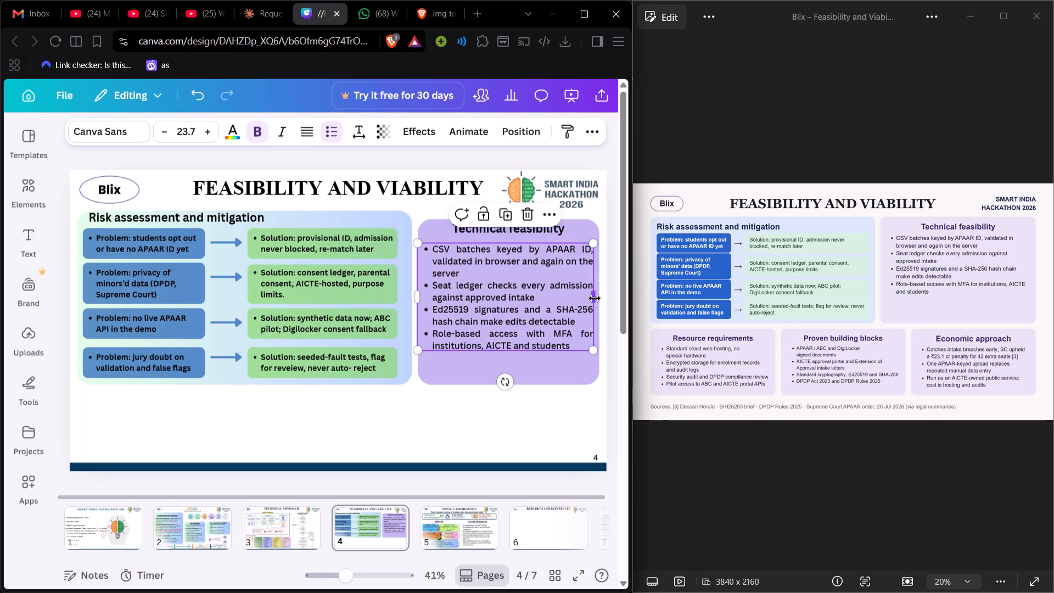
drag(595, 298, 587, 299)
click(553, 428)
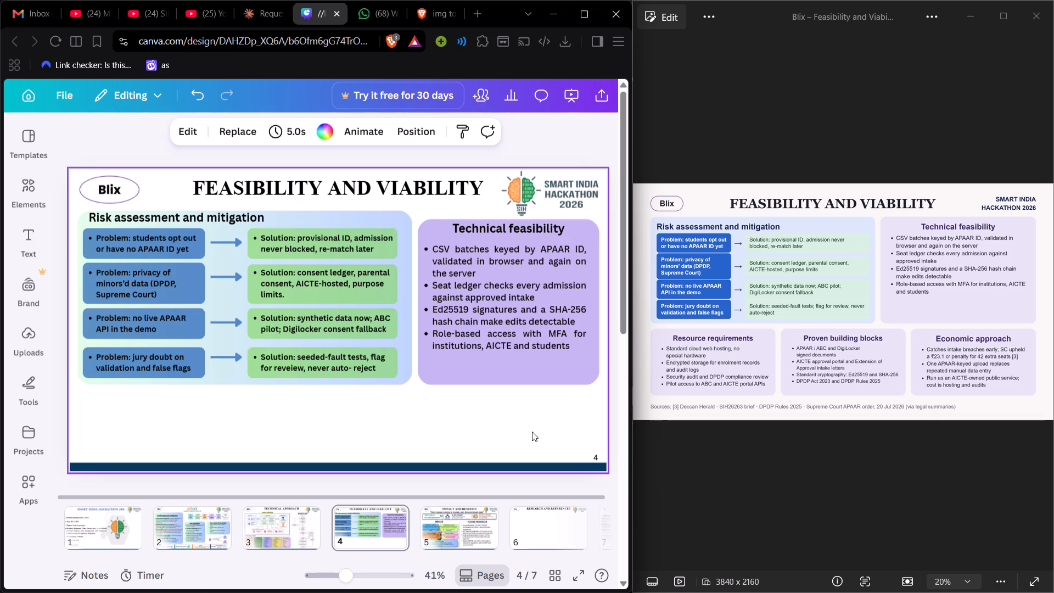
click(491, 371)
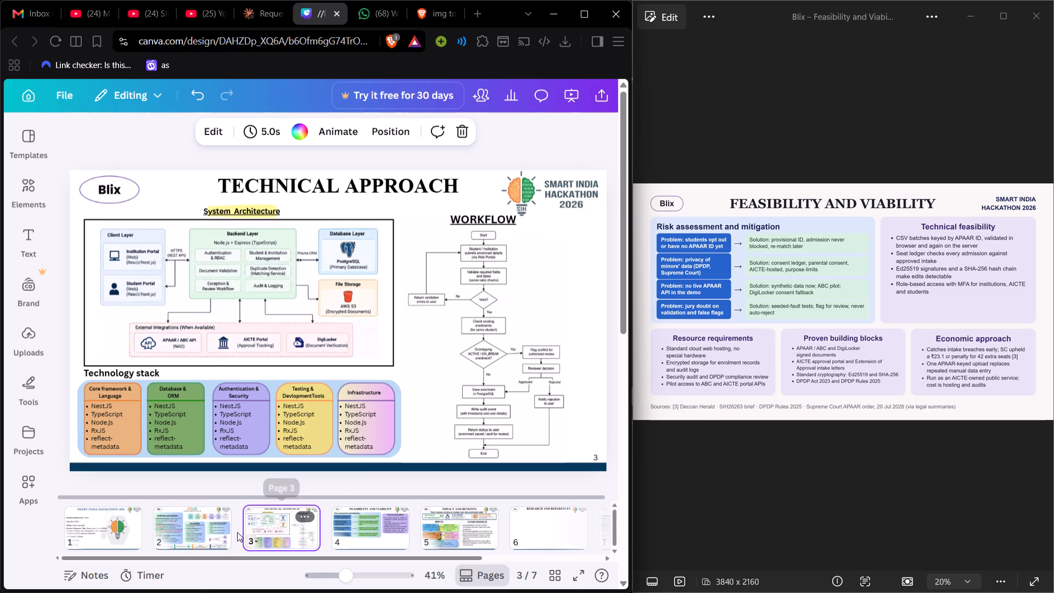
click(380, 528)
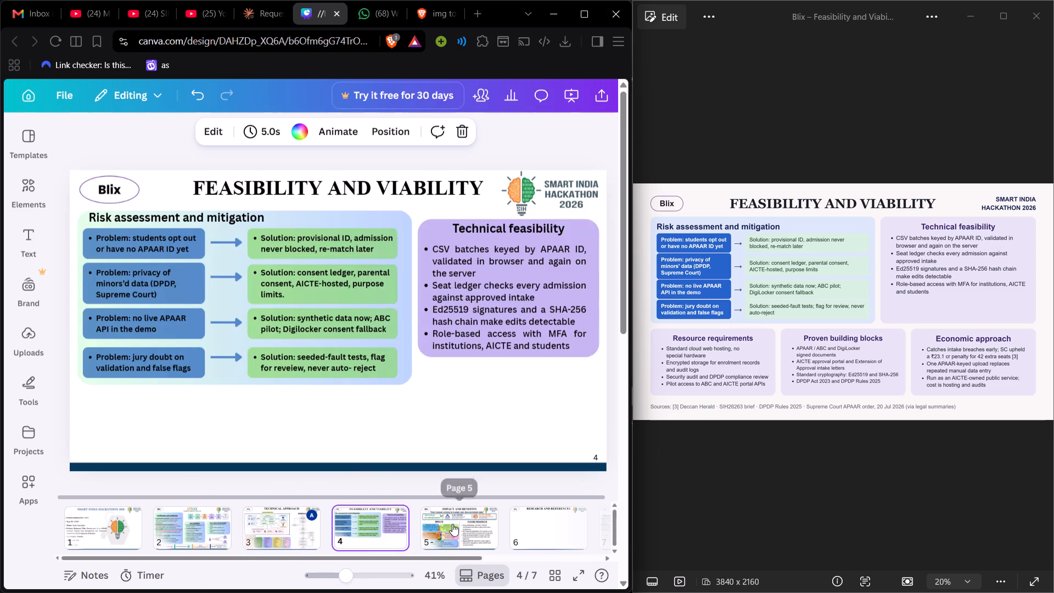
click(452, 523)
click(119, 527)
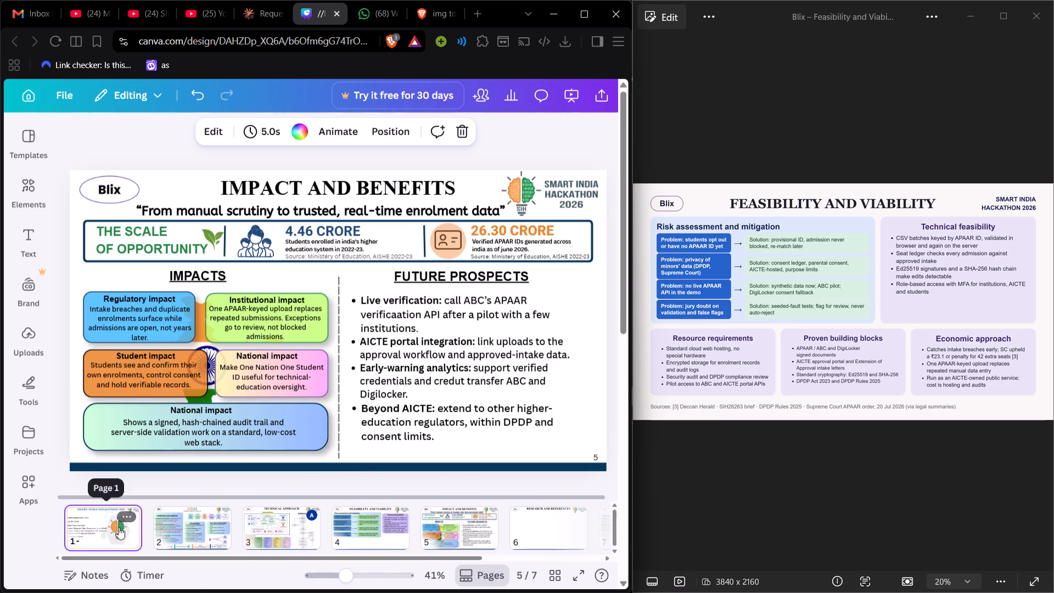
click(195, 529)
click(286, 529)
click(351, 529)
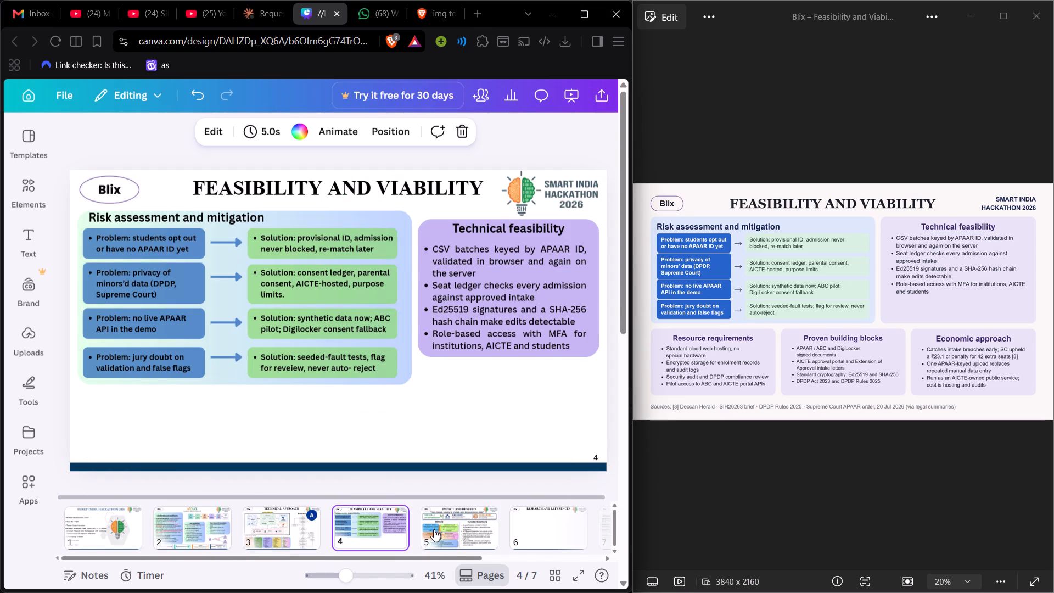
click(438, 529)
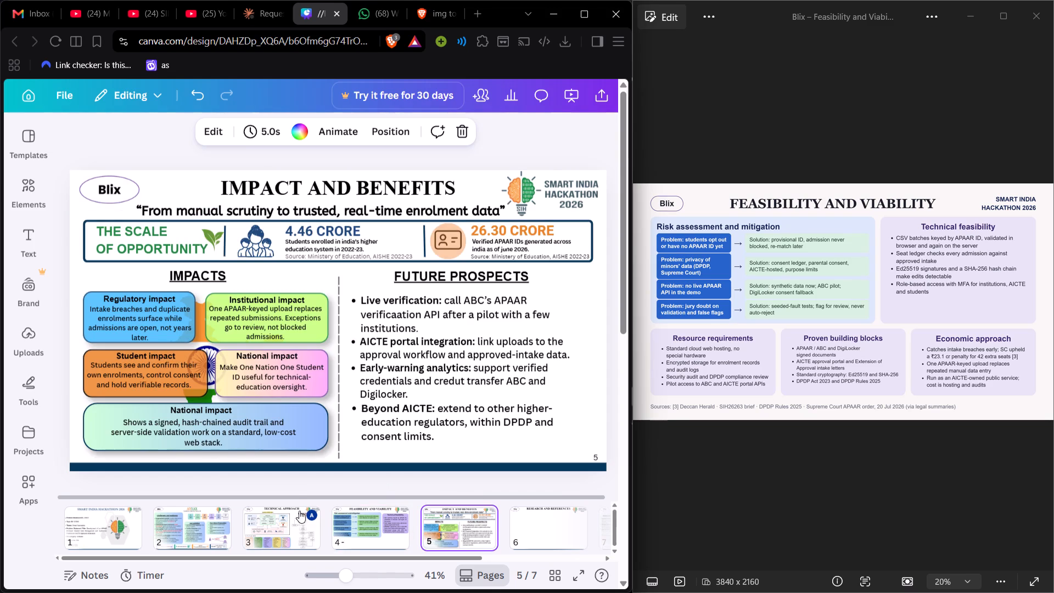
click(367, 533)
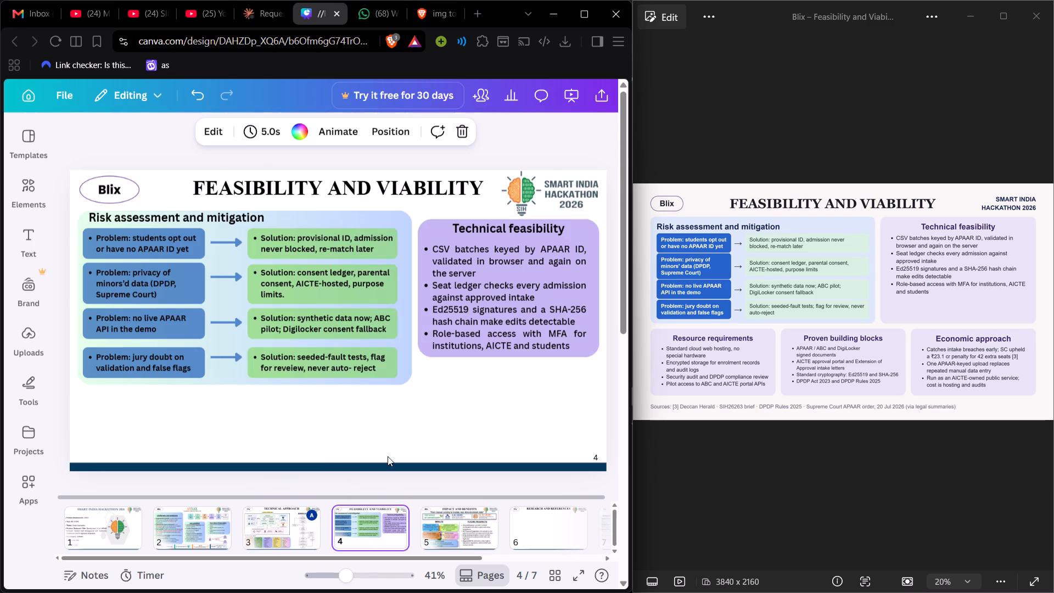
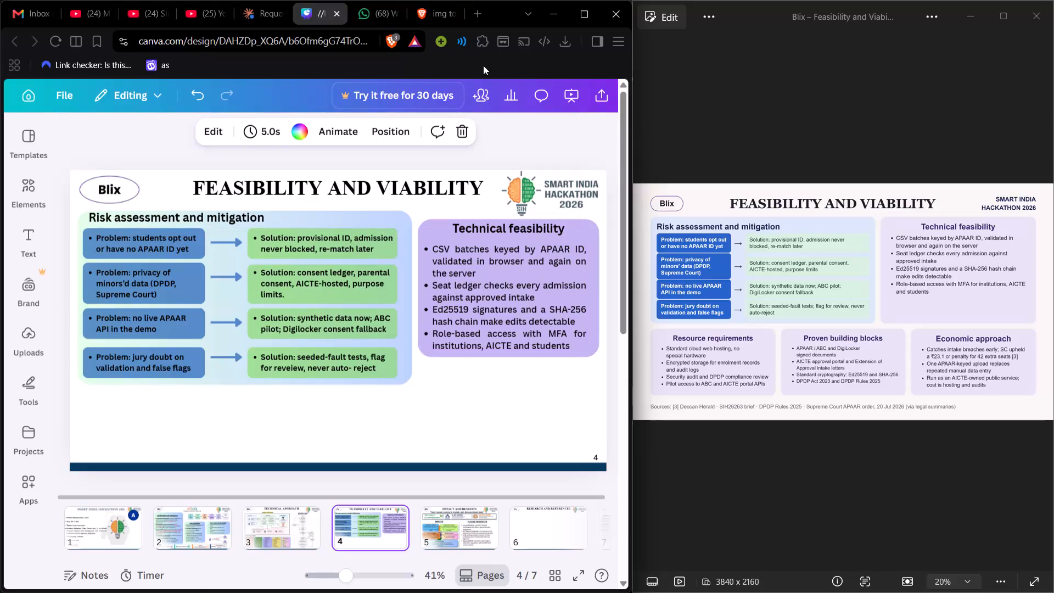
Nudge the Technical feasibility bullet text up slightly, closer to its heading.
click(516, 127)
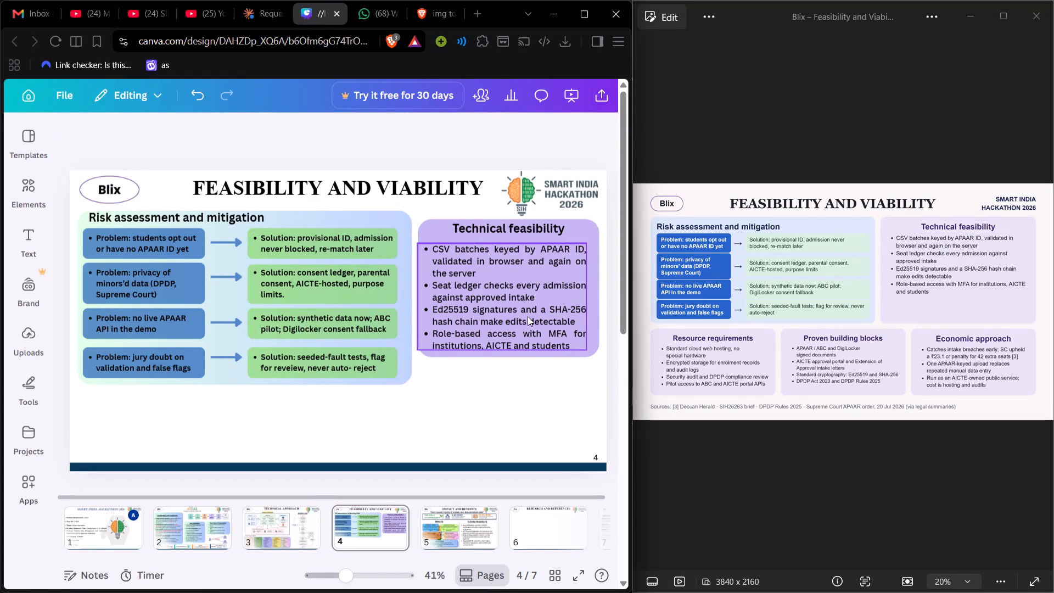
click(528, 316)
drag(520, 327, 521, 321)
click(505, 156)
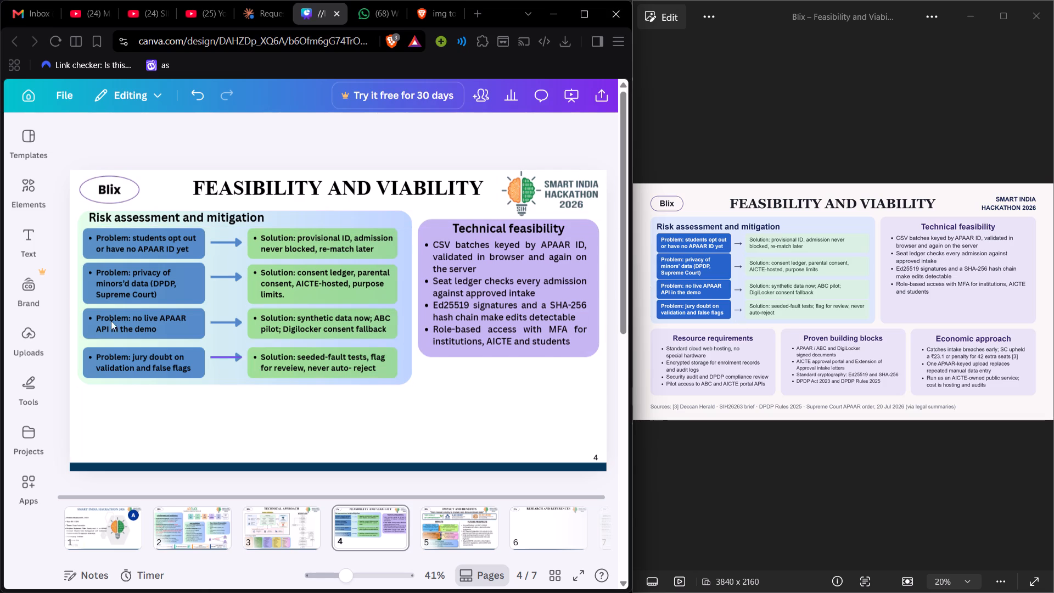
Add a rounded square below the Risk assessment box's left half and resize it into a wide rectangle about 247 high.
click(26, 192)
click(81, 237)
click(23, 192)
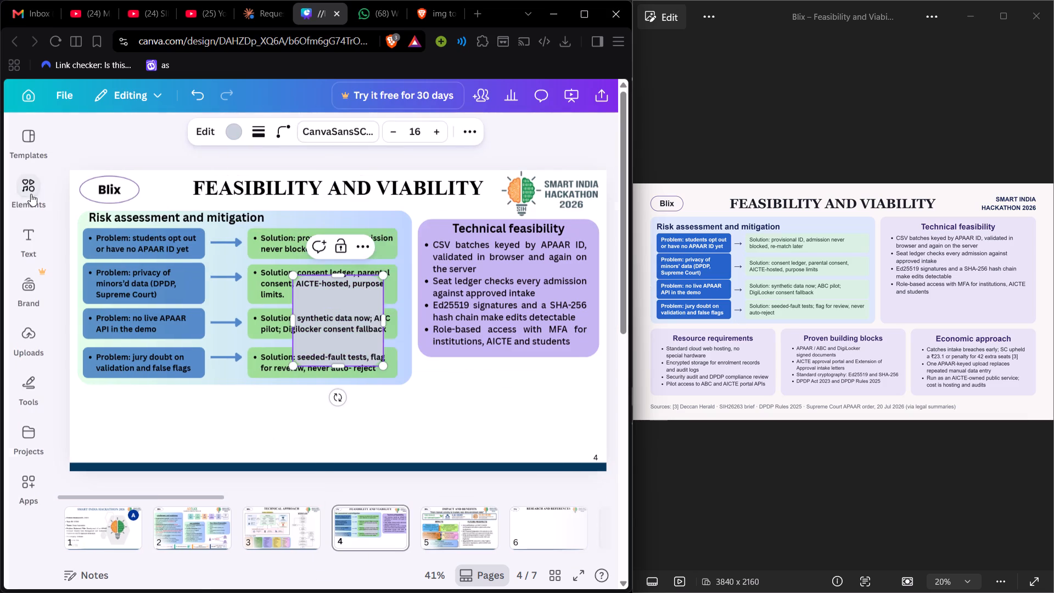
drag(333, 301, 127, 399)
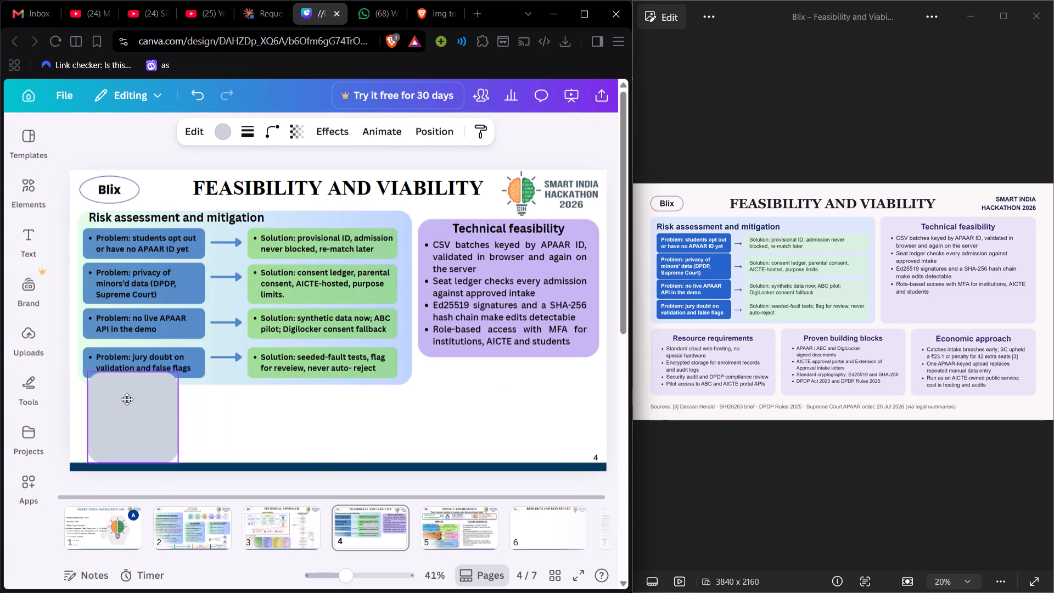
drag(127, 399, 116, 394)
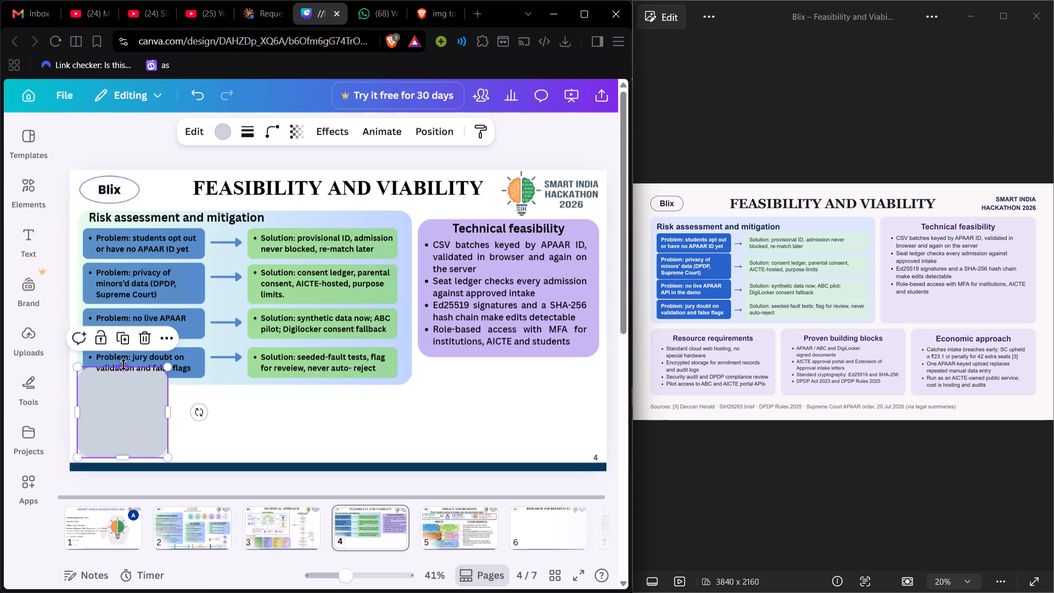
drag(124, 365, 124, 385)
drag(170, 421, 233, 421)
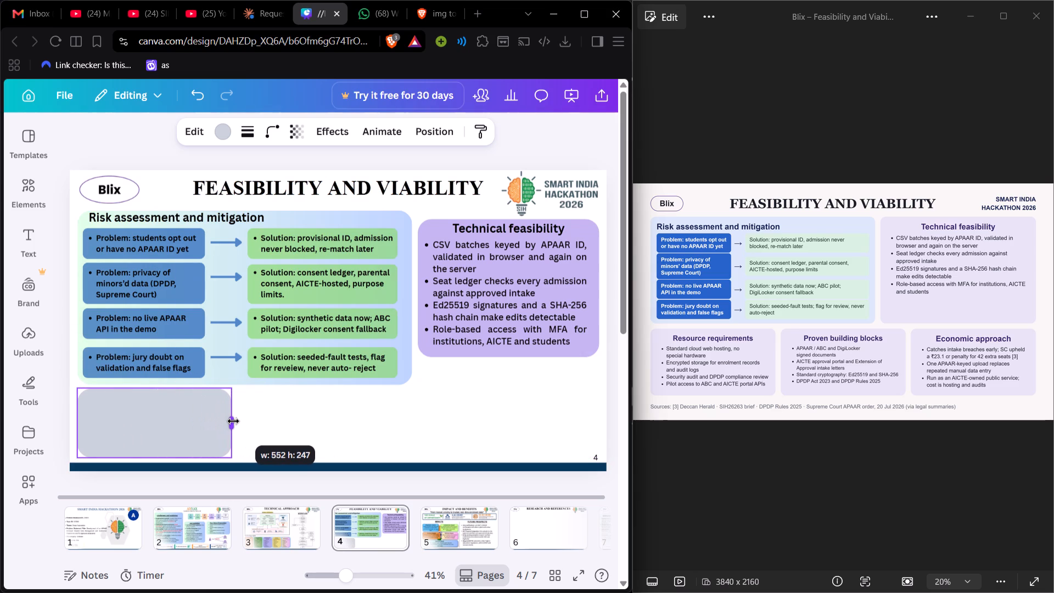
drag(233, 421, 237, 421)
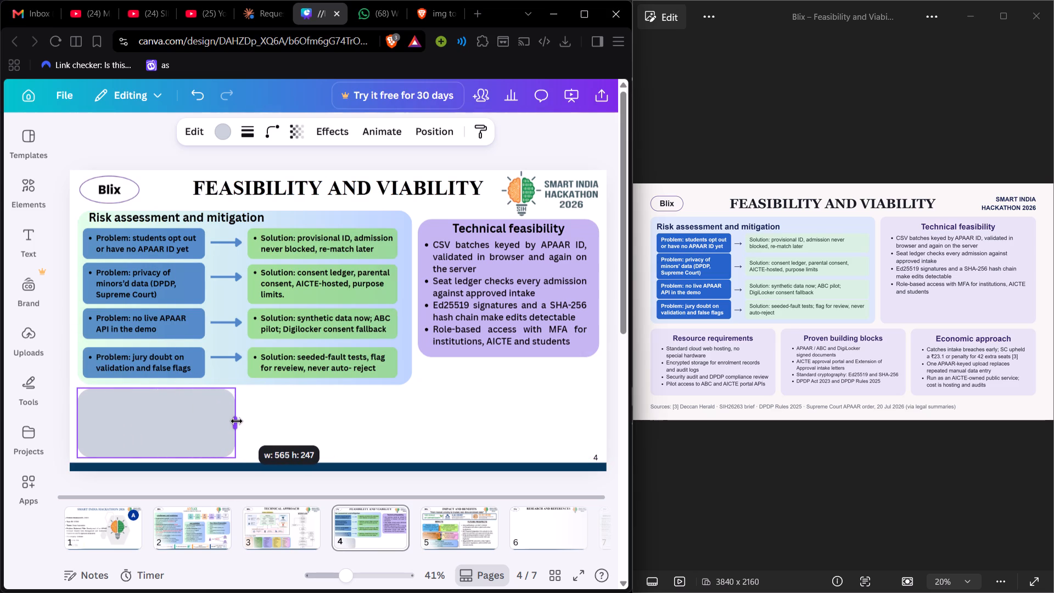
drag(237, 421, 241, 420)
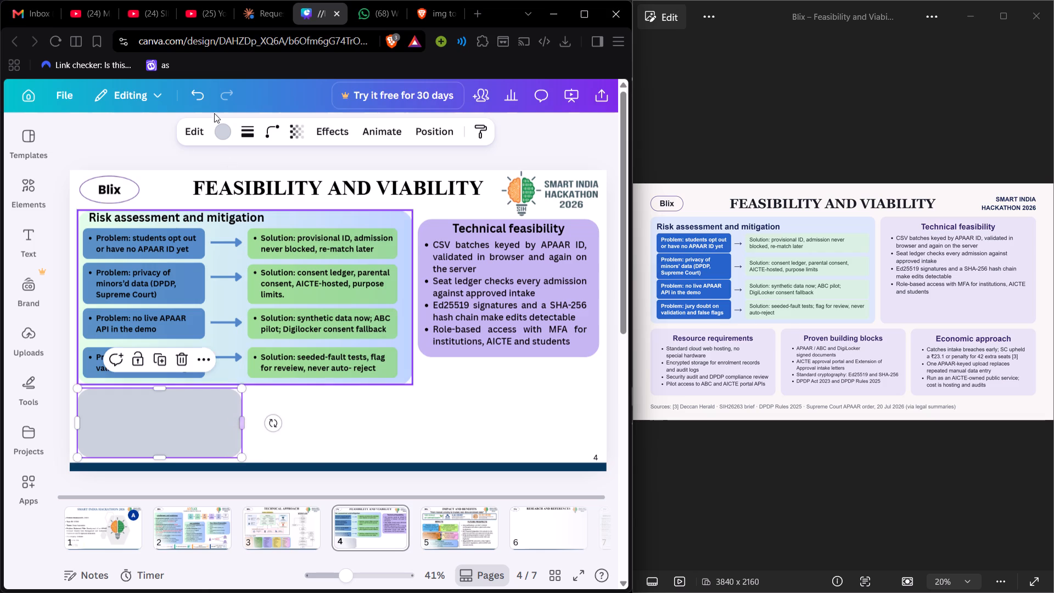
Set the grey box's corner rounding to 30.
click(267, 128)
drag(257, 191, 244, 193)
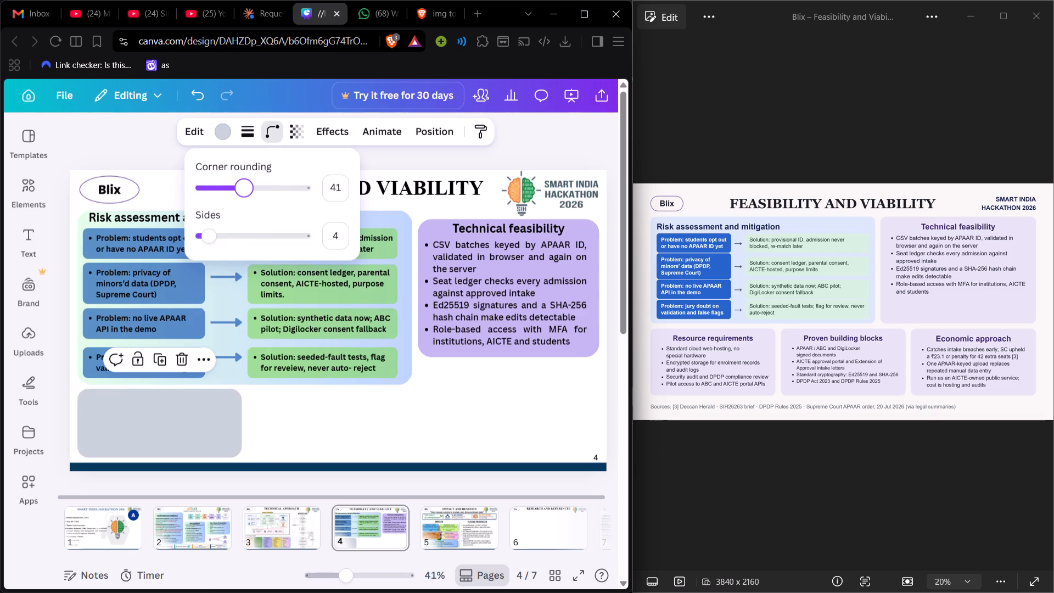
drag(244, 193, 232, 193)
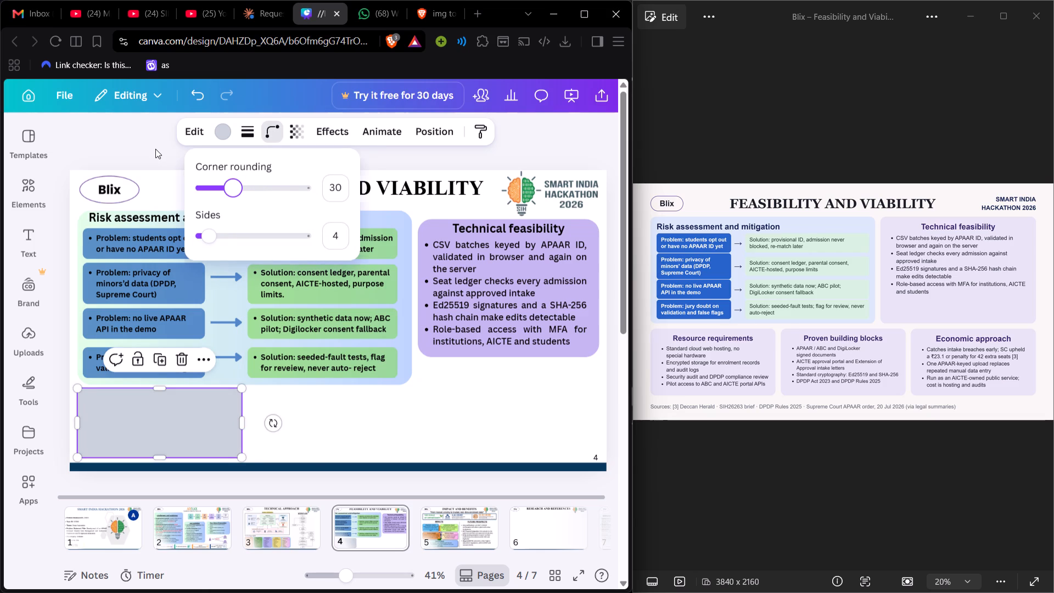
click(155, 149)
click(155, 149)
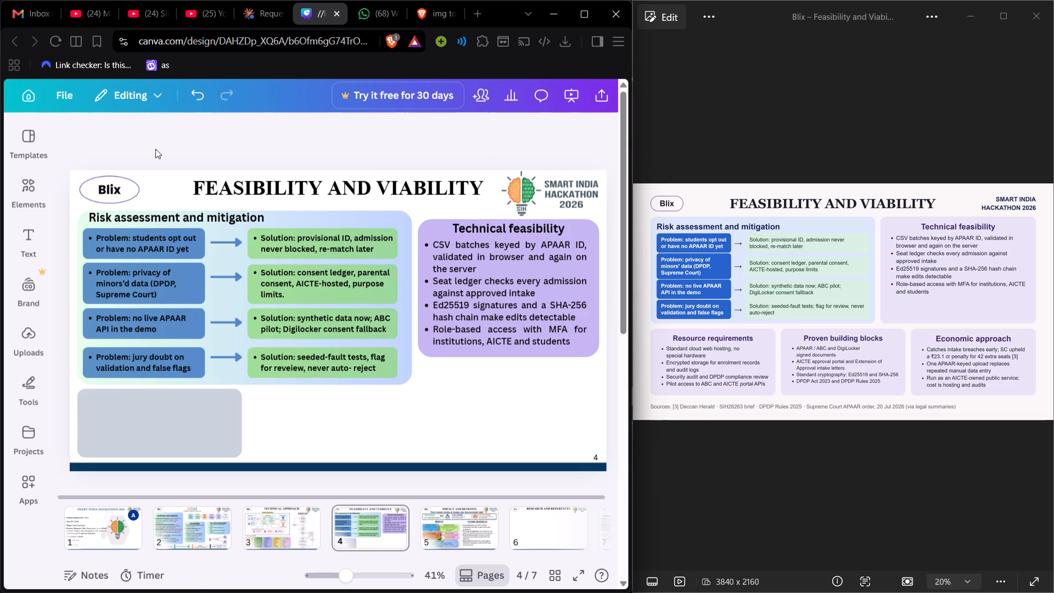
Check the transparency setting of the purple Technical feasibility box.
click(183, 414)
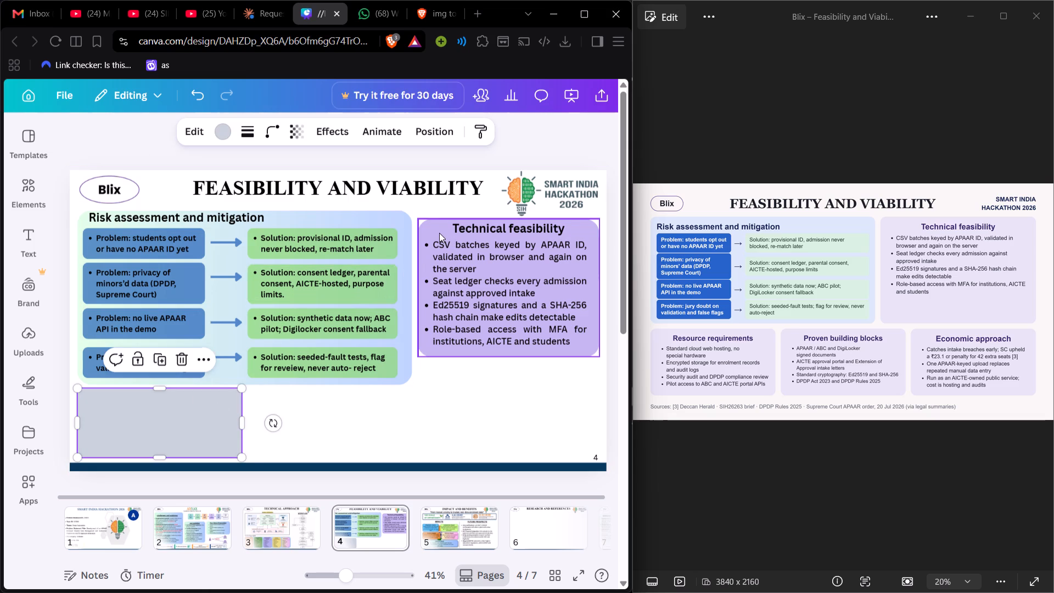
click(439, 233)
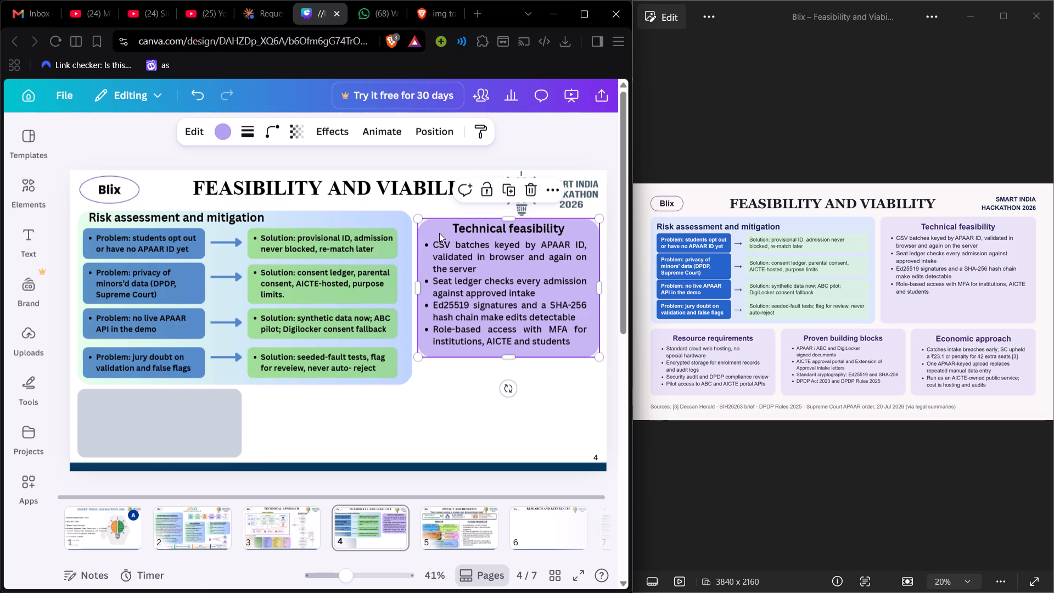
click(303, 131)
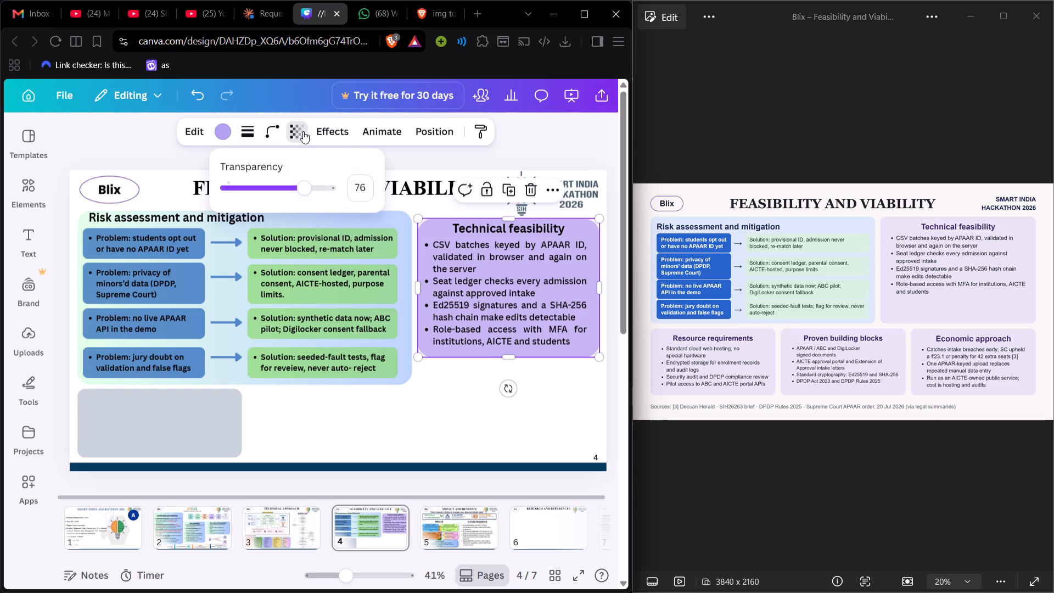
click(303, 131)
click(196, 435)
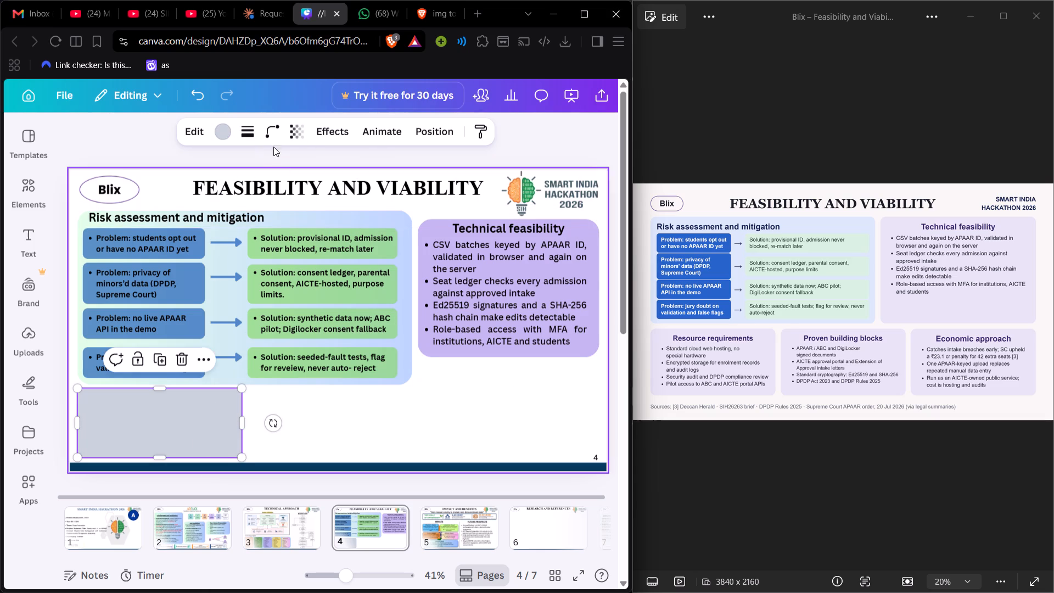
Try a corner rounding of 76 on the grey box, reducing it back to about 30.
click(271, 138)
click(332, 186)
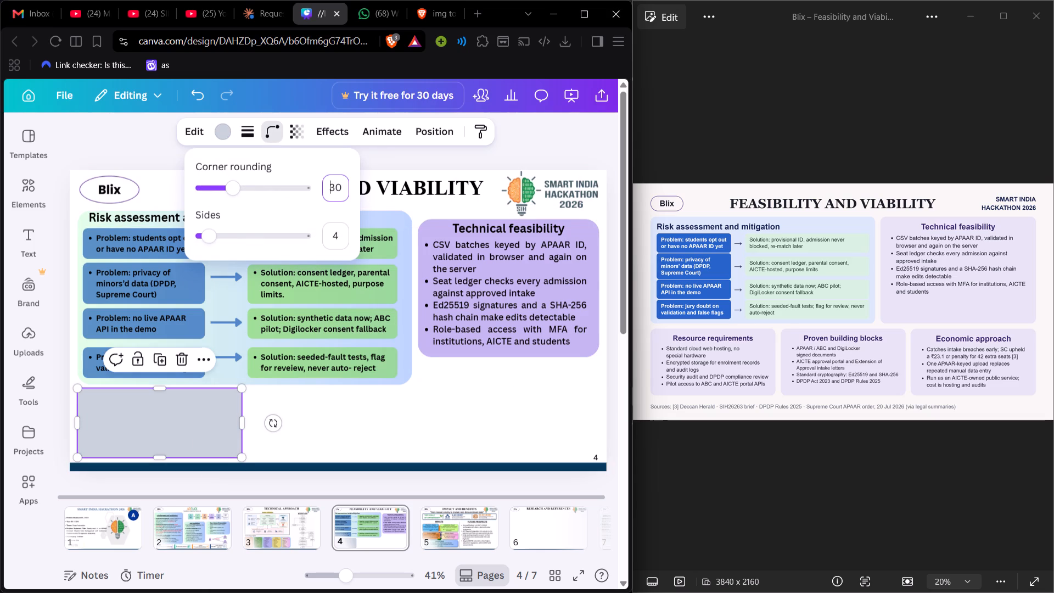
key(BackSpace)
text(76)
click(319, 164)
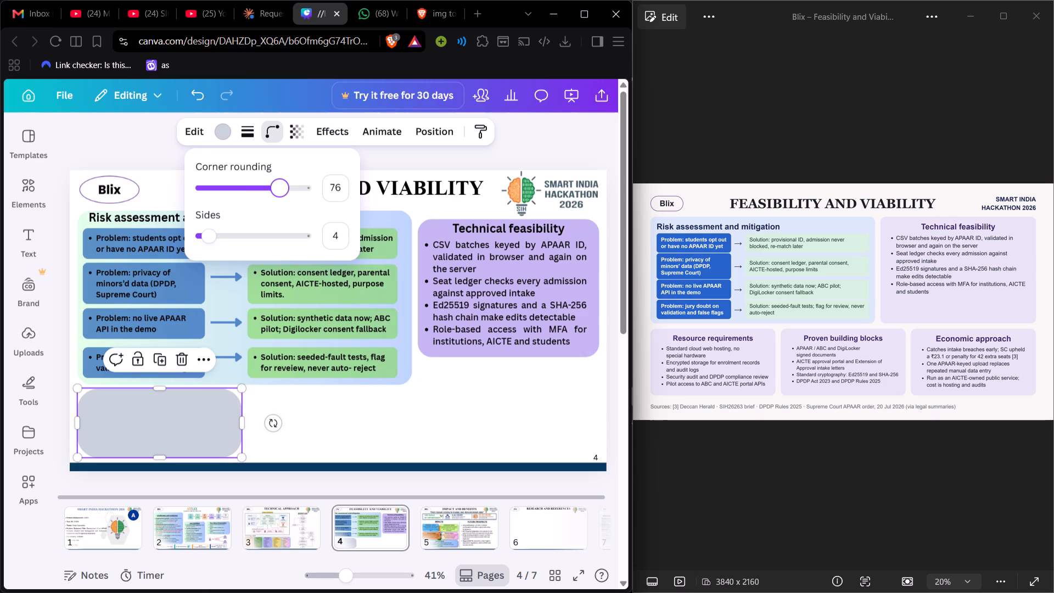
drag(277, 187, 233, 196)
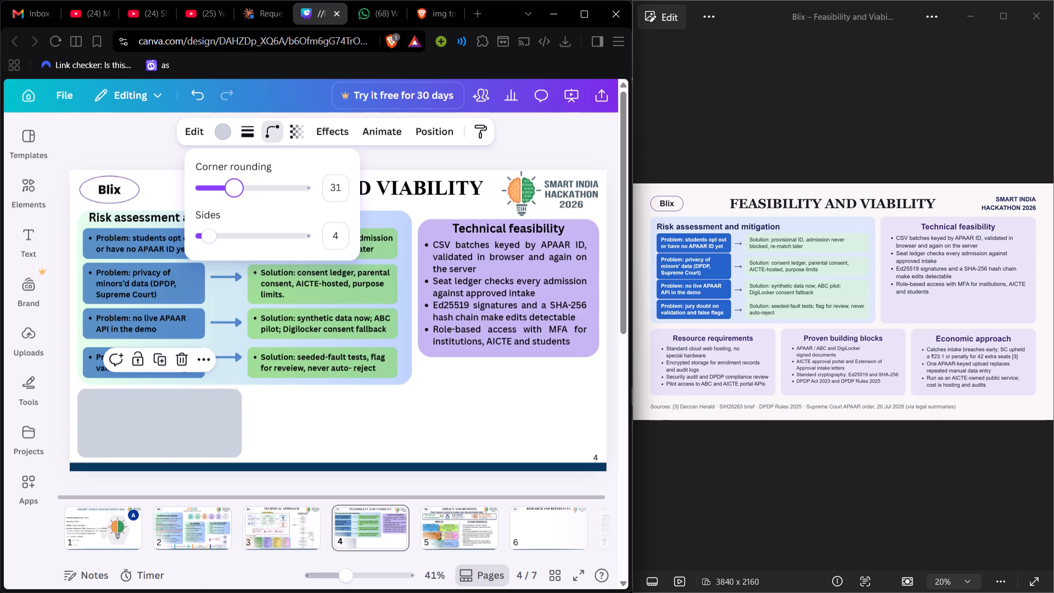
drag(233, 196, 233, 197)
Set the grey box's transparency to 76 and fill it with the same light purple as the Technical feasibility box.
click(220, 135)
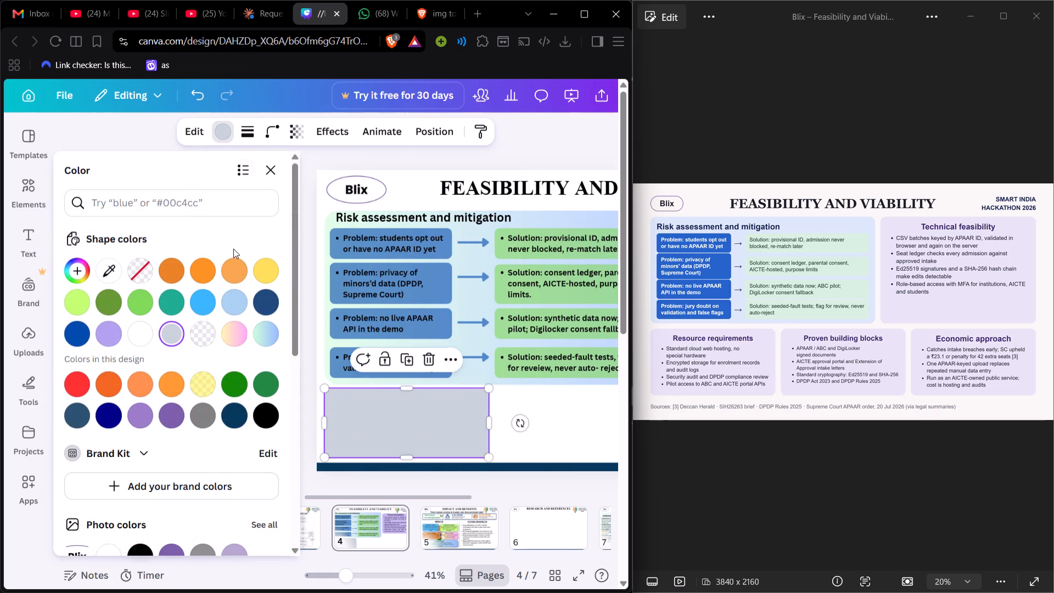
click(301, 123)
click(352, 190)
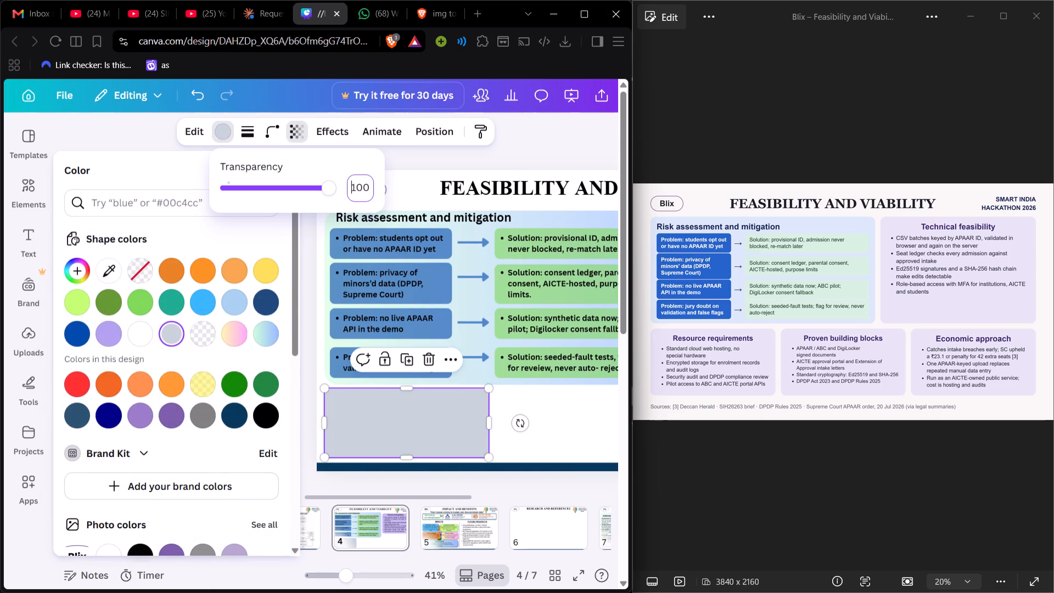
key(BackSpace)
text(76)
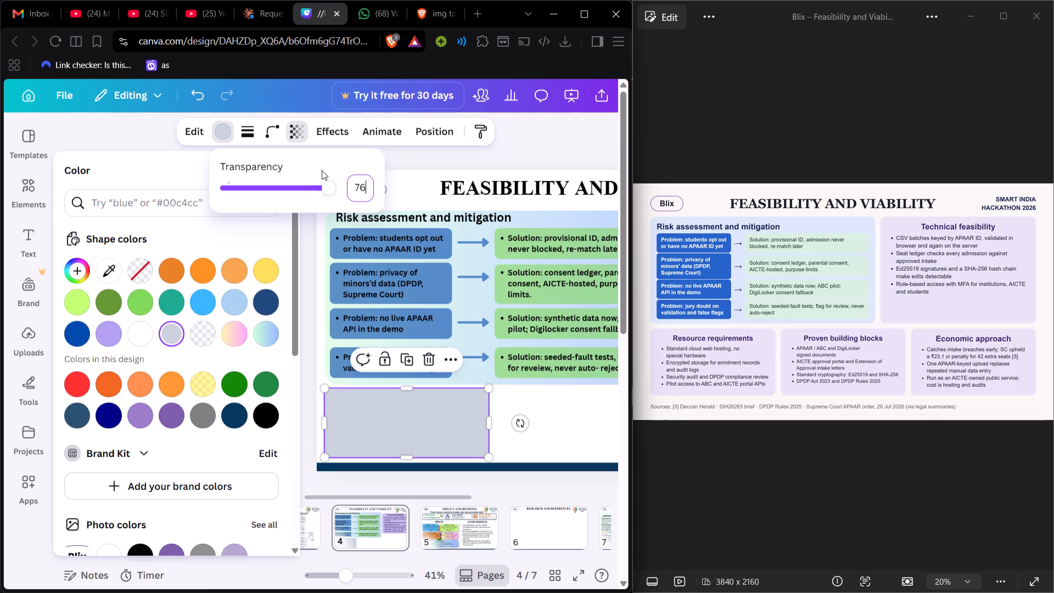
click(322, 170)
click(201, 252)
click(109, 333)
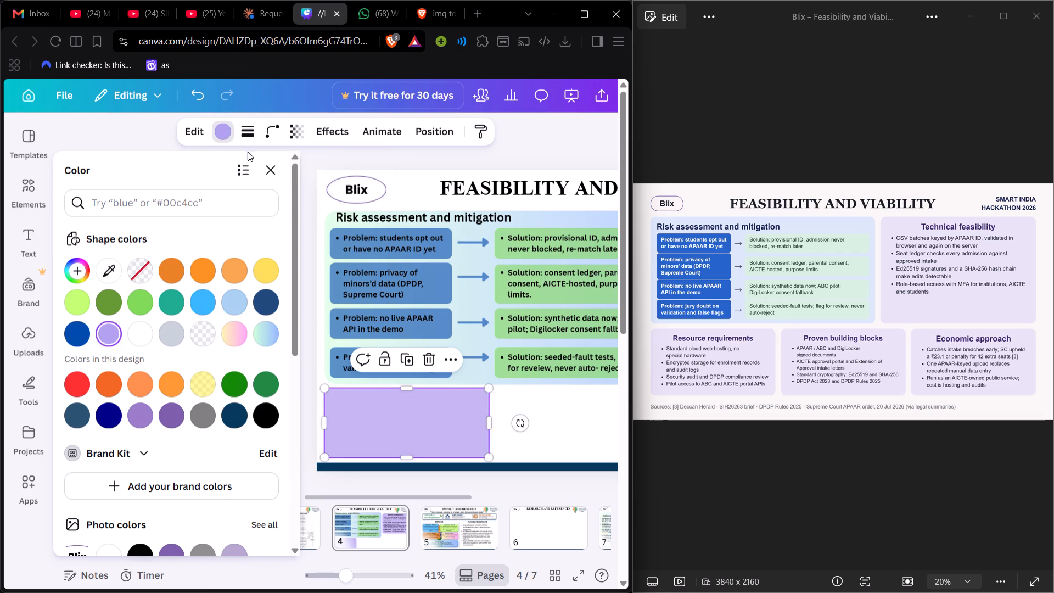
click(262, 171)
click(225, 159)
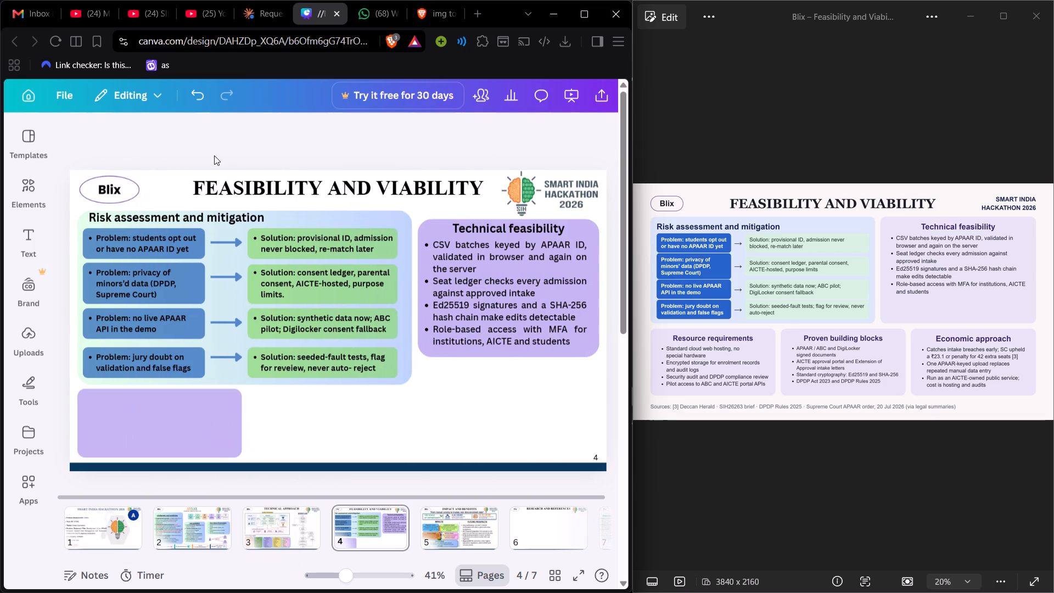
Duplicate the new purple box and place the copy beside it, aligned with the Risk assessment box's right edge.
right_click(227, 400)
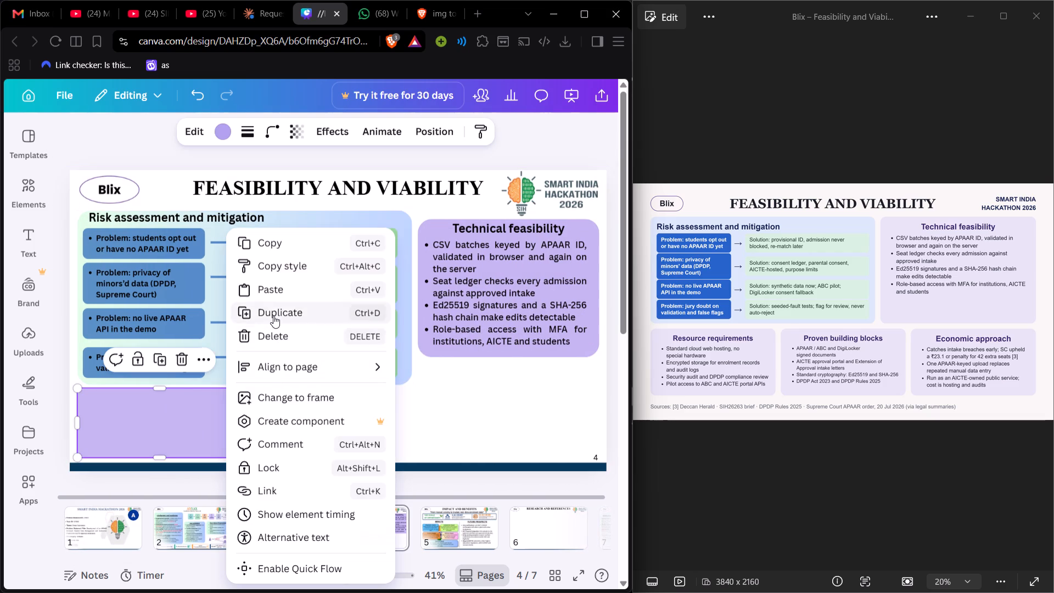
click(273, 315)
drag(215, 422, 384, 419)
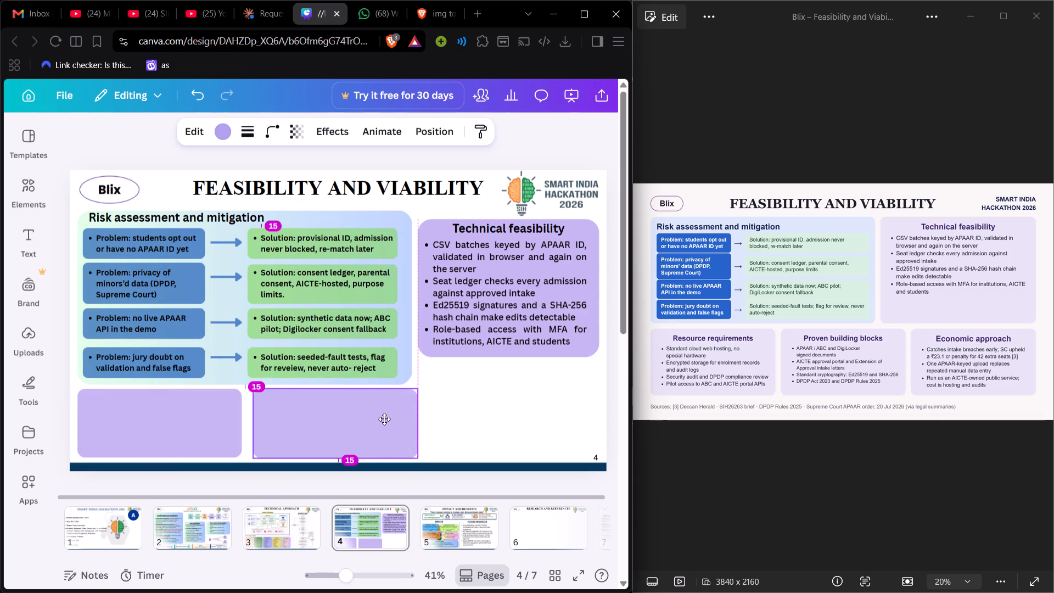
drag(384, 419, 379, 418)
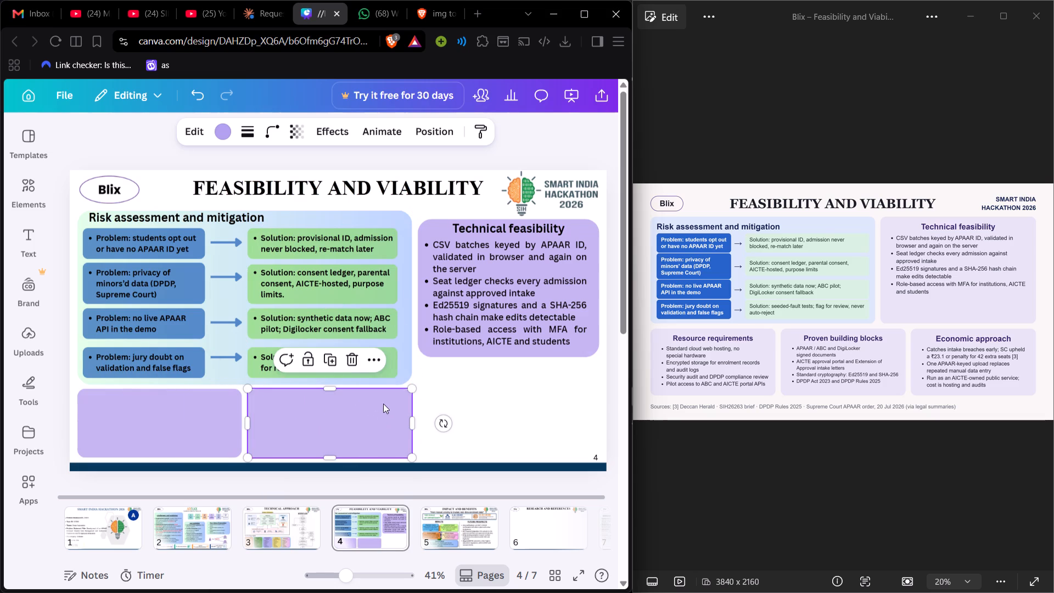
click(399, 156)
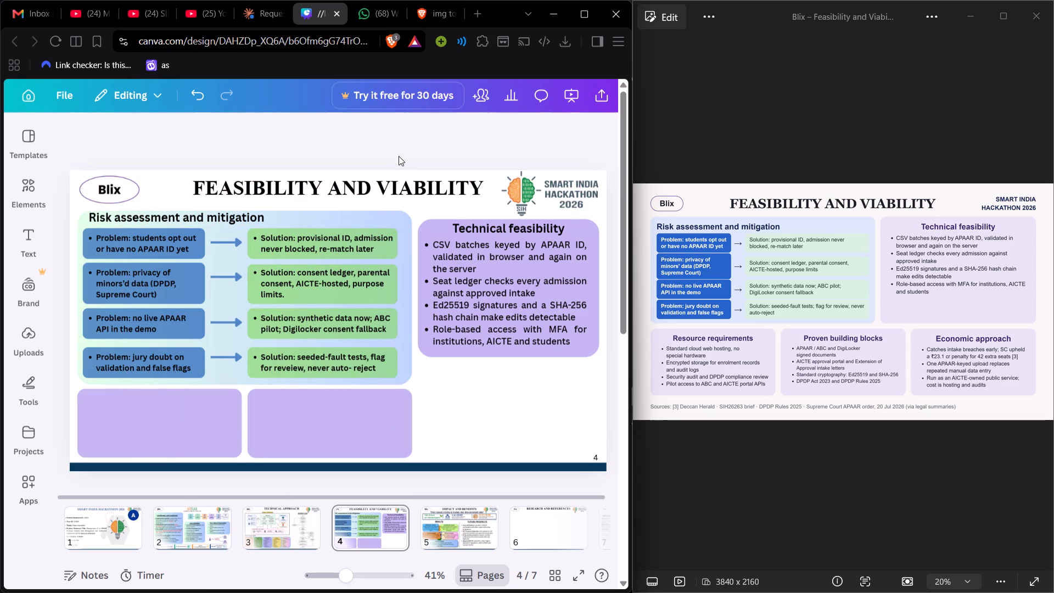
Add a text box reading "Resources requirements" and place it at the top of the lower-left purple box.
click(29, 229)
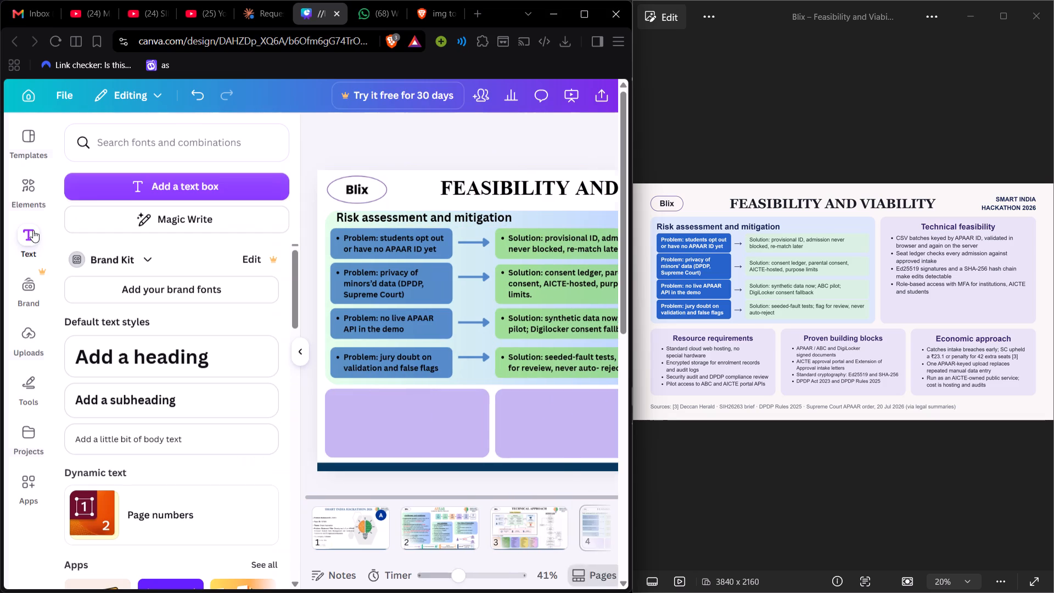
click(149, 177)
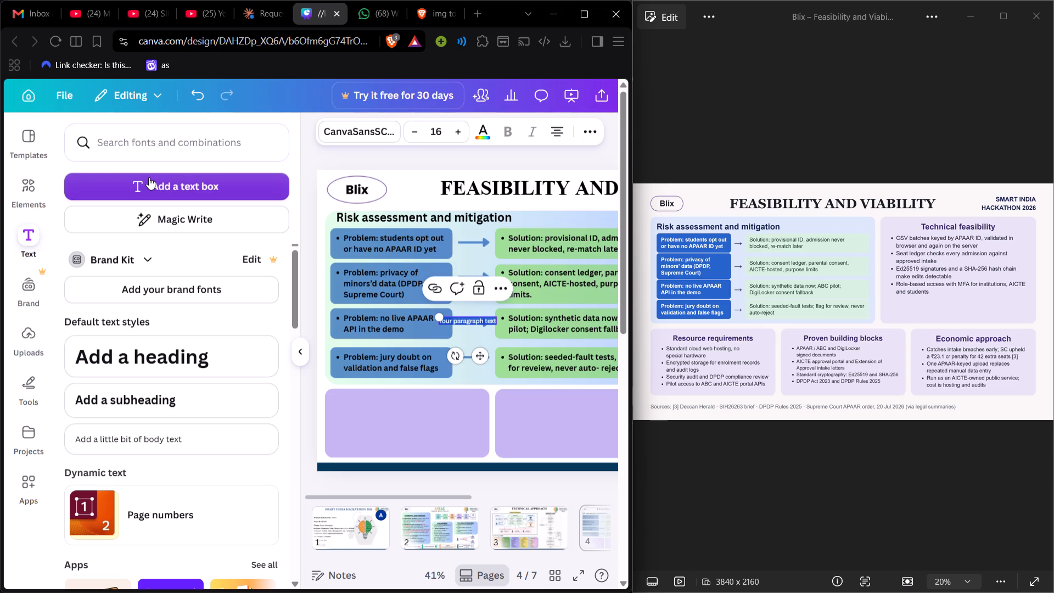
key(BackSpace)
text(Reso)
text(ou==)
key(BackSpace)
key(BackSpace)
key(BackSpace)
key(BackSpace)
text(urces)
key(space)
text(requirements)
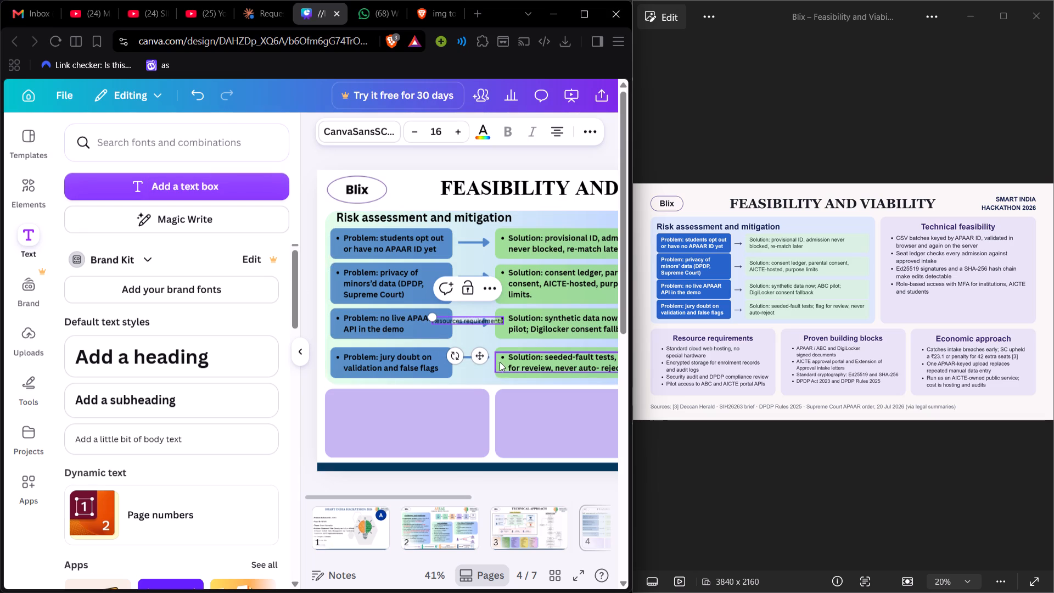
click(21, 249)
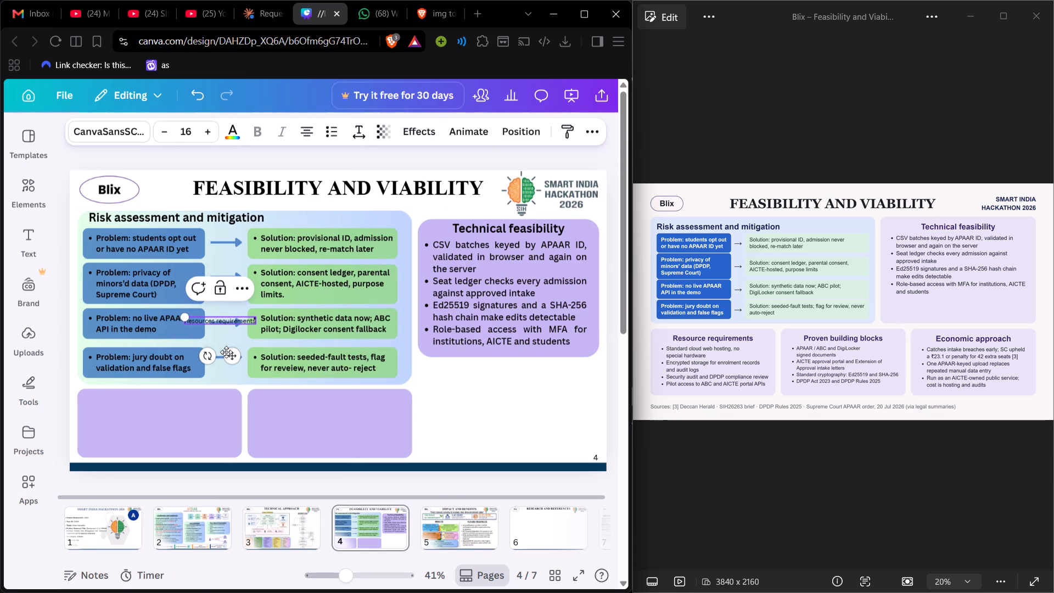
drag(230, 356, 130, 433)
Change the "Resources requirements" heading's font to Canva Sans Bold.
click(108, 131)
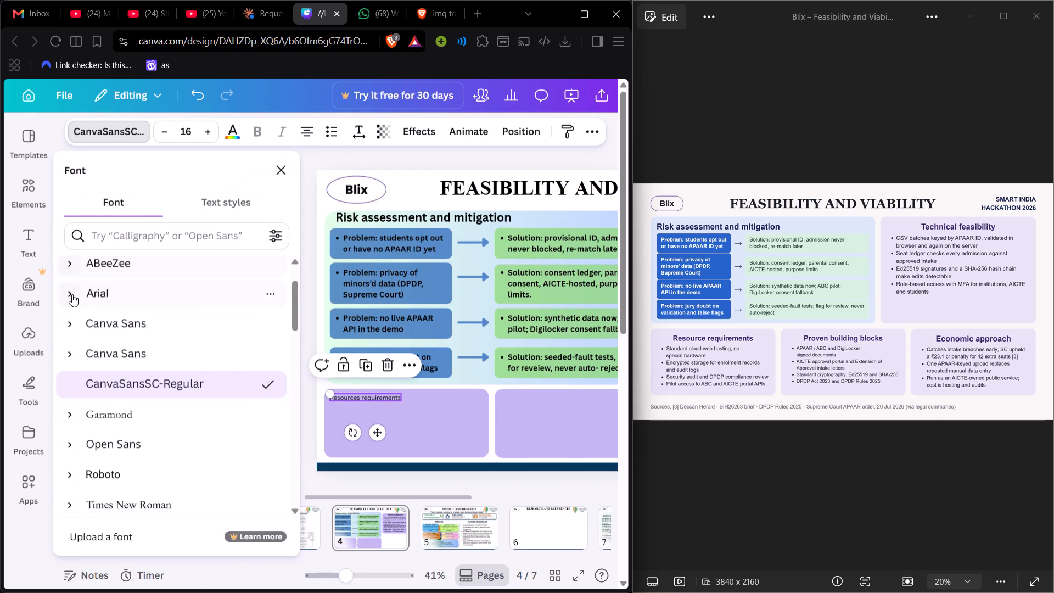
click(72, 294)
click(68, 396)
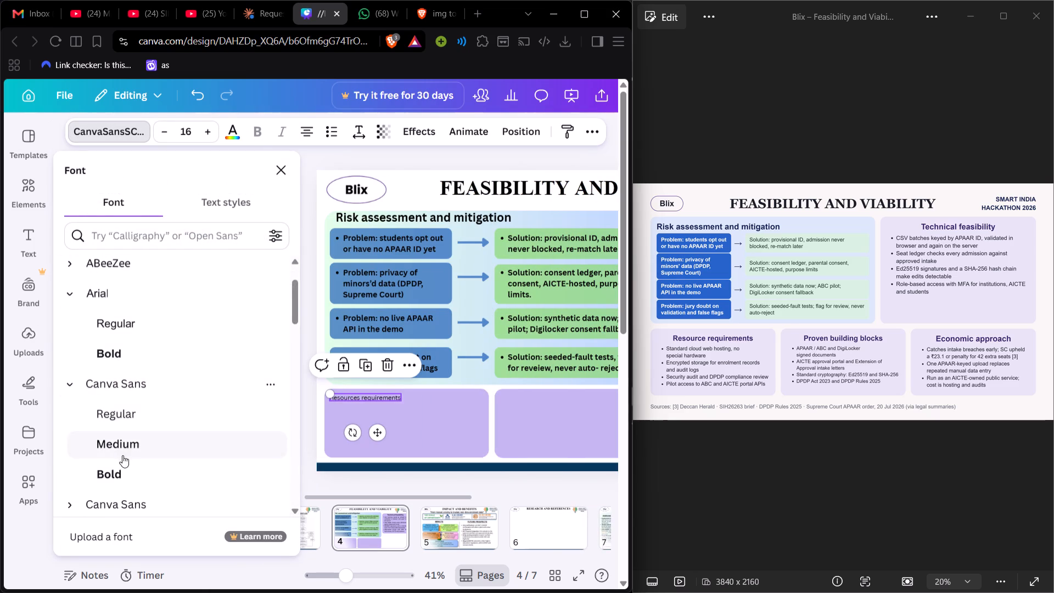
click(120, 473)
click(273, 163)
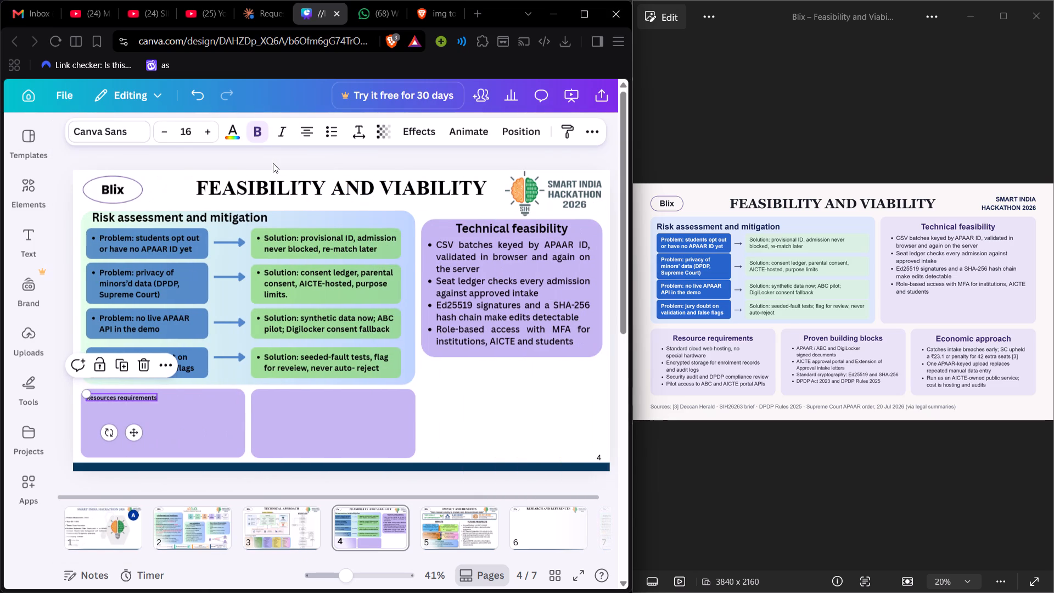
click(257, 146)
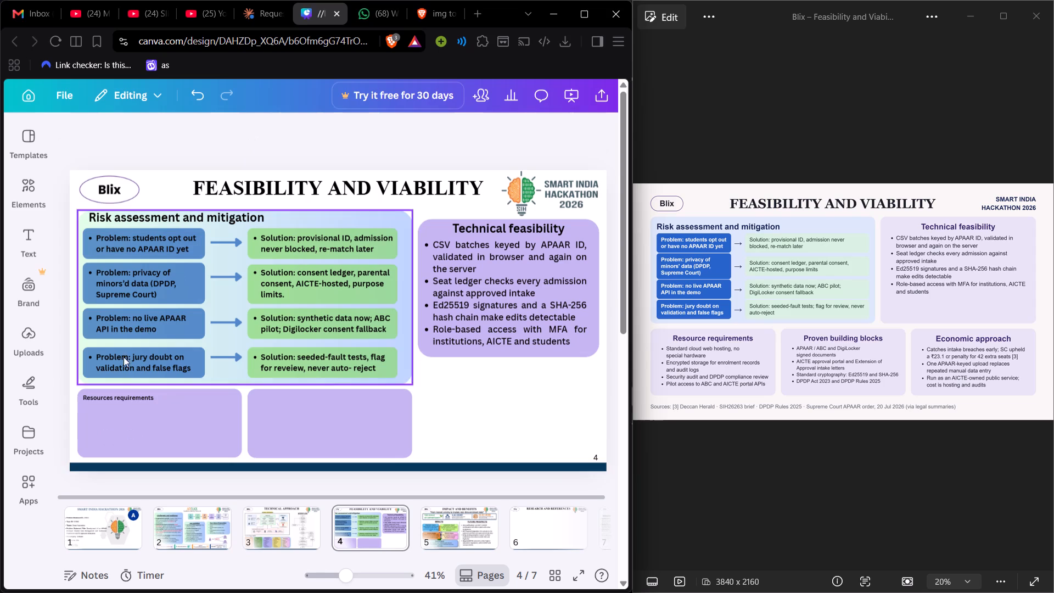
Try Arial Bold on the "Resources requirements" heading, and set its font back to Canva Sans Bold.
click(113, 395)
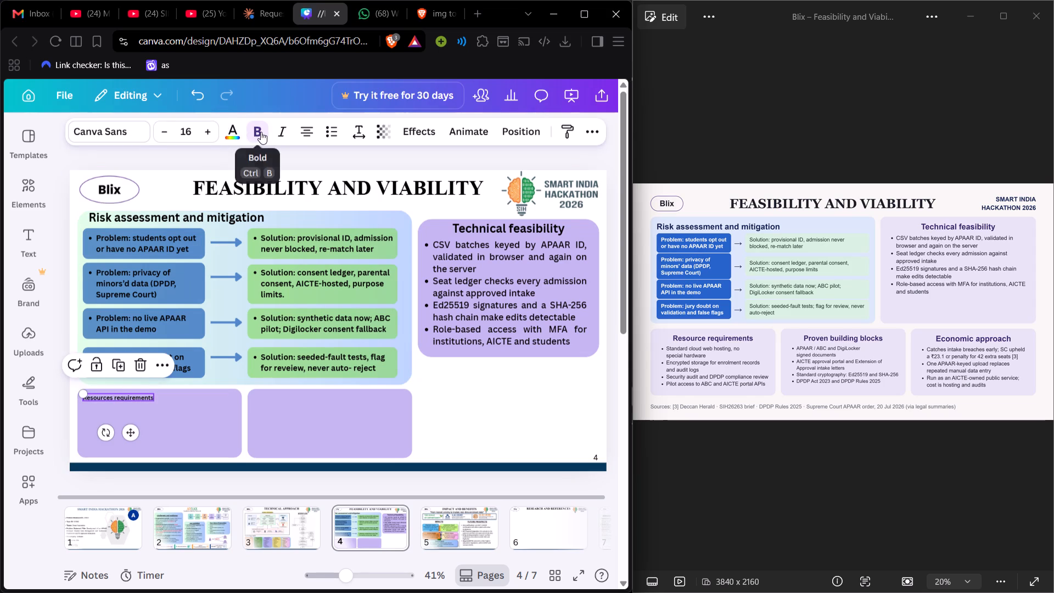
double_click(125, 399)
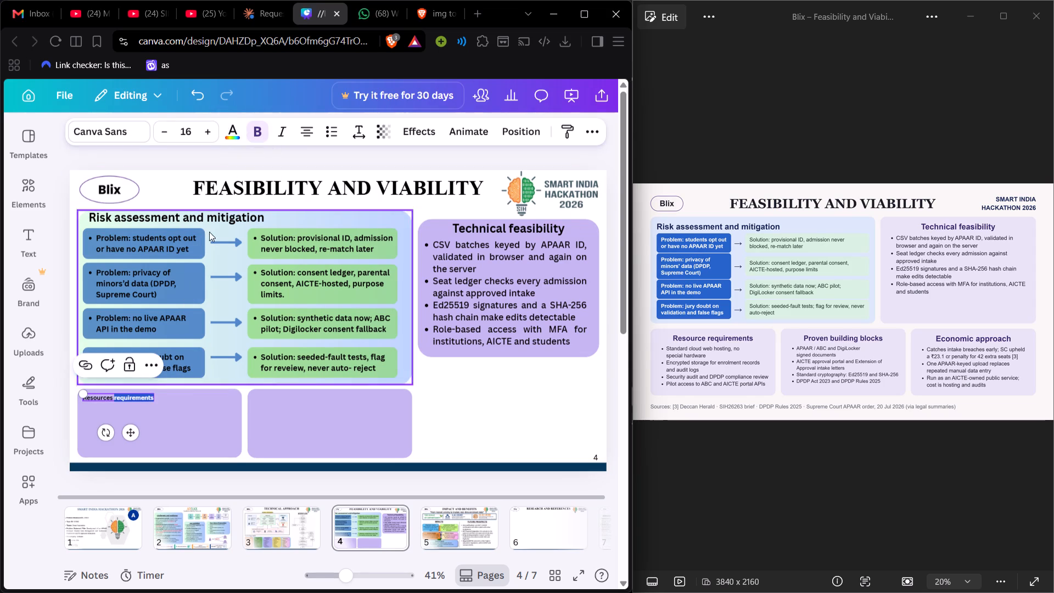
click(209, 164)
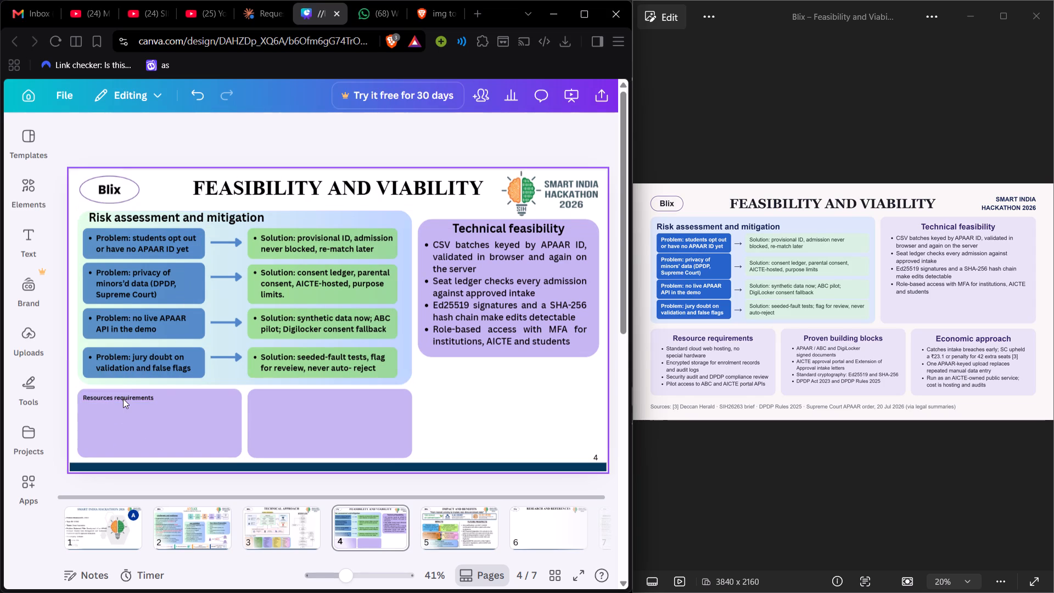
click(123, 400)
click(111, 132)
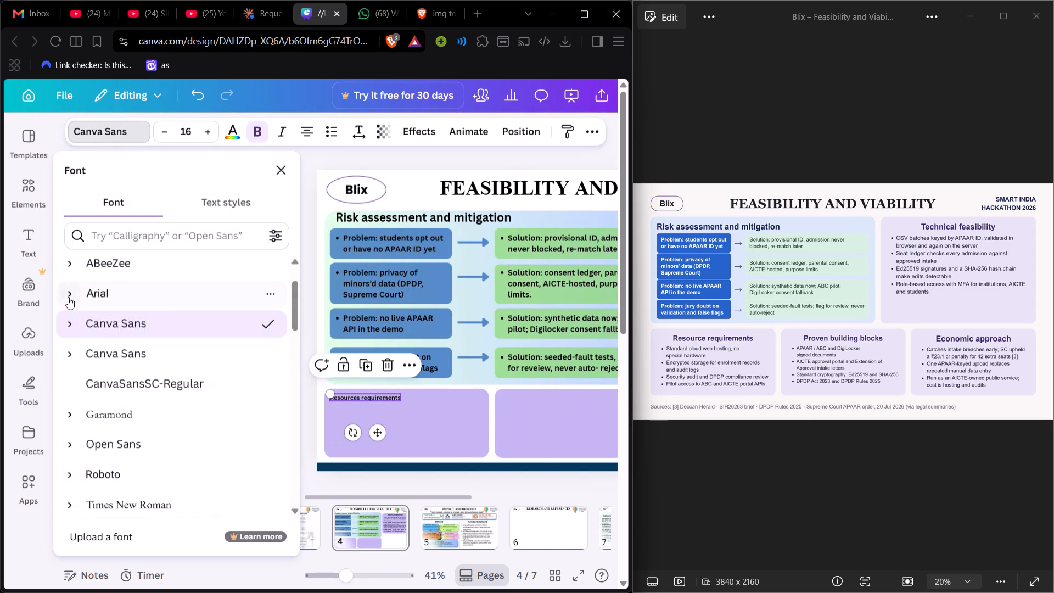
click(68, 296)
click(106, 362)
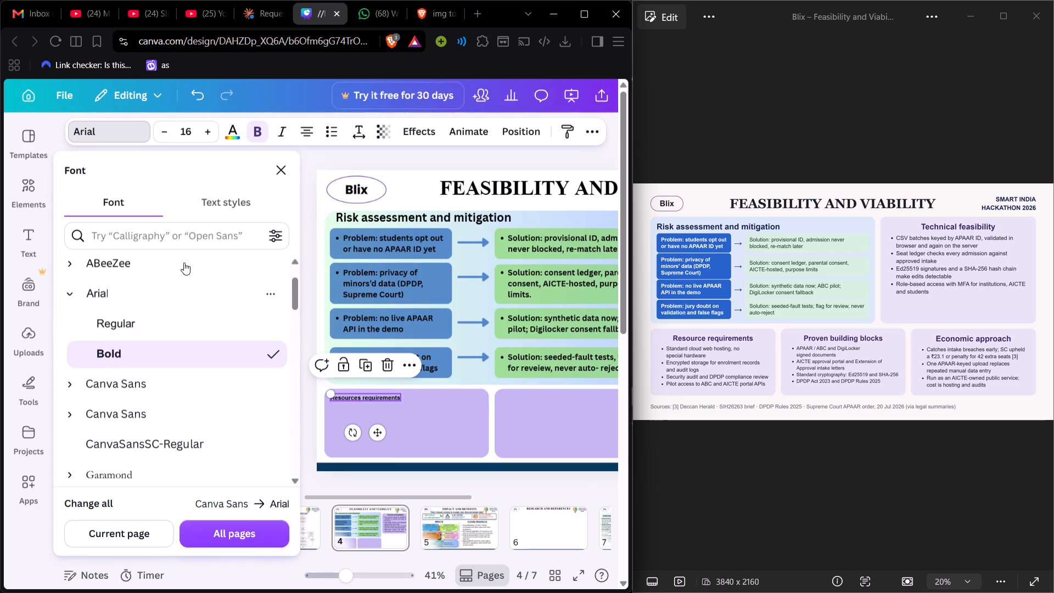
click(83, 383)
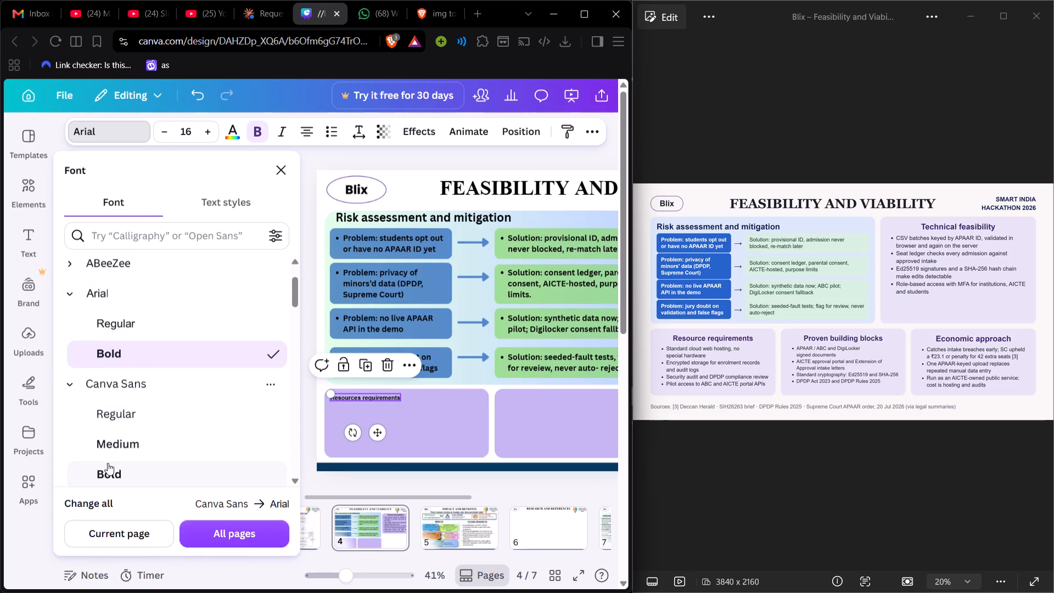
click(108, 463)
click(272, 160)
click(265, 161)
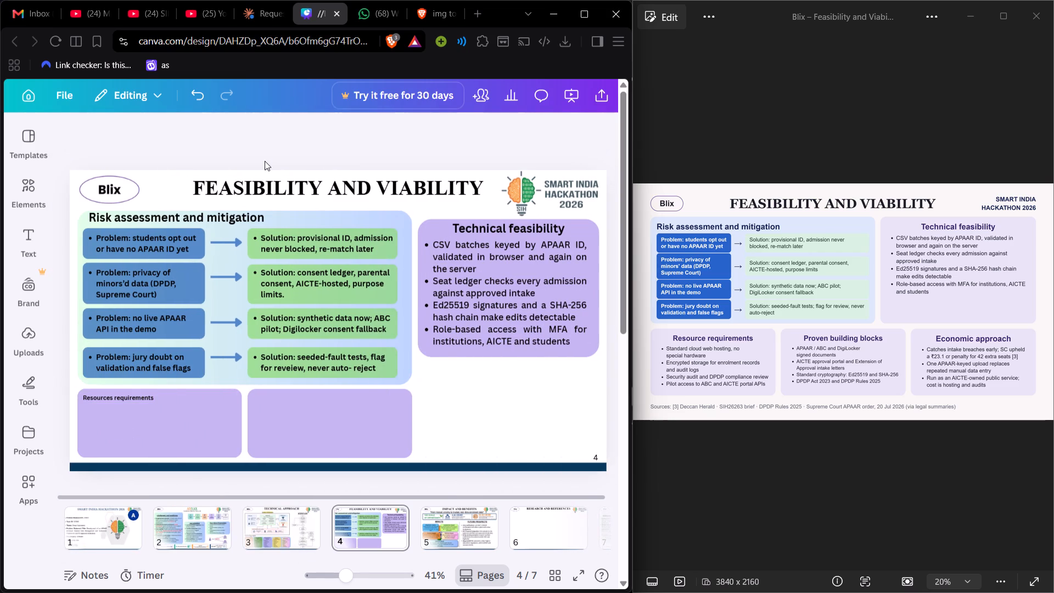
Set the "Resources requirements" heading's font size to 25 and widen its text box so it fits on one line.
click(138, 397)
triple_click(208, 130)
triple_click(208, 130)
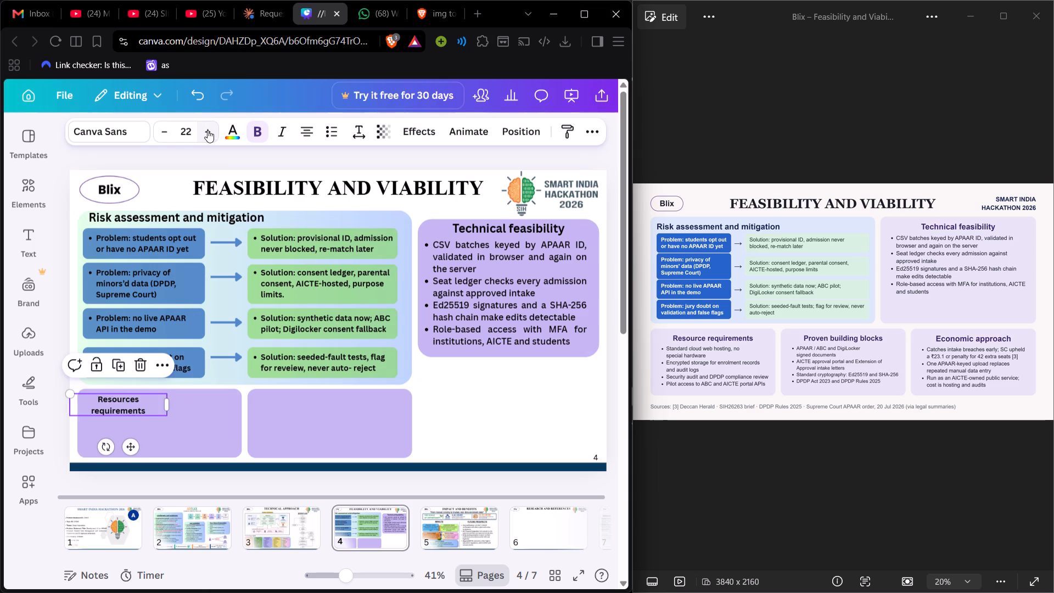
drag(170, 409, 216, 407)
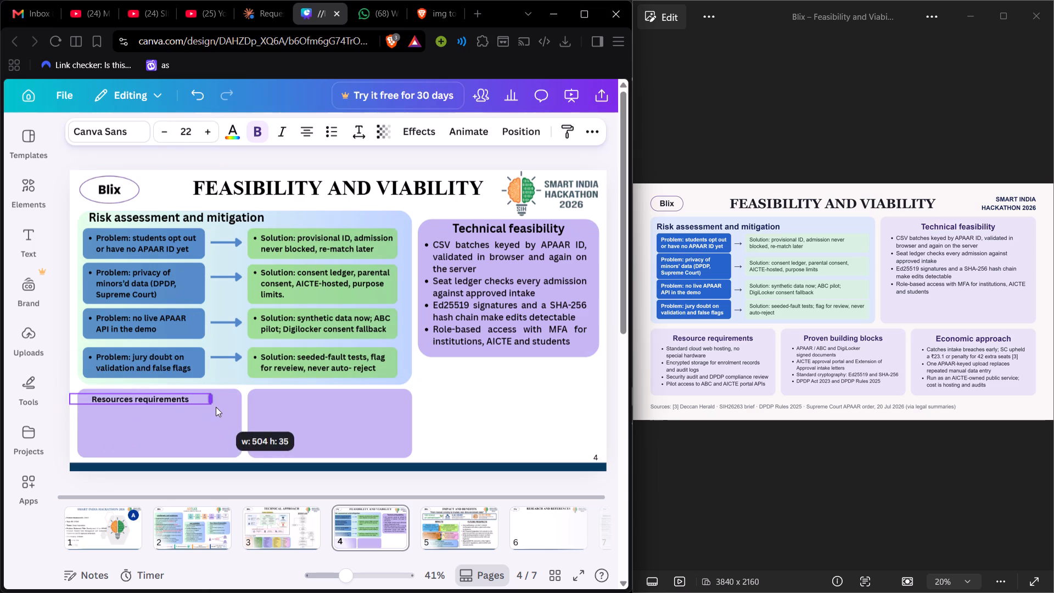
drag(216, 407, 228, 407)
triple_click(200, 131)
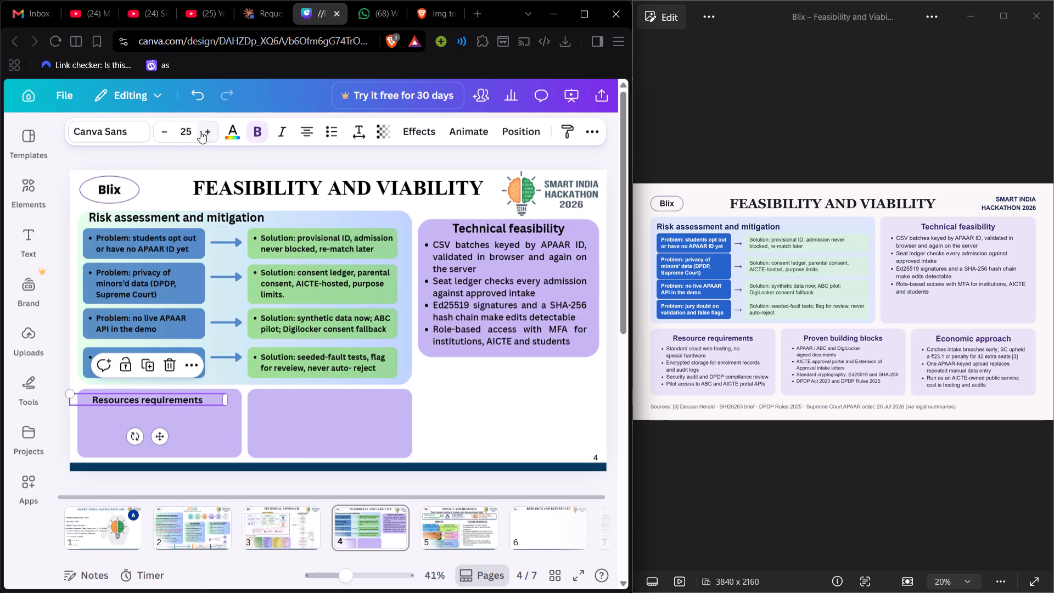
Move the "Resources requirements" heading to the top of the lower-left purple box, roughly centred across it.
drag(166, 439, 174, 435)
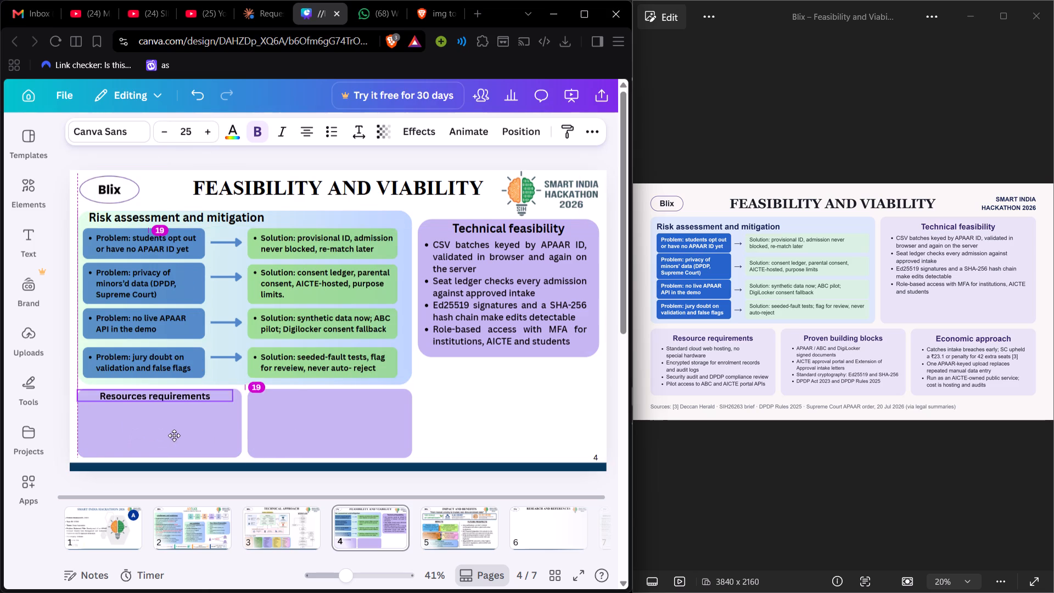
drag(174, 435, 176, 435)
click(186, 160)
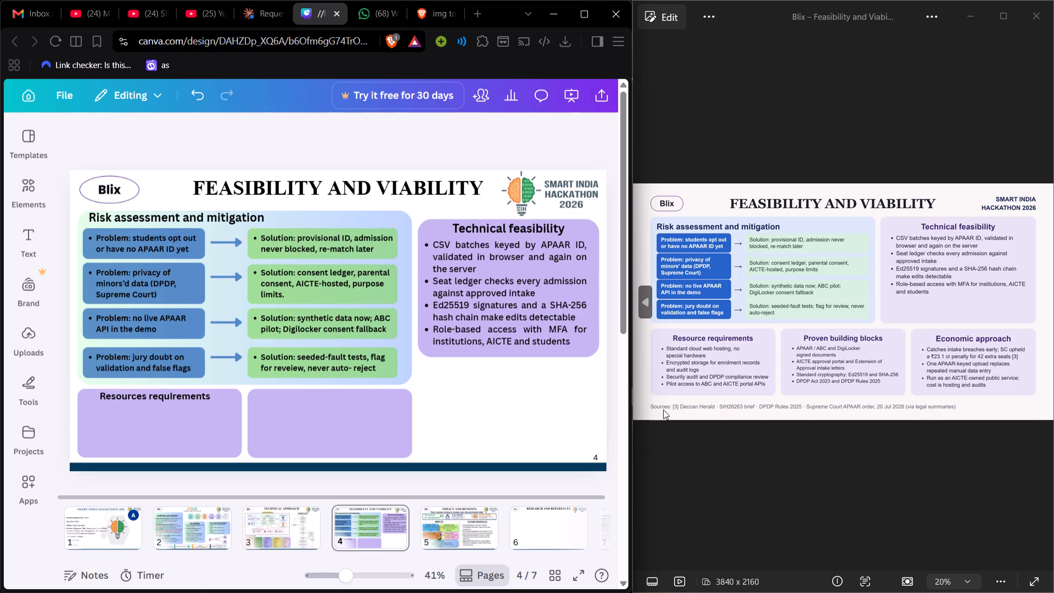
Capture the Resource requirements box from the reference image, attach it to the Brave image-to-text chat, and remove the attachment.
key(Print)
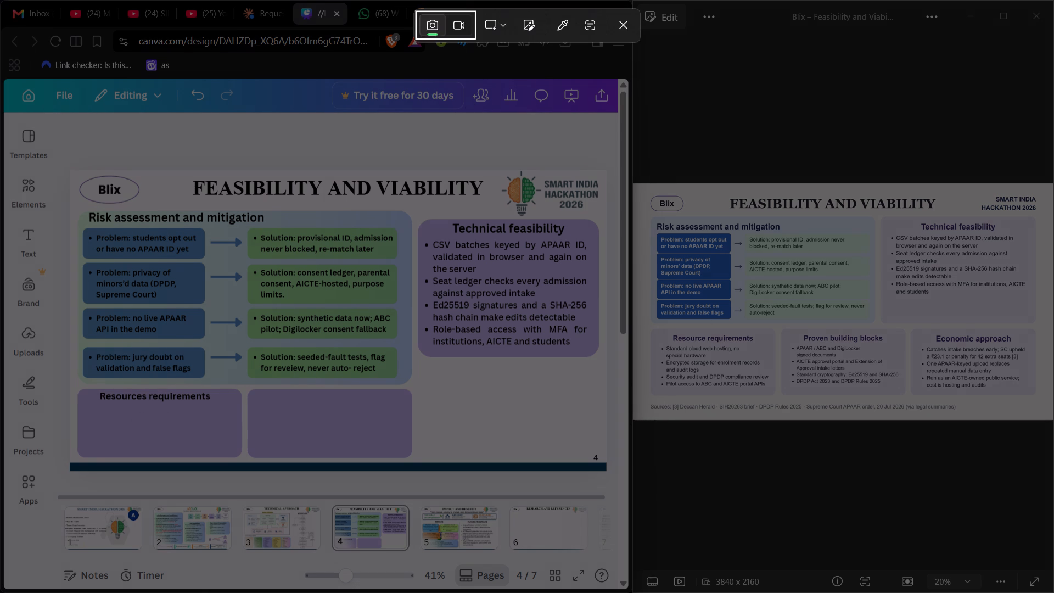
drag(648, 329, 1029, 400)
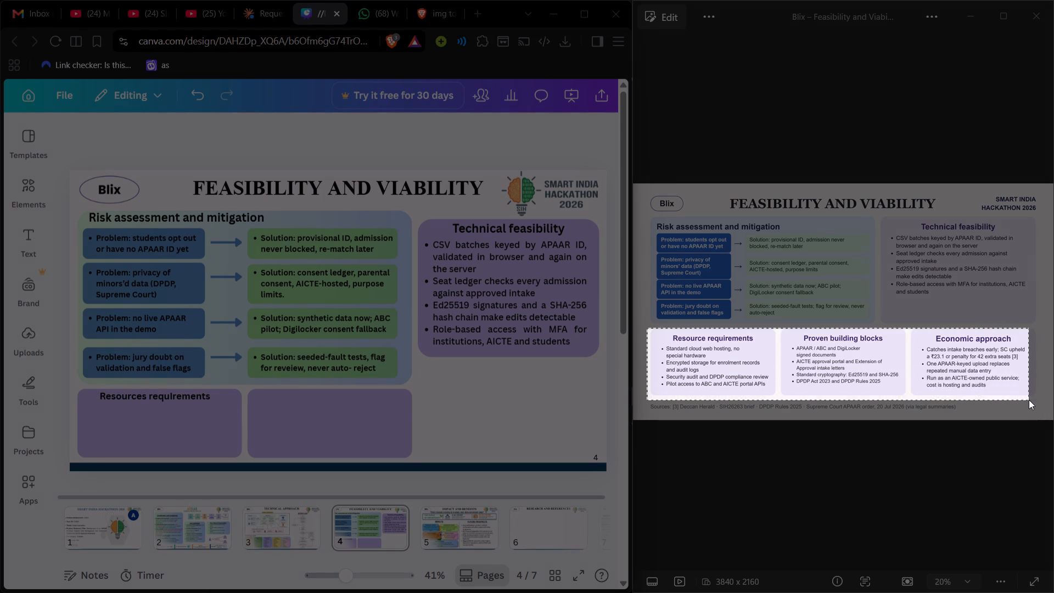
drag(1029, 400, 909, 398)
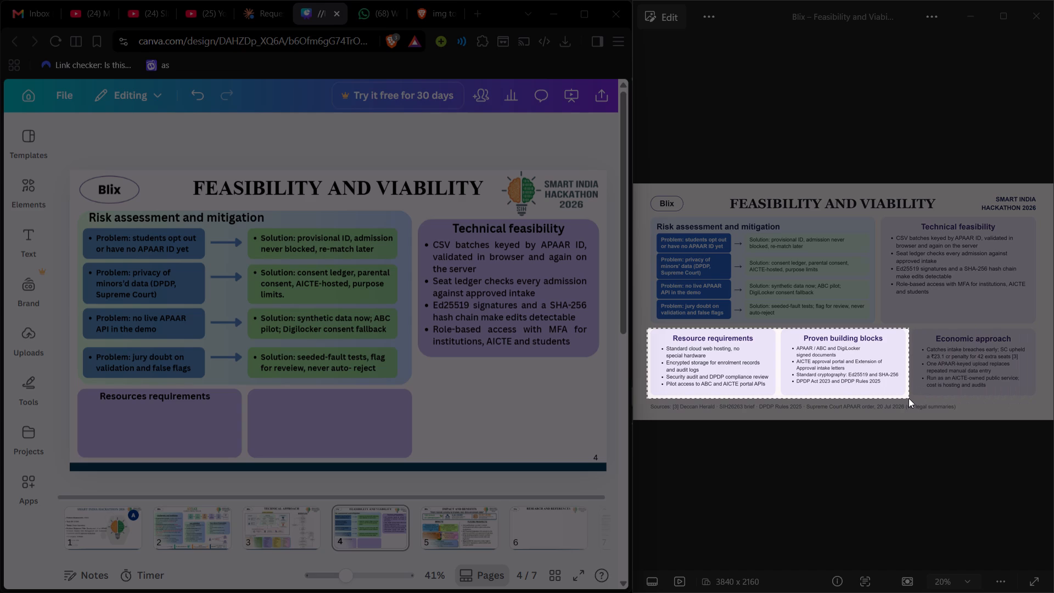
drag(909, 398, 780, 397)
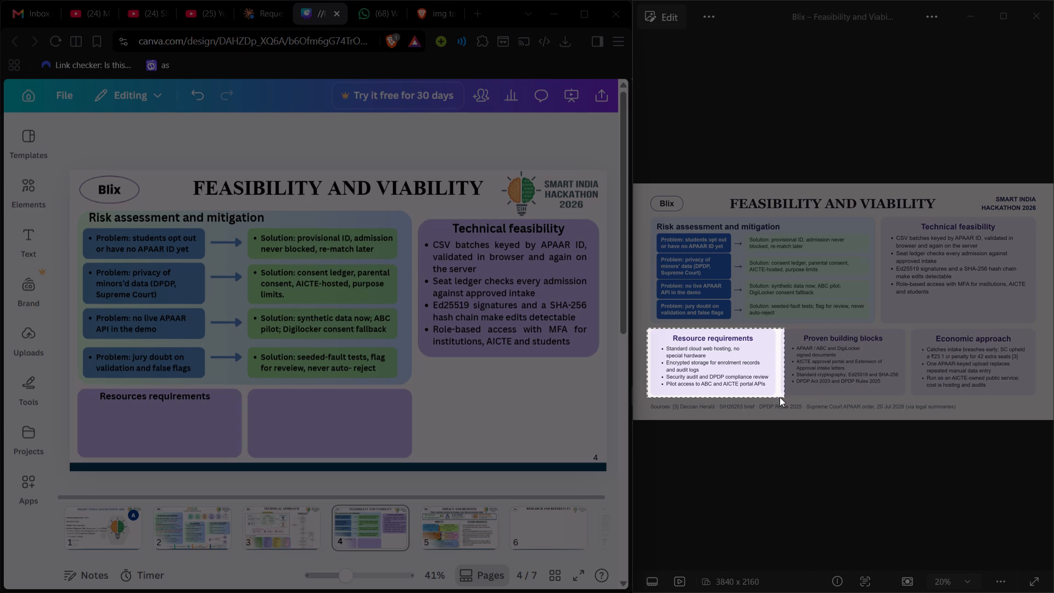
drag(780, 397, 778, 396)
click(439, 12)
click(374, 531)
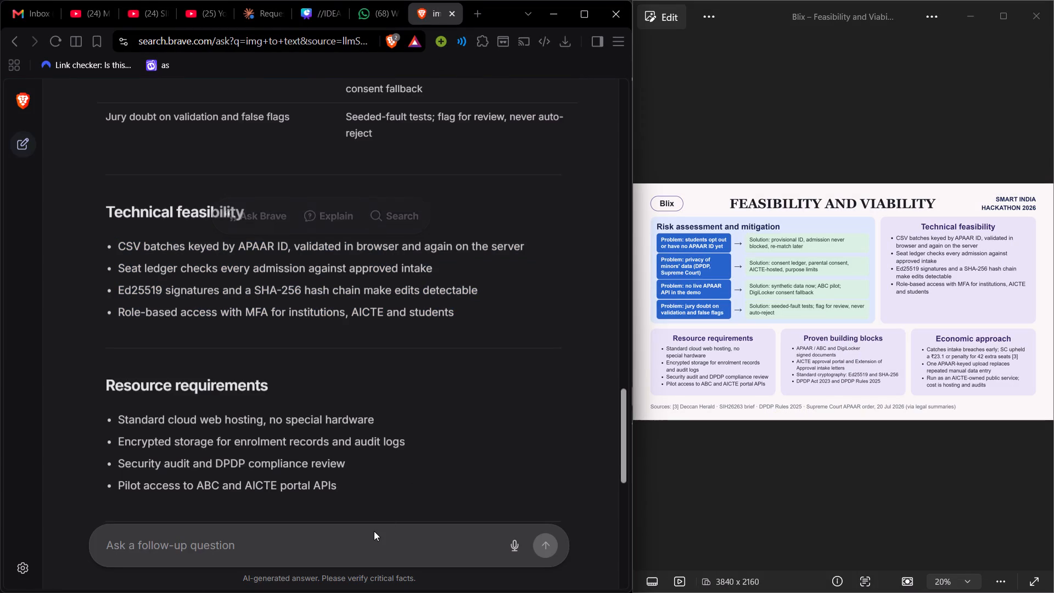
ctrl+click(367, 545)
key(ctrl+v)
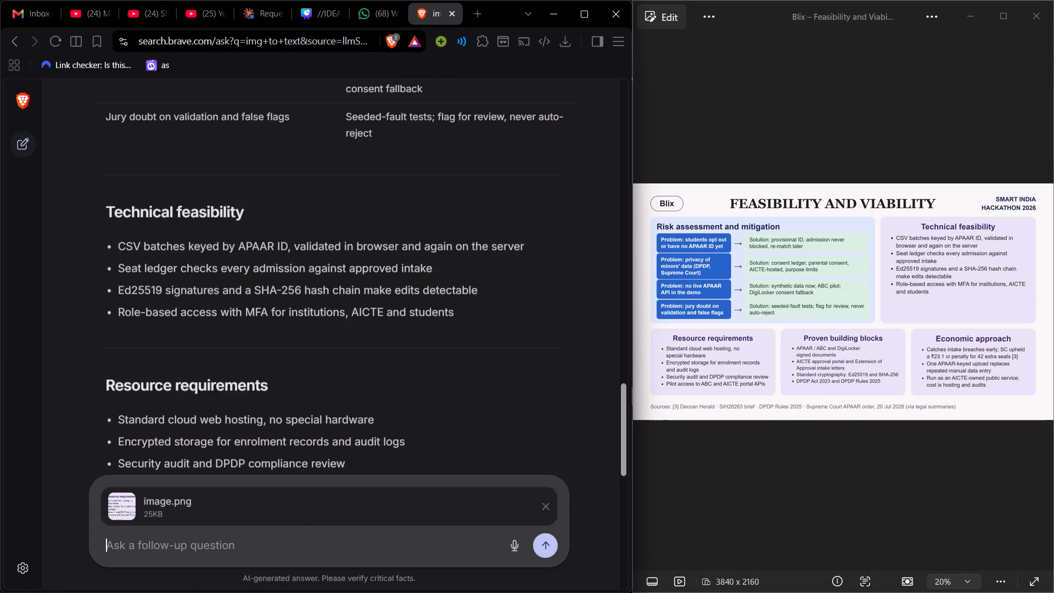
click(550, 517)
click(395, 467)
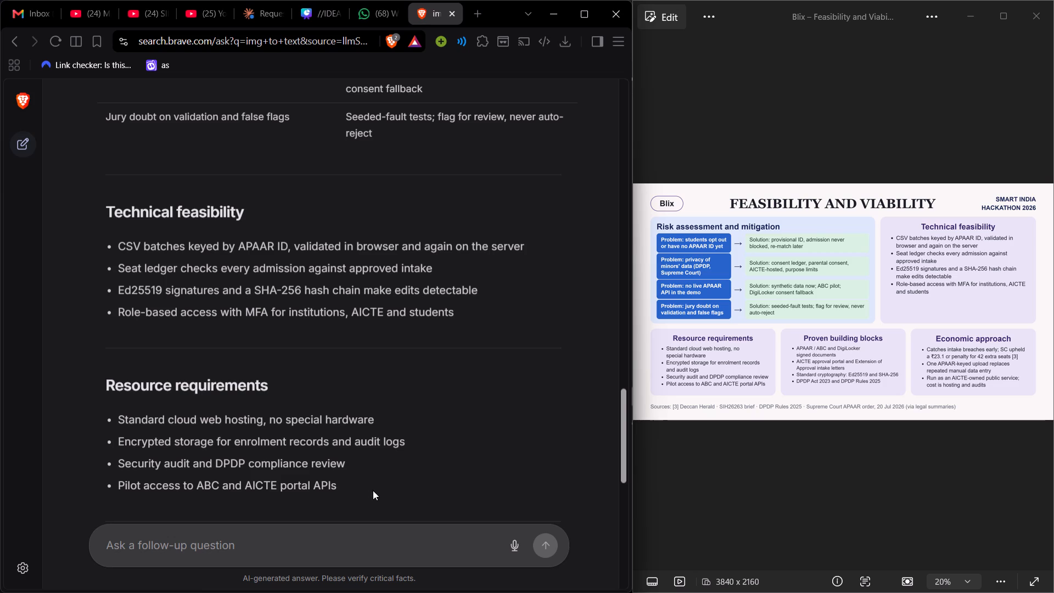
Copy the four Resource requirements bullets from the Brave chat answer and paste them onto the Canva slide as new text.
drag(361, 491, 49, 412)
key(ctrl+c)
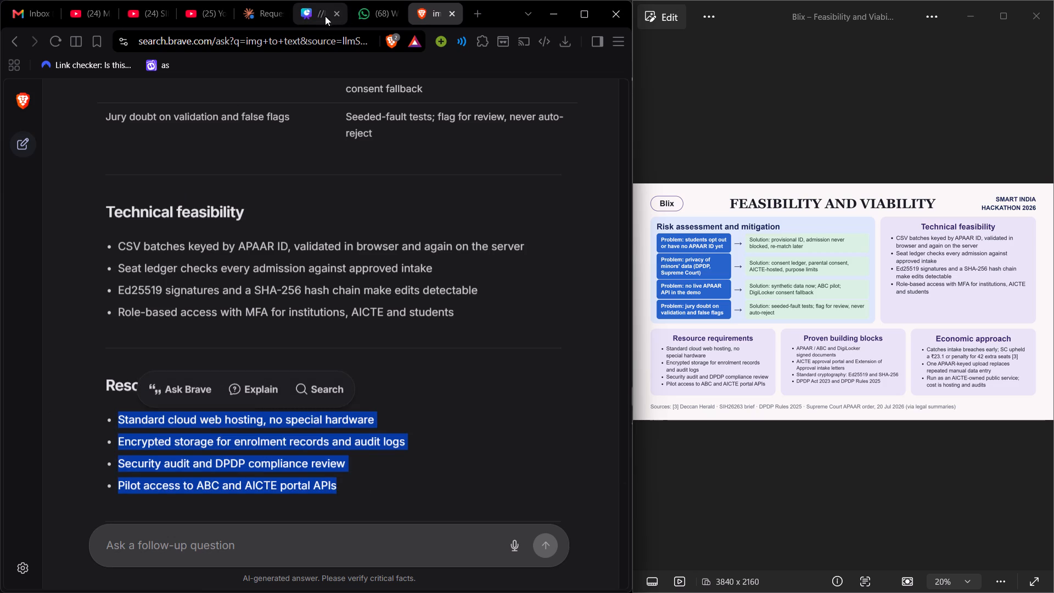
click(322, 15)
click(35, 238)
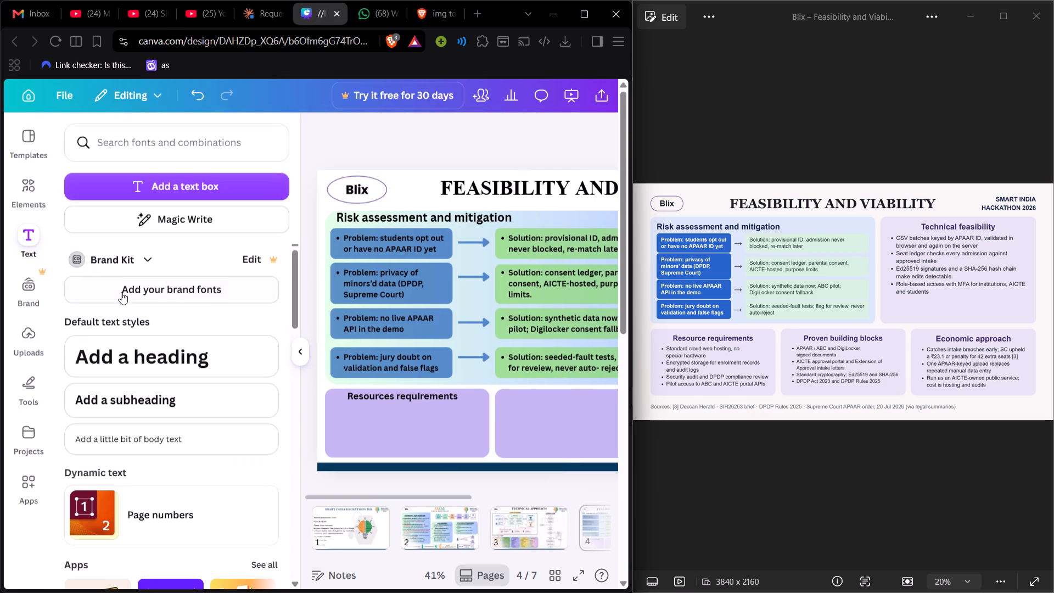
click(127, 198)
key(ctrl+v)
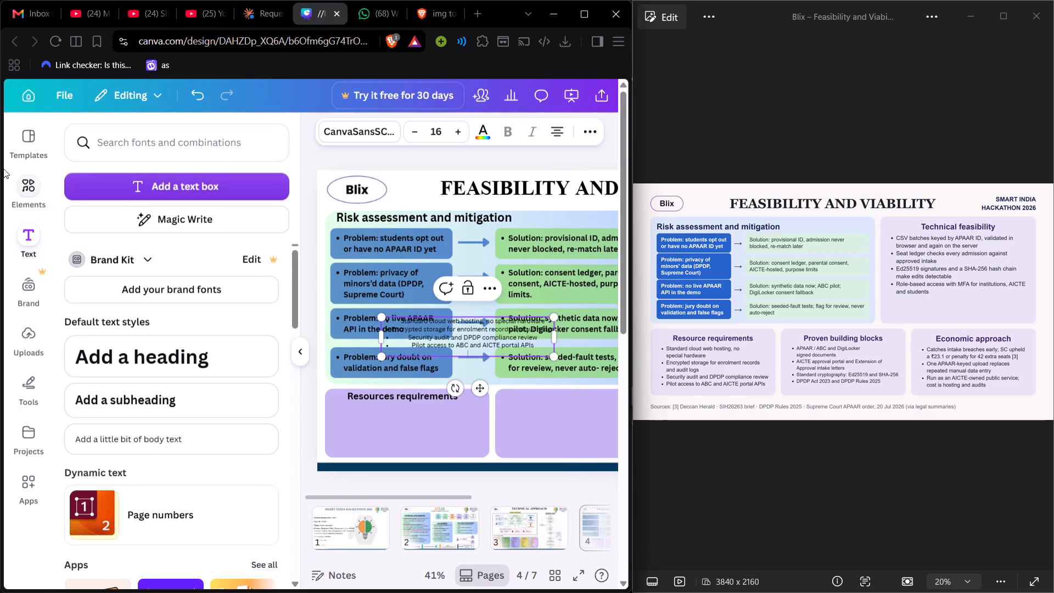
click(34, 231)
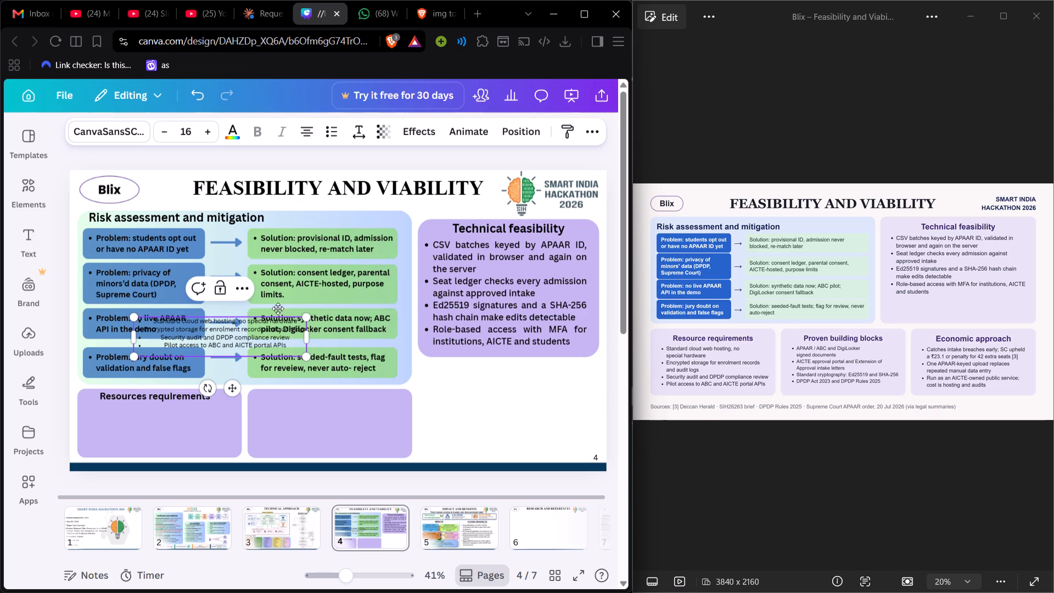
Format the pasted resource requirements text as a bulleted list.
click(311, 130)
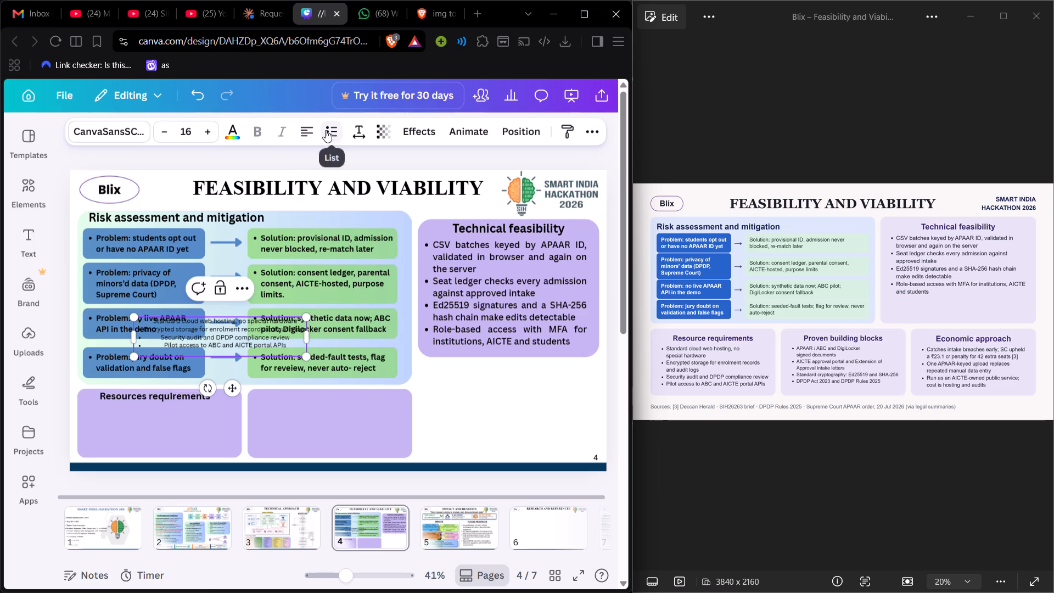
click(326, 130)
Place the bulleted list under the "Resources requirements" heading and narrow it to fit the width of the lower-left purple box.
drag(233, 390, 202, 451)
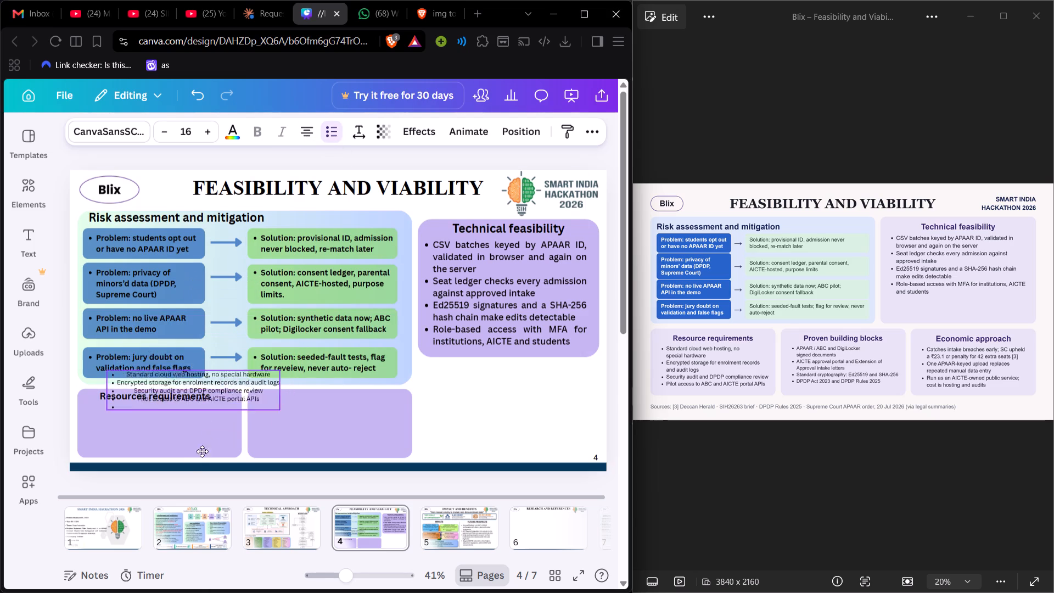
drag(202, 451, 178, 478)
drag(255, 423, 237, 424)
Justify the resource requirements list and delete the empty bullet at its end.
click(300, 135)
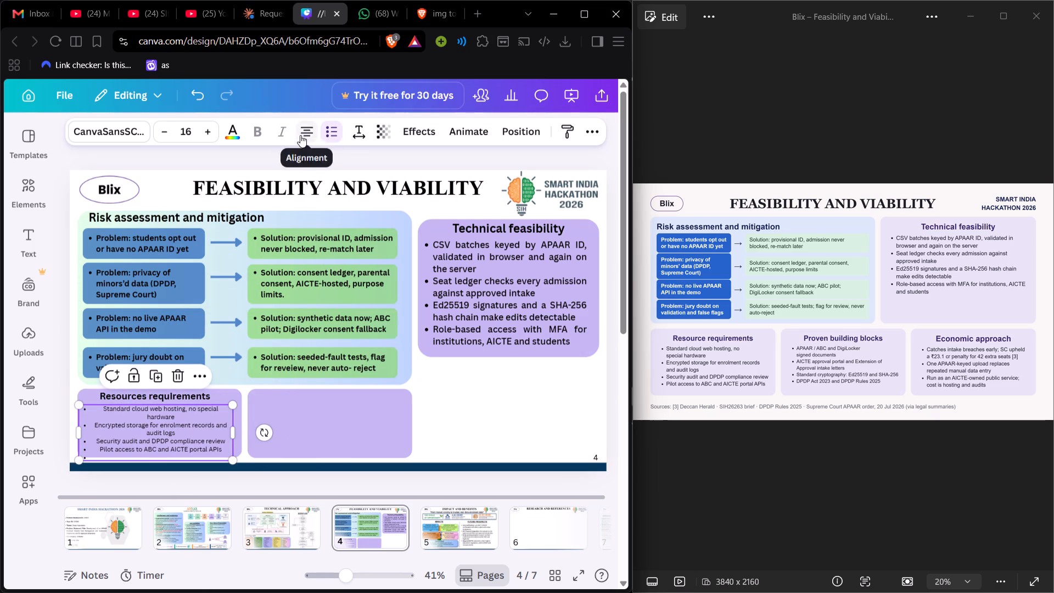
click(304, 124)
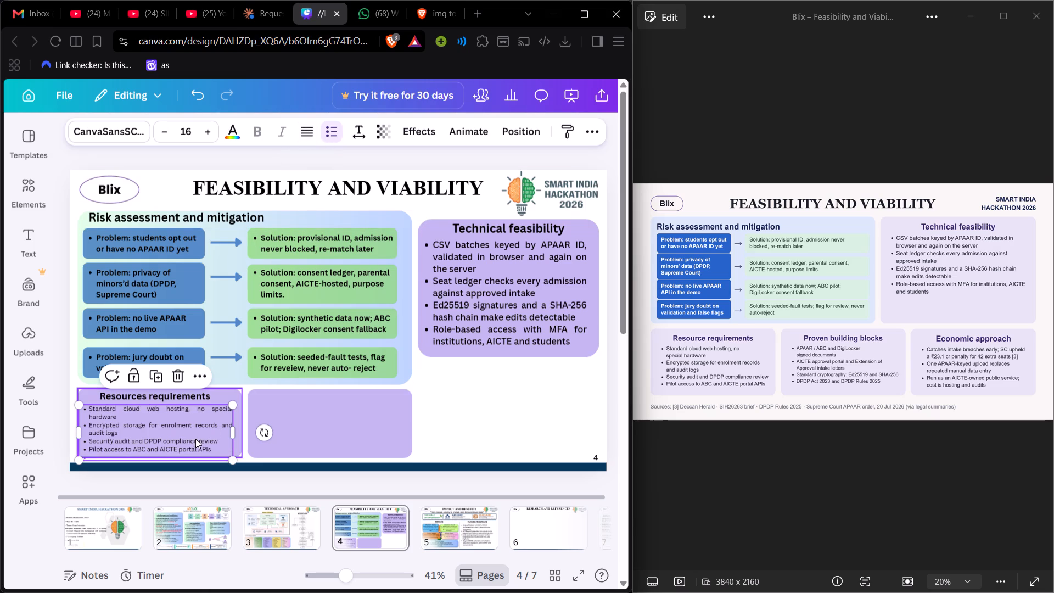
click(186, 455)
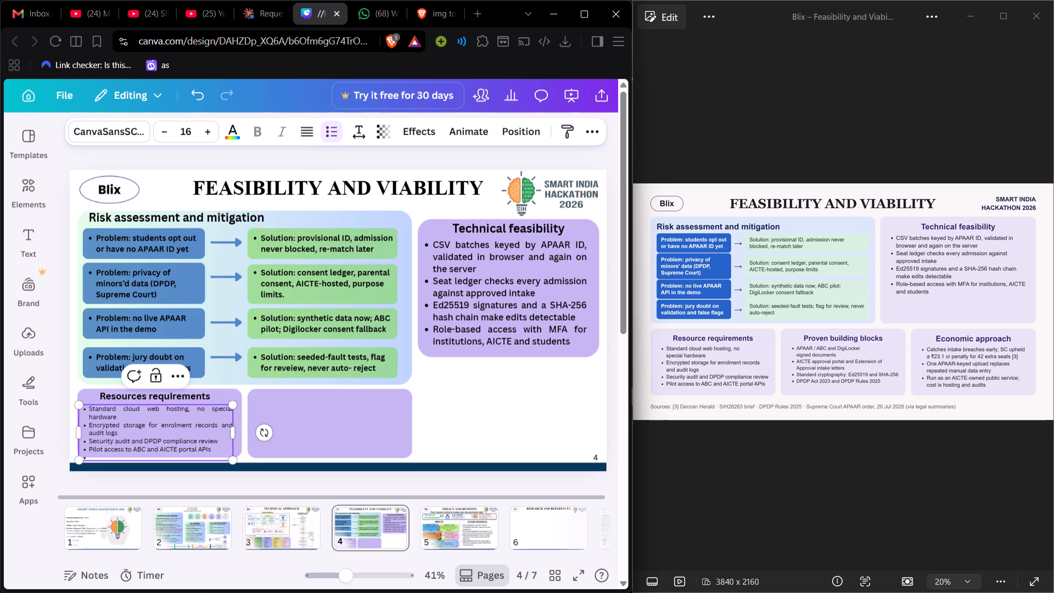
key(BackSpace)
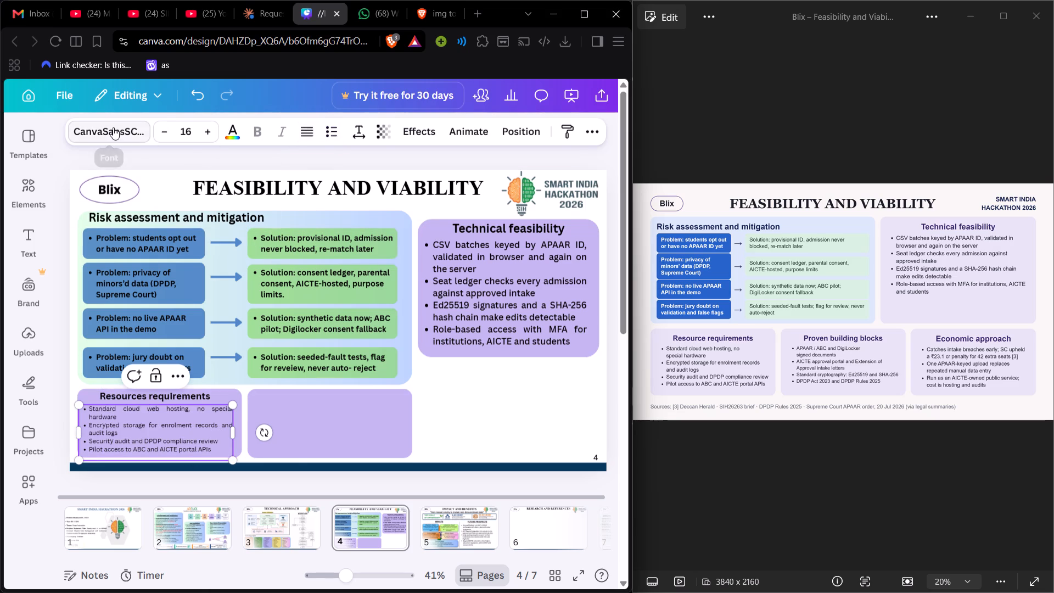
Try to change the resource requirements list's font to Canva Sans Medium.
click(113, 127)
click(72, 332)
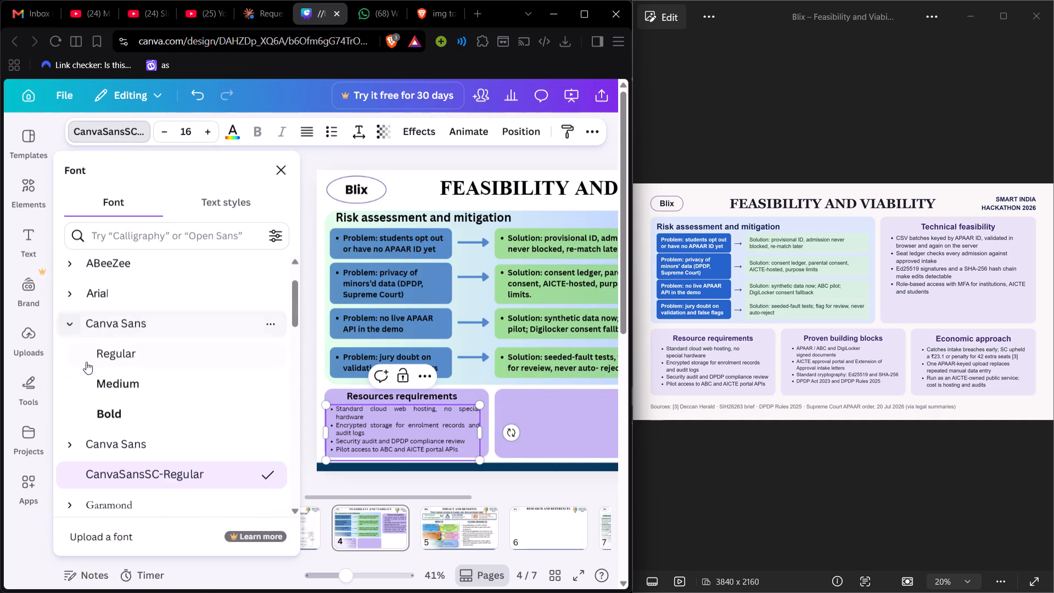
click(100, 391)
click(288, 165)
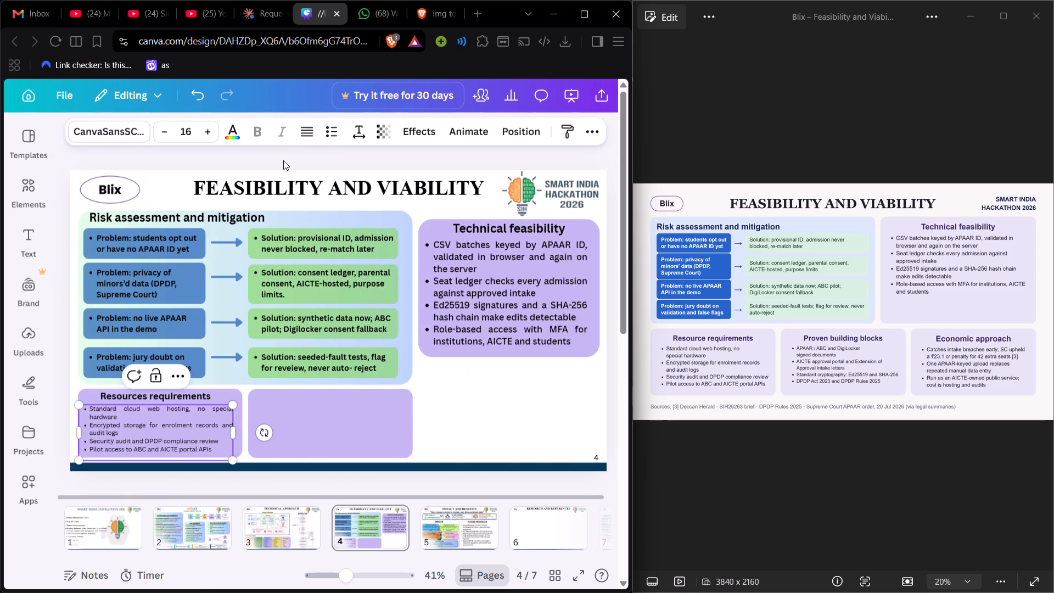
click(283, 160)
Check the font used by the Technical feasibility bullet list.
click(508, 320)
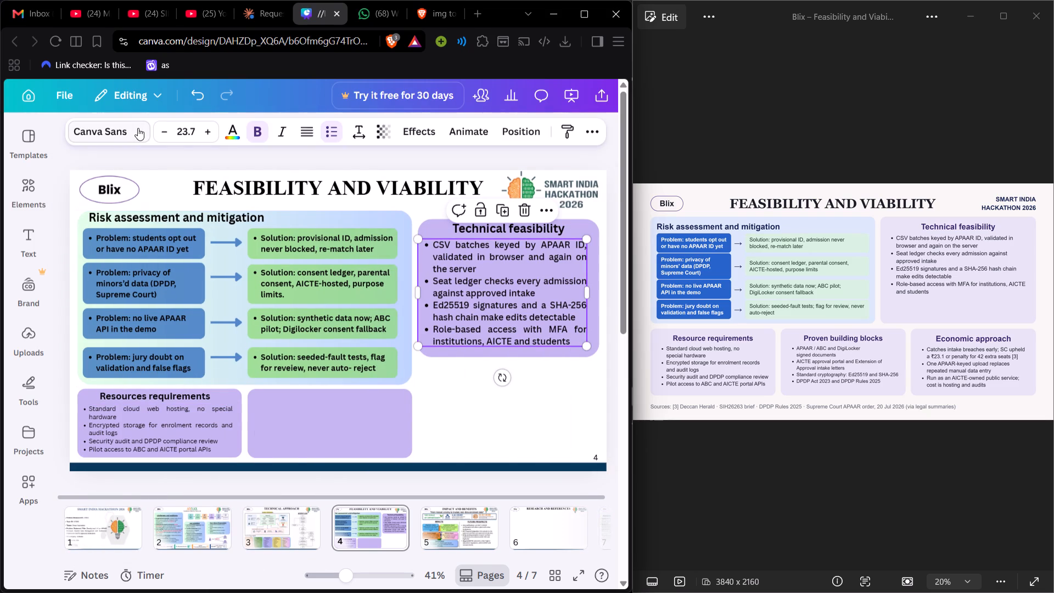
click(138, 128)
click(69, 321)
click(69, 322)
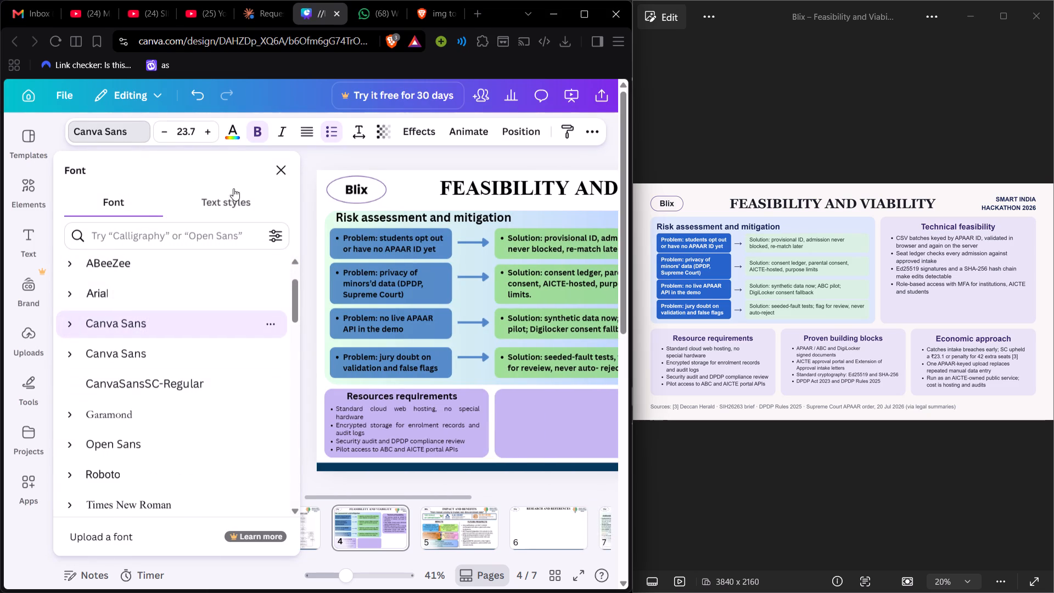
click(268, 166)
Set all the text of the resource requirements bullet list to the Canva Sans Medium font.
click(213, 431)
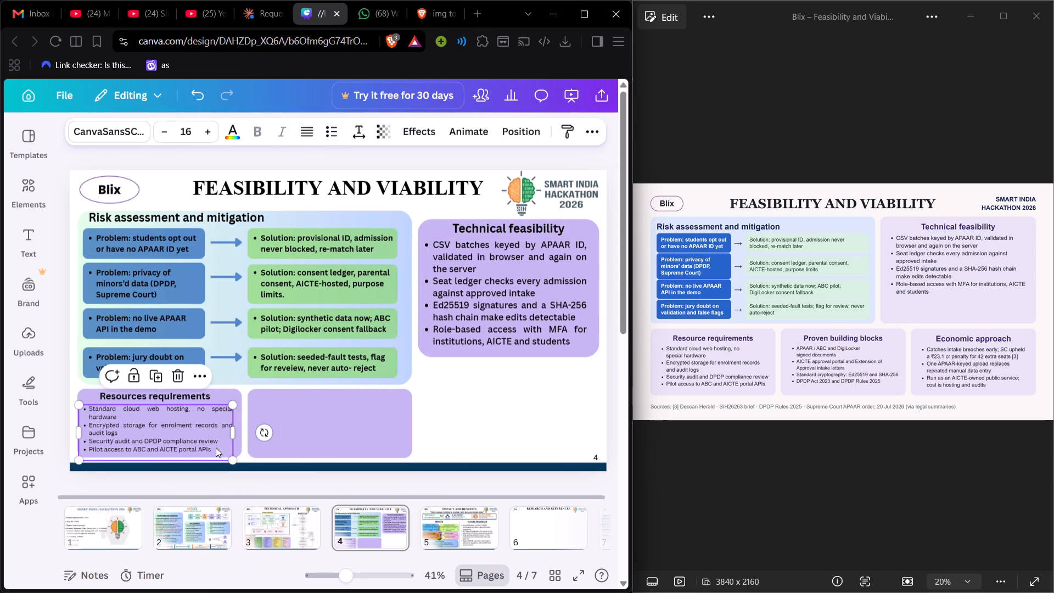
click(216, 450)
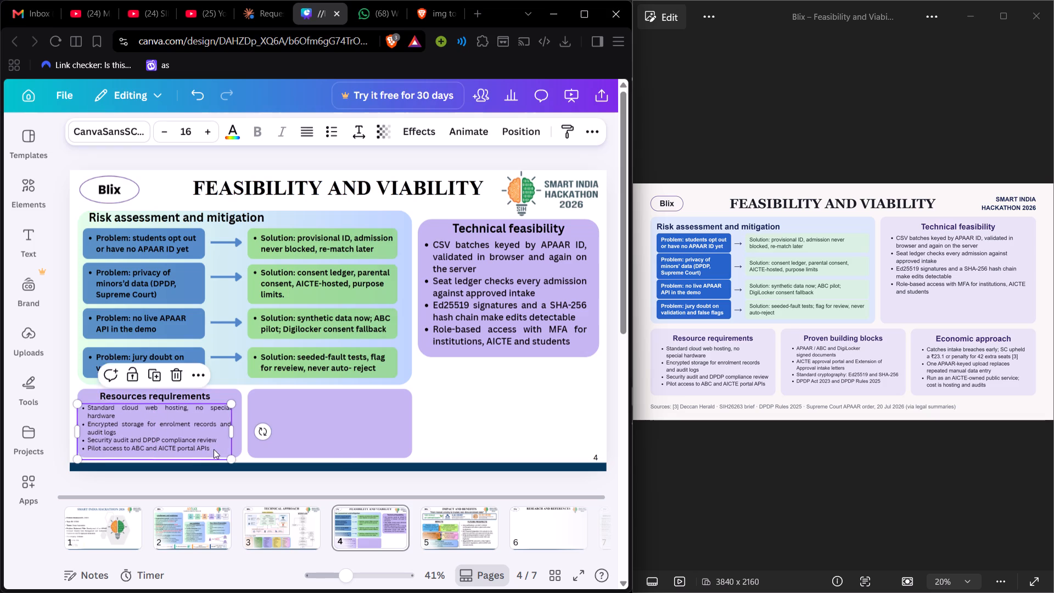
click(214, 449)
click(214, 449)
drag(214, 449, 114, 413)
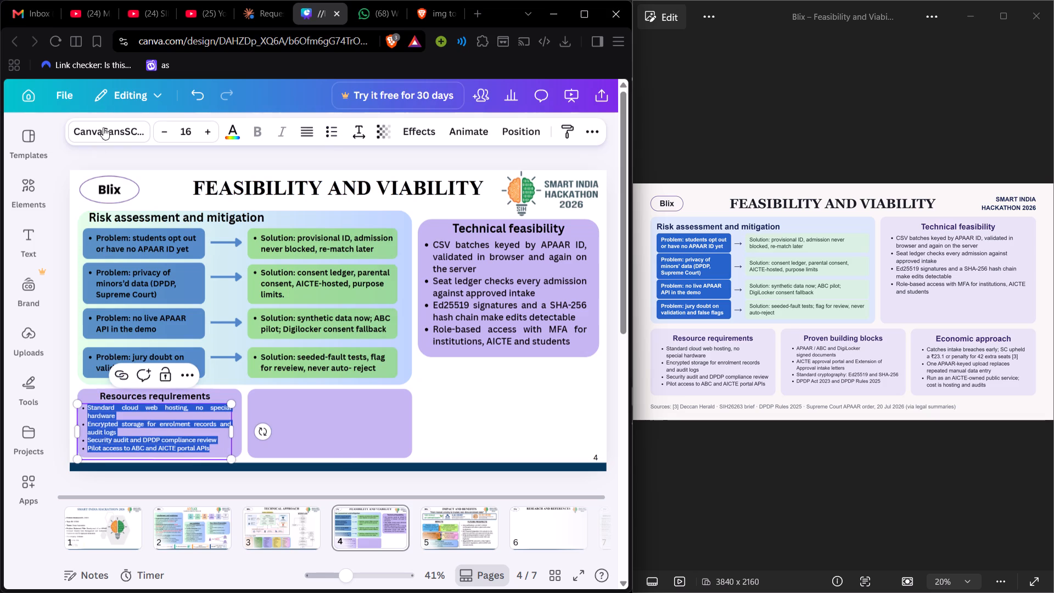
click(104, 131)
click(68, 334)
click(111, 393)
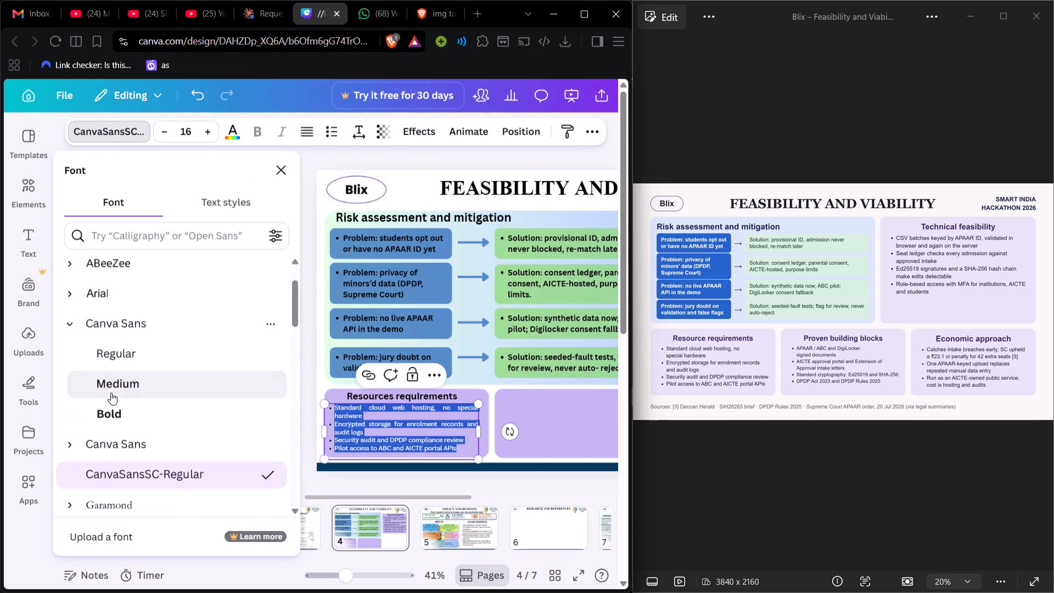
click(288, 162)
click(288, 160)
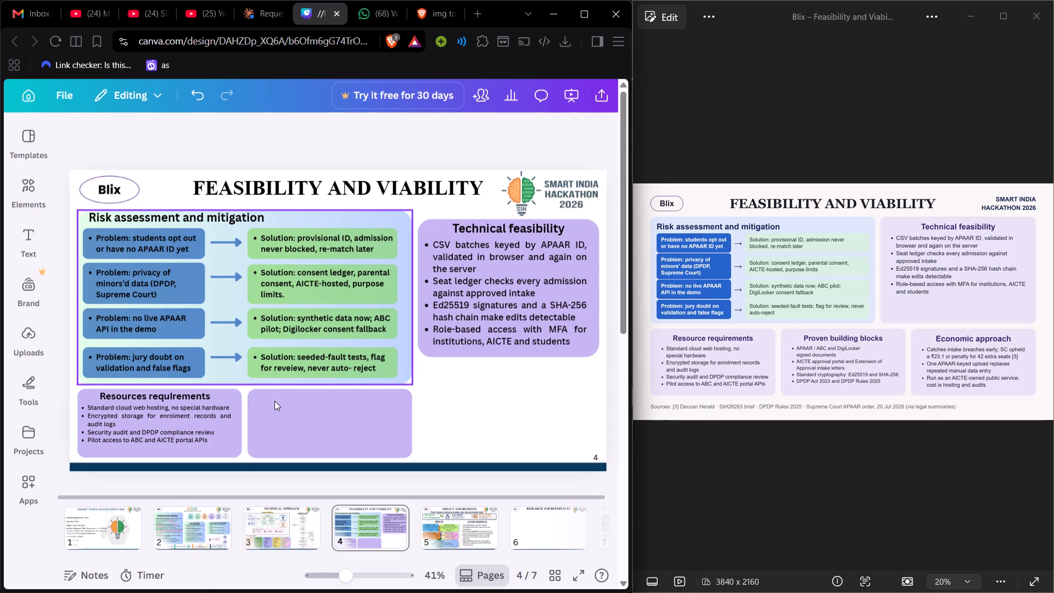
Nudge the resource requirements list into place and centre the "Resources requirements" heading horizontally in its purple box.
click(171, 419)
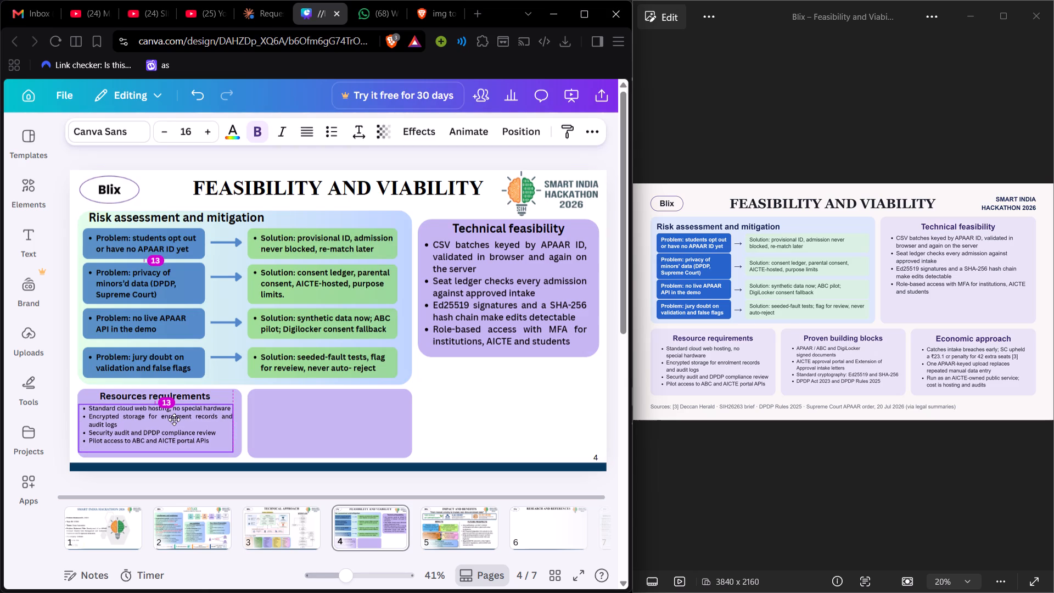
click(180, 399)
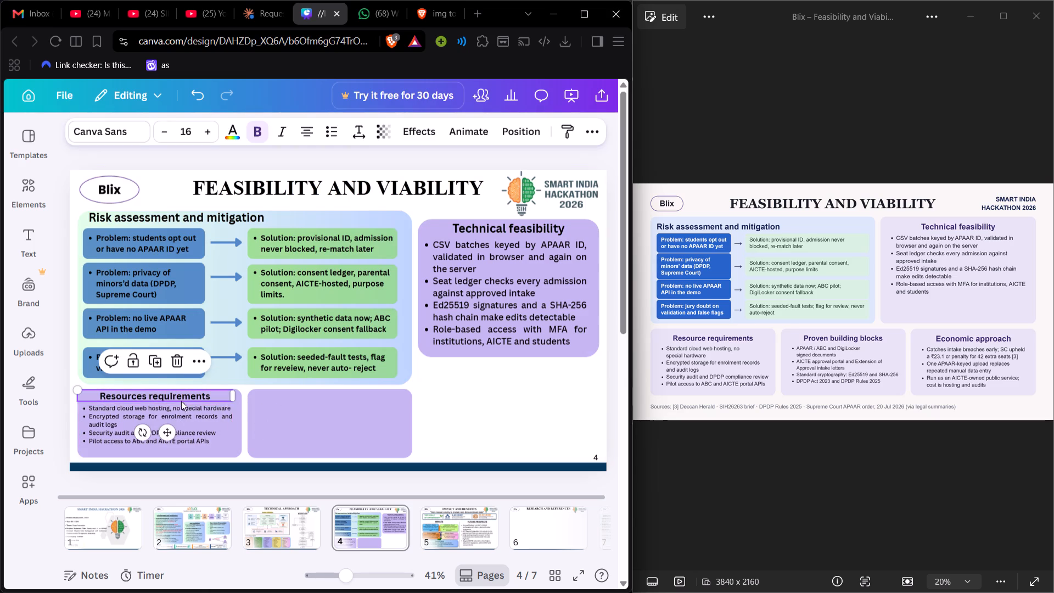
click(171, 435)
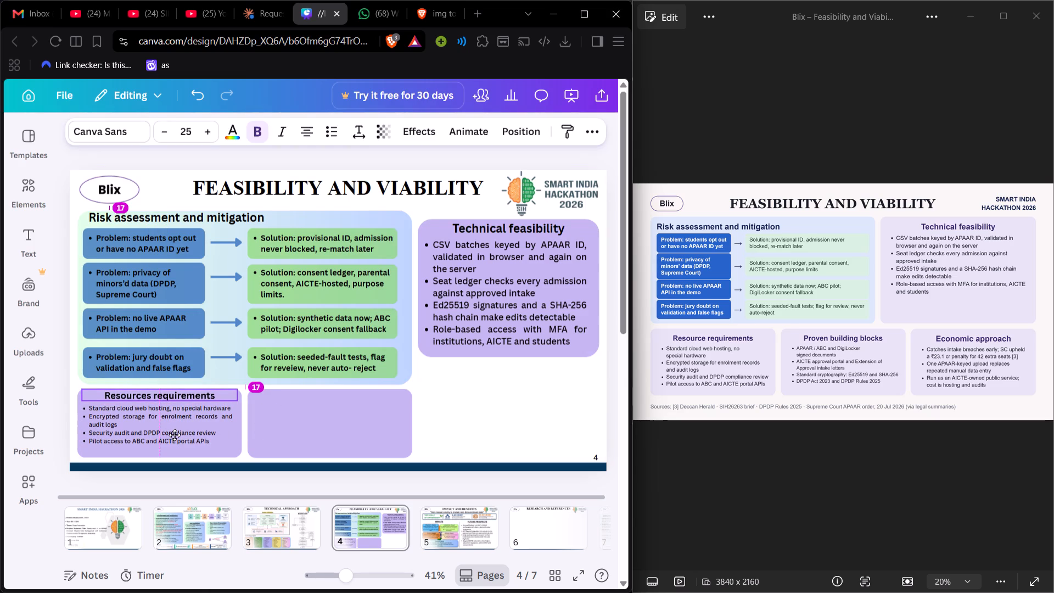
click(171, 436)
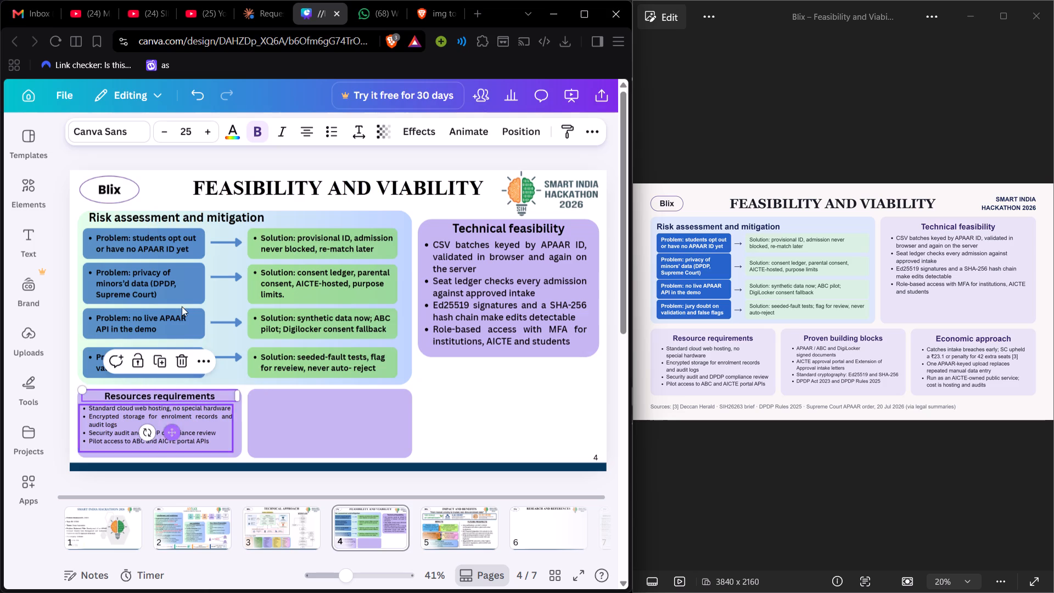
Nudge the resource requirements bullet list slightly right and down, and its "Resources requirements" heading slightly down within the purple box.
click(166, 159)
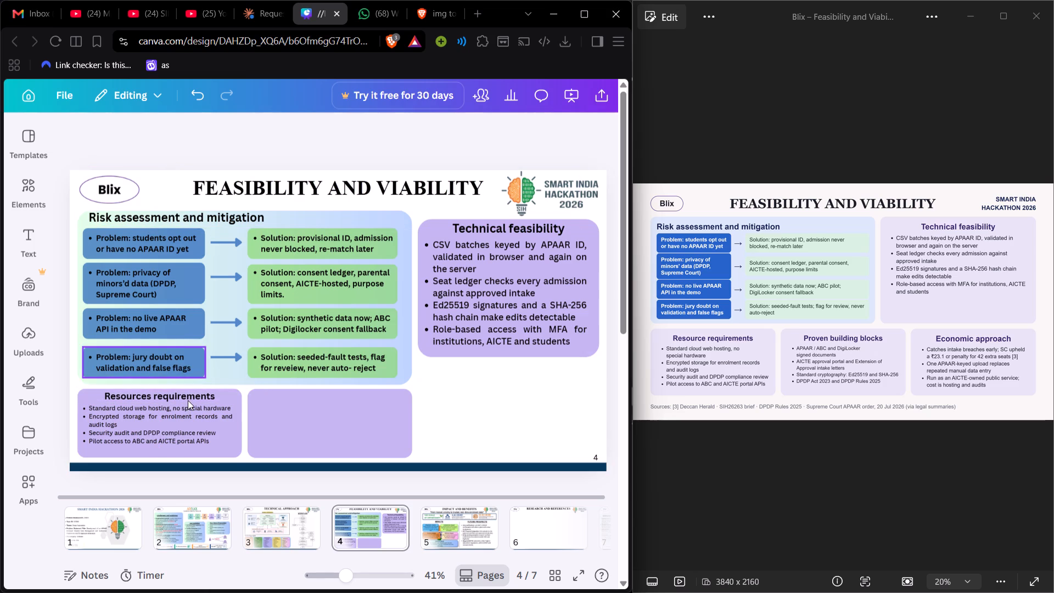
click(188, 400)
click(196, 428)
click(194, 433)
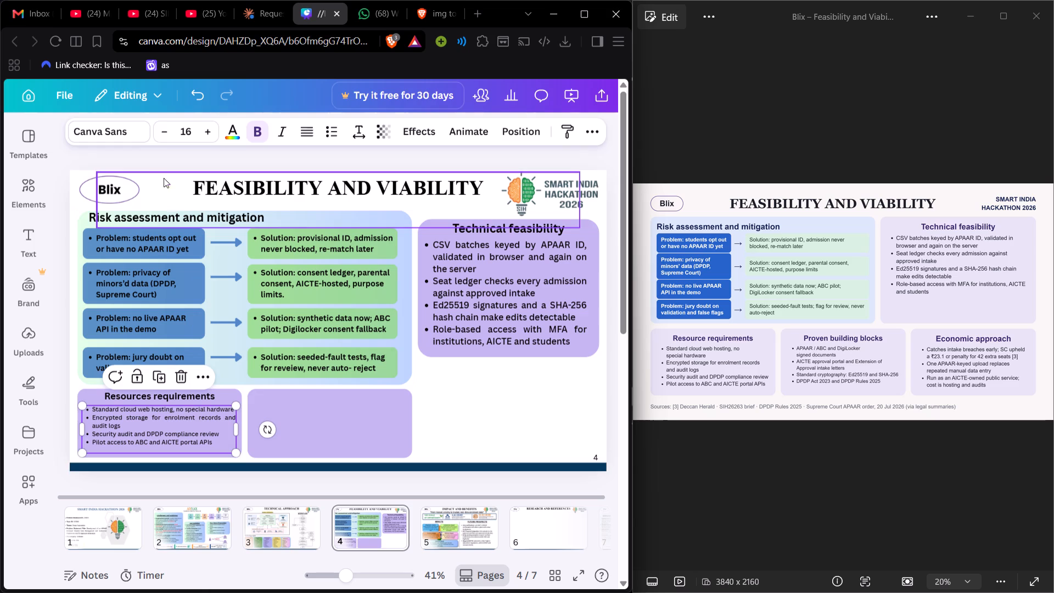
click(155, 166)
click(158, 398)
click(172, 435)
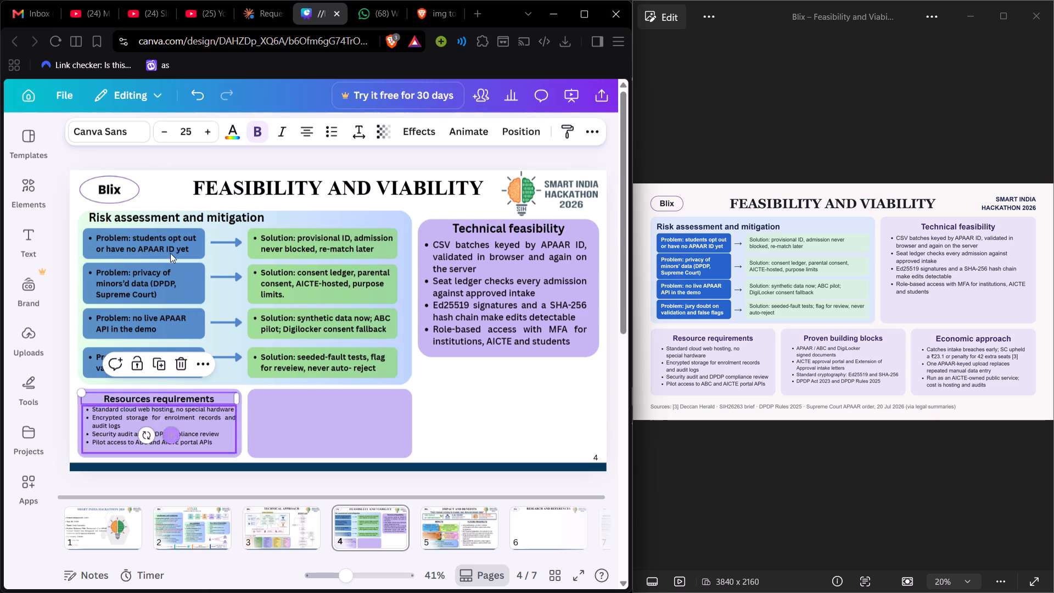
click(176, 161)
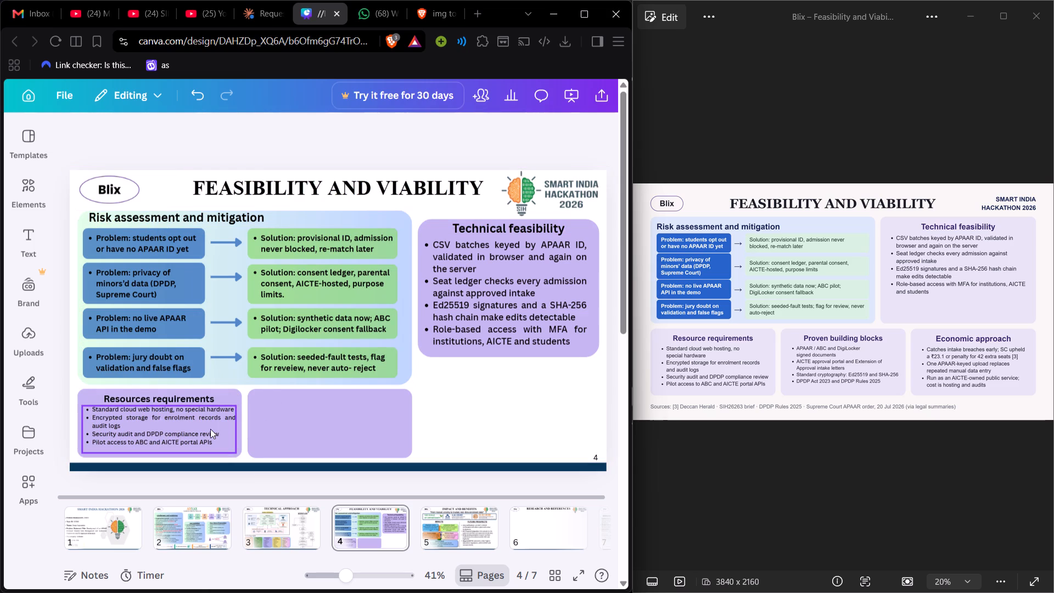
Switch to the image-to-text answer in Brave Search and select the "Proven building blocks" heading together with its bullet list.
click(431, 8)
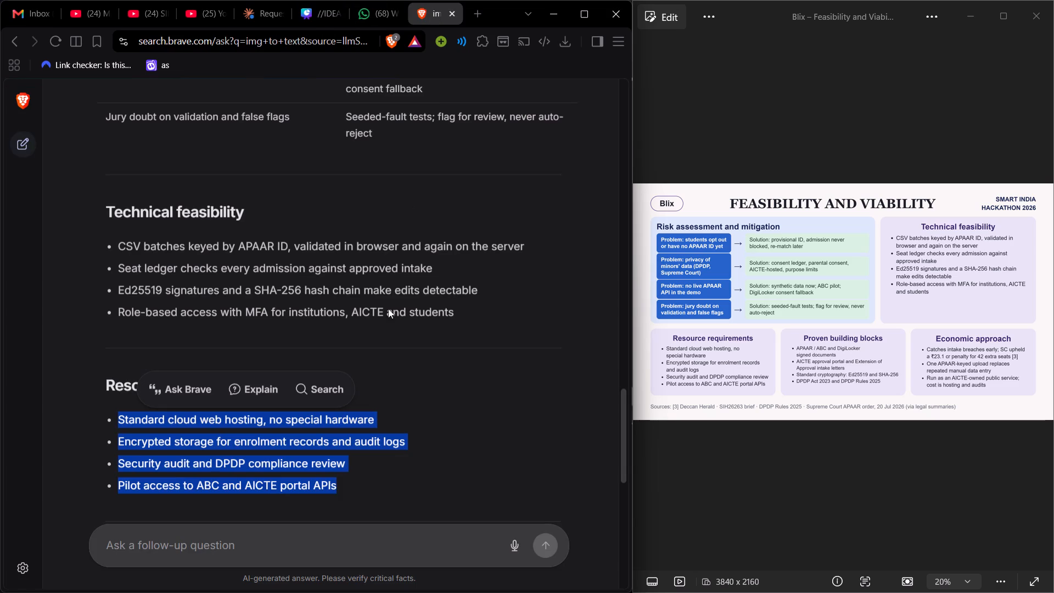
scroll(412, 407, down, 3)
click(443, 366)
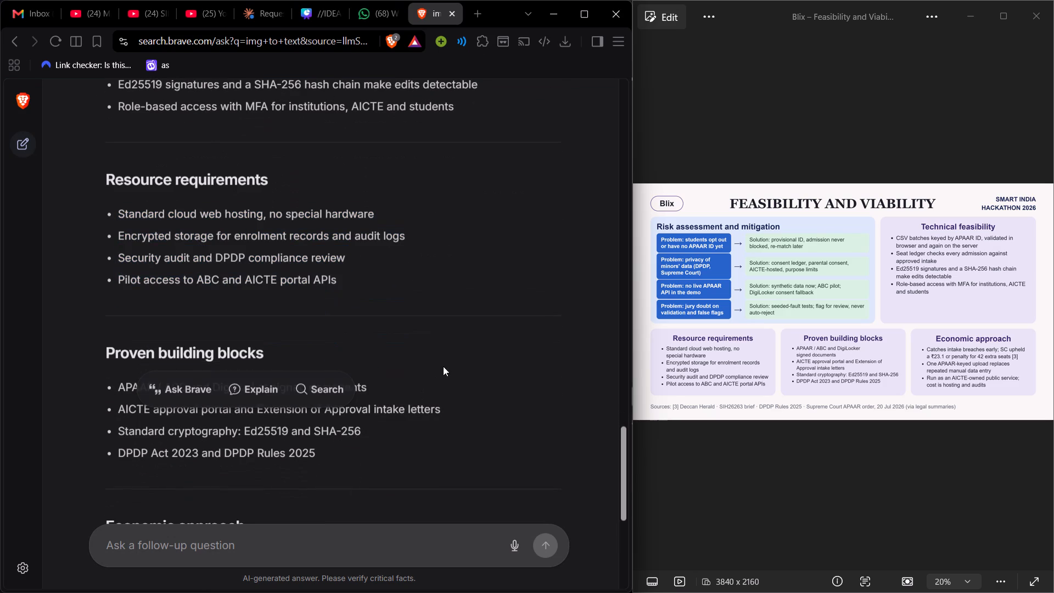
drag(331, 454, 124, 378)
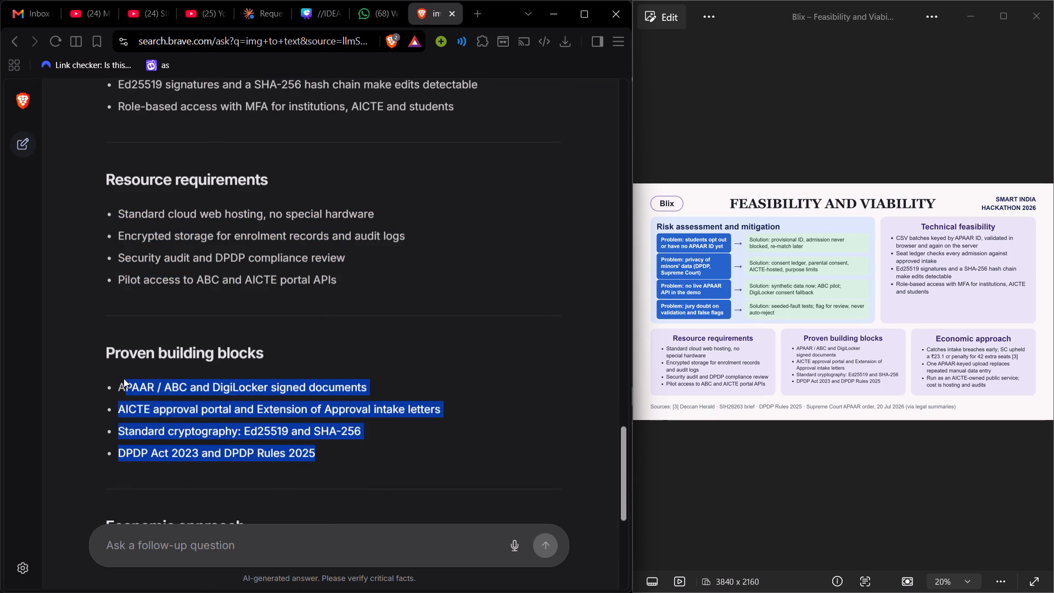
drag(124, 378, 103, 356)
click(321, 366)
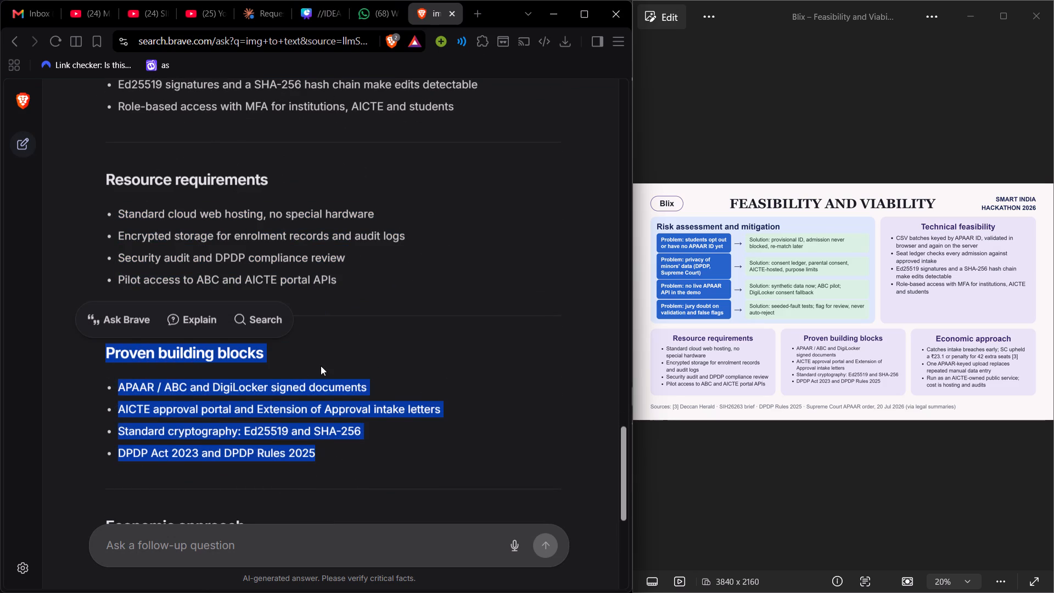
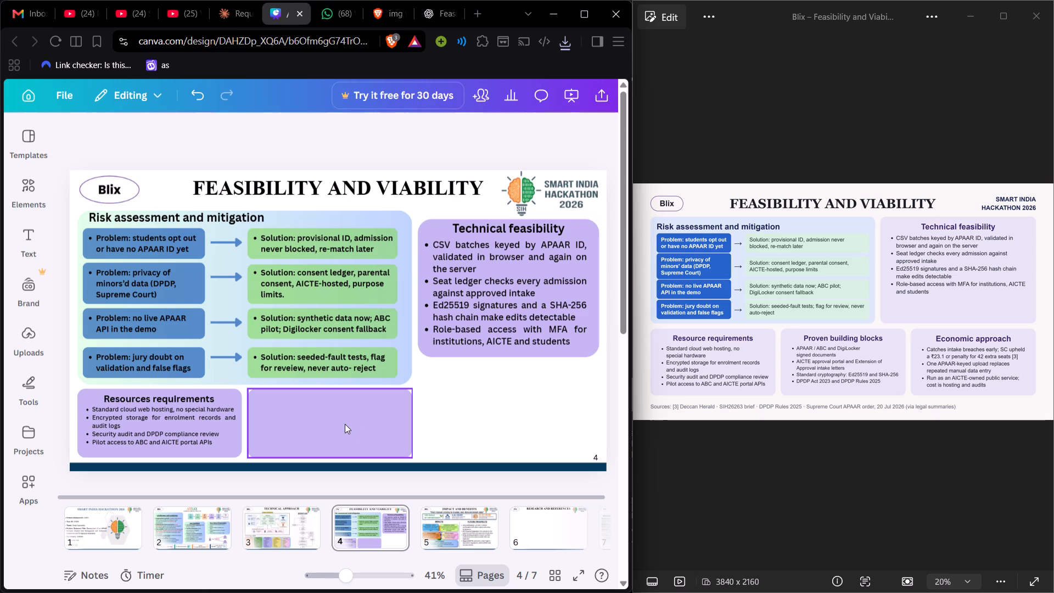
click(563, 49)
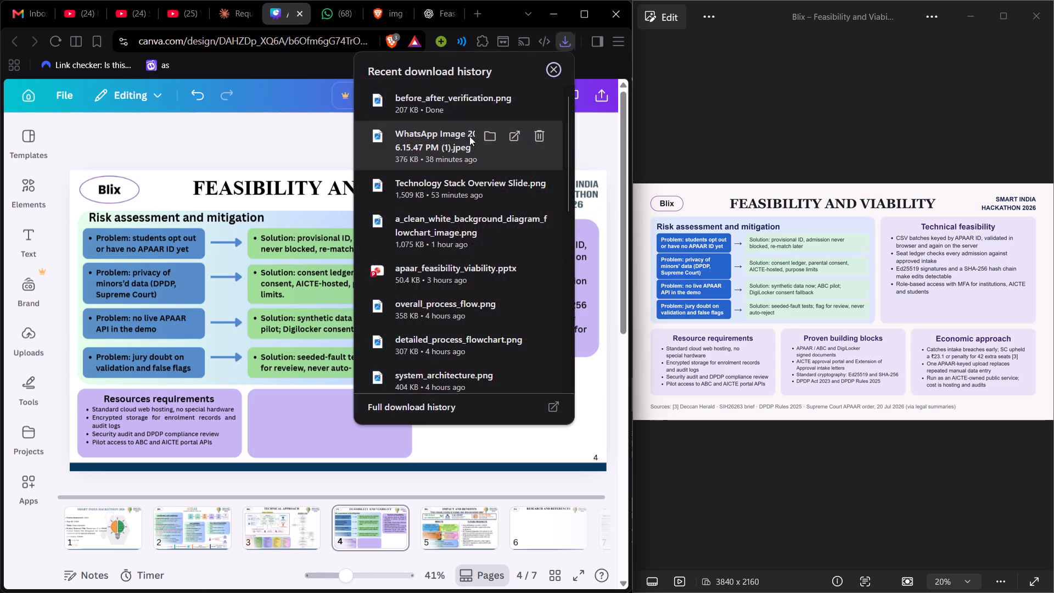
drag(436, 96, 288, 245)
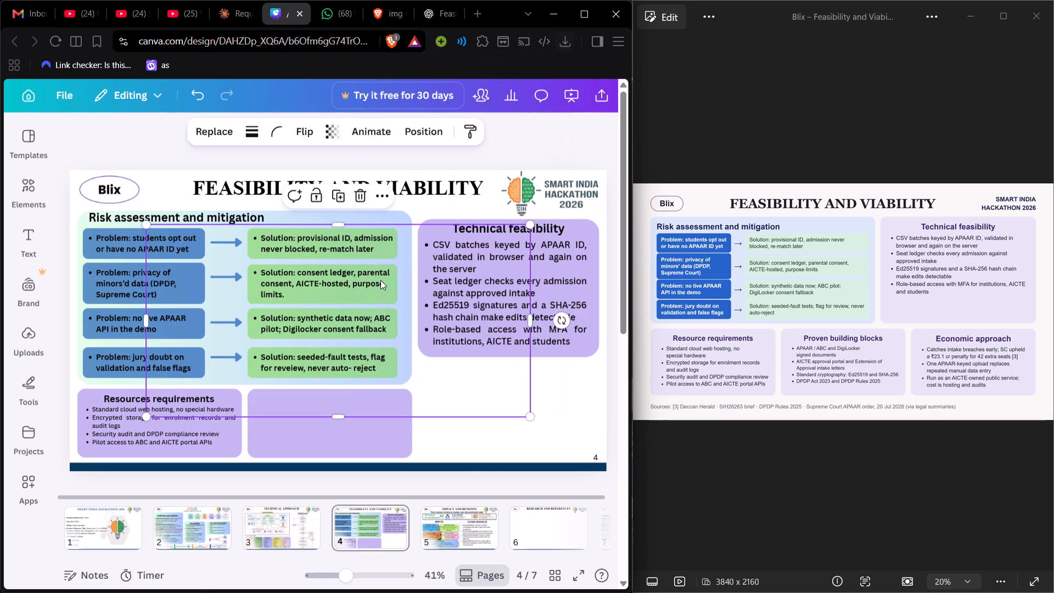
Move the before/after diagram into the empty area below the Technical feasibility box and shrink it to about 370 by 185.
drag(531, 418, 373, 361)
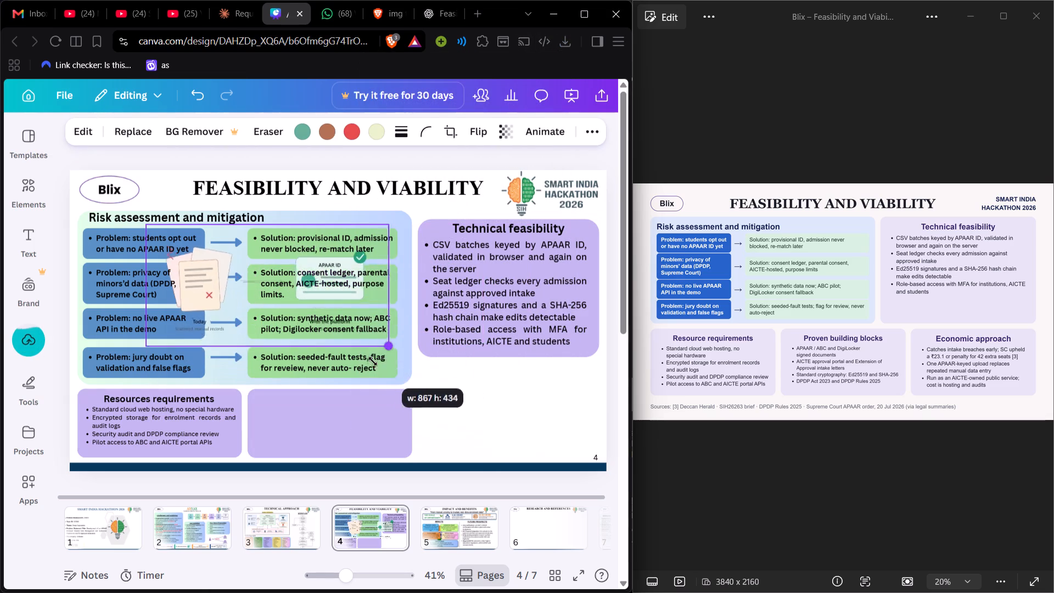
drag(373, 361, 308, 327)
click(229, 260)
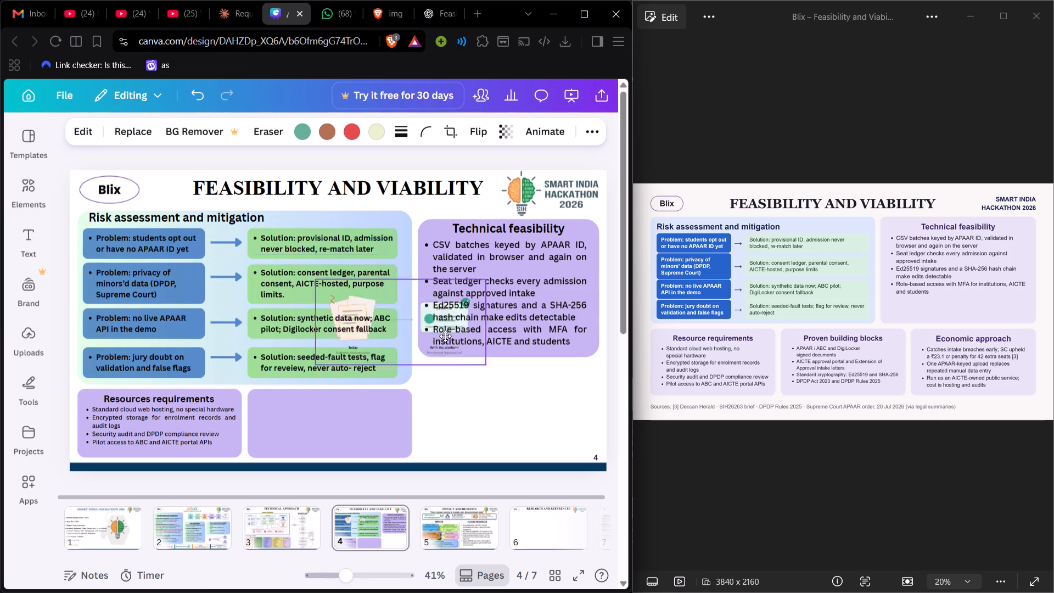
click(503, 396)
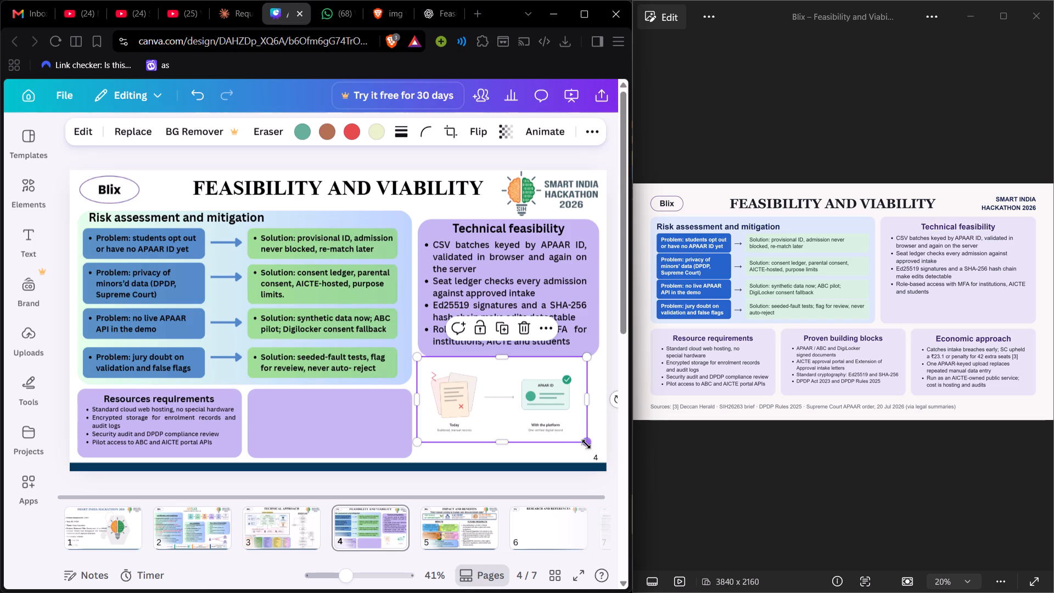
drag(586, 444, 517, 416)
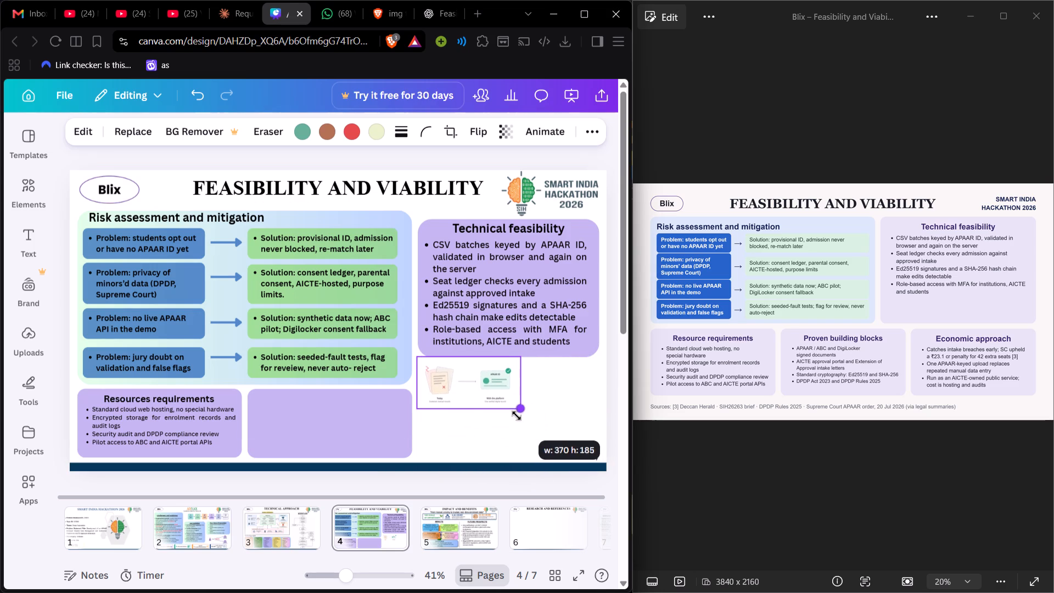
Shrink the before/after diagram slightly and reposition it just beneath the Technical feasibility box, roughly centred under it.
drag(517, 416, 513, 415)
drag(469, 384, 556, 379)
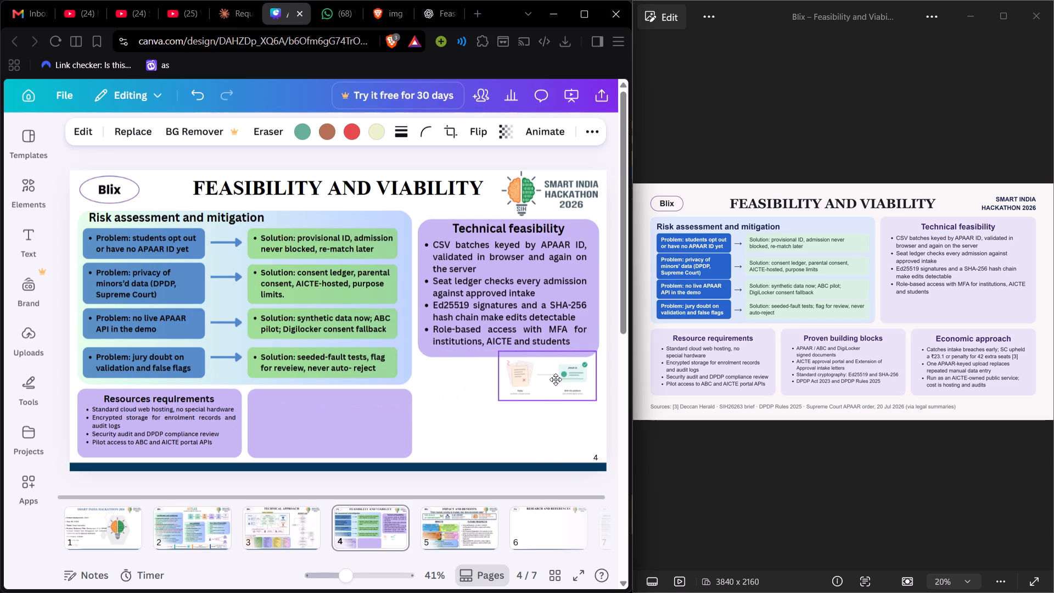
drag(556, 379, 440, 402)
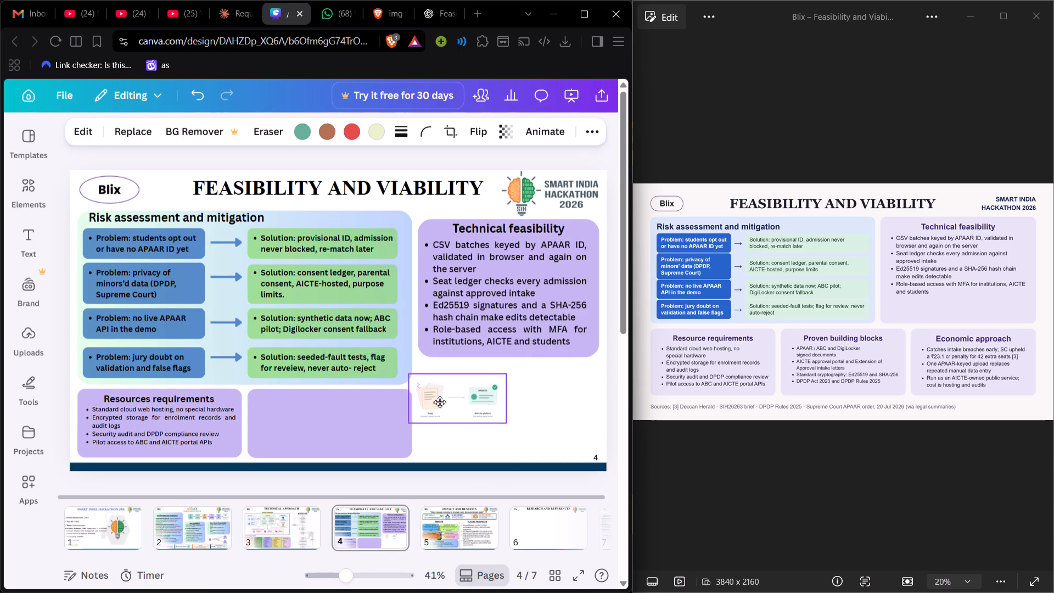
drag(440, 402, 270, 285)
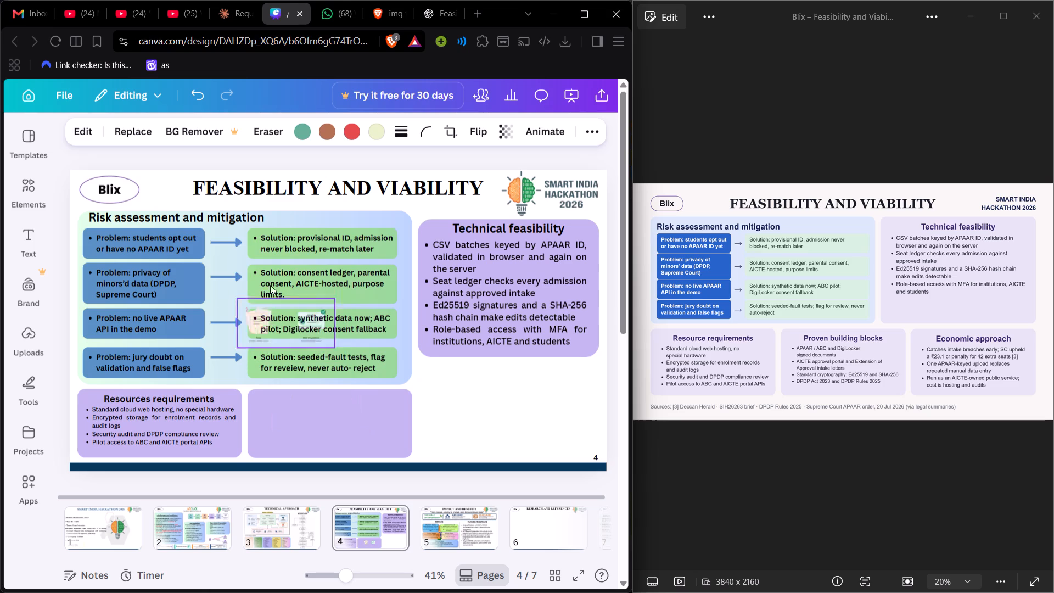
drag(270, 285, 513, 372)
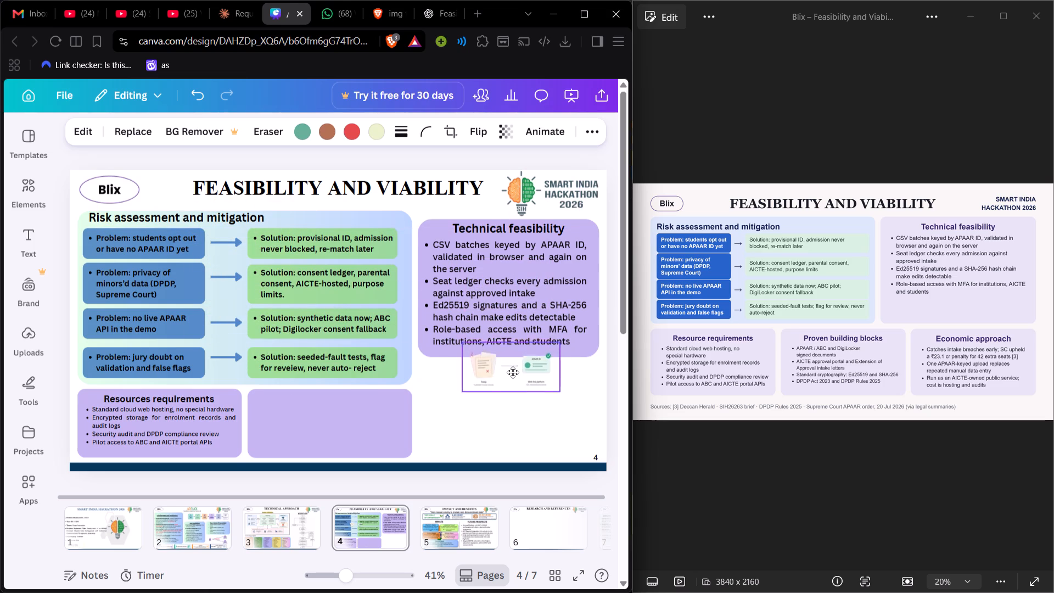
drag(513, 372, 495, 382)
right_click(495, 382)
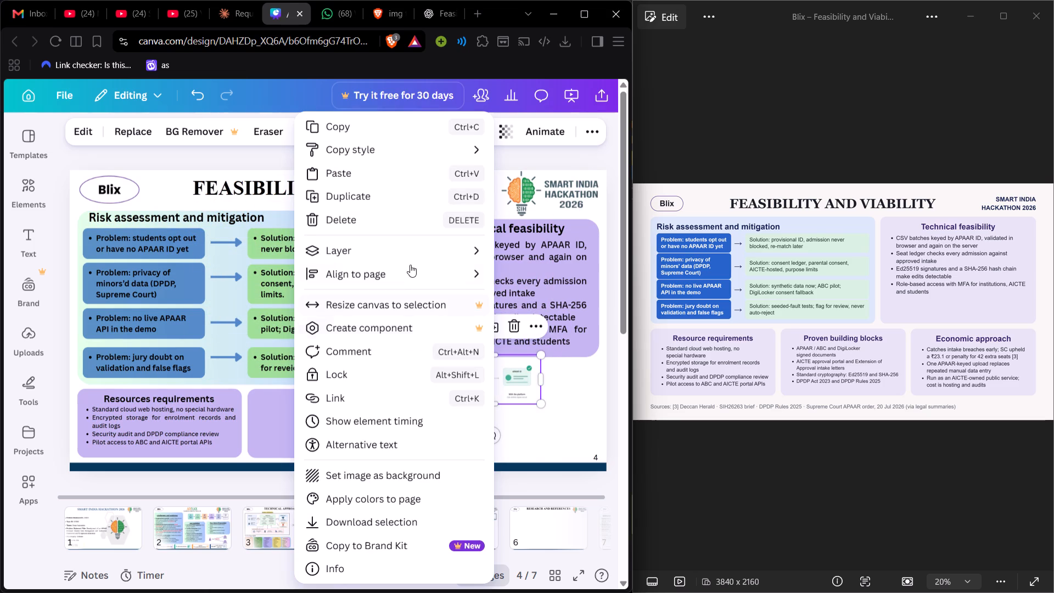
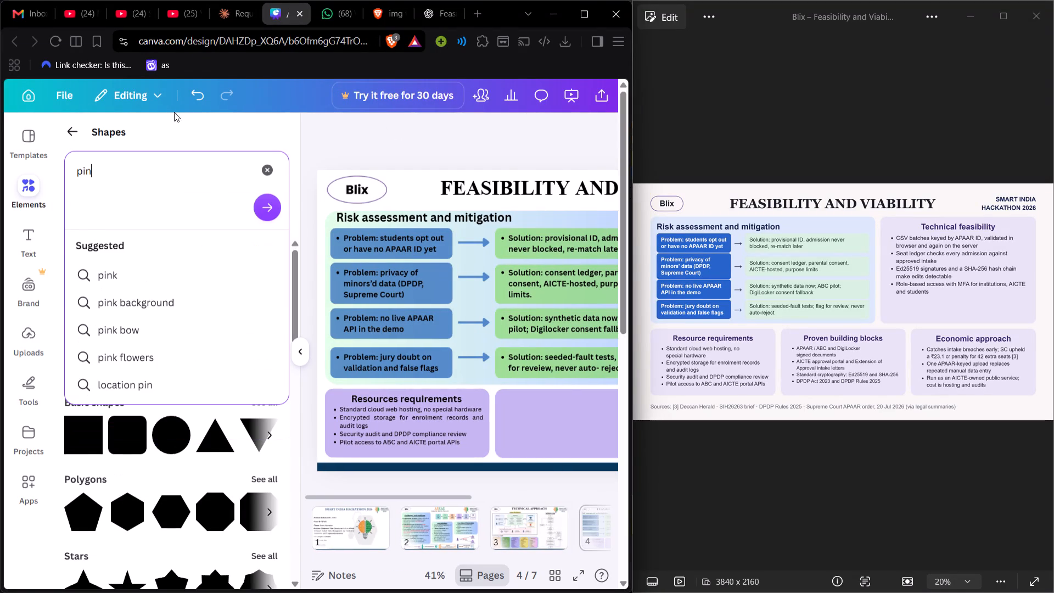
Search the shapes library for "pin", and select the search term for replacement.
click(274, 209)
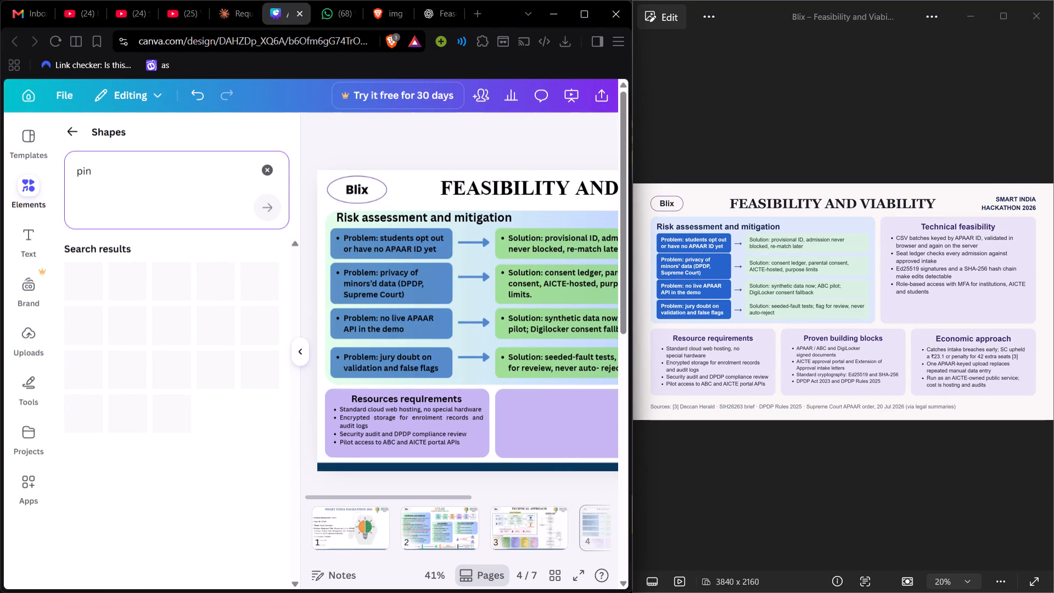
drag(169, 166, 57, 166)
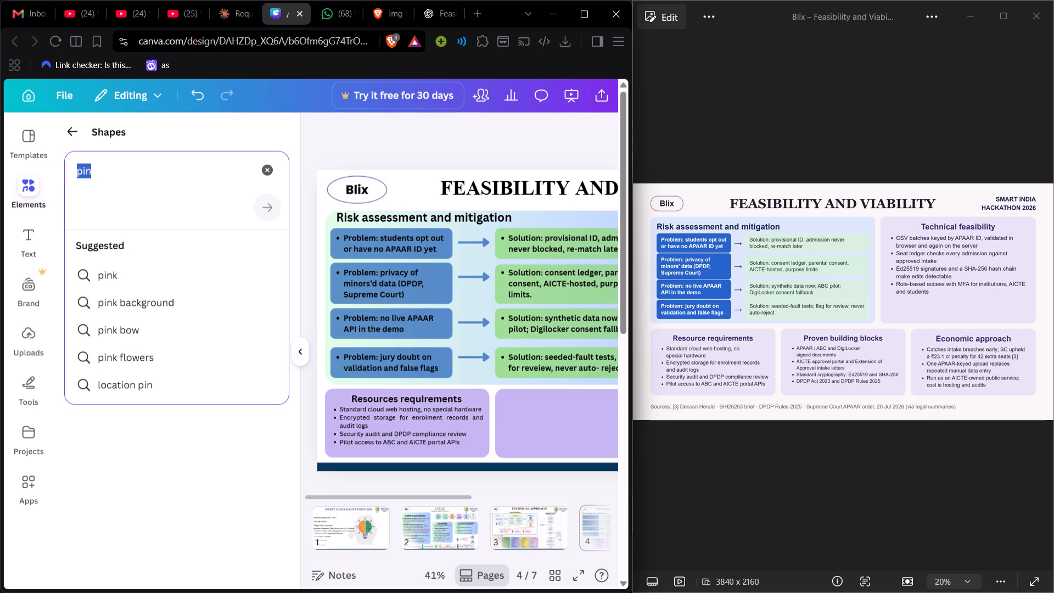
Search the shapes for "paper clip" and for "clip", and extend the "clip" search to all elements.
key(BackSpace)
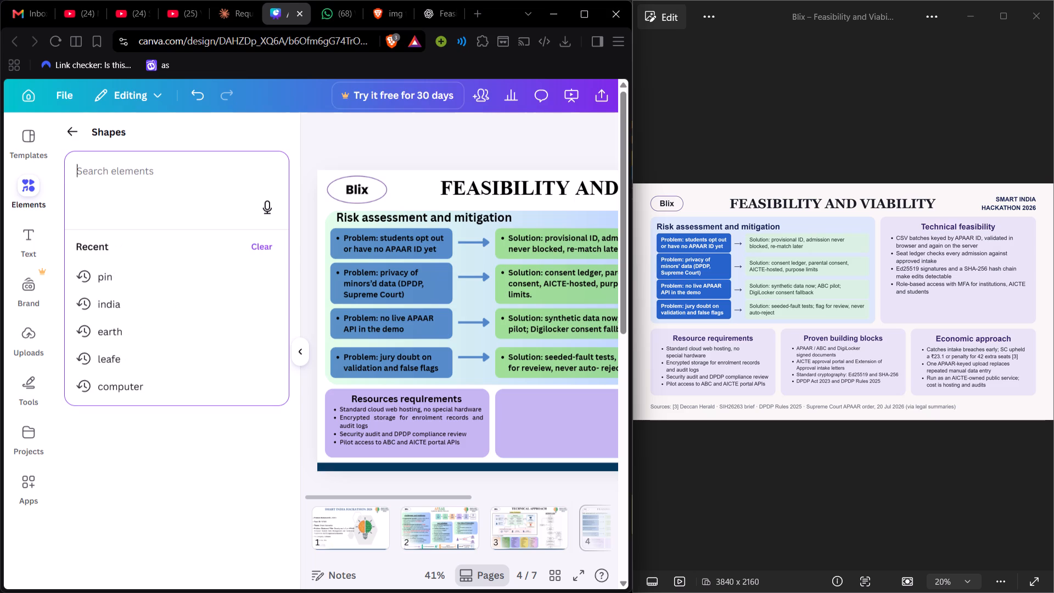
text(paper clip)
key(Return)
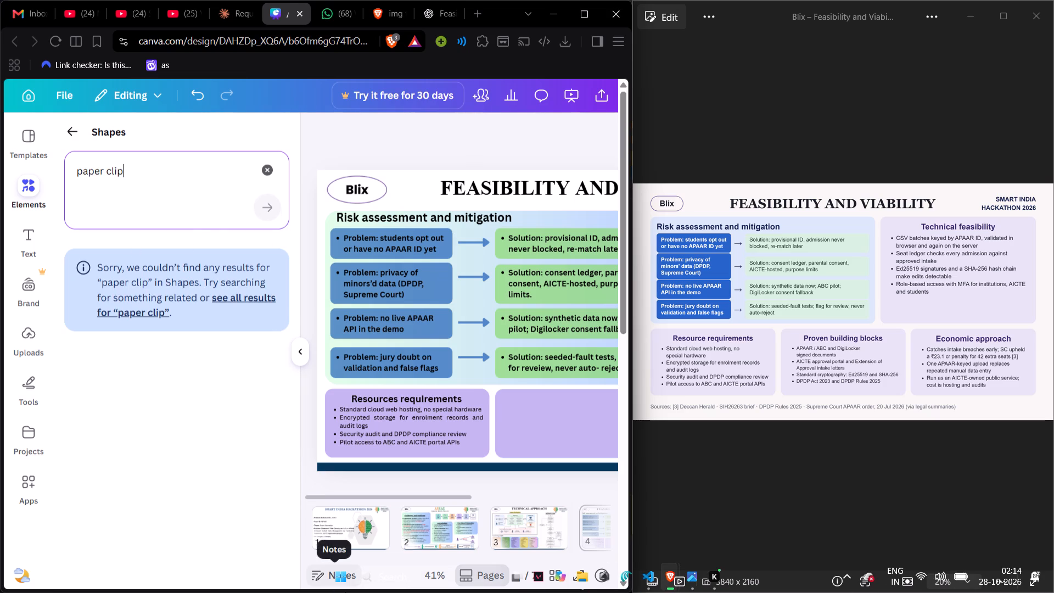
drag(147, 174, 41, 178)
key(BackSpace)
text(clip)
key(Return)
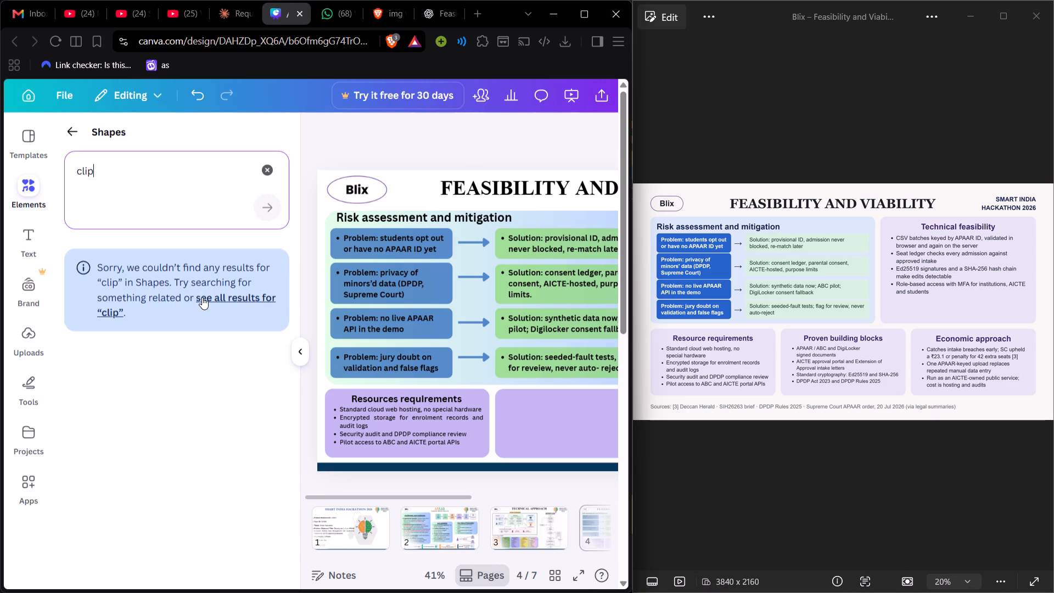
click(202, 297)
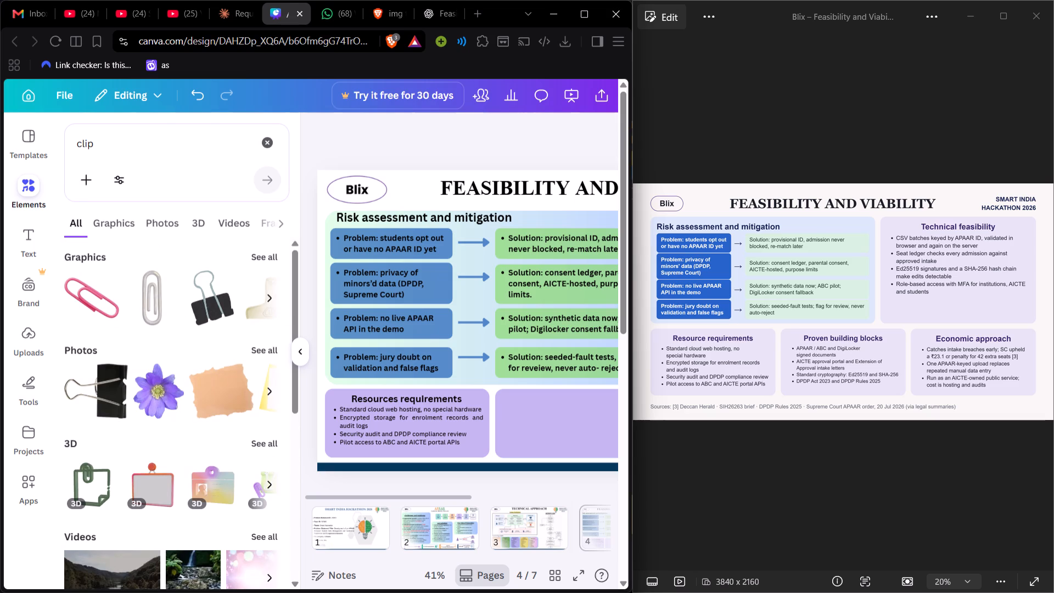
Search all elements for "pin" and show the full set of graphics results.
drag(100, 147, 77, 147)
key(BackSpace)
text(pin)
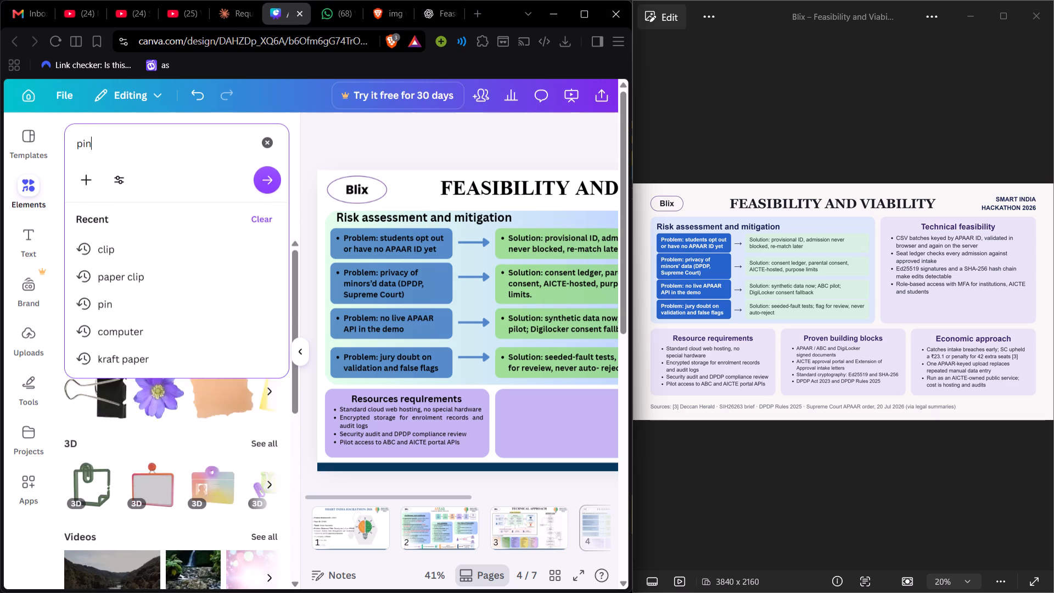
key(Return)
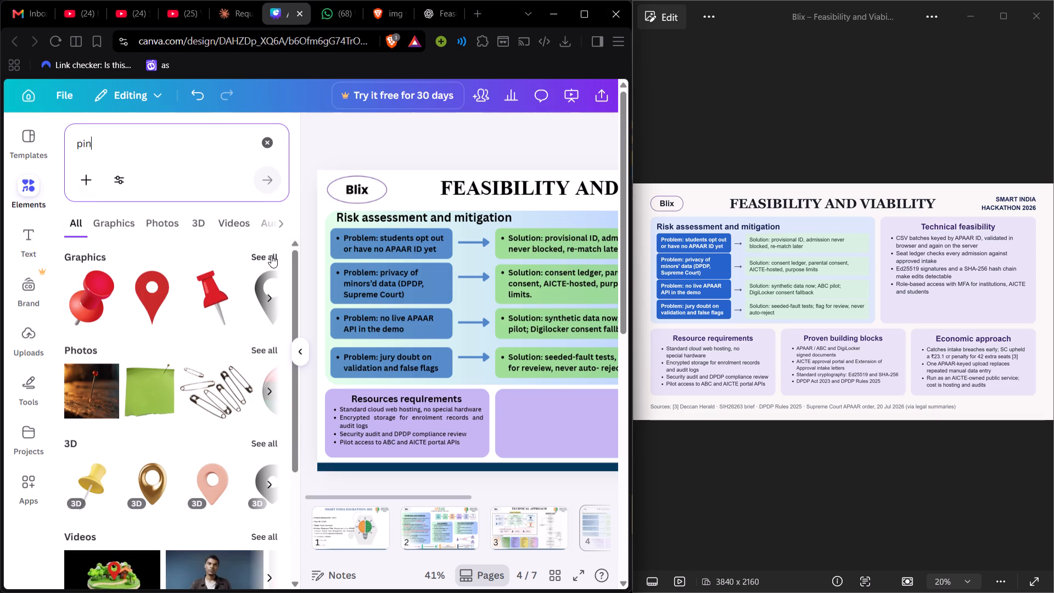
click(271, 255)
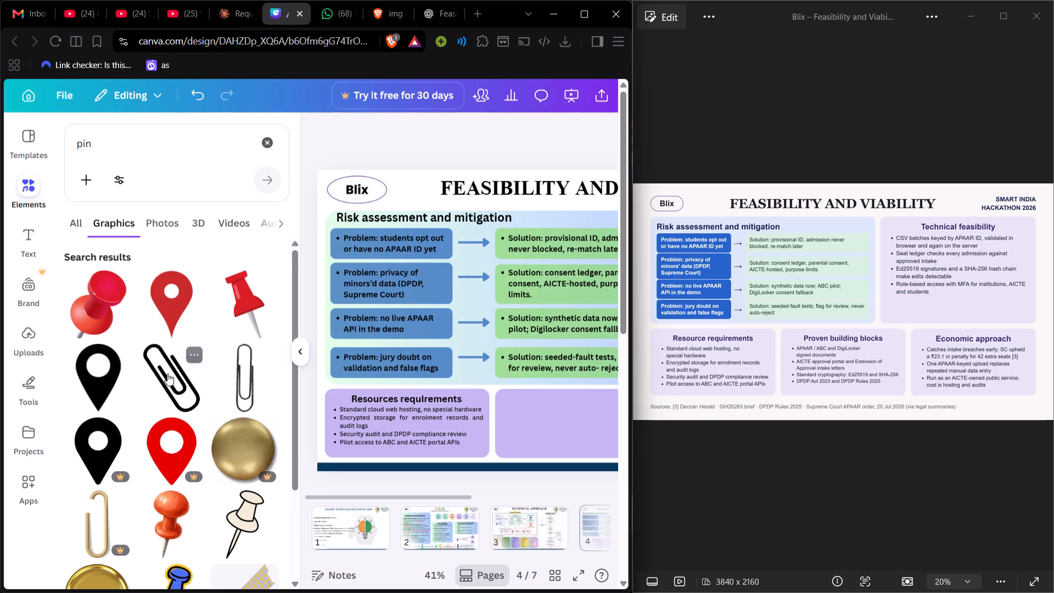
Look through the pin graphics and insert the dark red push pin with a black outline on slide 4.
scroll(228, 328, down, 2)
scroll(215, 375, down, 1)
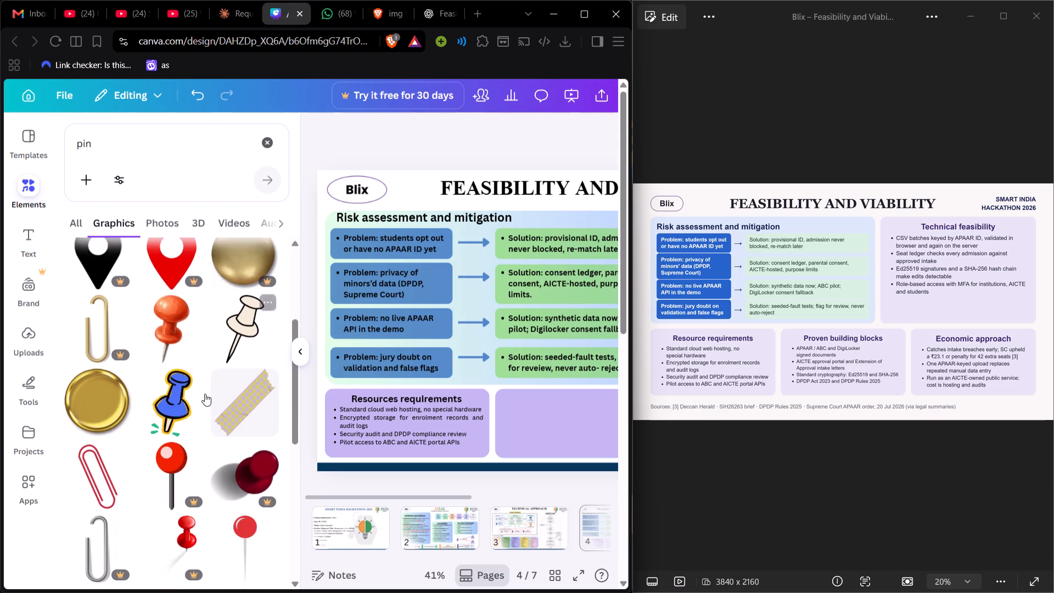
scroll(204, 394, down, 5)
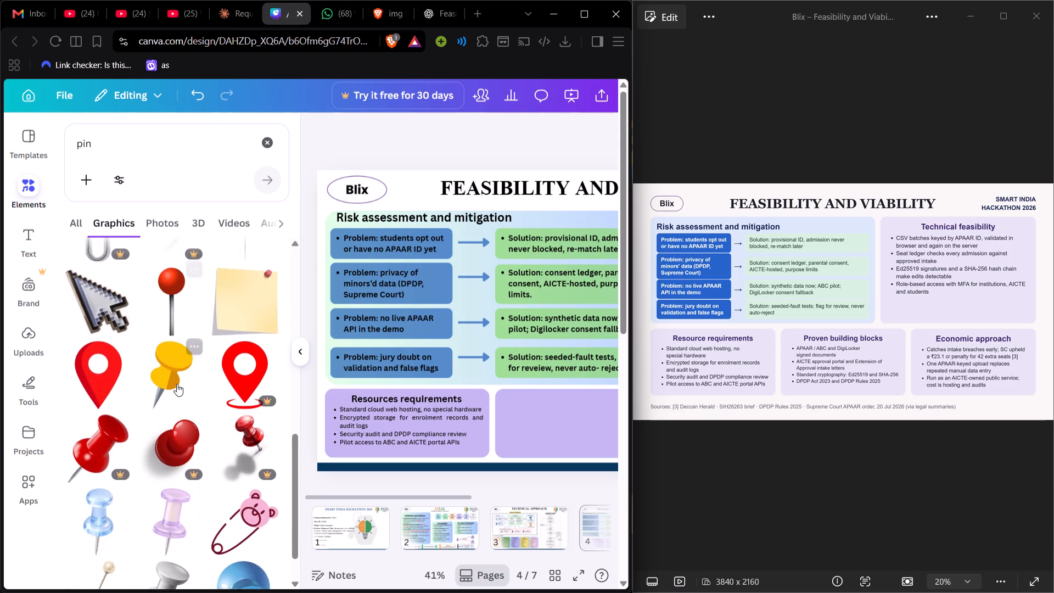
scroll(177, 384, down, 4)
scroll(177, 373, up, 2)
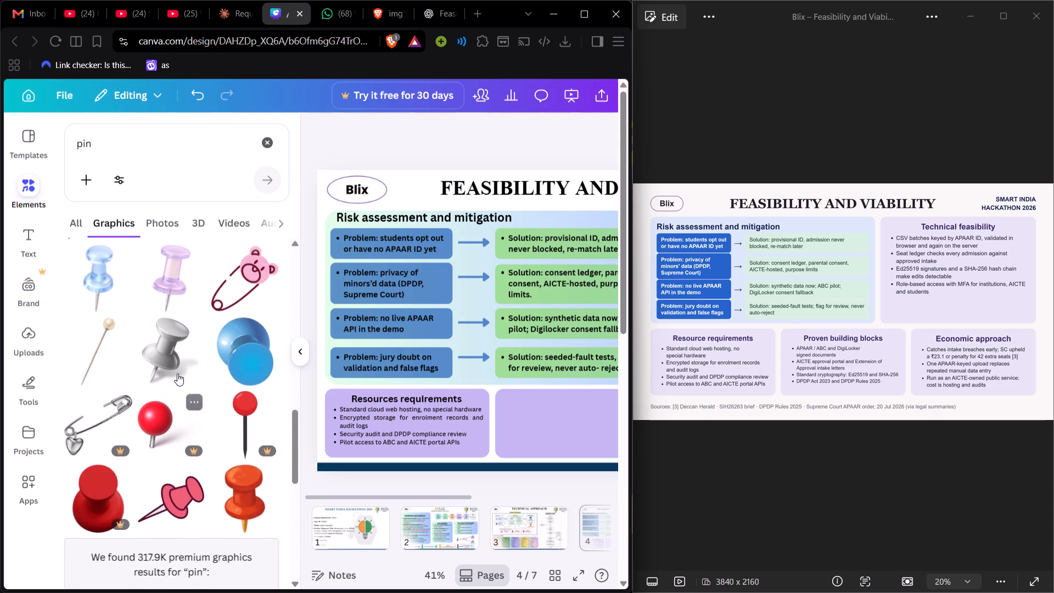
scroll(177, 373, down, 7)
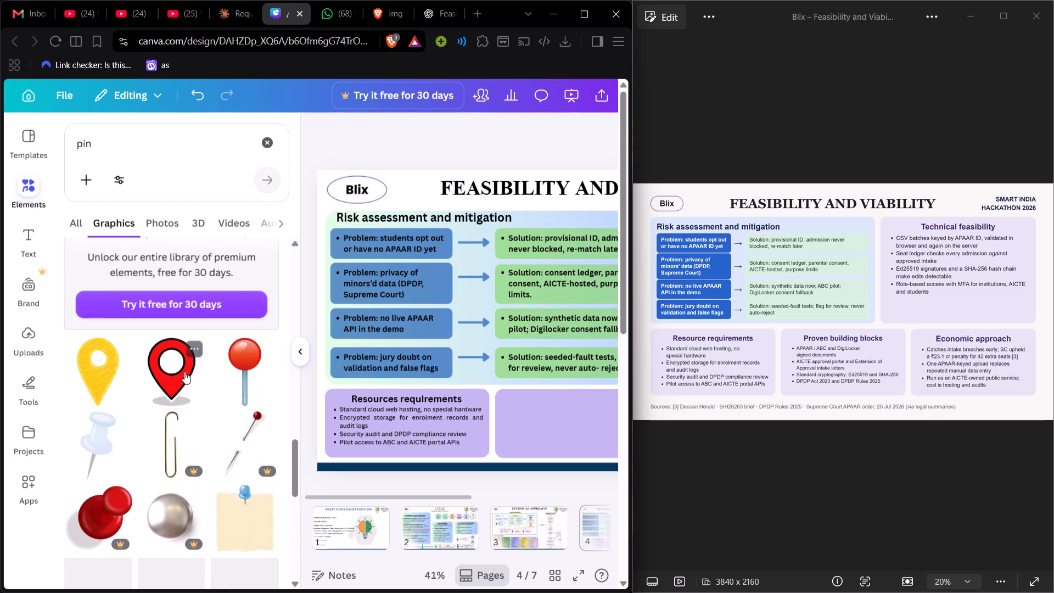
scroll(159, 390, up, 1)
scroll(158, 393, down, 3)
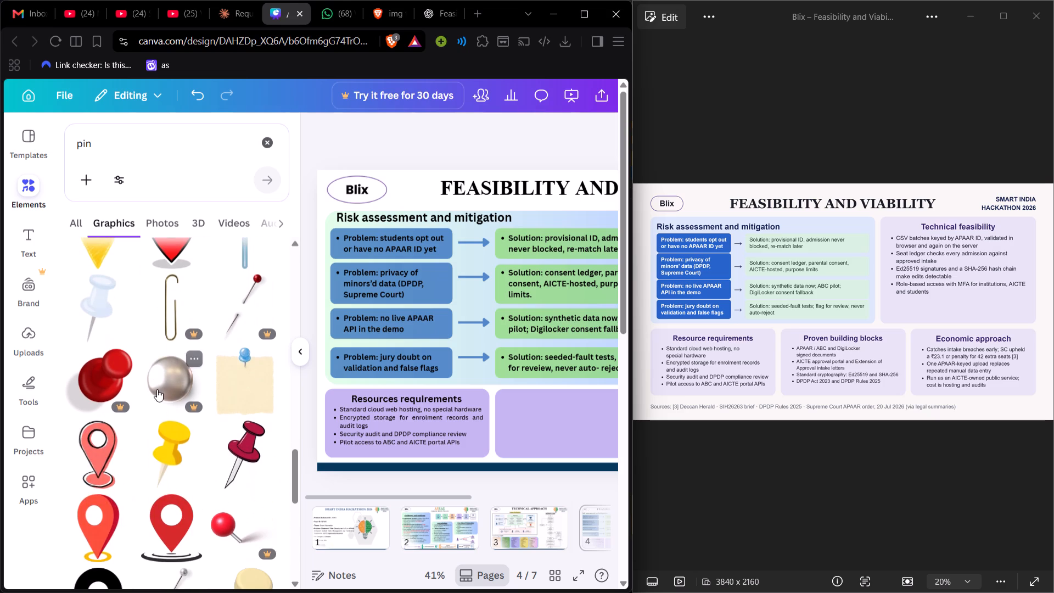
scroll(185, 385, down, 1)
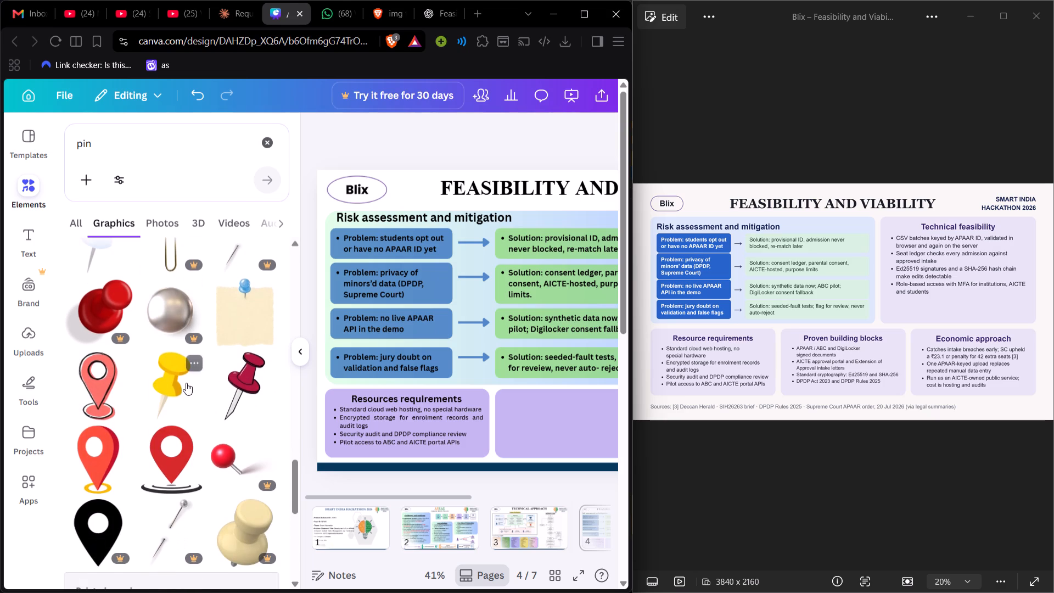
scroll(167, 387, up, 6)
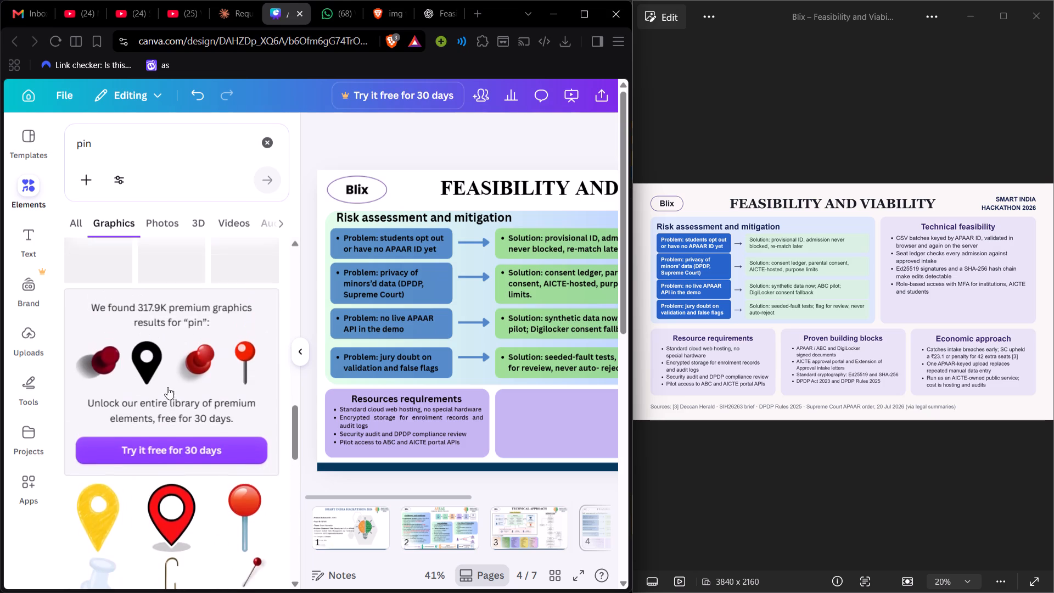
scroll(167, 387, up, 2)
scroll(167, 387, down, 5)
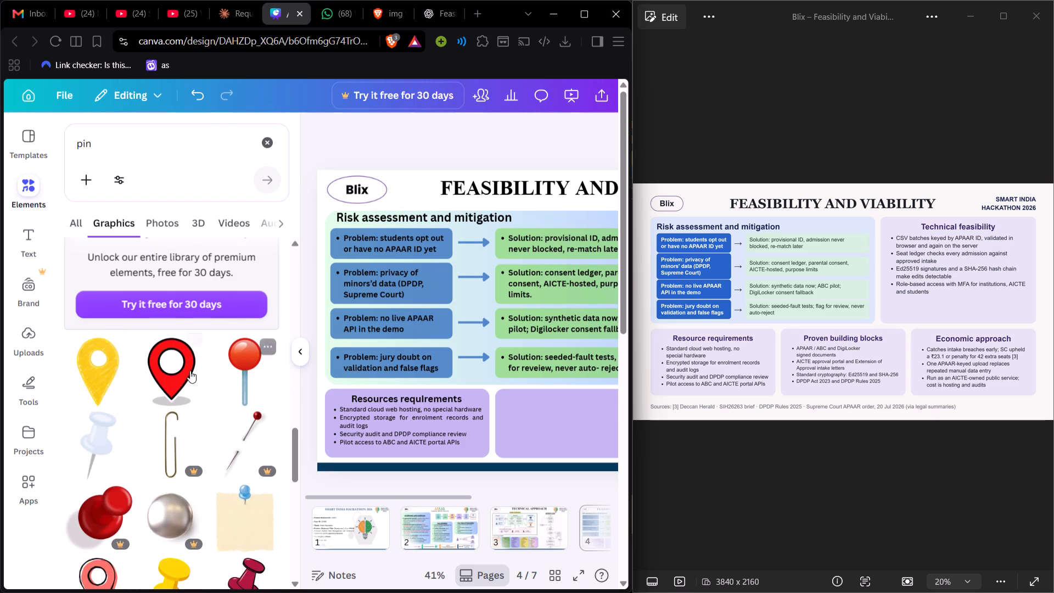
scroll(187, 369, down, 1)
scroll(187, 369, up, 7)
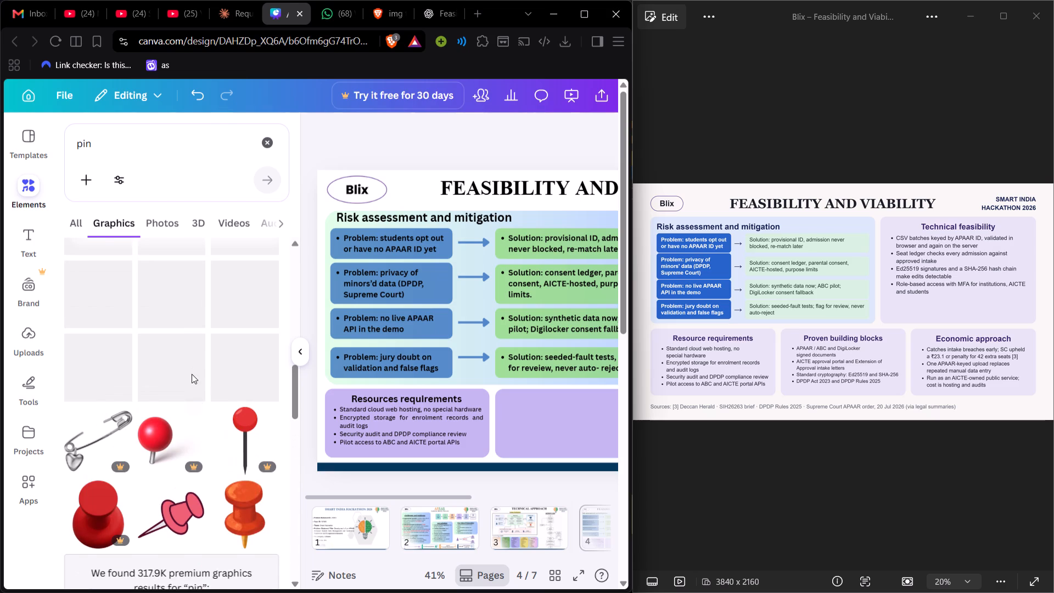
scroll(187, 374, down, 6)
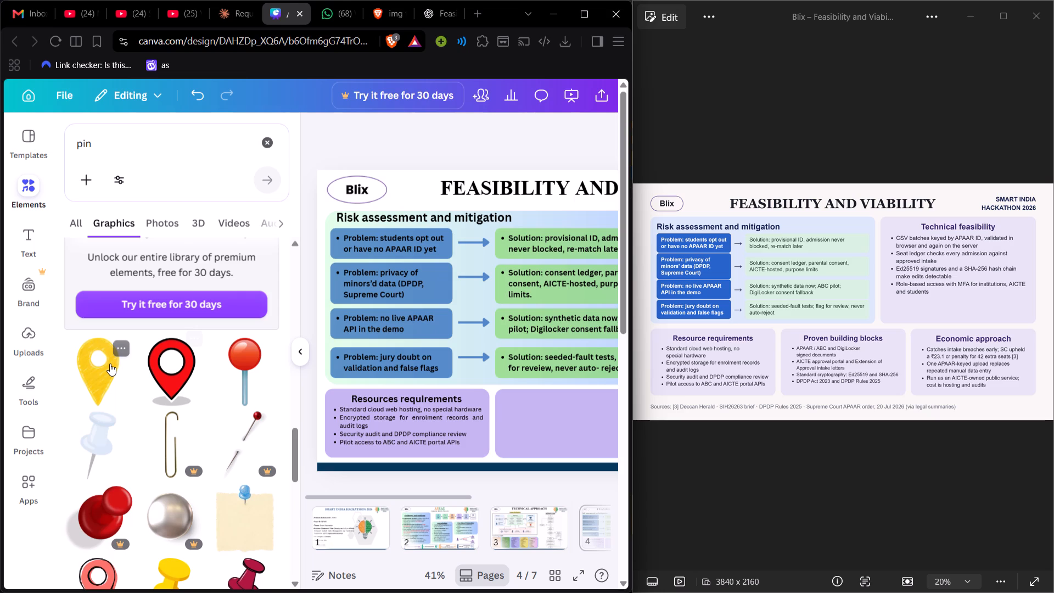
scroll(169, 368, down, 3)
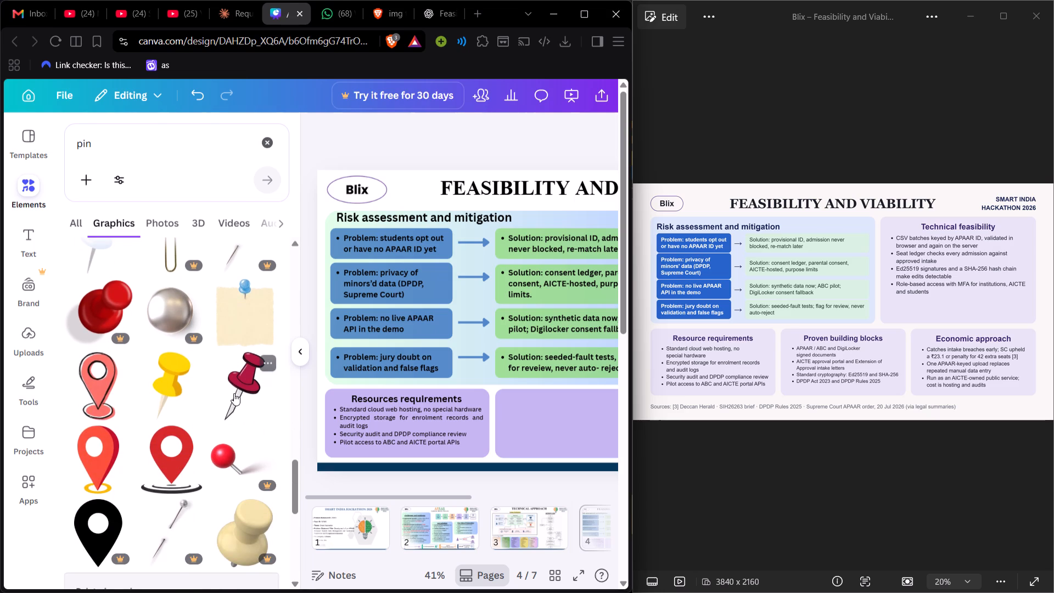
click(234, 393)
click(20, 189)
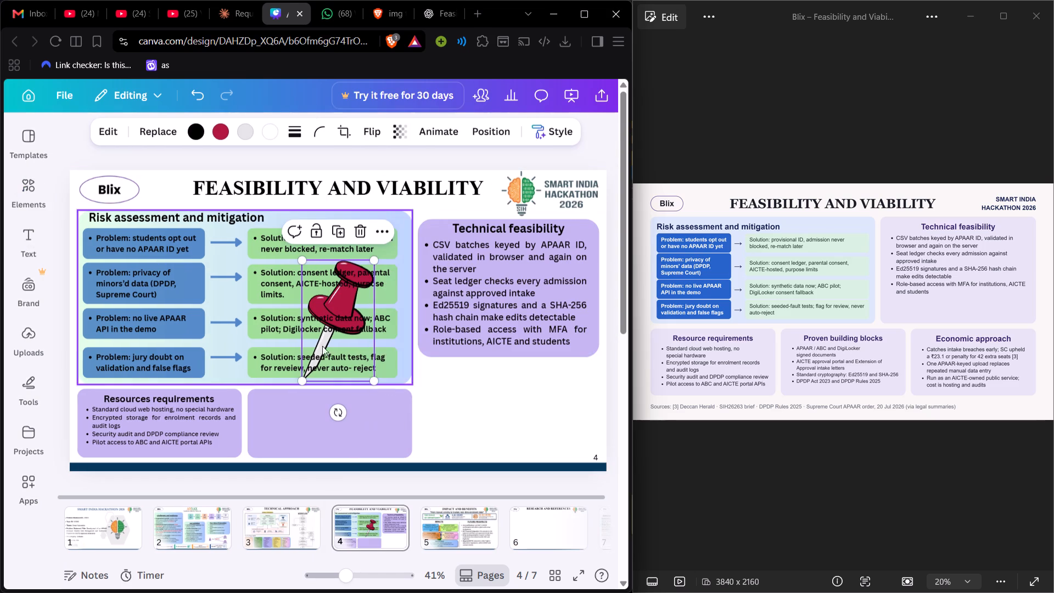
Shrink the red push pin to a small icon and place it over the upper-right corner of the Technical feasibility box.
drag(332, 323, 558, 229)
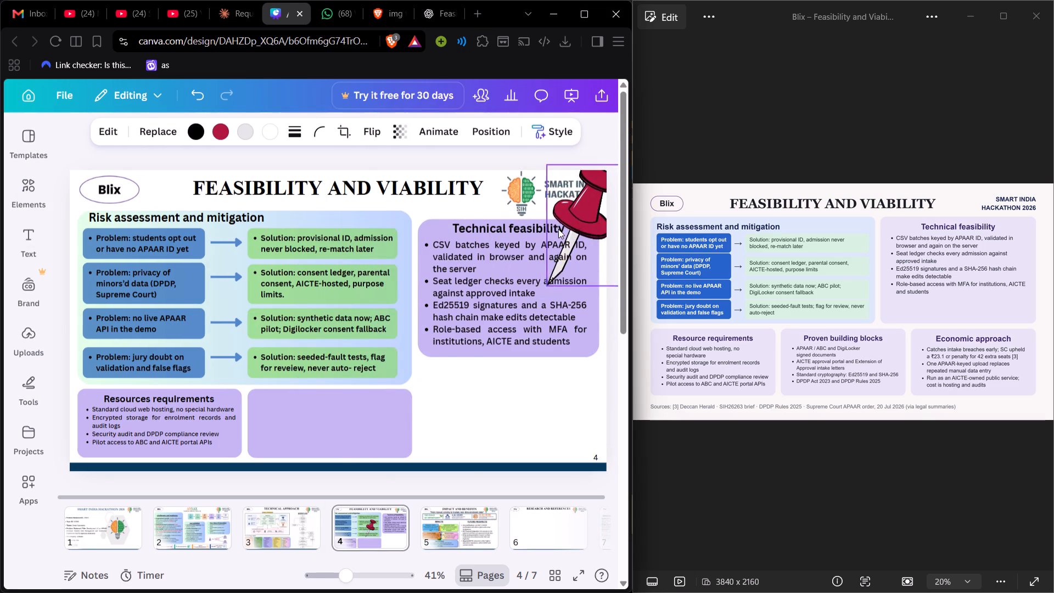
drag(558, 229, 480, 378)
drag(524, 439, 476, 378)
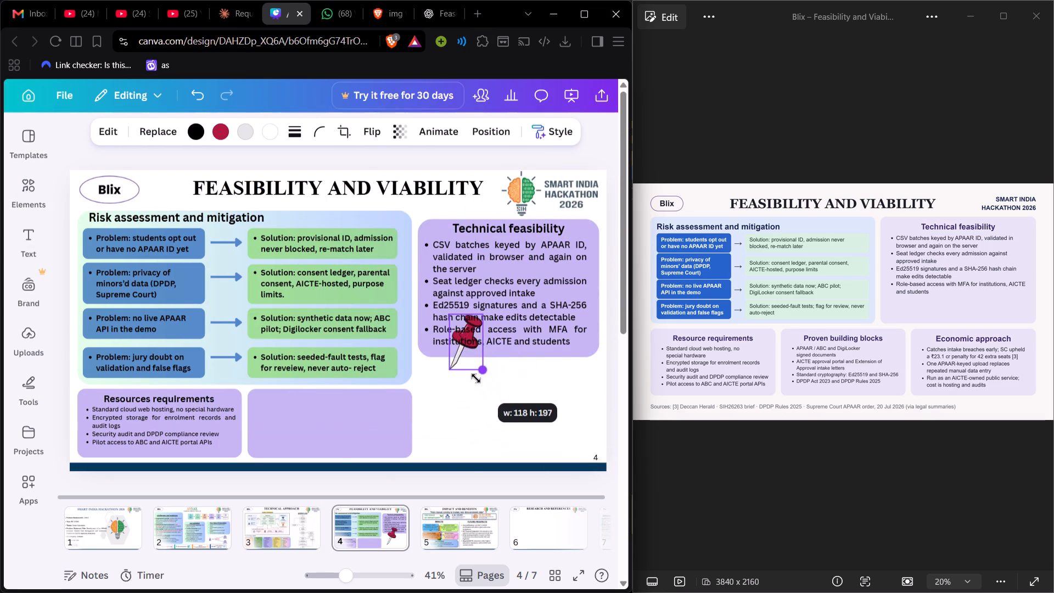
drag(476, 378, 468, 371)
drag(474, 394, 601, 278)
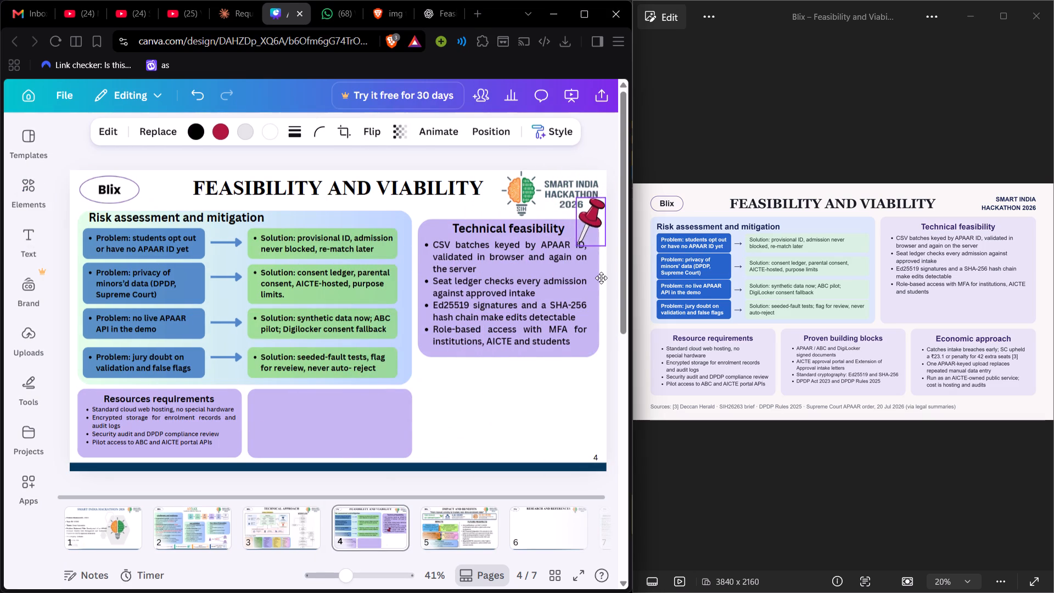
drag(601, 278, 587, 309)
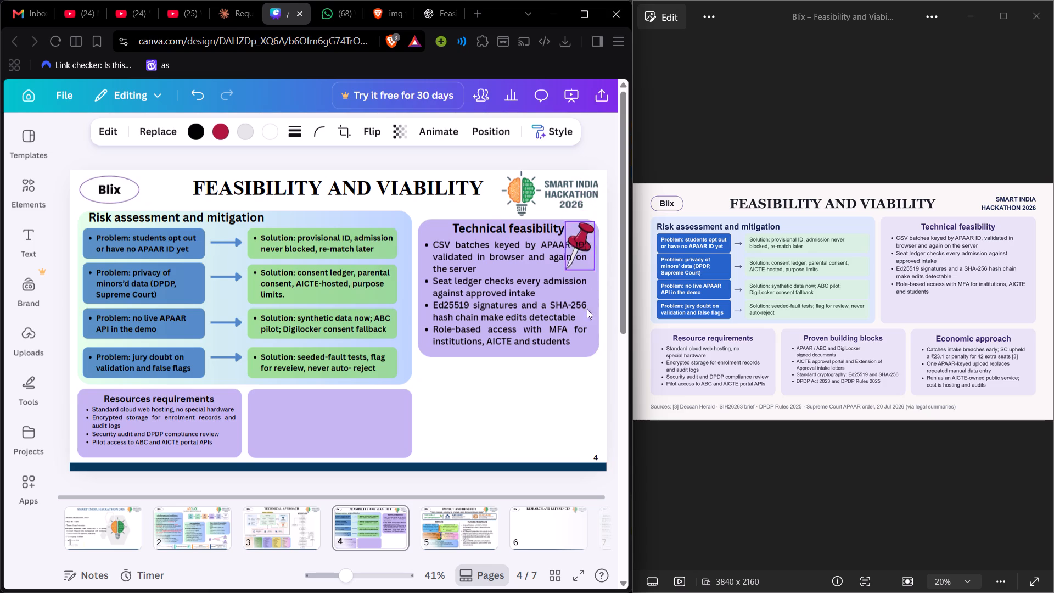
drag(587, 309, 604, 271)
Open the layer ordering options for the red push pin.
right_click(590, 214)
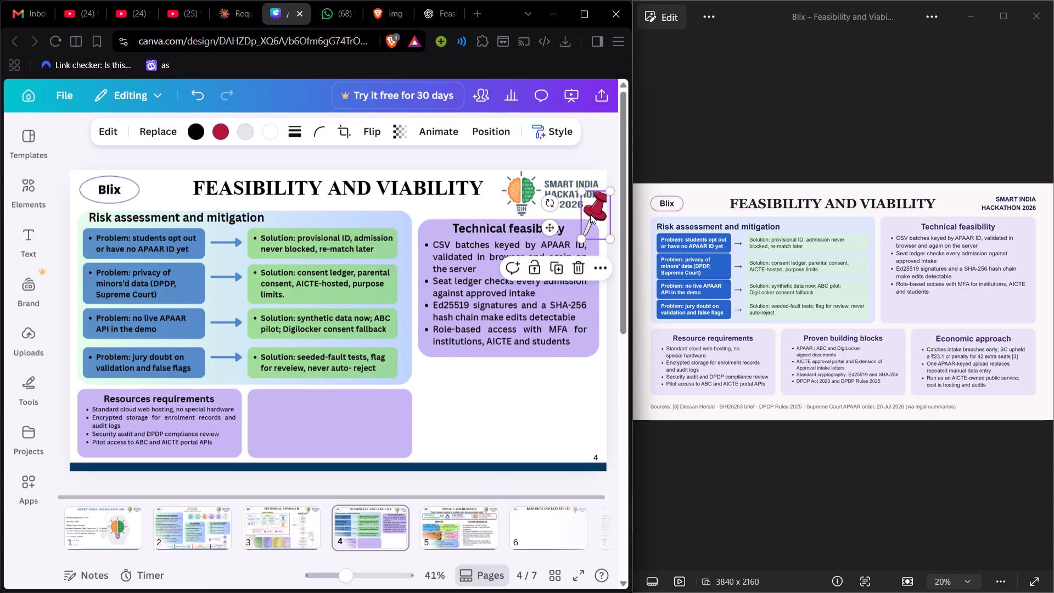
click(501, 321)
click(443, 325)
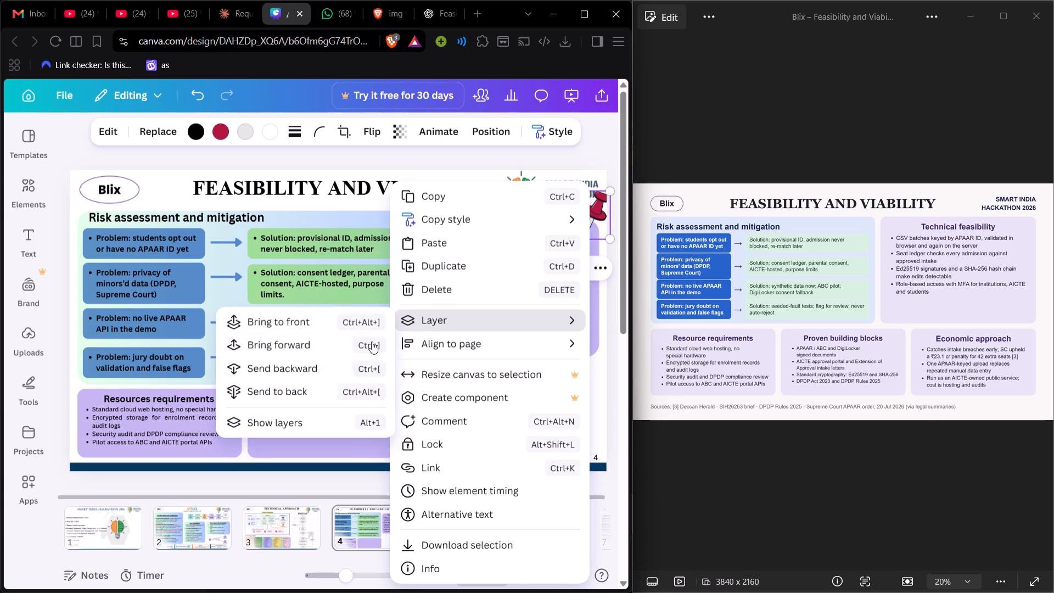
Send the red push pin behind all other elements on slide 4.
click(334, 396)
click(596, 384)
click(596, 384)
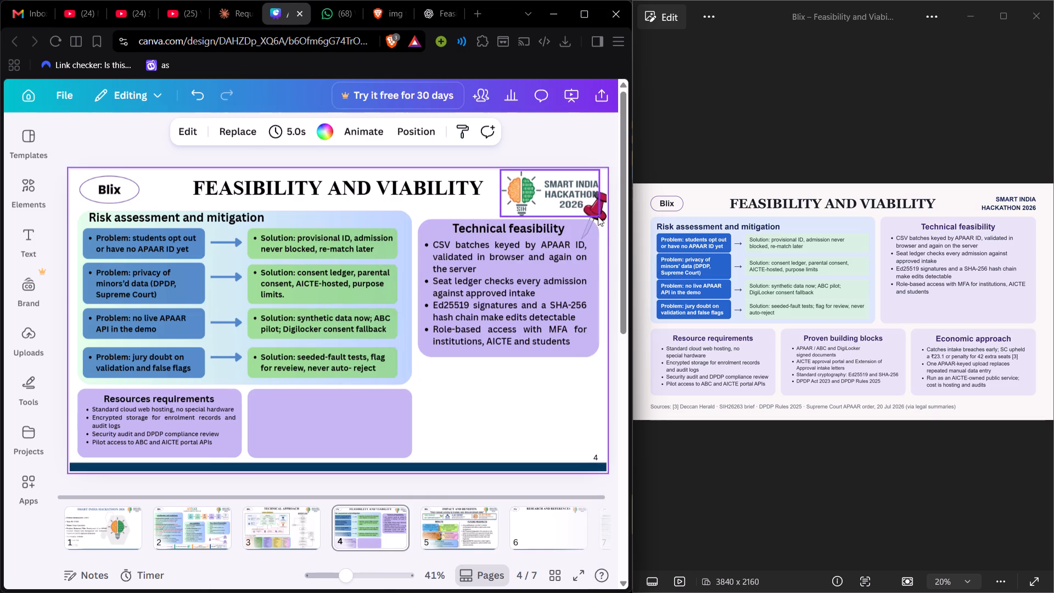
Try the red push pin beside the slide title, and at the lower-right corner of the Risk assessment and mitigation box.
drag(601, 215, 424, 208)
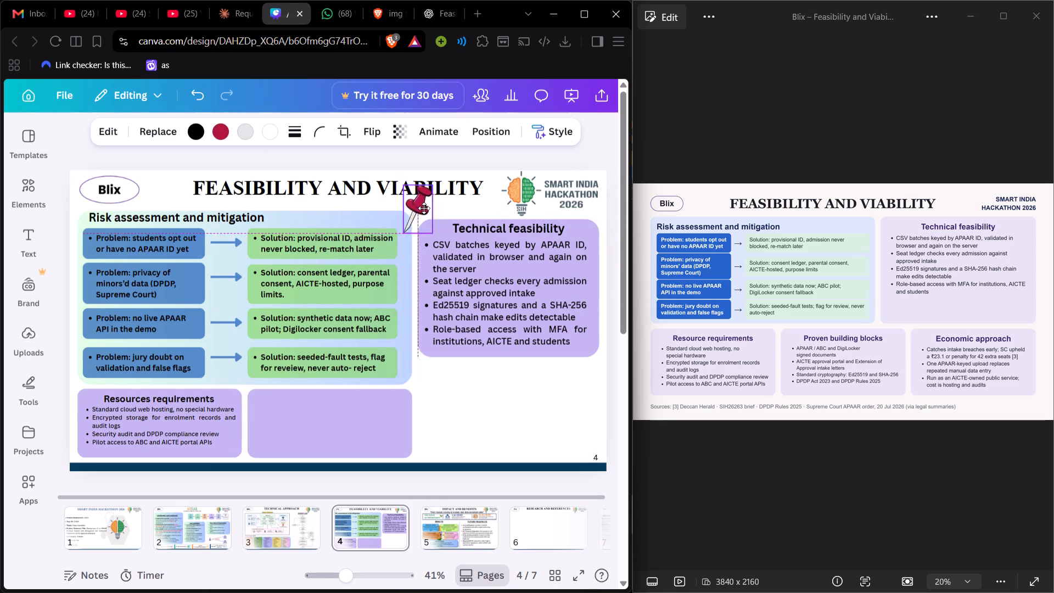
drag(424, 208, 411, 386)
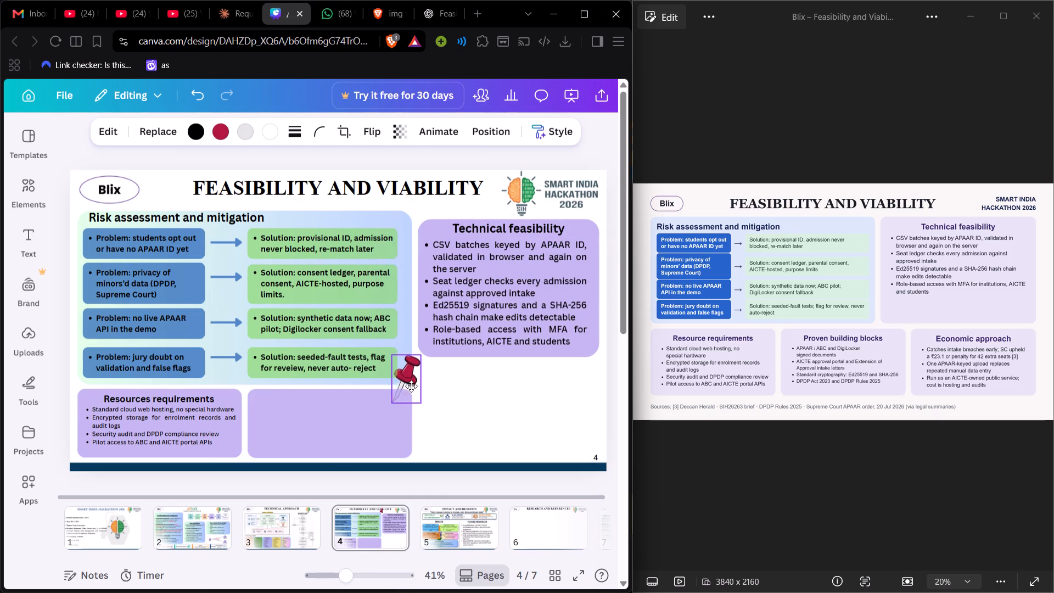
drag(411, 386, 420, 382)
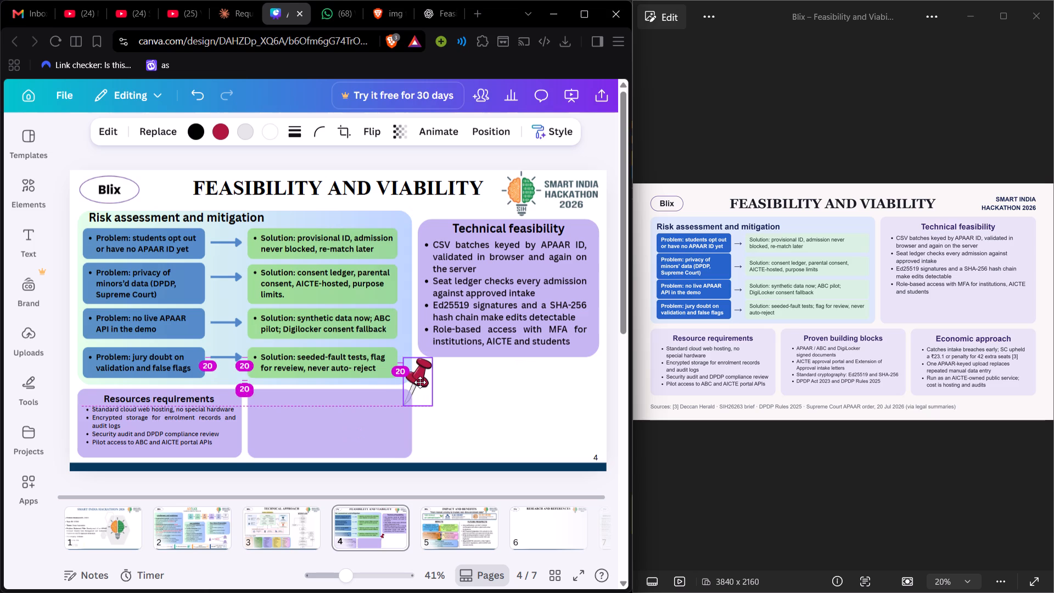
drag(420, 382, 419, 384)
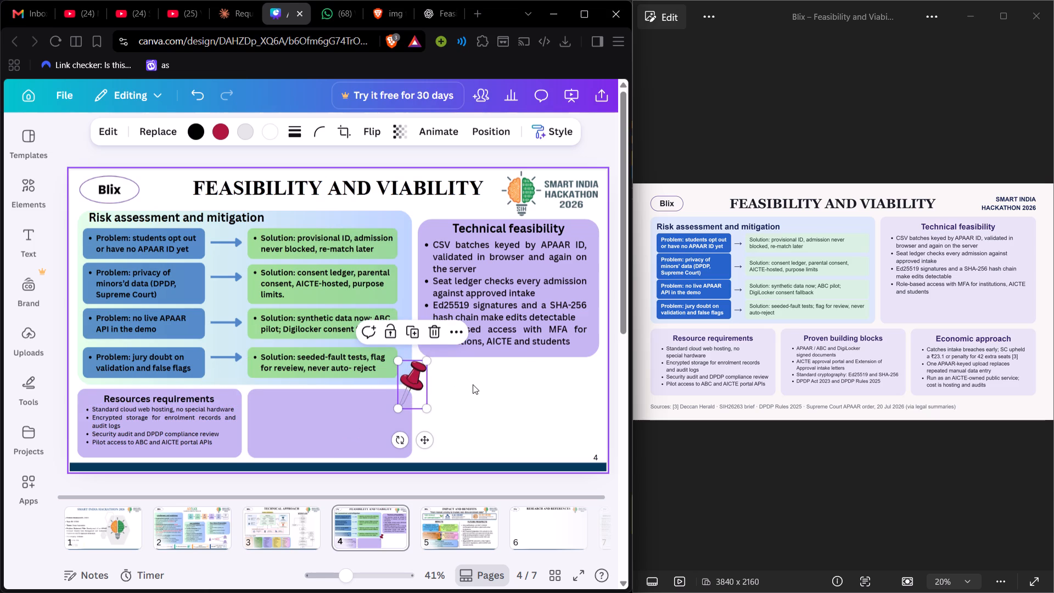
Delete the red push pin from slide 4.
key(Delete)
Reopen the "pin" graphics results and look through them for a different push pin.
click(32, 205)
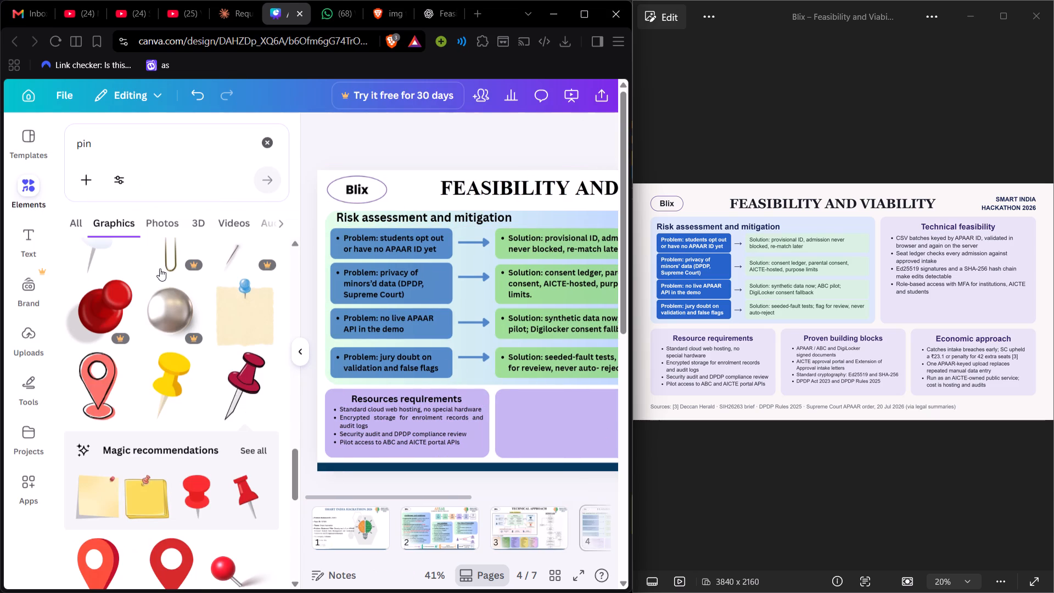
scroll(162, 344, up, 7)
scroll(146, 312, down, 2)
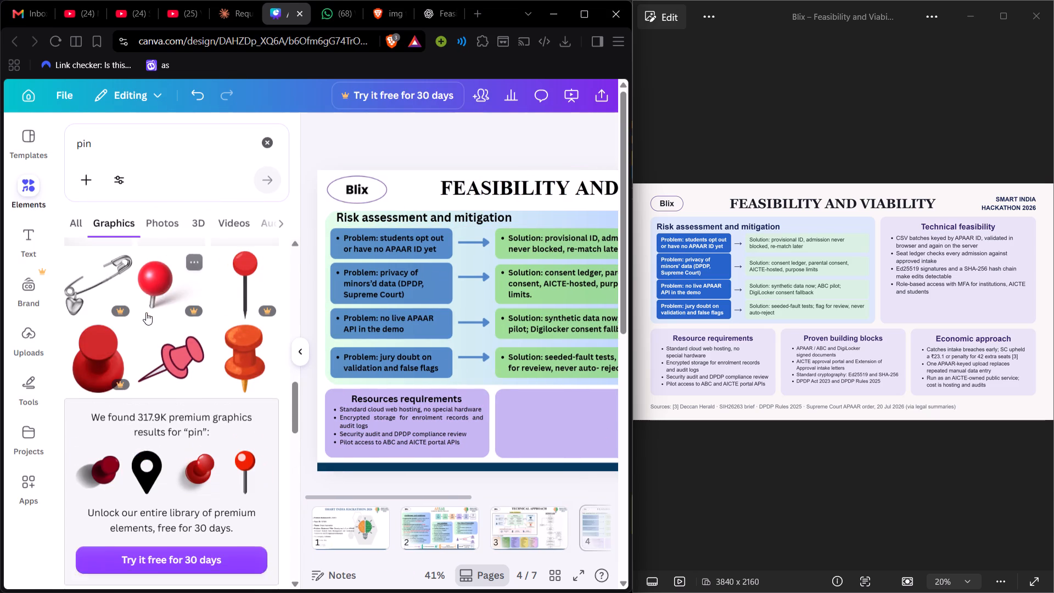
scroll(165, 256, up, 1)
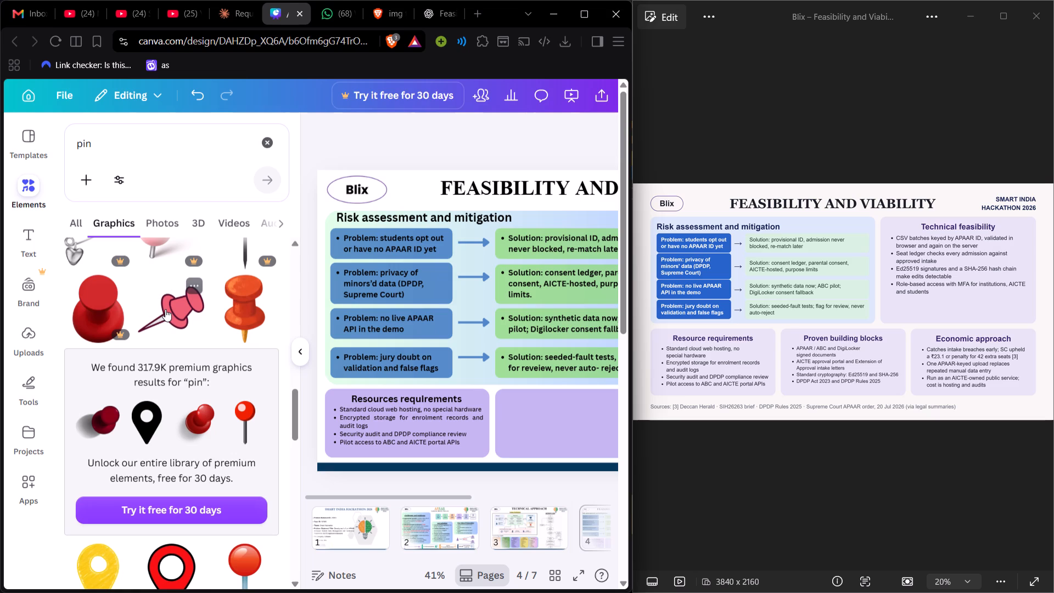
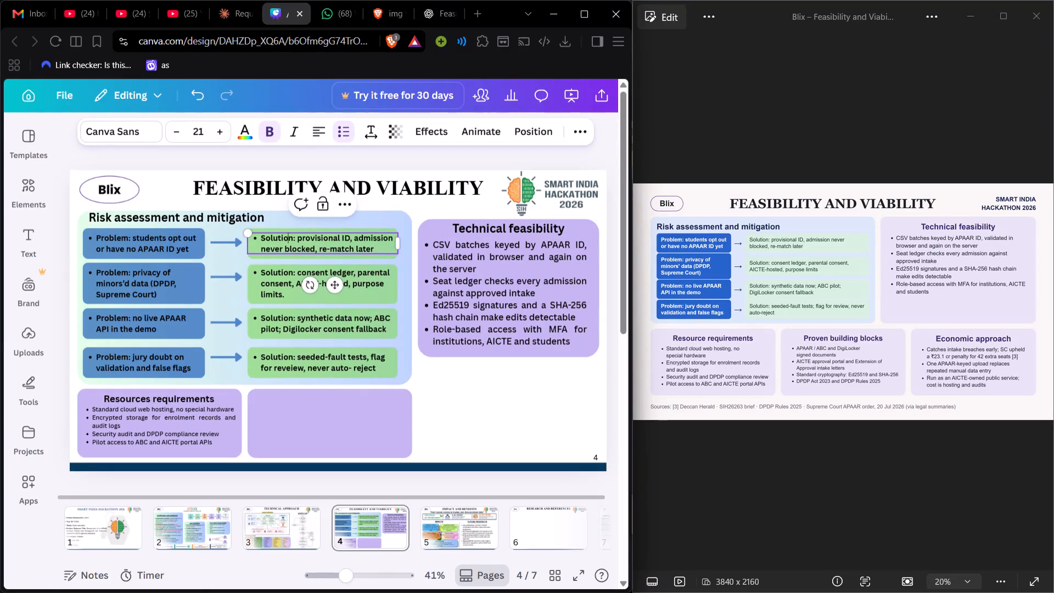
Underline the word "Solution" in the first green box, about provisional ID and admission never blocked.
drag(295, 237, 262, 238)
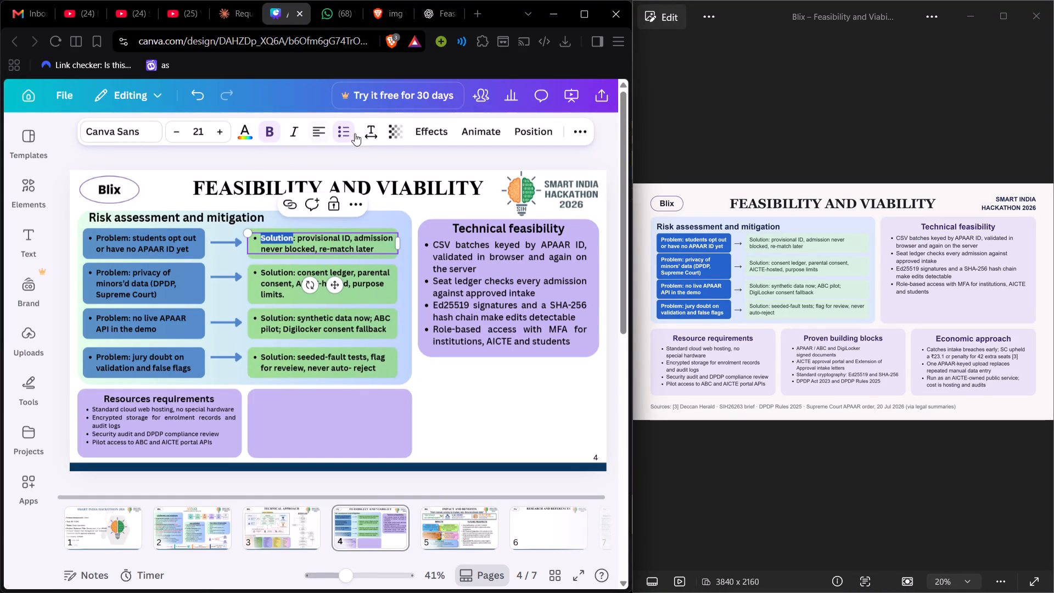
click(574, 133)
click(504, 163)
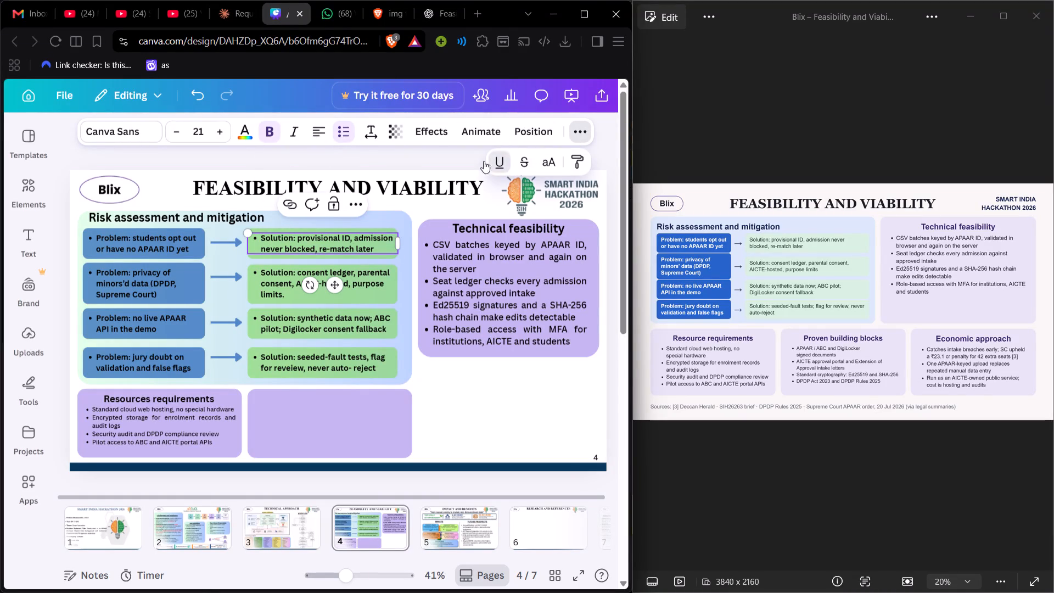
double_click(410, 160)
Underline the "Solution:" label in the second green box, about the consent ledger and parental consent.
click(303, 288)
double_click(294, 270)
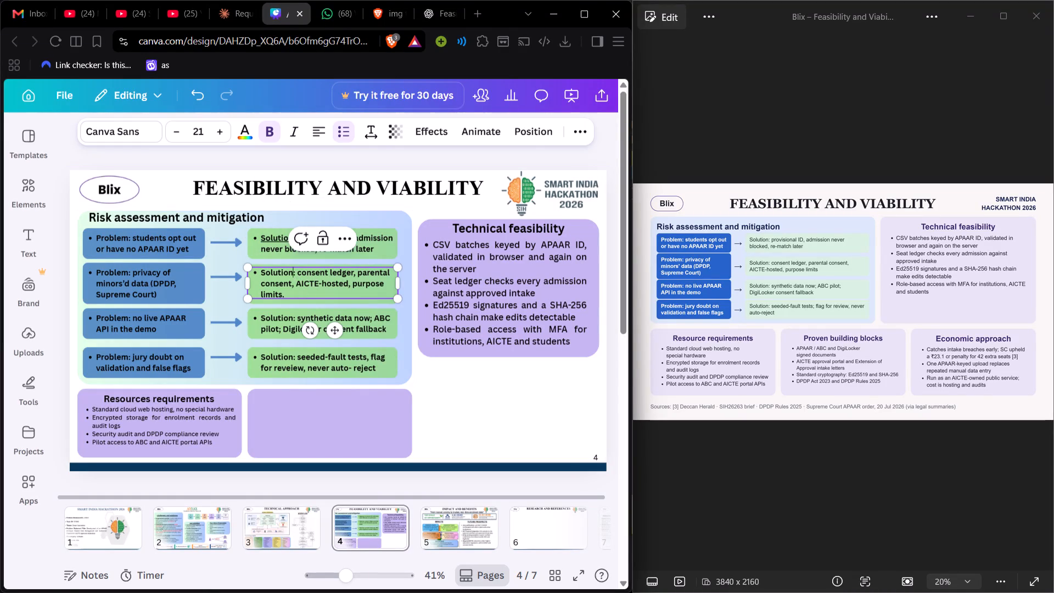
click(294, 271)
drag(295, 271, 279, 272)
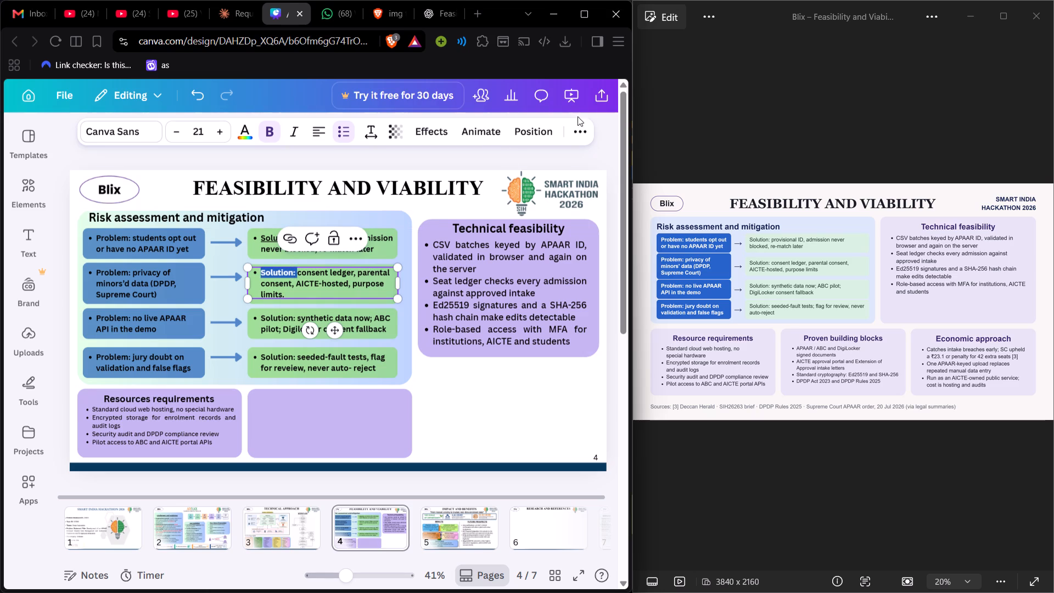
click(573, 131)
click(511, 166)
click(500, 166)
click(398, 154)
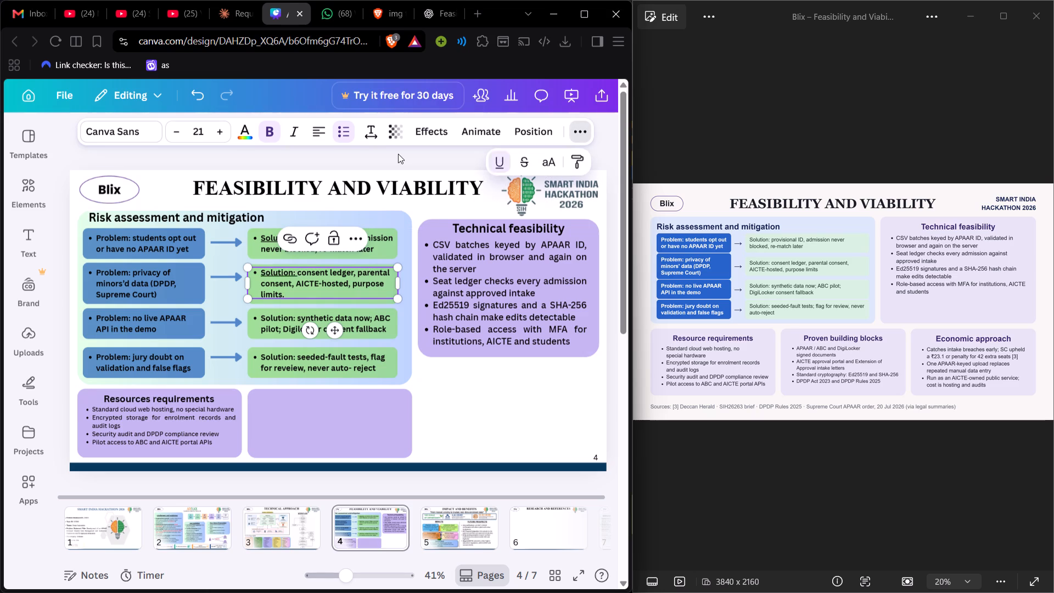
Underline the word "Solution:" in the third green box, about synthetic data and ABC pilot.
click(272, 160)
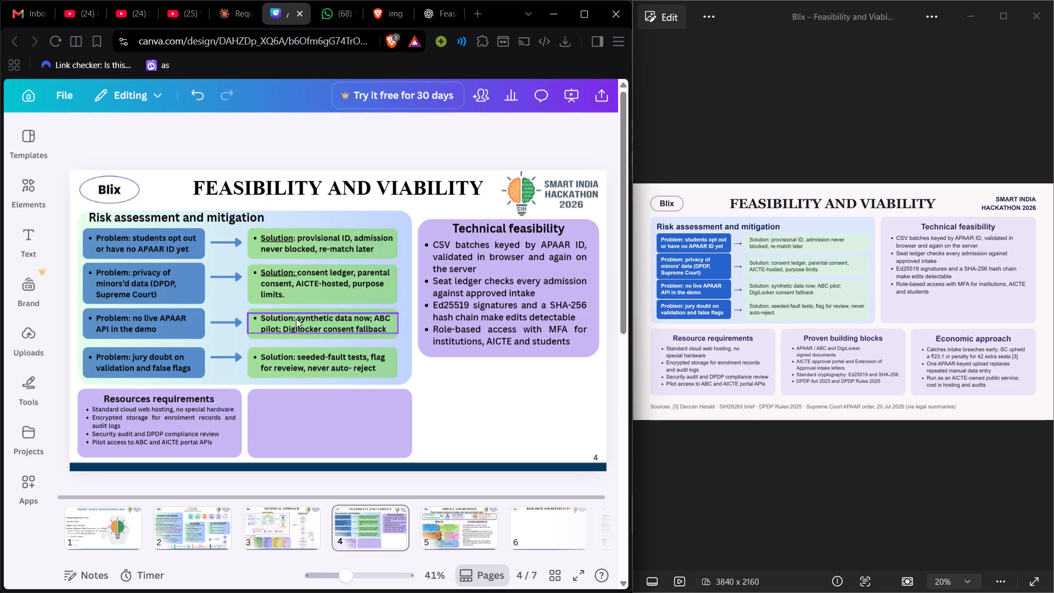
click(296, 318)
click(296, 318)
drag(294, 318, 263, 318)
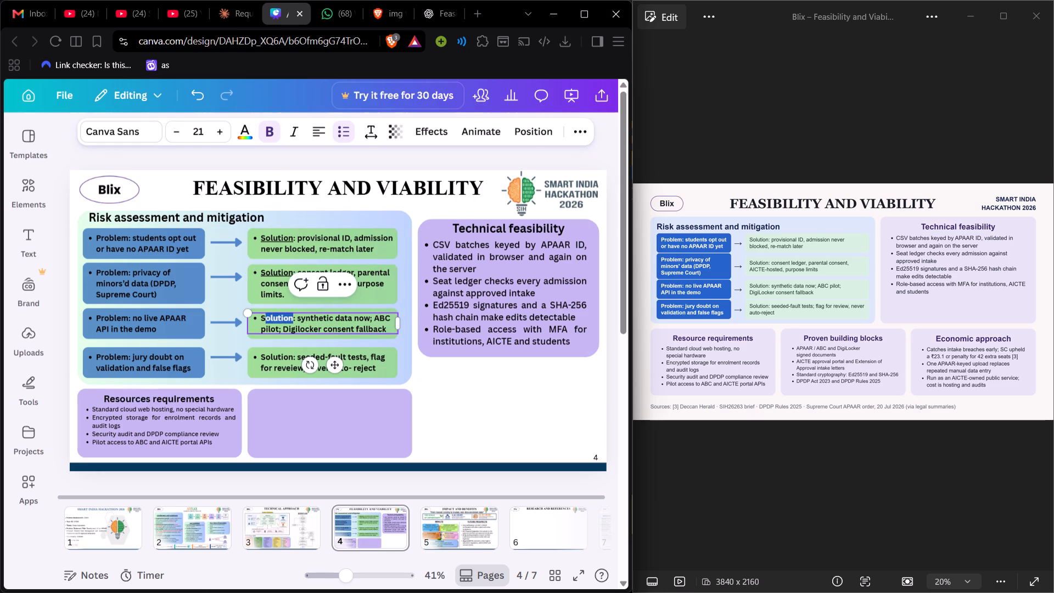
drag(263, 318, 261, 318)
click(296, 318)
click(296, 318)
drag(295, 318, 262, 320)
click(585, 131)
click(492, 166)
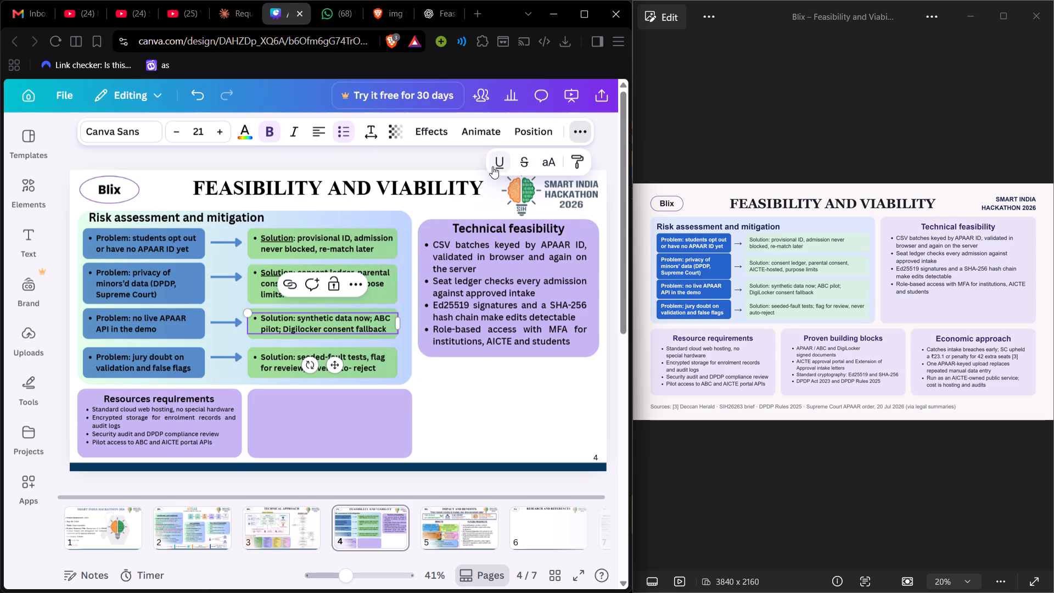
Underline the word "Solution:" in the fourth green box, about seeded-fault tests.
click(268, 357)
click(296, 354)
drag(297, 355, 281, 355)
double_click(294, 355)
click(296, 362)
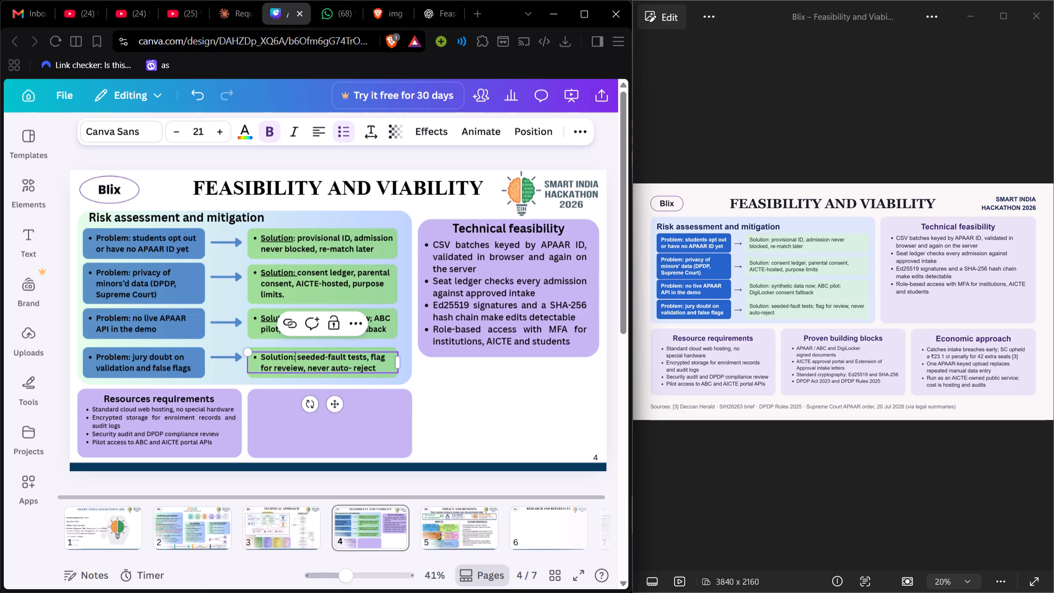
drag(295, 356, 262, 357)
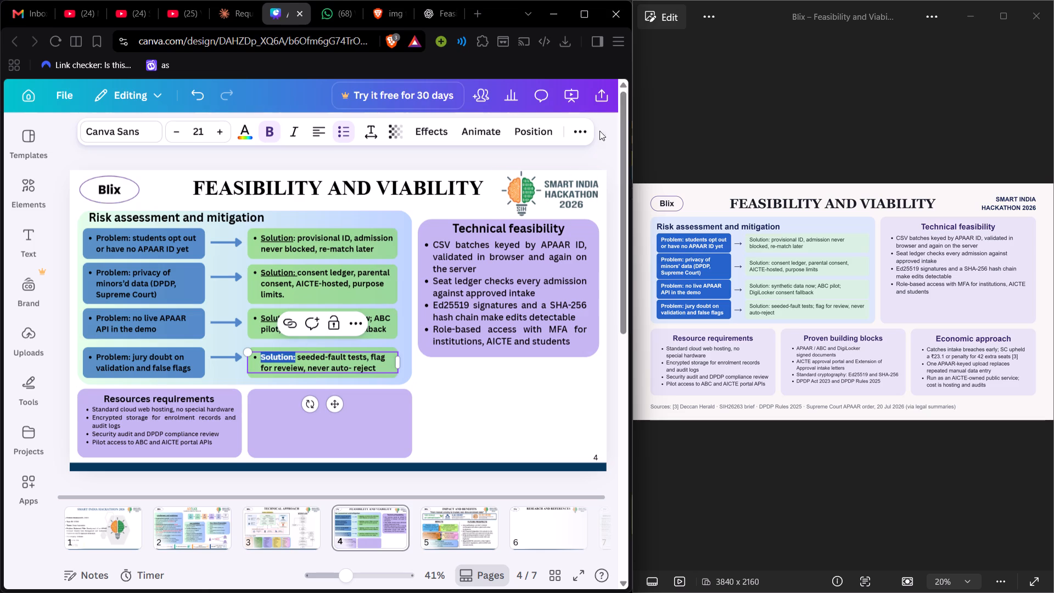
click(581, 135)
click(498, 164)
click(448, 154)
click(448, 154)
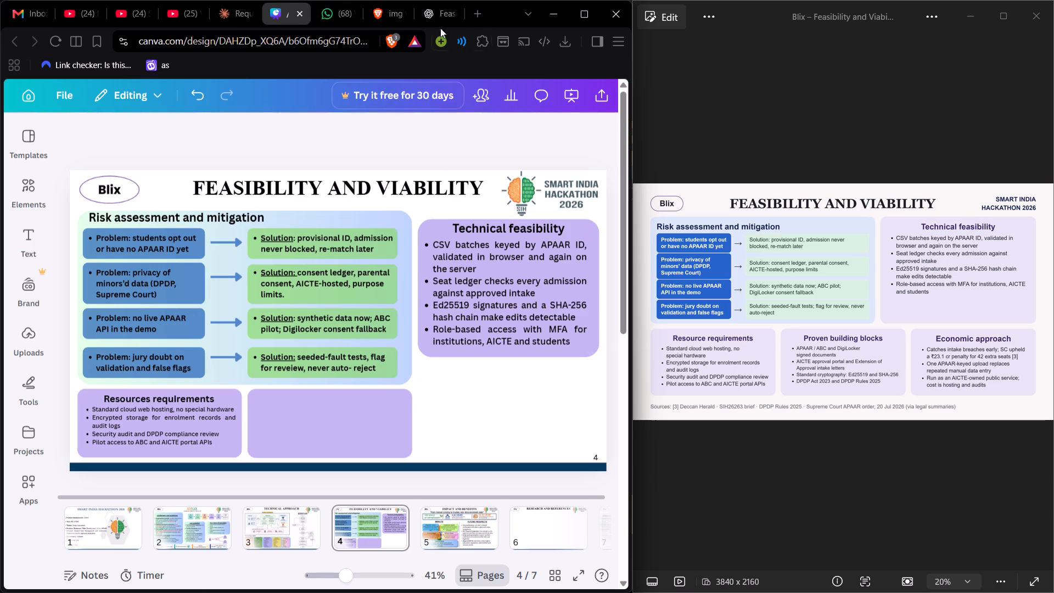
Copy the "Proven building blocks" heading from the extracted text in the Brave search tab and paste it into a new text box on slide 4.
click(381, 17)
right_click(232, 356)
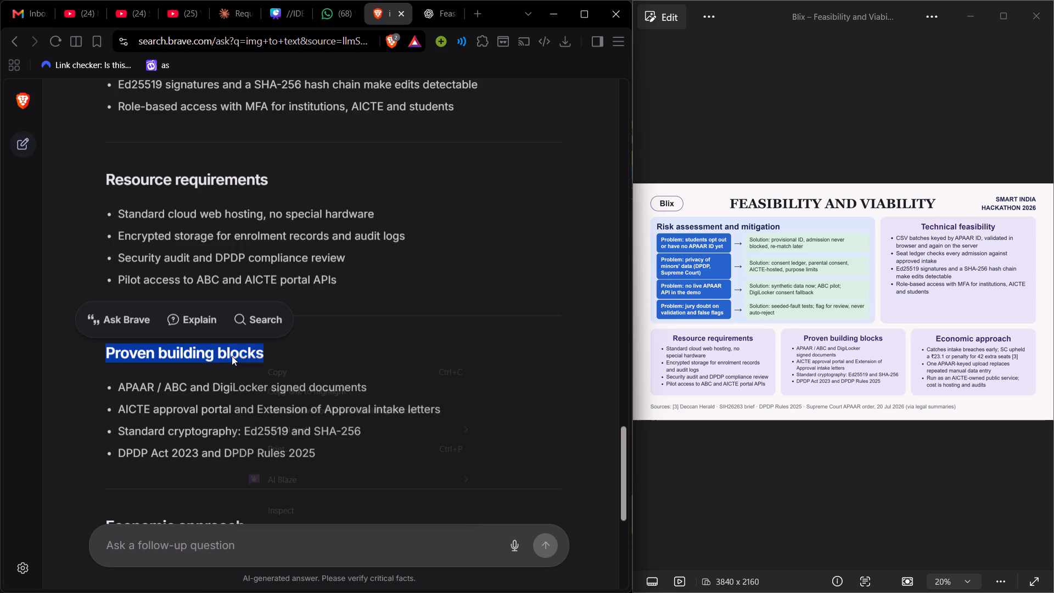
click(270, 368)
click(284, 12)
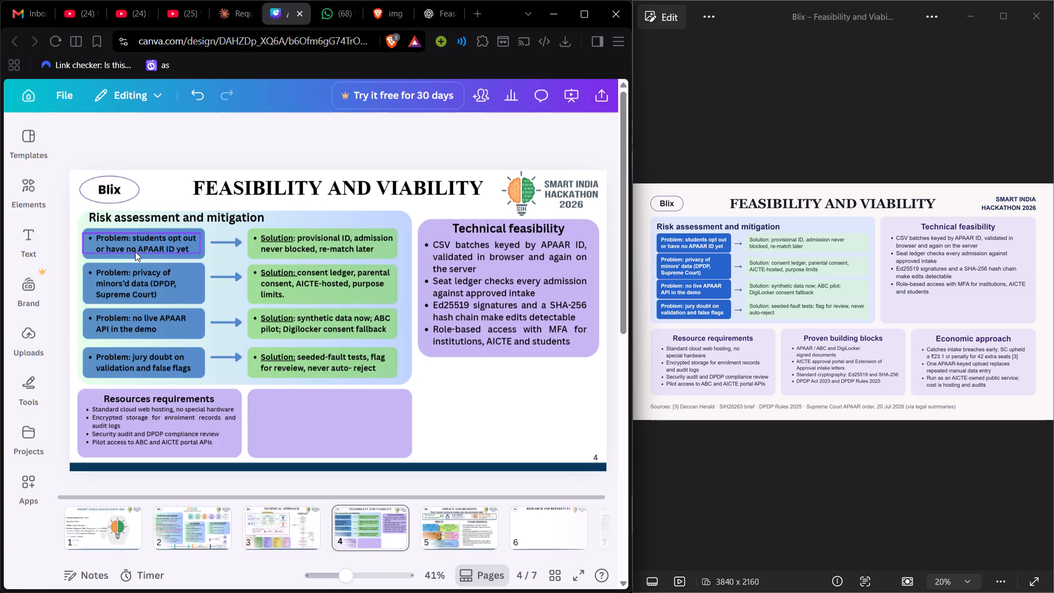
click(27, 234)
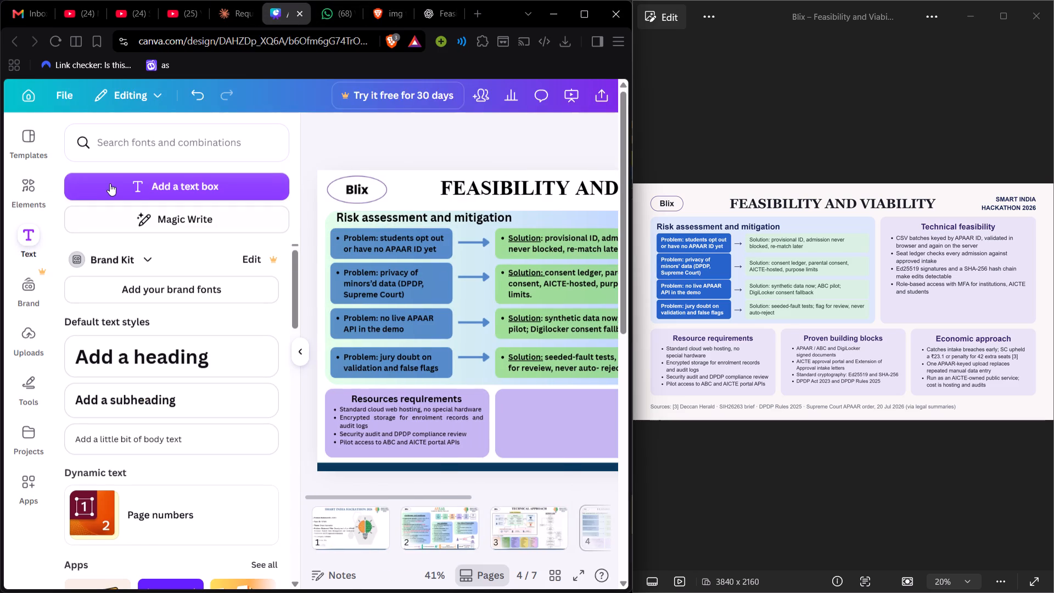
click(114, 181)
key(ctrl+v)
click(37, 231)
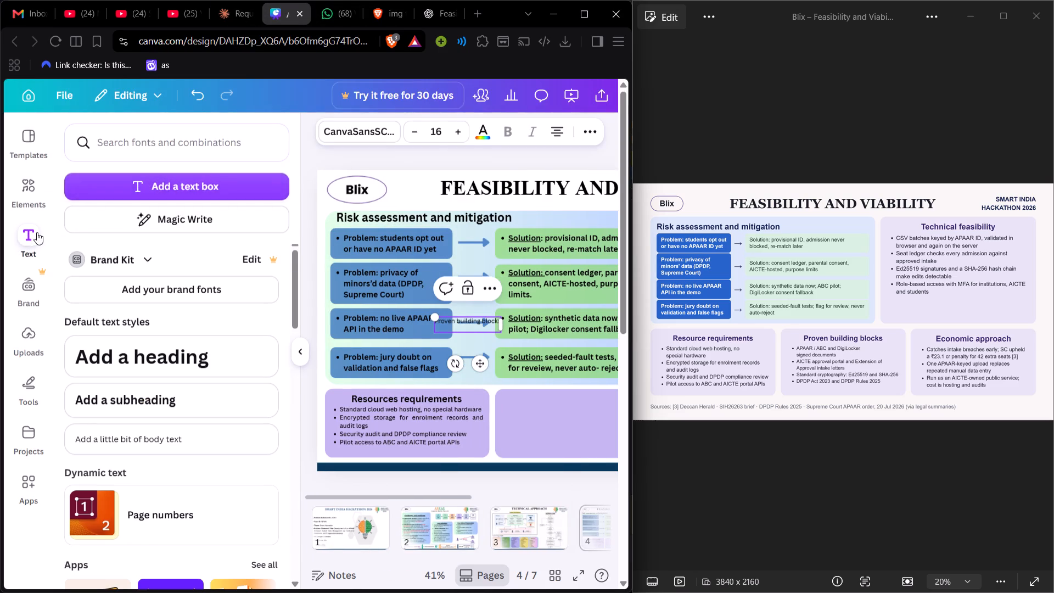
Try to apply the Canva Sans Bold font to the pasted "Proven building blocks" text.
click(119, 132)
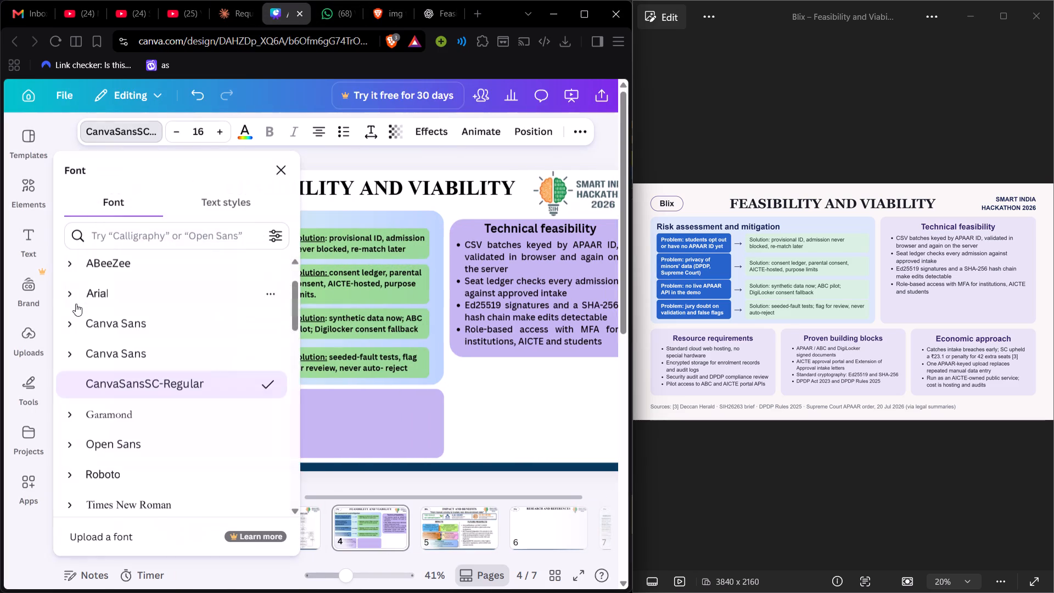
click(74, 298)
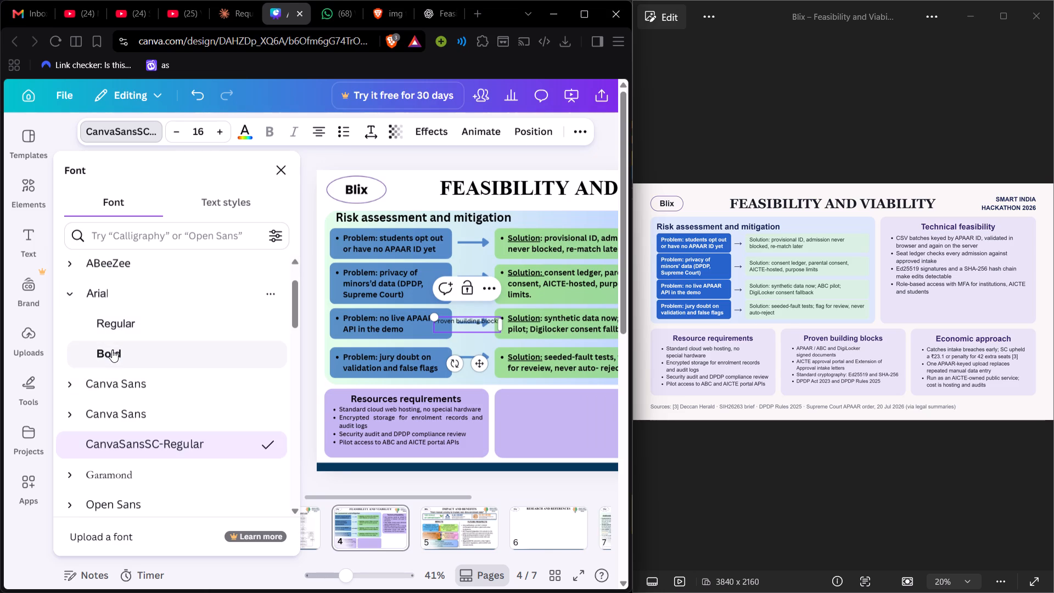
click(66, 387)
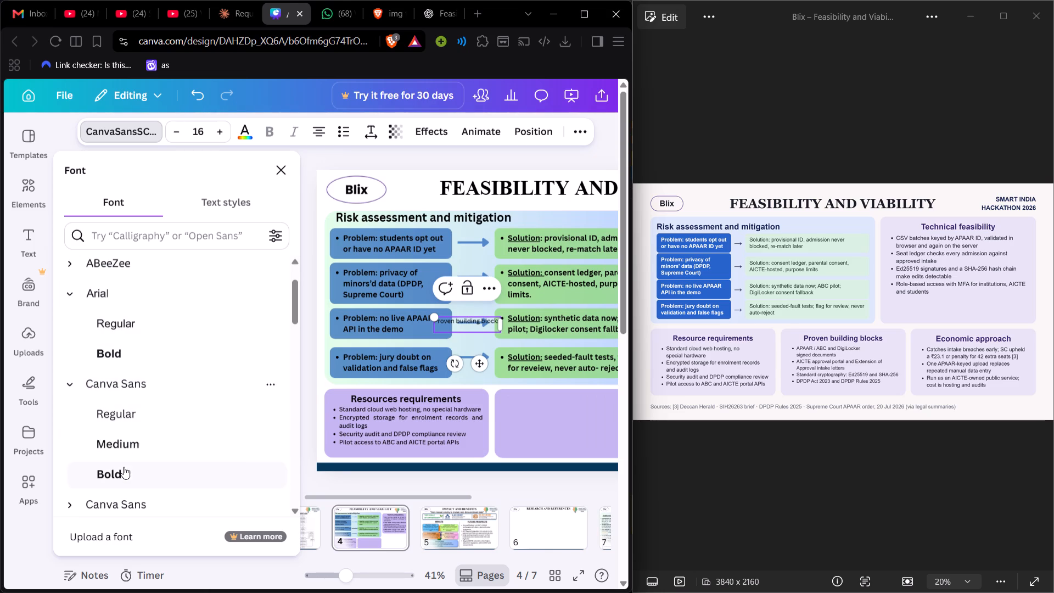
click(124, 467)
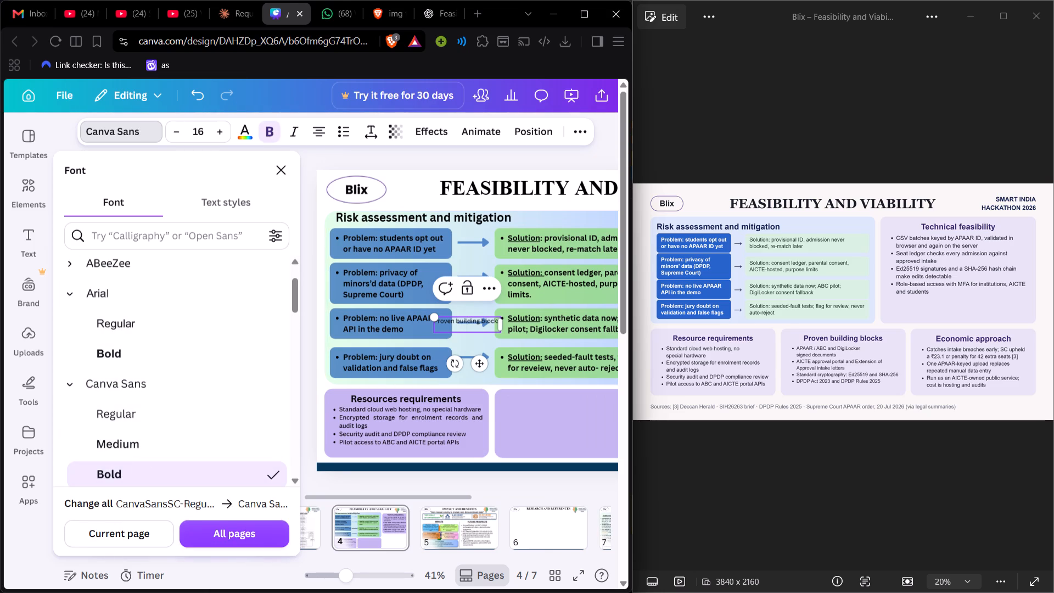
Remove the empty trailing line from the "Proven building blocks" text and move it to the top of the empty purple box.
key(BackSpace)
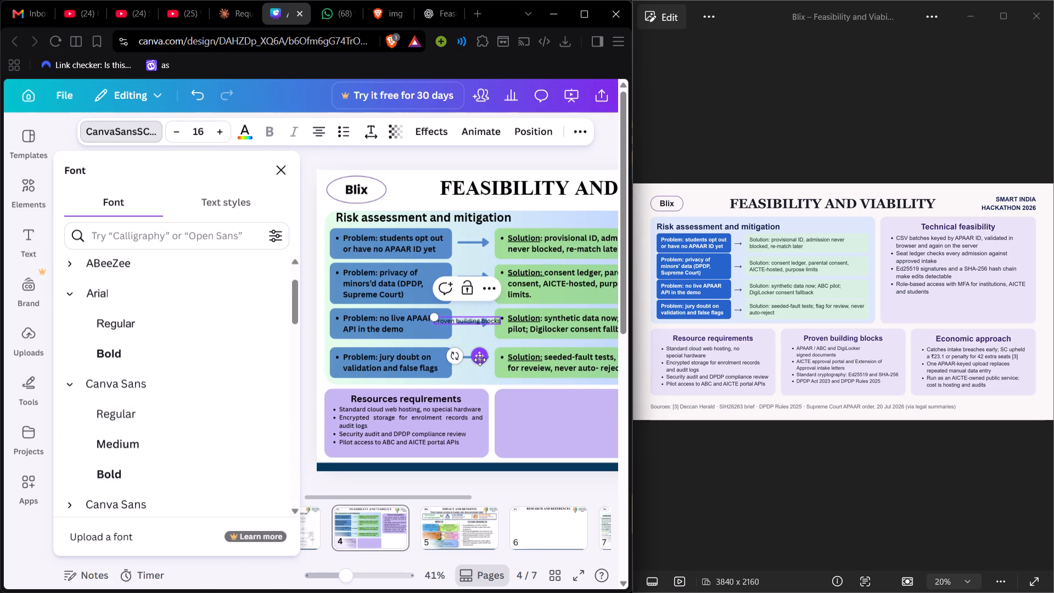
drag(480, 360, 575, 436)
Set the whole "Proven building blocks" heading in the Canva Sans Bold font.
double_click(571, 395)
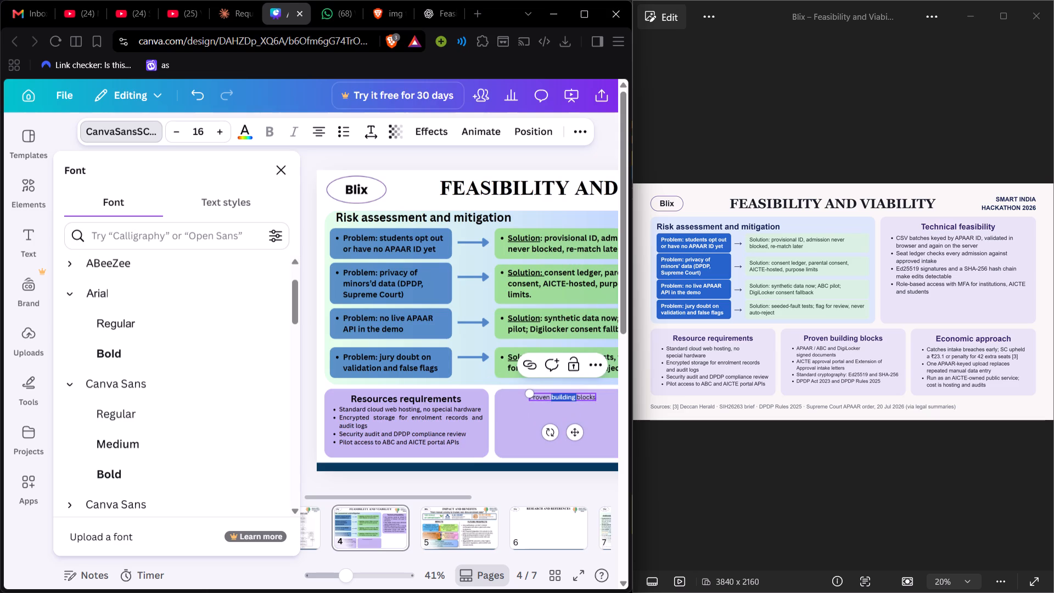
click(593, 398)
drag(595, 398, 523, 393)
click(120, 465)
click(279, 167)
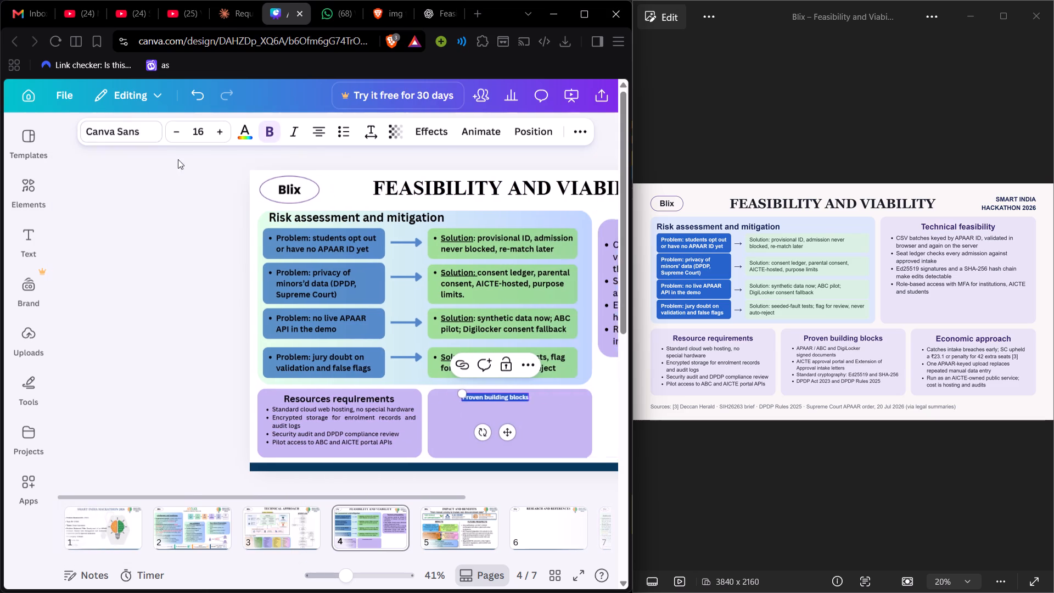
click(159, 158)
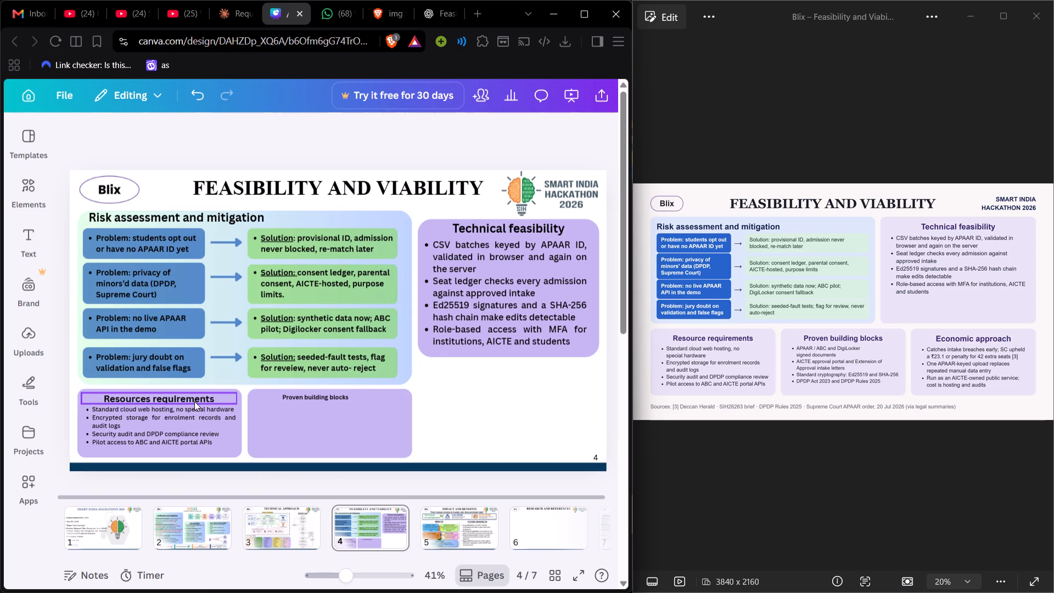
Nudge the "Resources requirements" heading slightly upward within its purple box.
click(194, 401)
click(173, 437)
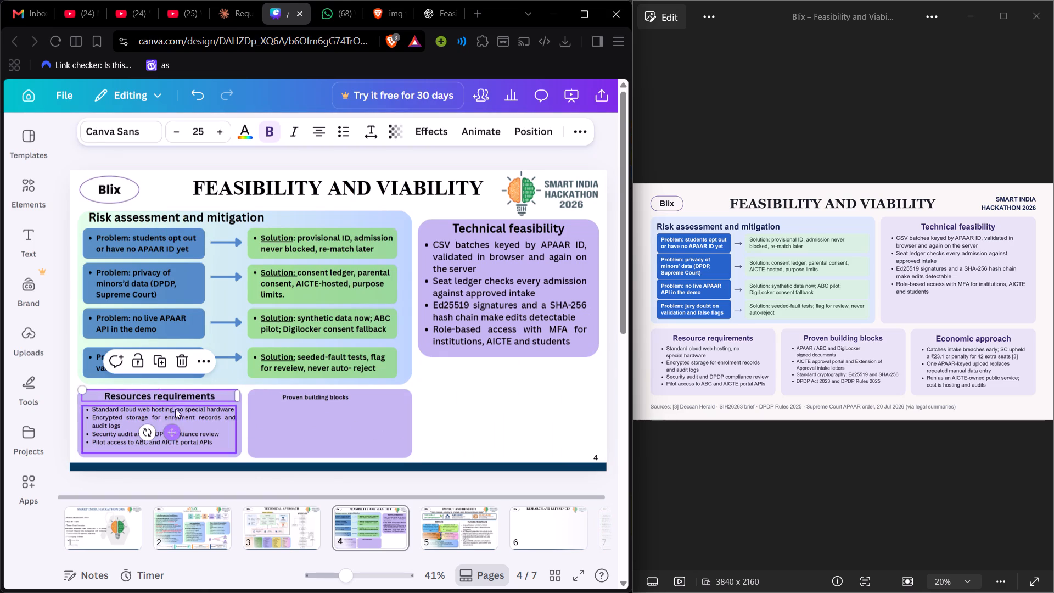
Enlarge the "Proven building blocks" heading to font size 25 and centre it at the top of its purple box.
click(322, 400)
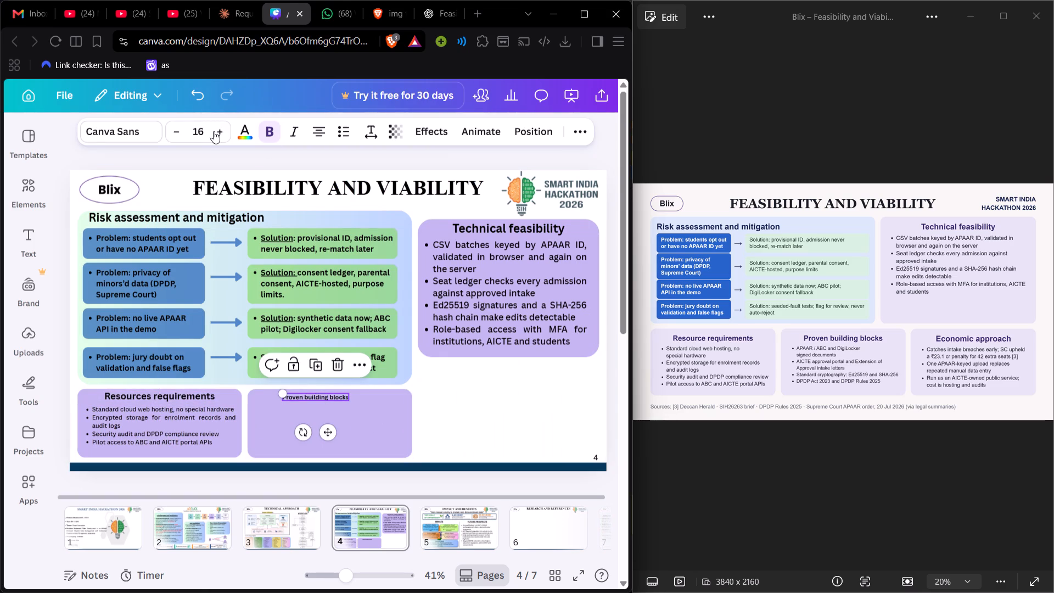
triple_click(218, 132)
triple_click(218, 132)
triple_click(218, 132)
click(218, 133)
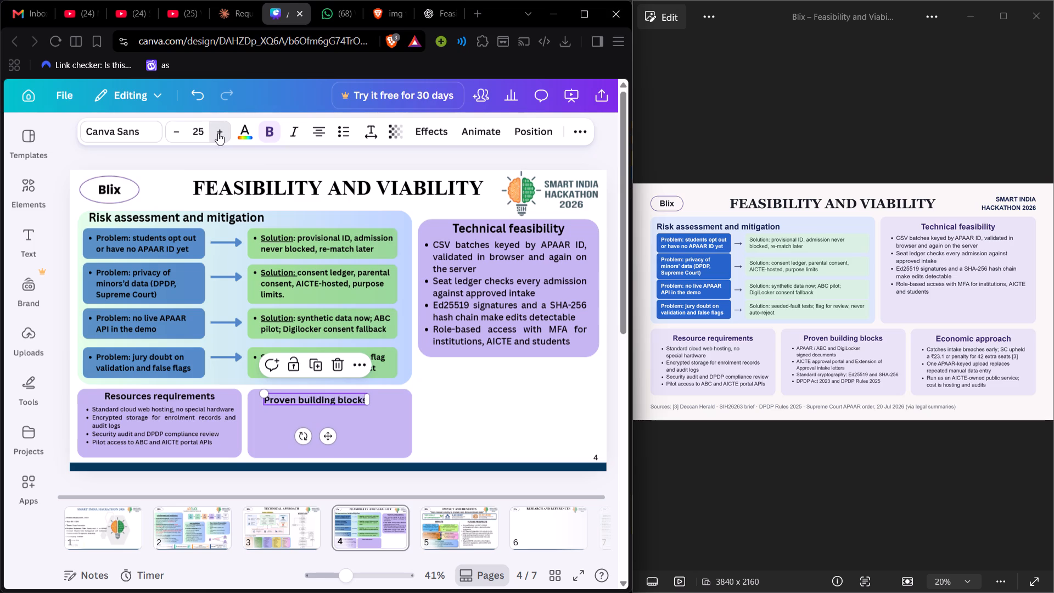
click(166, 131)
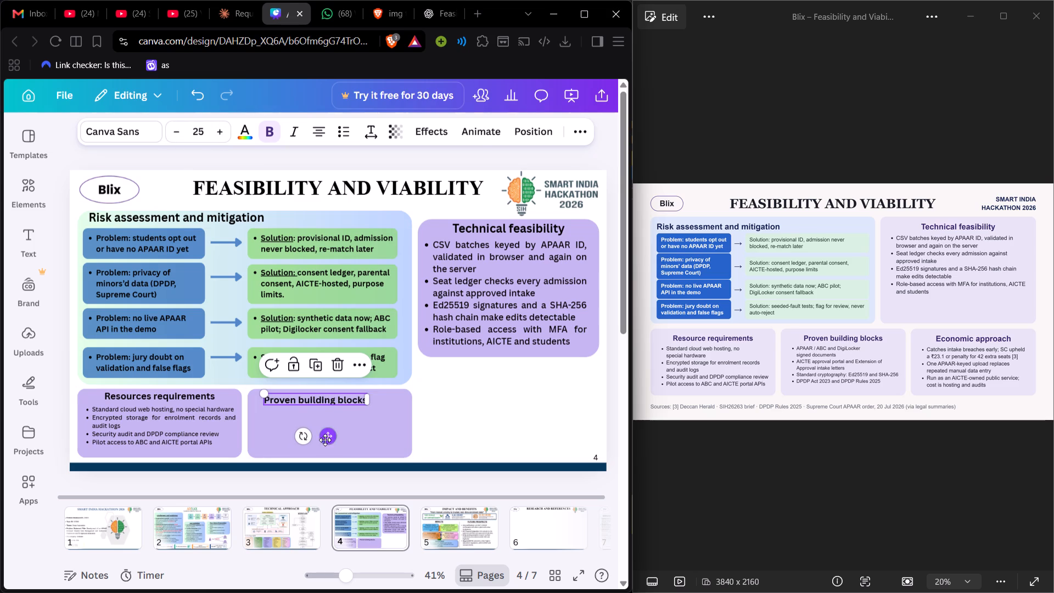
drag(325, 440, 338, 437)
click(477, 407)
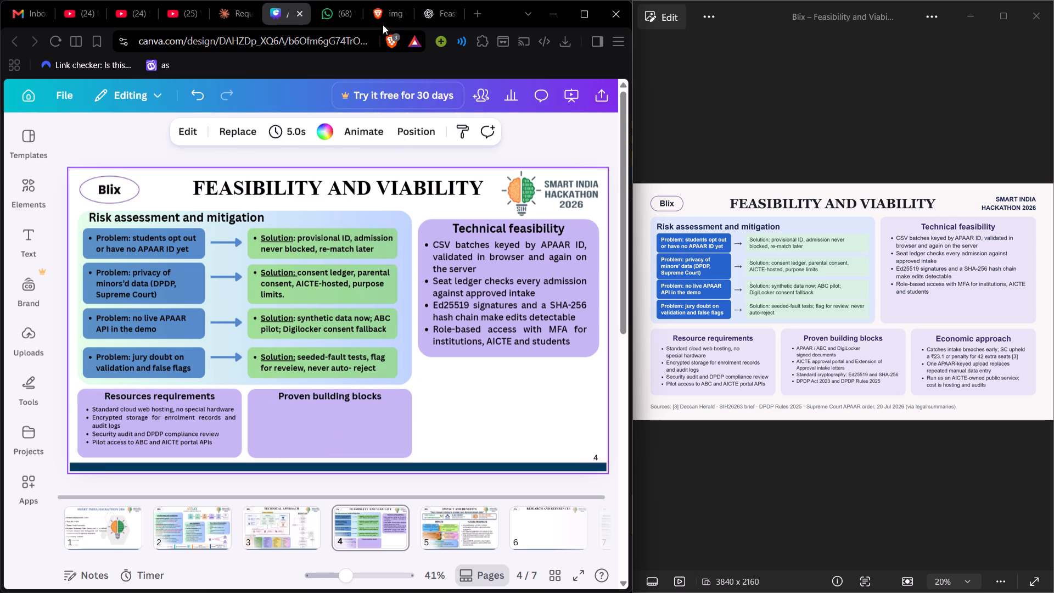
Copy the four Proven building blocks bullet points from the Brave search tab and paste them into a new text box on slide 4.
click(393, 11)
drag(322, 463, 226, 424)
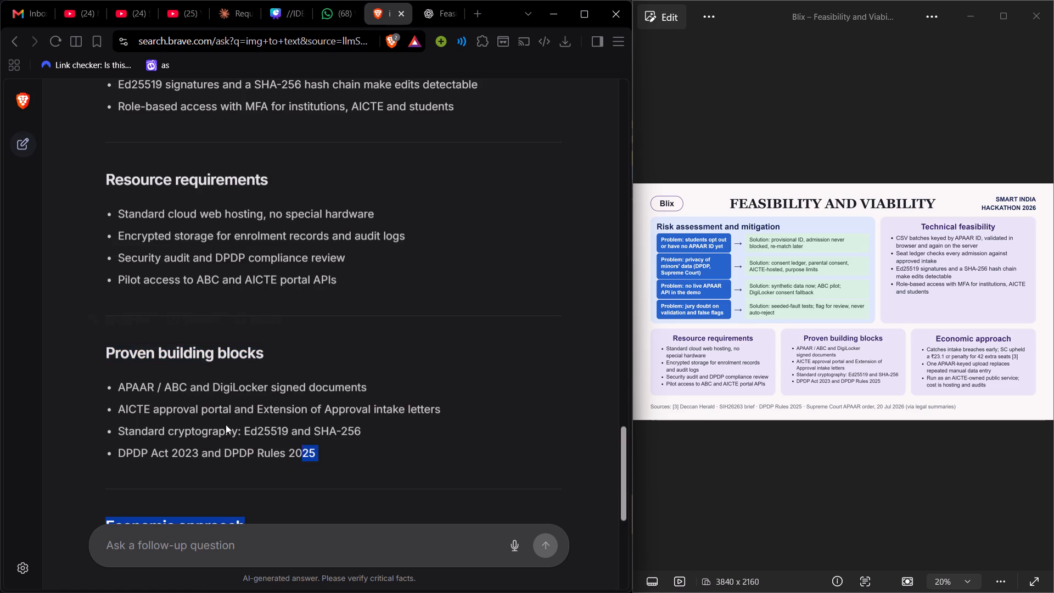
drag(226, 424, 110, 385)
click(329, 467)
click(332, 460)
drag(332, 454, 194, 407)
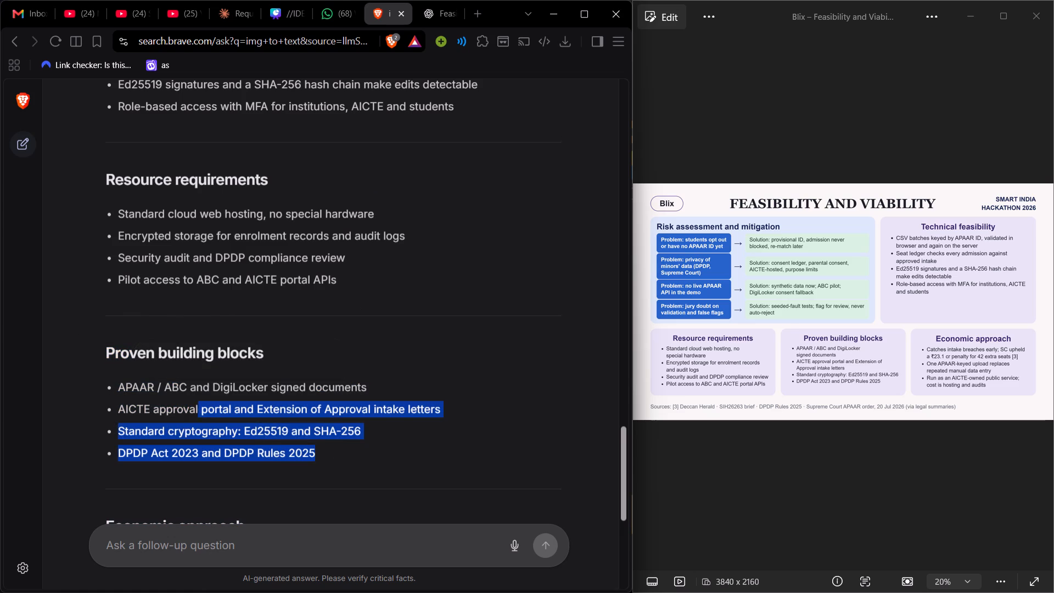
drag(194, 407, 113, 388)
key(ctrl+c)
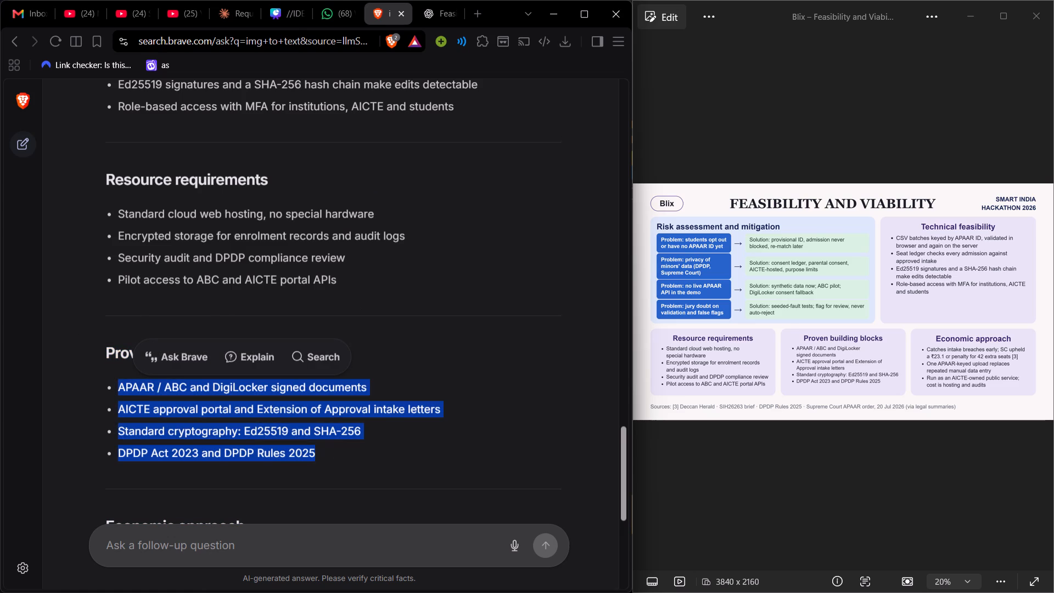
click(282, 21)
click(17, 233)
drag(124, 172, 125, 178)
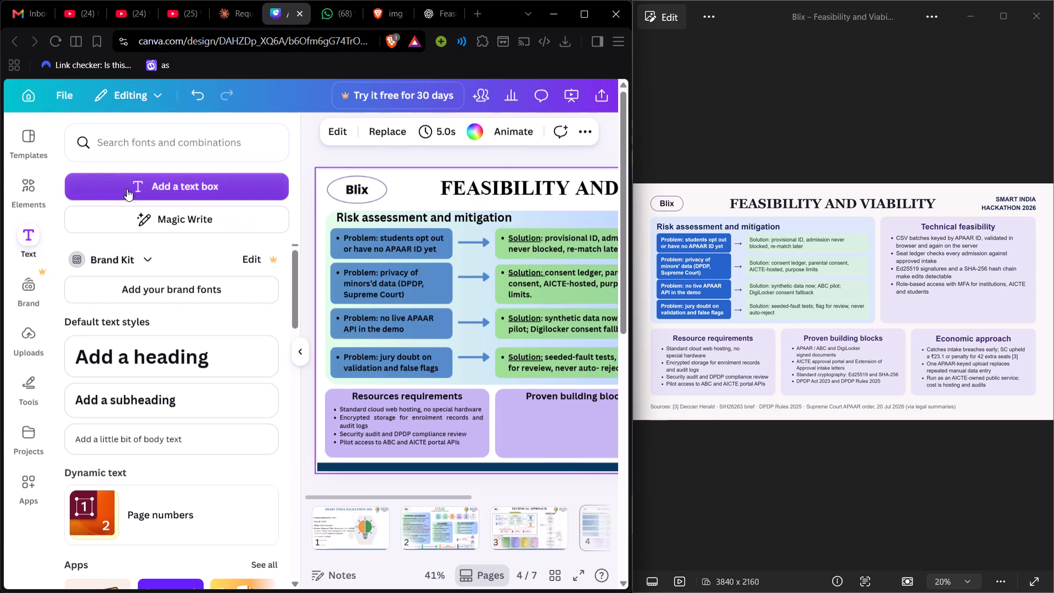
key(ctrl+v)
click(35, 234)
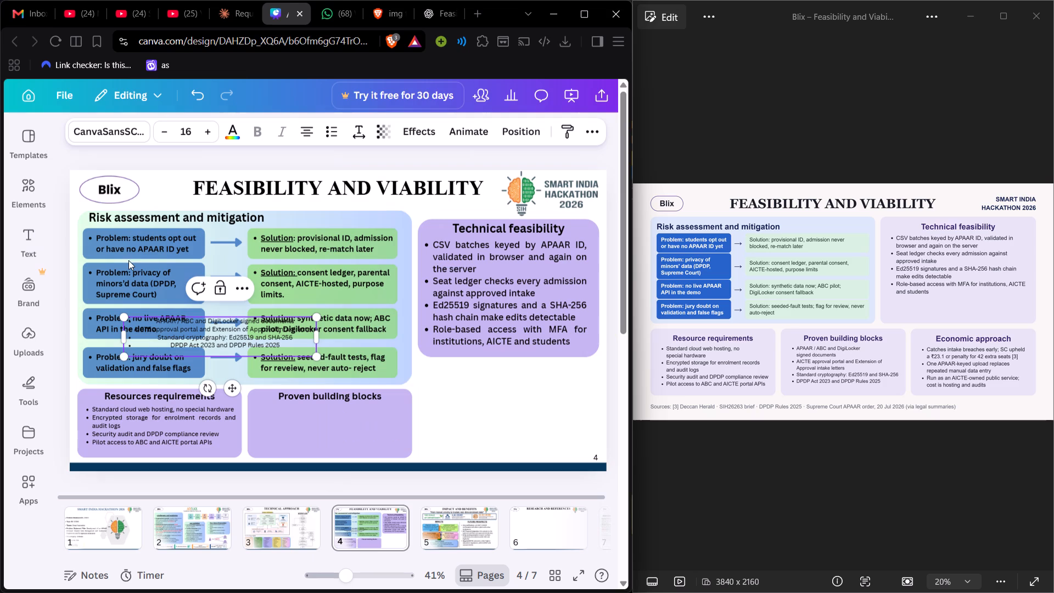
Left-align the pasted bullet list and narrow it to fit inside the purple box under the "Proven building blocks" heading.
drag(231, 385, 335, 478)
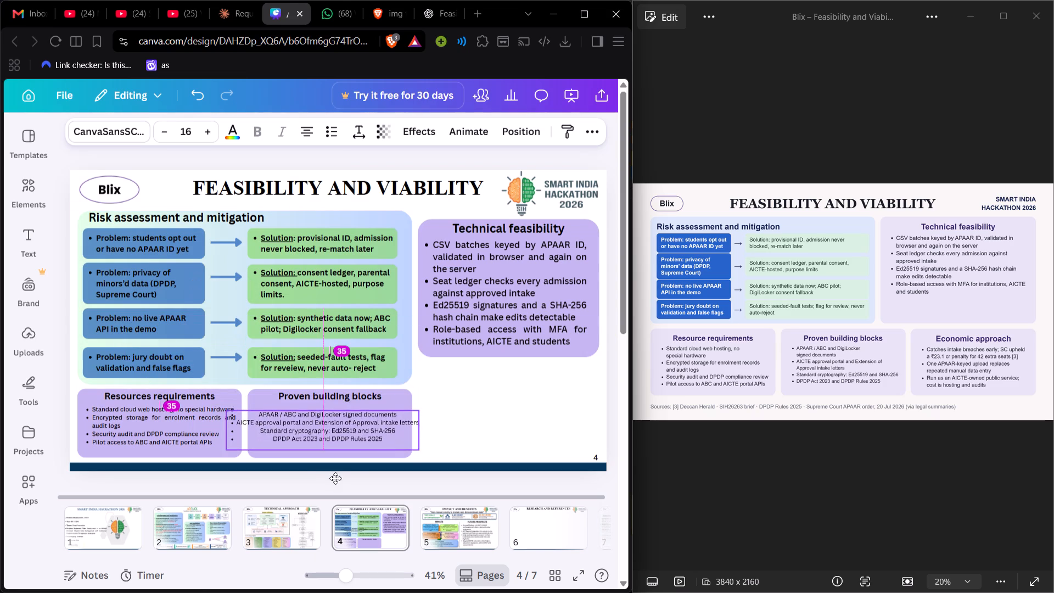
drag(335, 478, 362, 477)
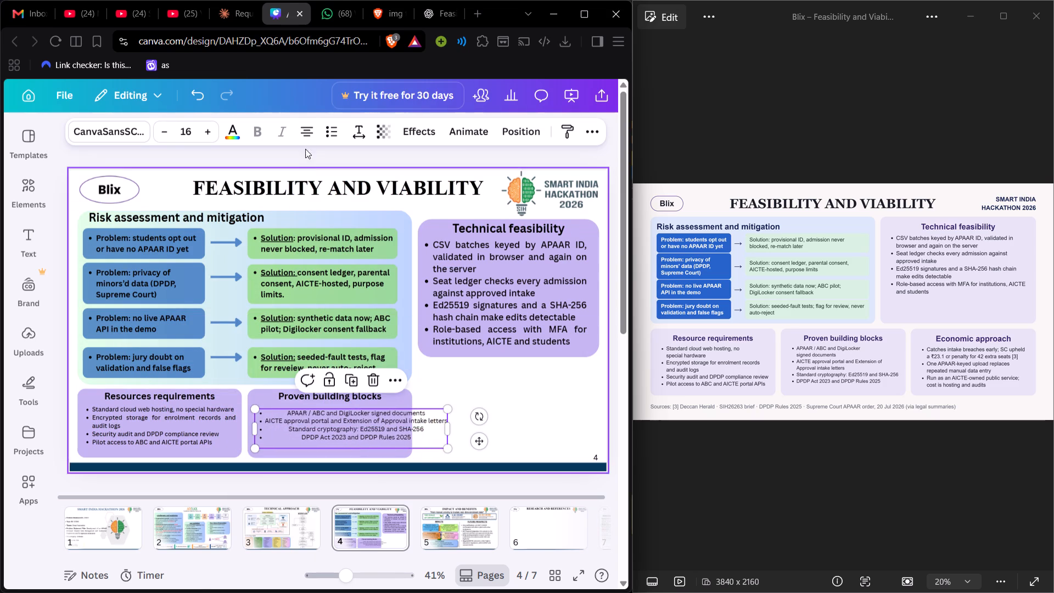
click(304, 133)
drag(451, 429, 408, 428)
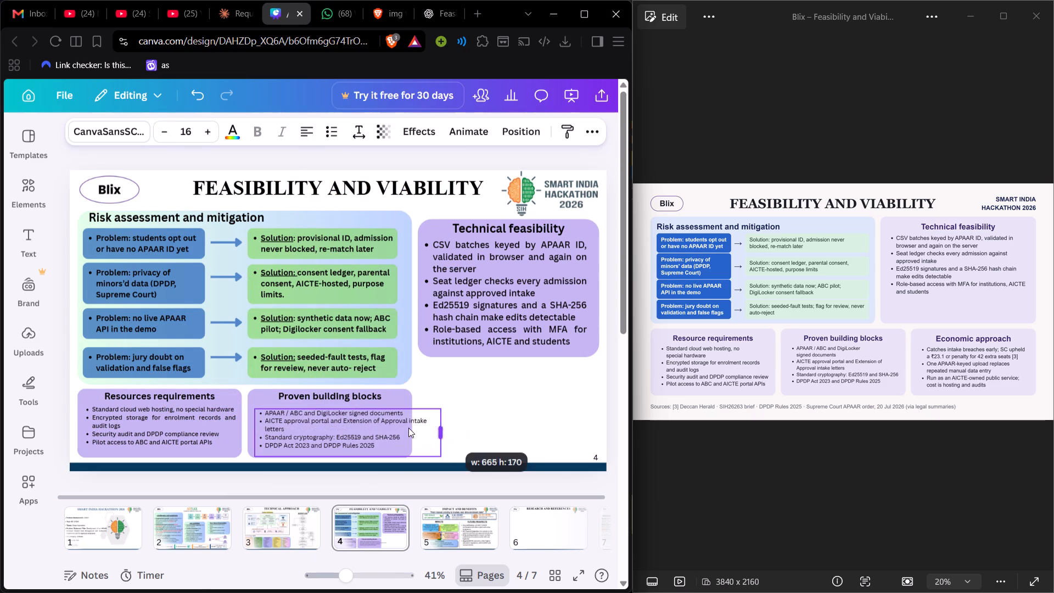
drag(408, 428, 411, 428)
click(389, 427)
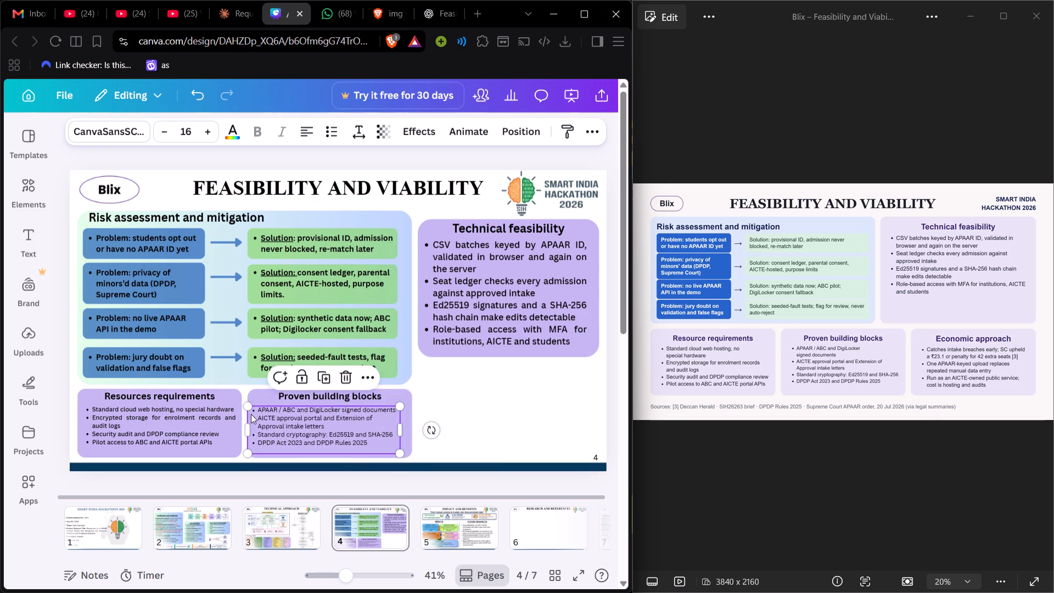
Delete the pasted bullet list text box under the "Proven building blocks" heading.
click(207, 410)
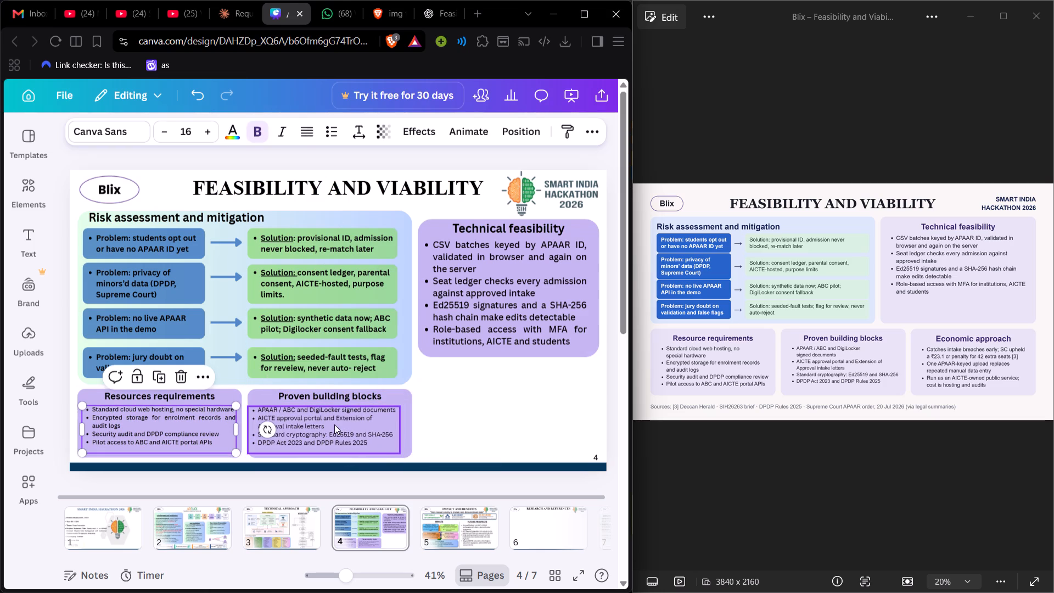
click(334, 424)
key(Delete)
Duplicate the bold "Resources requirements" bullet list and place the copy under the "Proven building blocks" heading in its purple box.
right_click(182, 438)
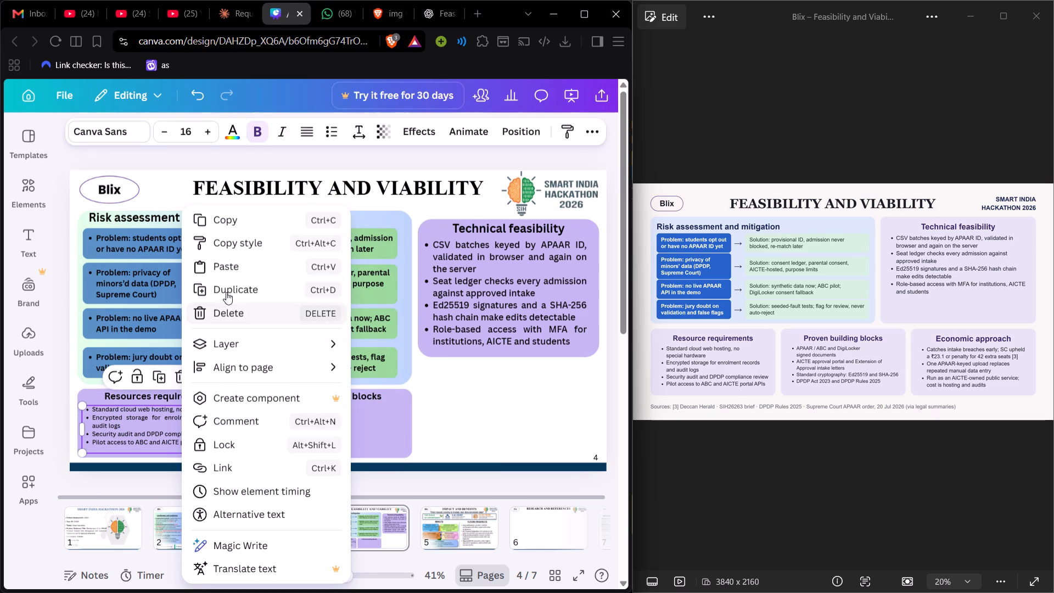
click(225, 284)
drag(201, 447, 365, 444)
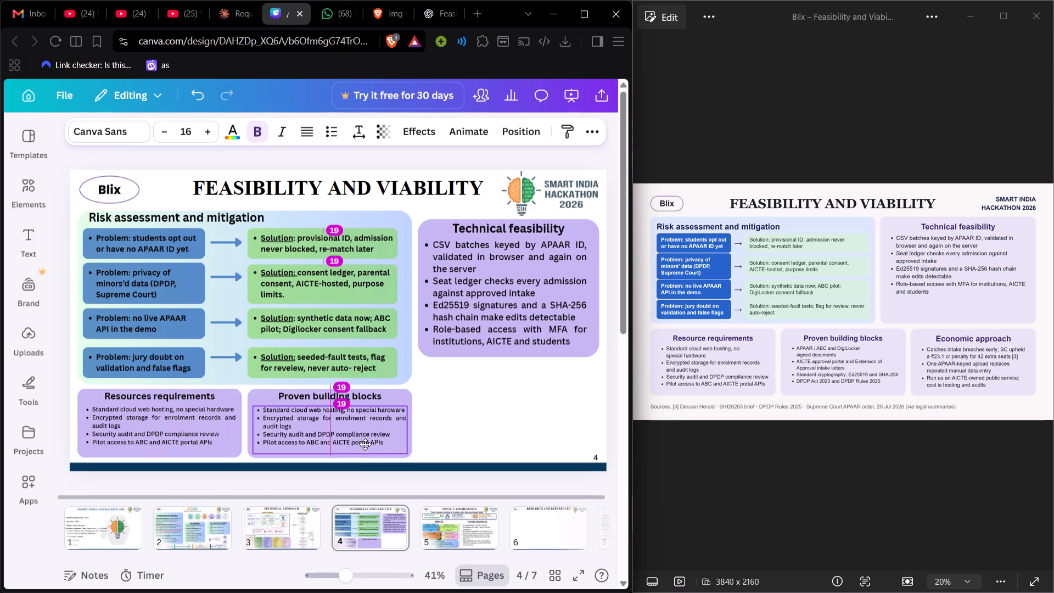
drag(365, 444, 367, 444)
Replace the duplicated list's text with the copied Proven building blocks bullet points, from APAAR / ABC and DigiLocker to DPDP Rules 2025.
double_click(367, 444)
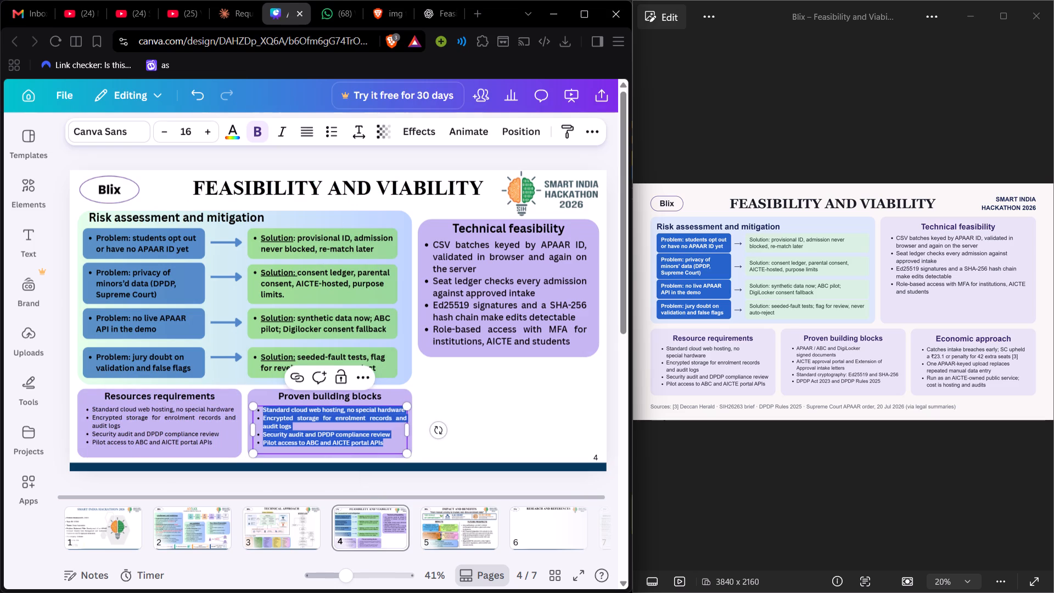
key(ctrl+v)
click(457, 423)
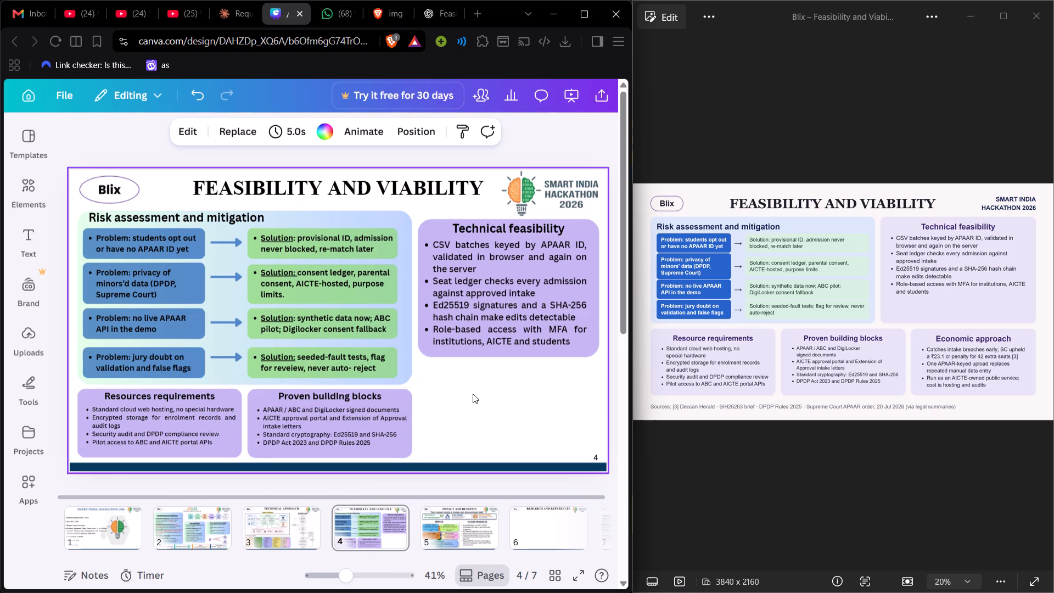
Review the content and layout of slides 2 to 5, ending on slide 2.
click(285, 527)
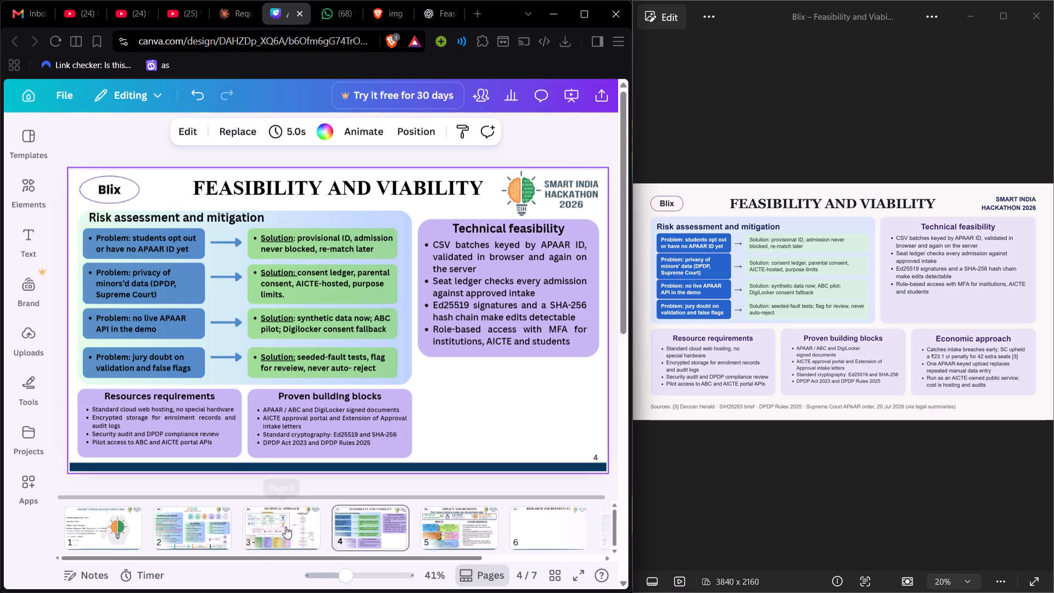
click(213, 530)
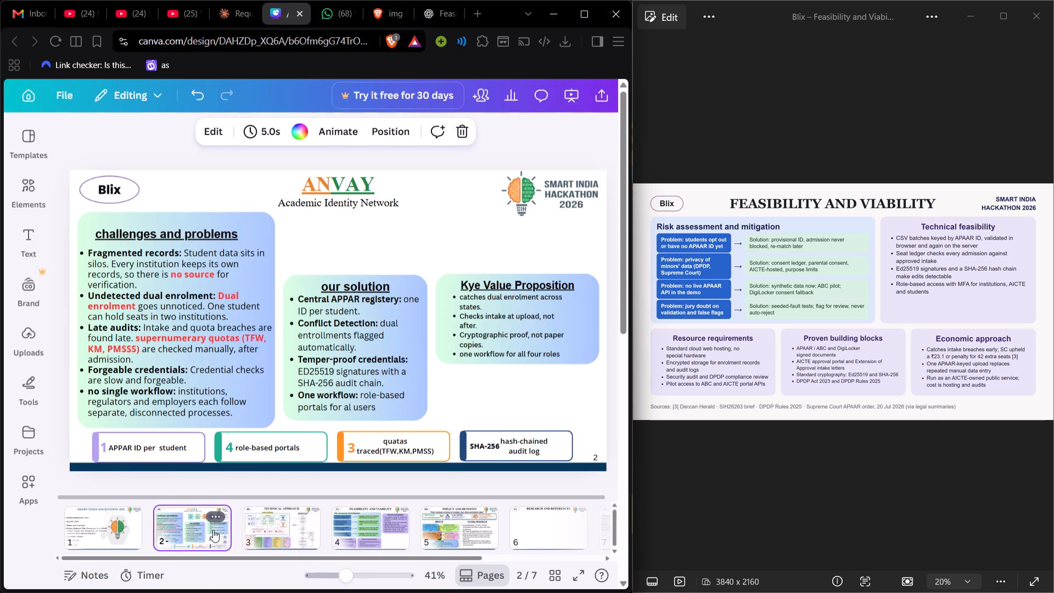
click(271, 532)
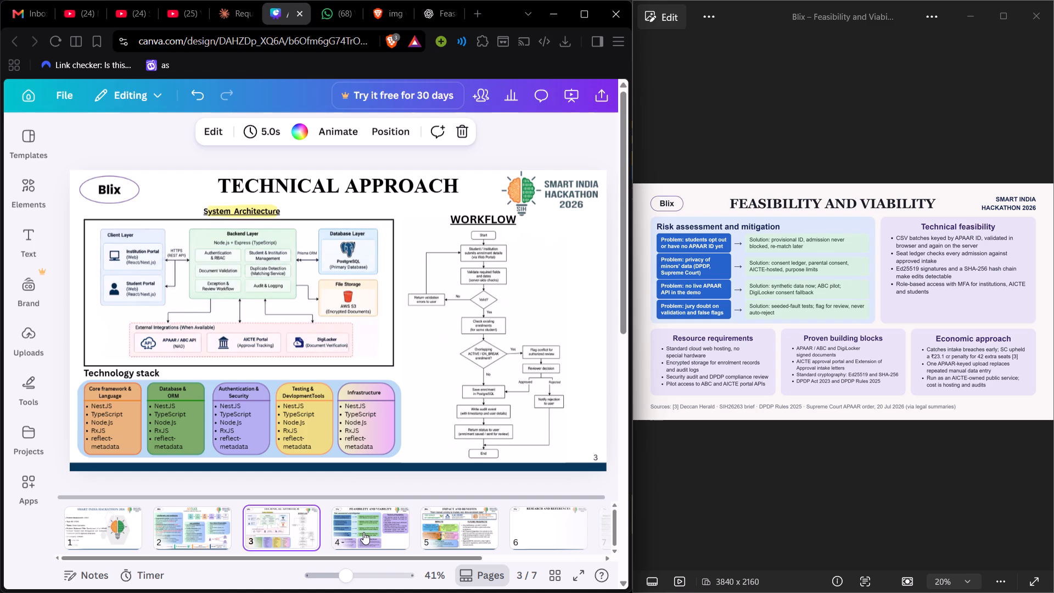
click(363, 532)
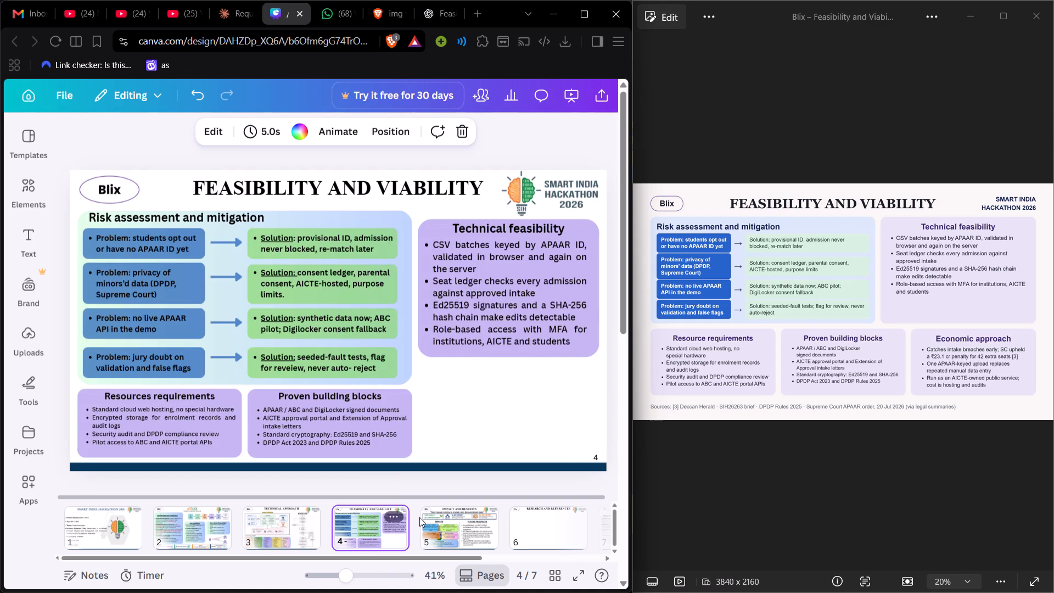
click(436, 516)
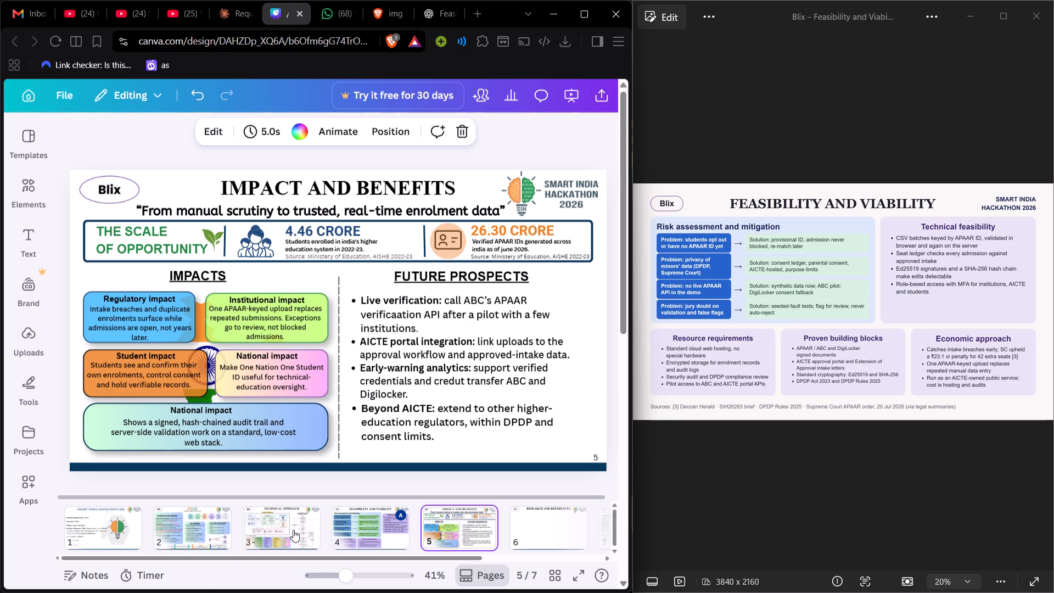
click(190, 540)
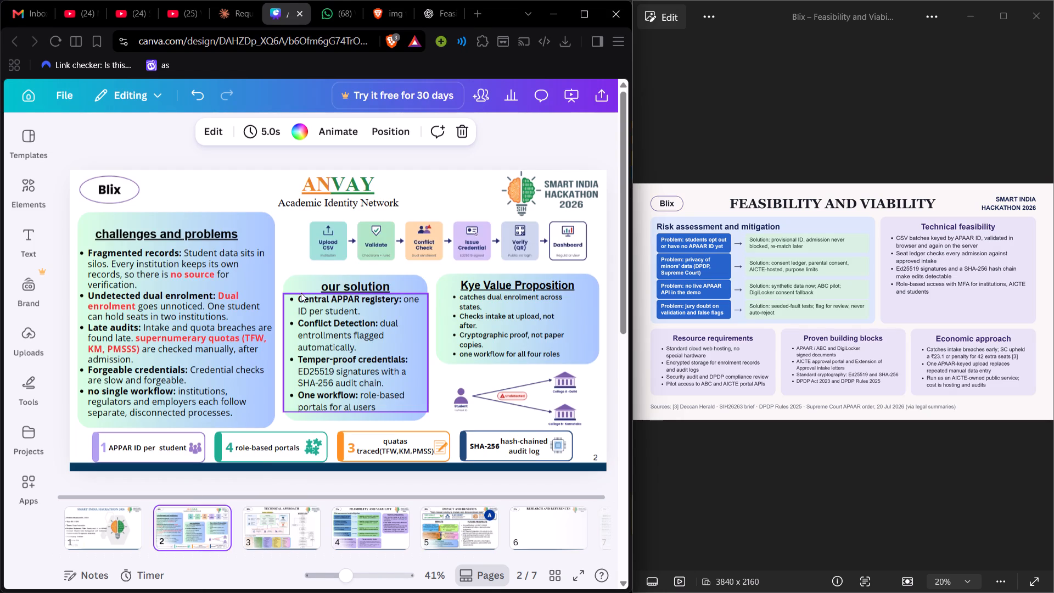
click(520, 132)
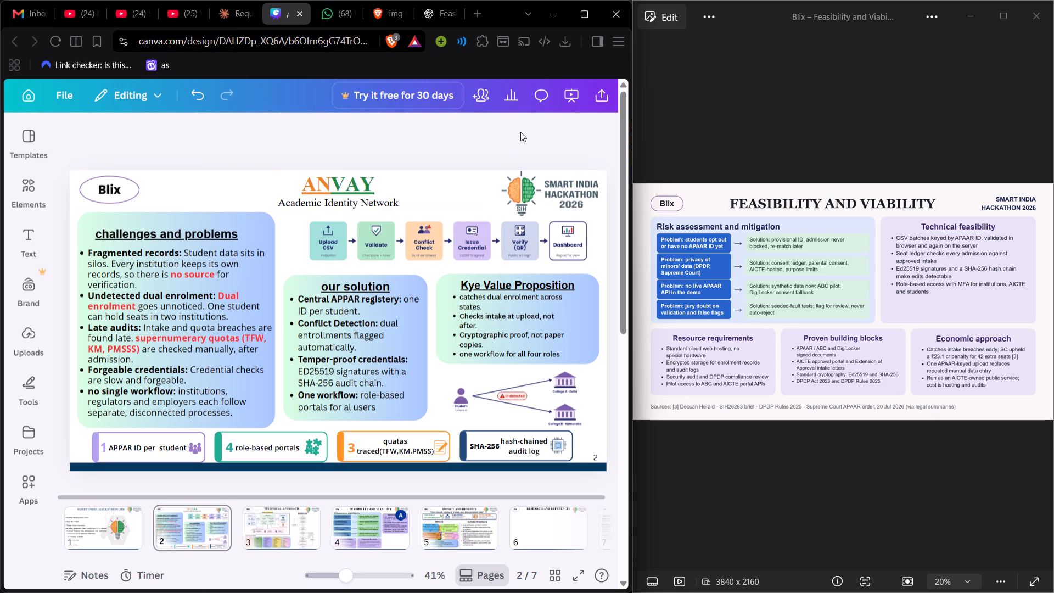
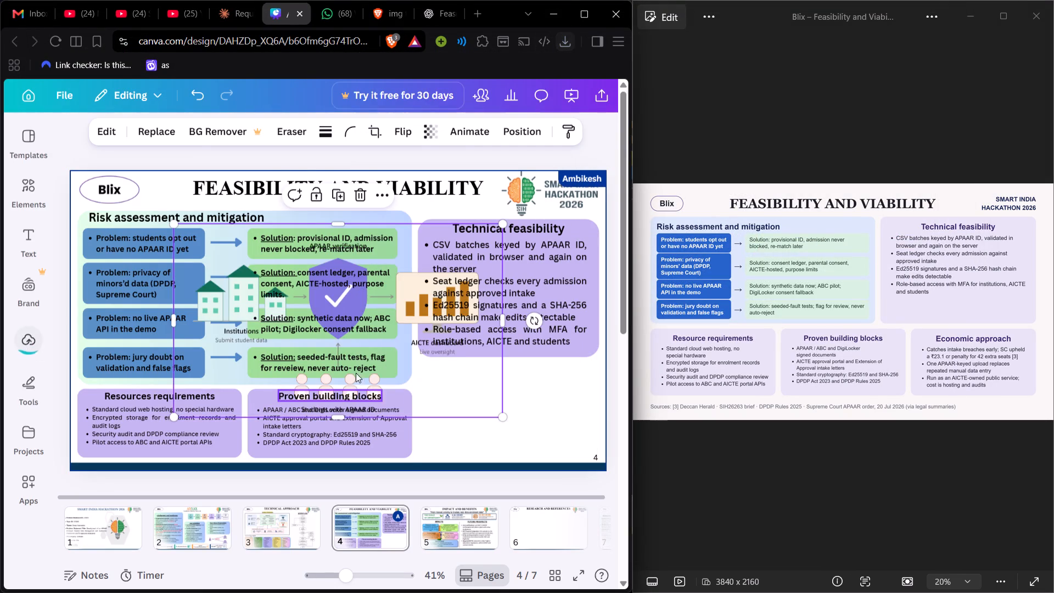
Shrink the APAAR illustration to about 589 wide and fit it over the Proven building blocks card.
drag(444, 377, 522, 399)
drag(579, 435, 510, 380)
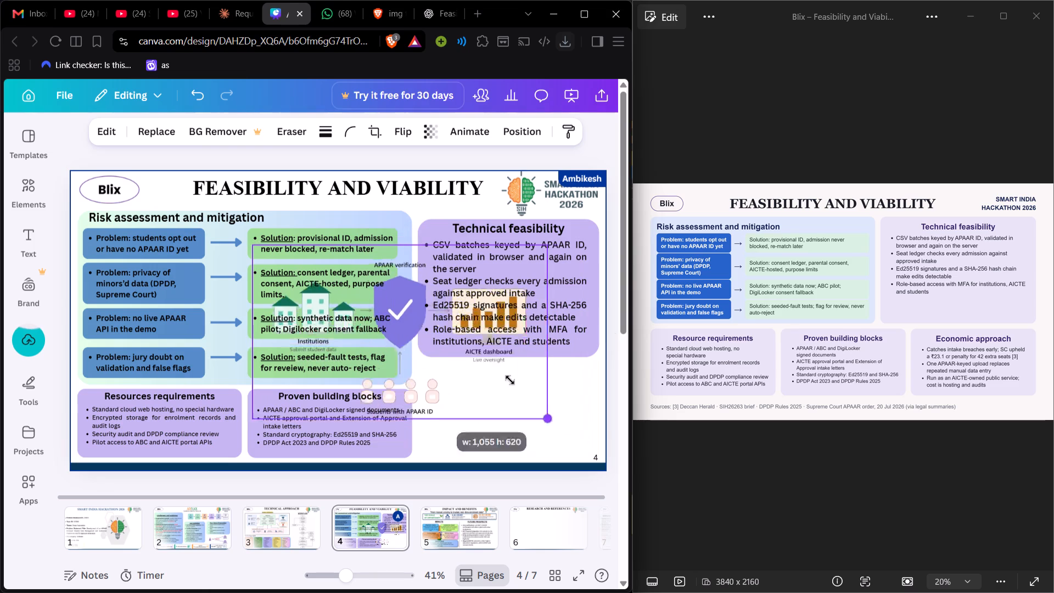
drag(510, 380, 412, 333)
drag(394, 303, 428, 323)
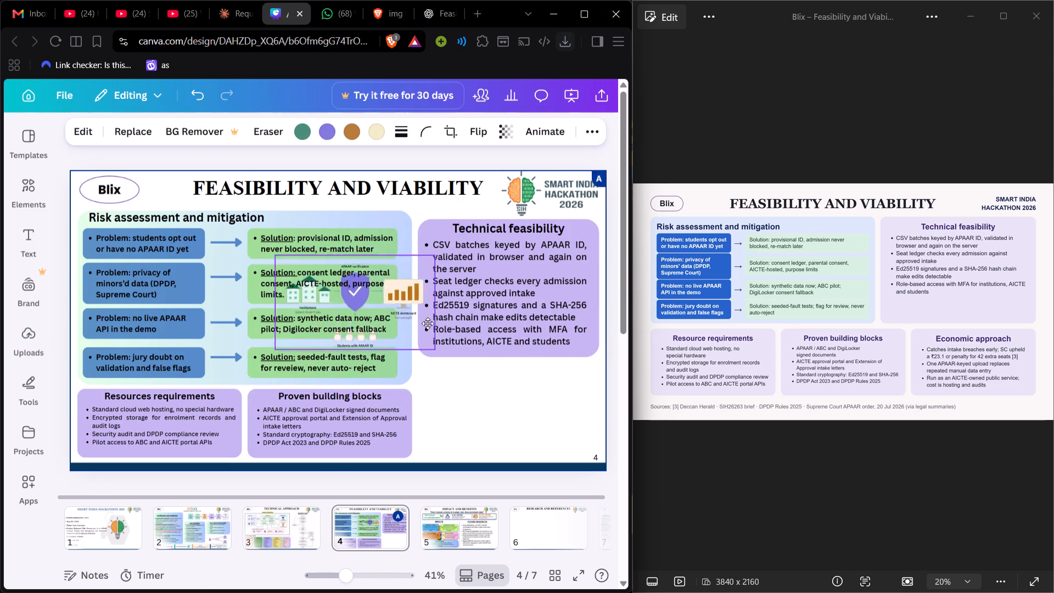
drag(428, 323, 389, 424)
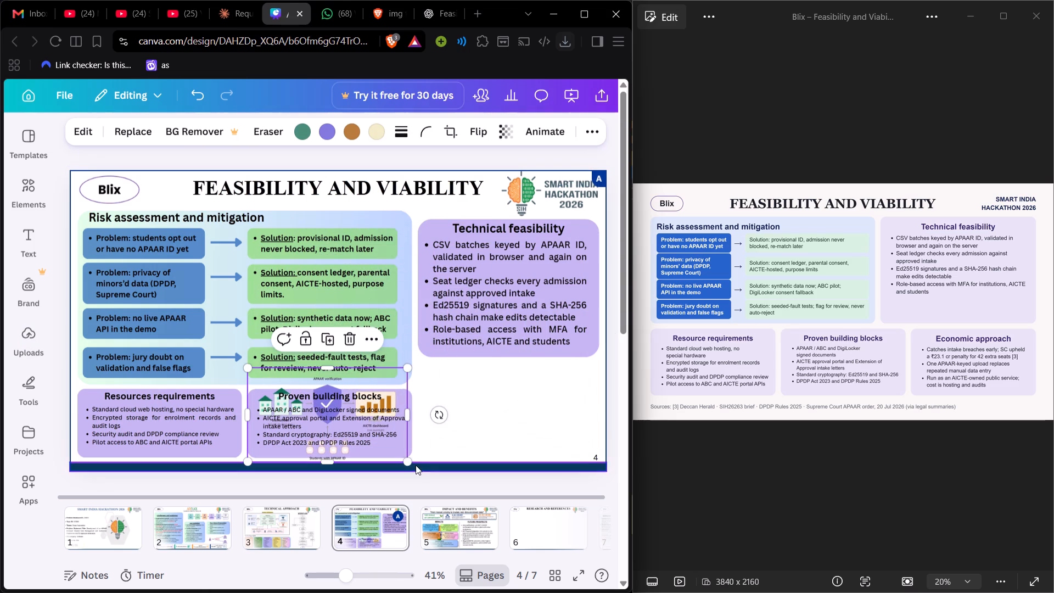
drag(407, 462, 412, 461)
drag(333, 367, 334, 381)
drag(337, 468, 337, 461)
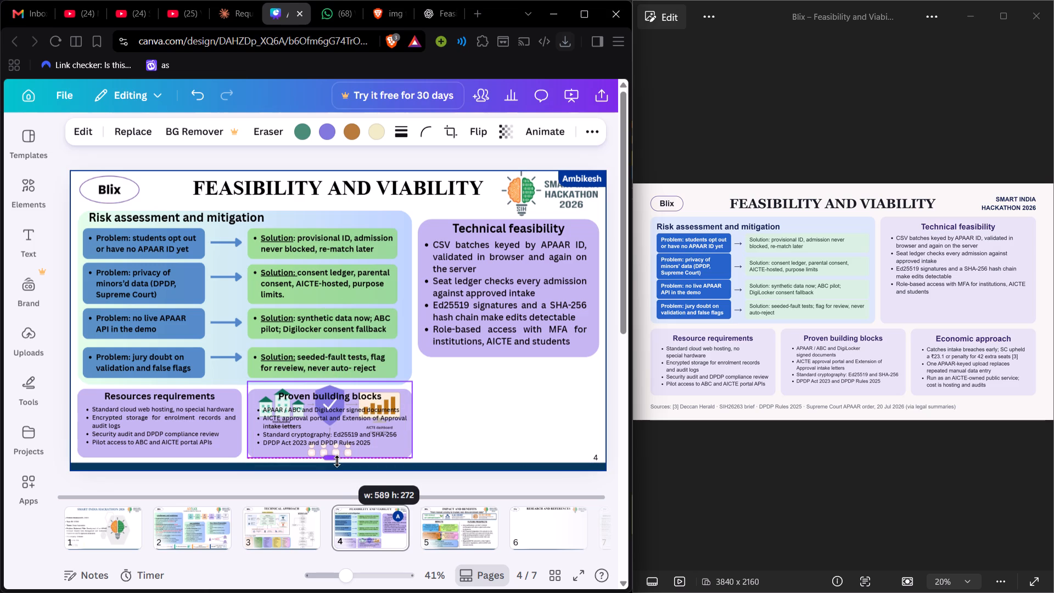
drag(337, 461, 338, 461)
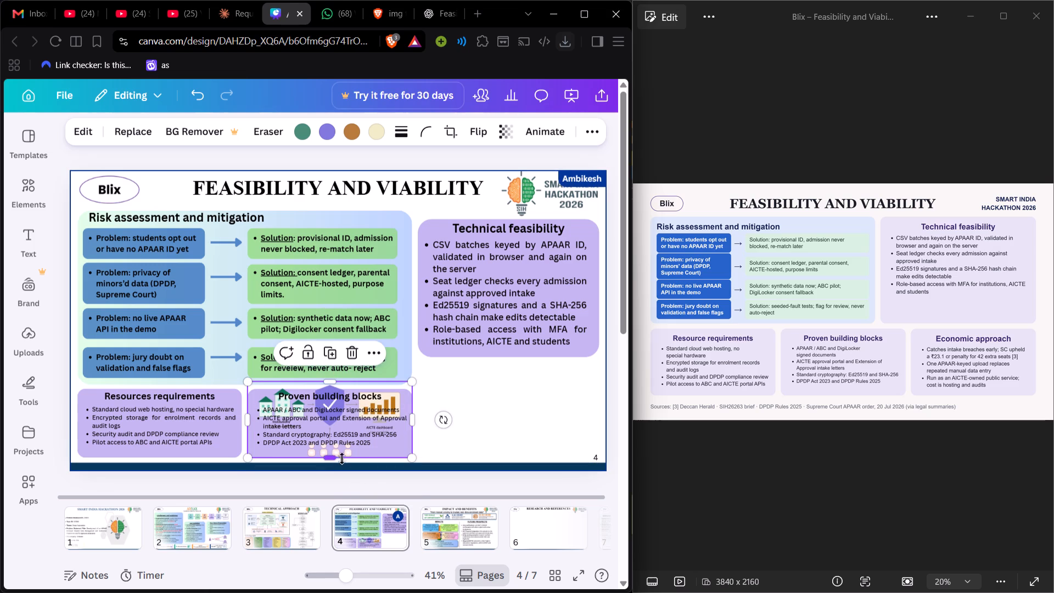
click(338, 459)
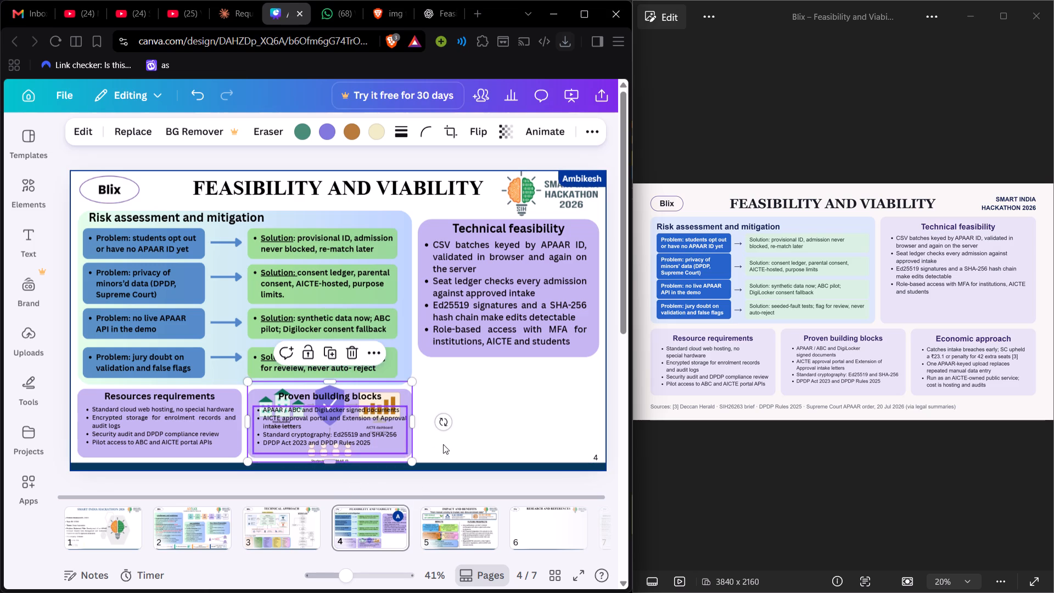
click(454, 442)
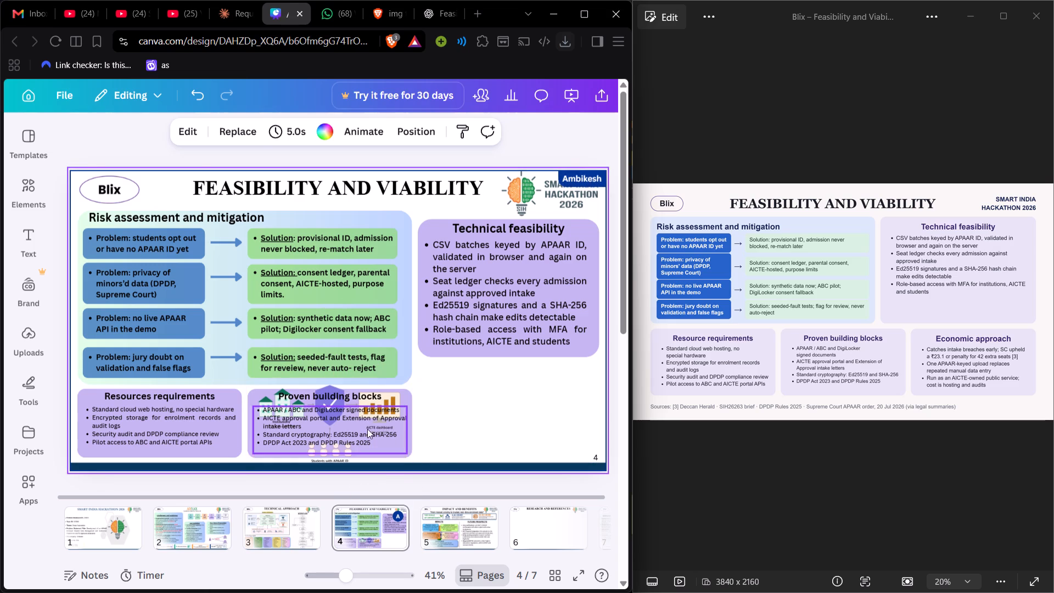
Clear the illustration off the Proven building blocks card and move the card with its heading and bullets beneath the Technical feasibility card.
click(328, 396)
click(327, 409)
click(327, 408)
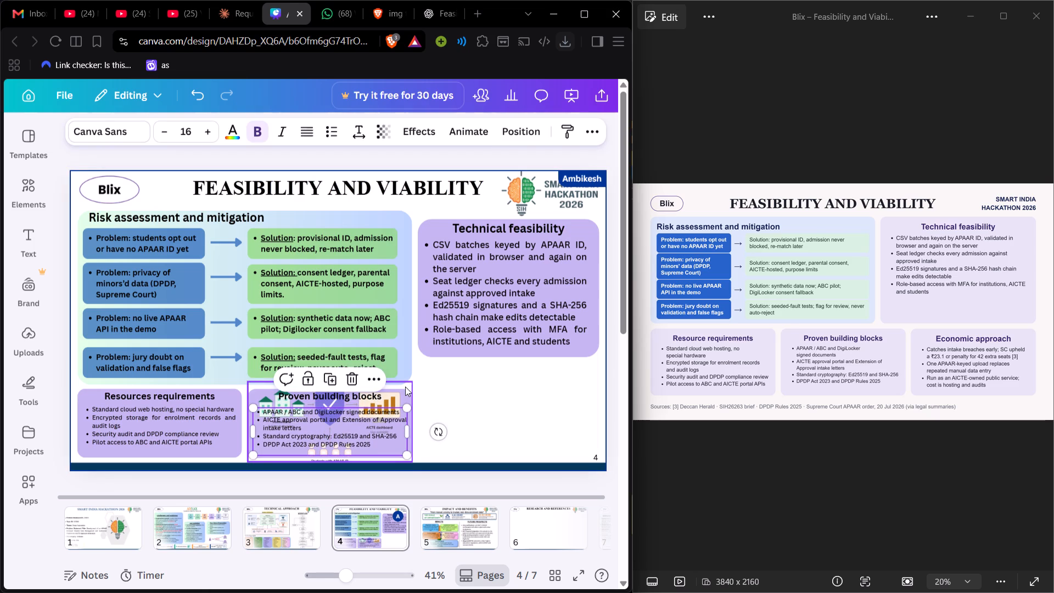
drag(405, 387, 554, 302)
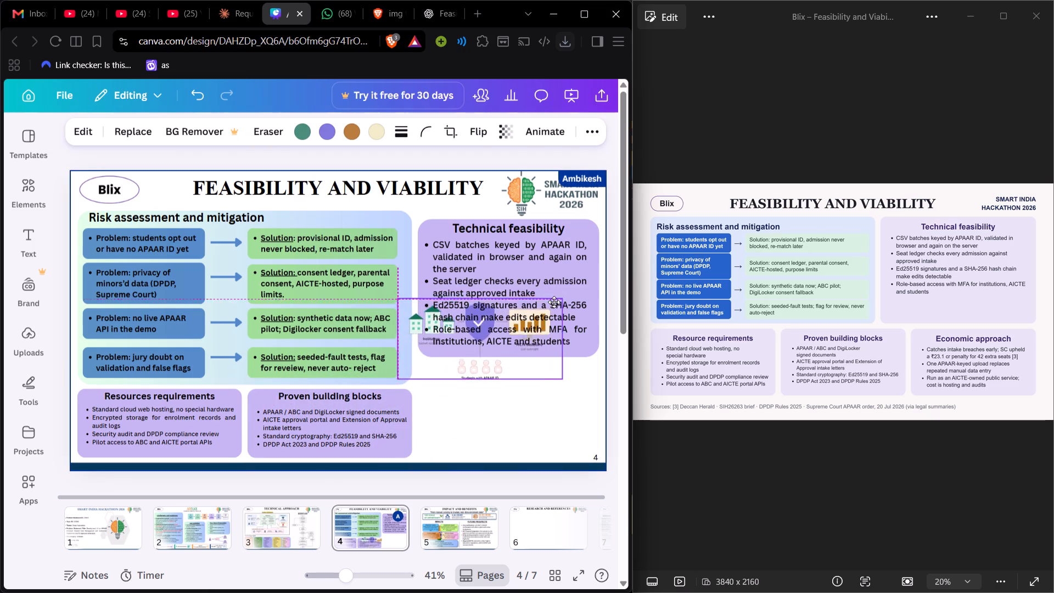
drag(554, 302, 557, 299)
drag(430, 433, 243, 383)
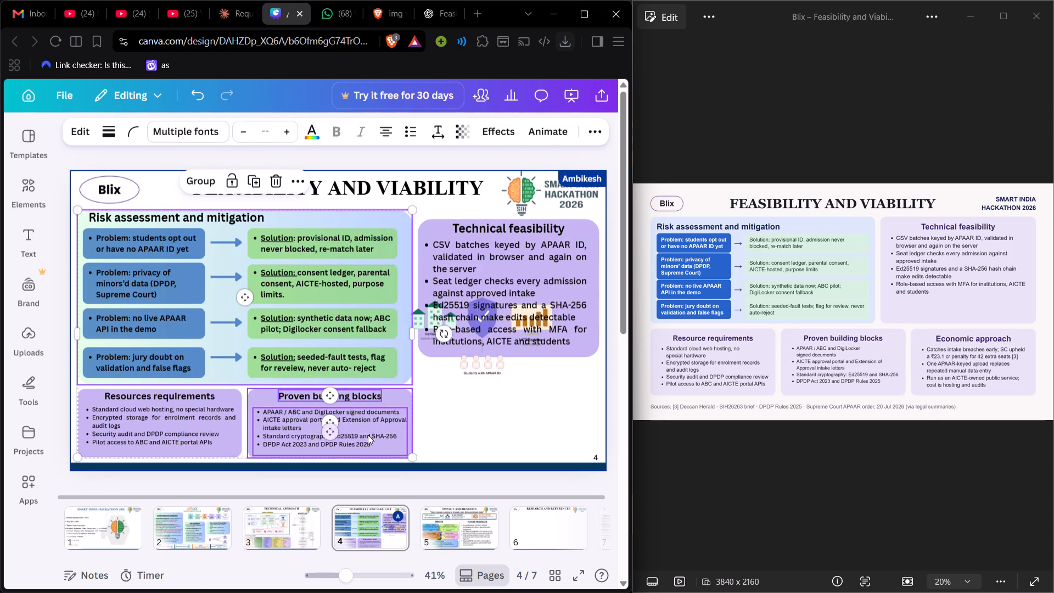
click(478, 427)
drag(427, 449, 265, 395)
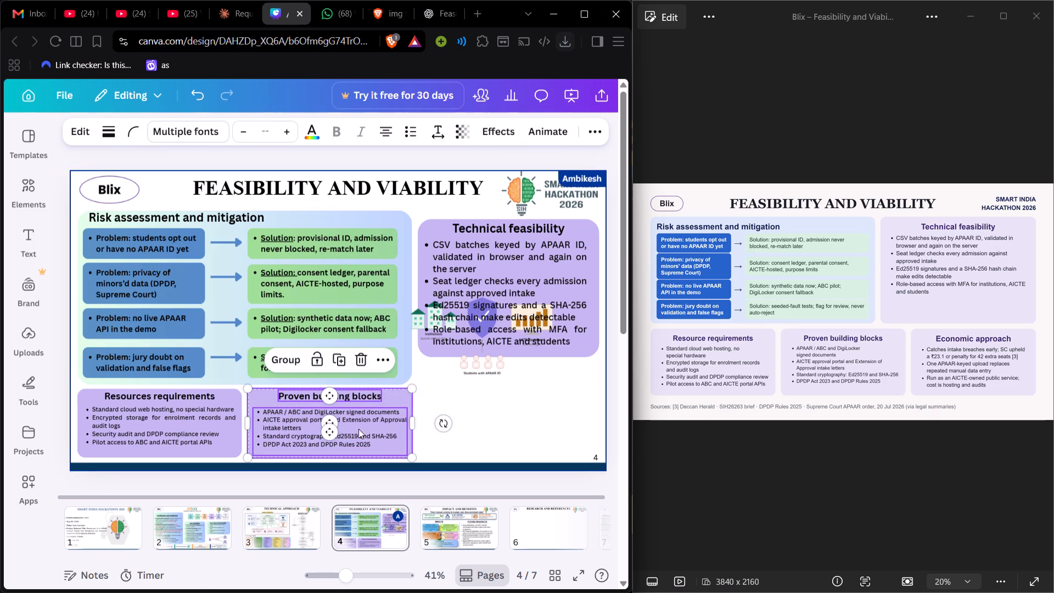
drag(400, 401, 572, 401)
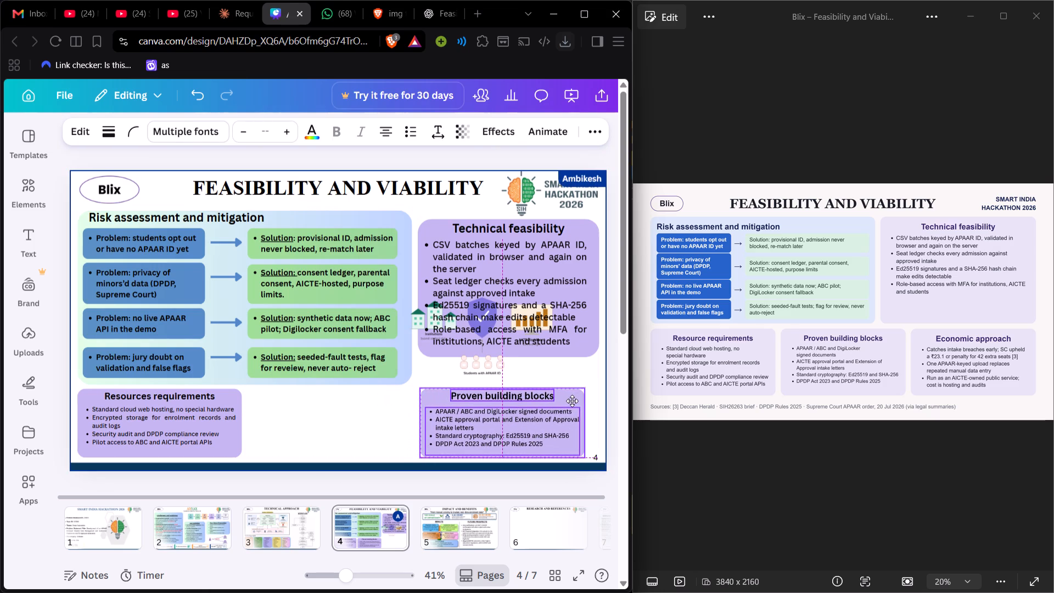
drag(572, 401, 574, 401)
Place the illustration, slightly reduced, in the gap between the Resources requirements and Proven building blocks cards.
drag(483, 321, 473, 322)
drag(487, 365, 414, 383)
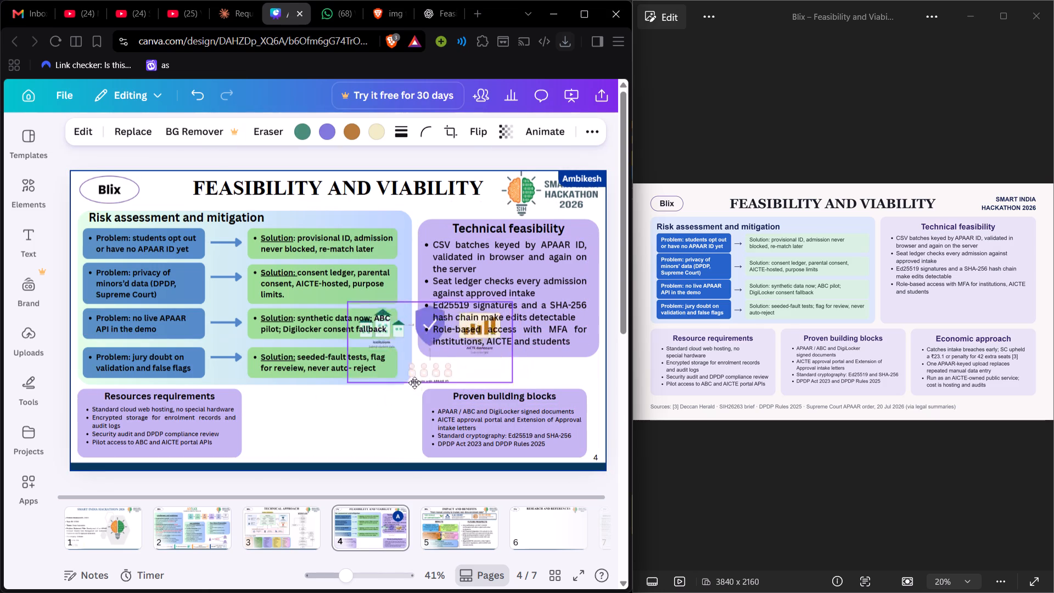
drag(414, 383, 339, 452)
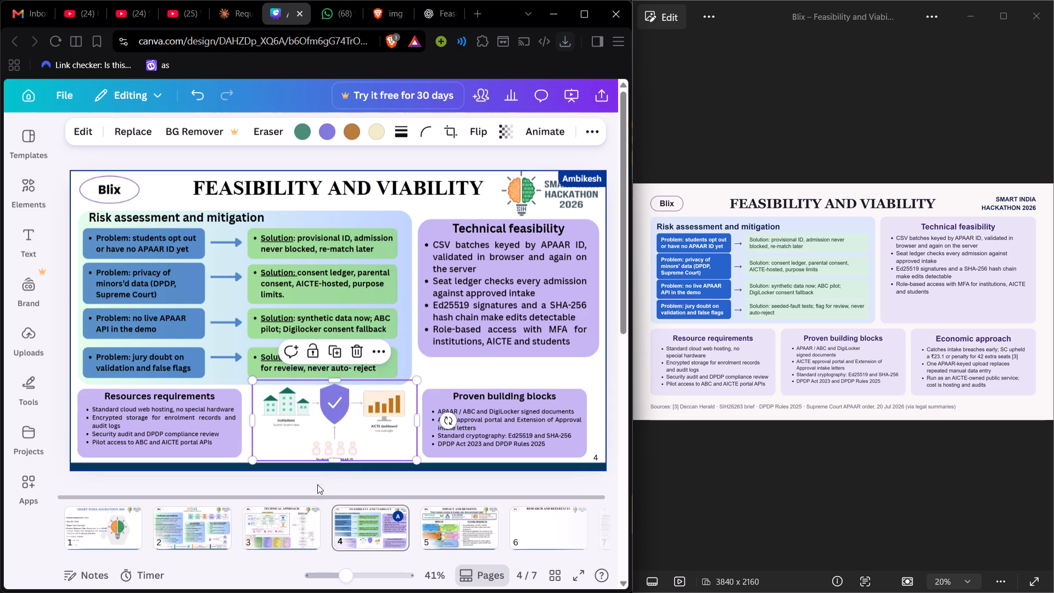
drag(417, 377, 416, 384)
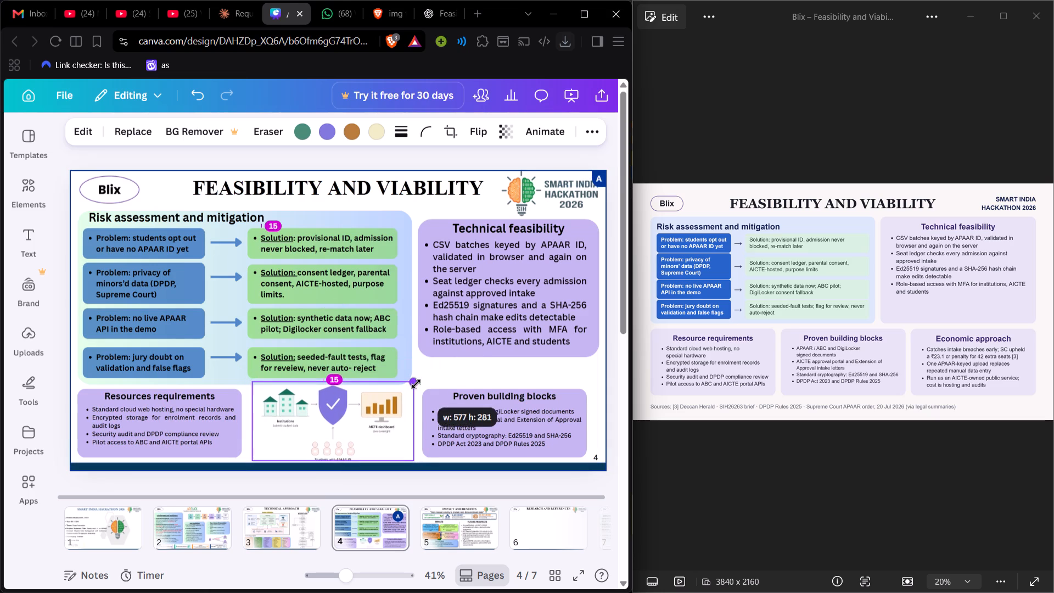
drag(416, 384, 414, 387)
drag(352, 419, 368, 420)
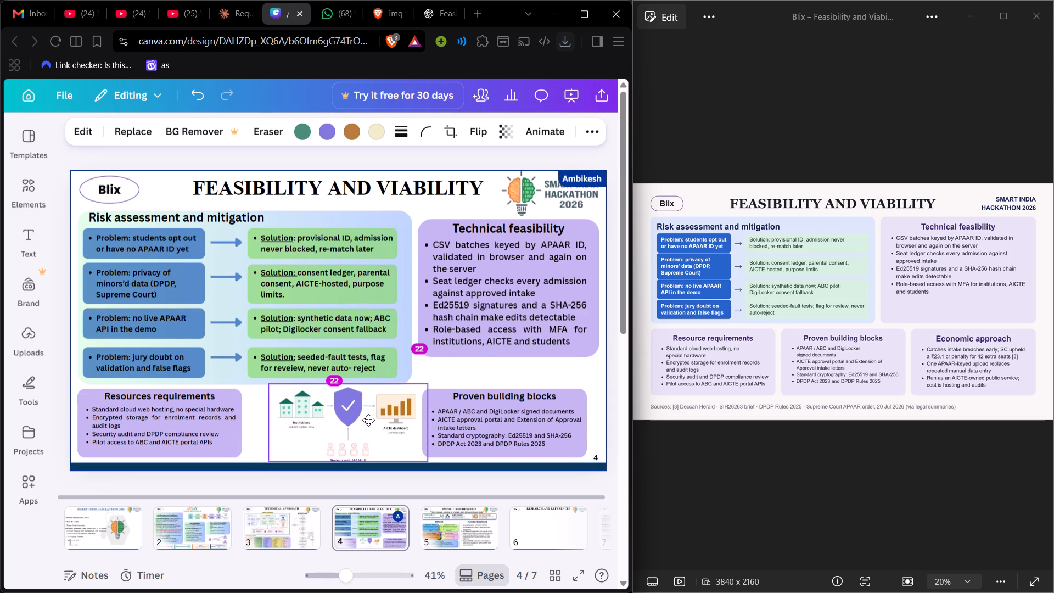
drag(368, 420, 357, 420)
click(357, 494)
click(354, 485)
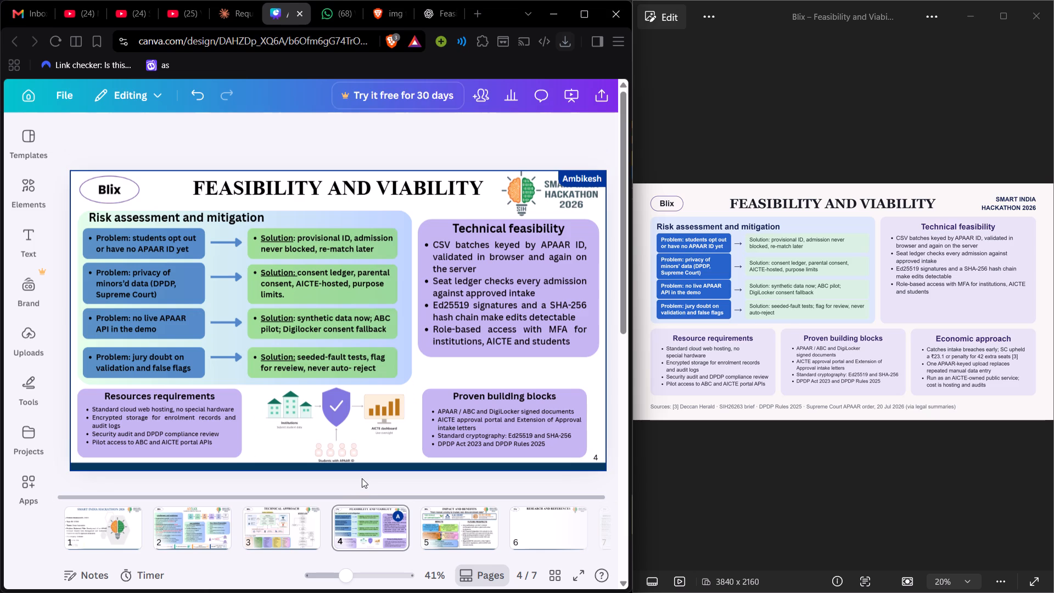
Examine the Feasibility and Viability slide's layout up close and as a whole.
drag(348, 570, 360, 575)
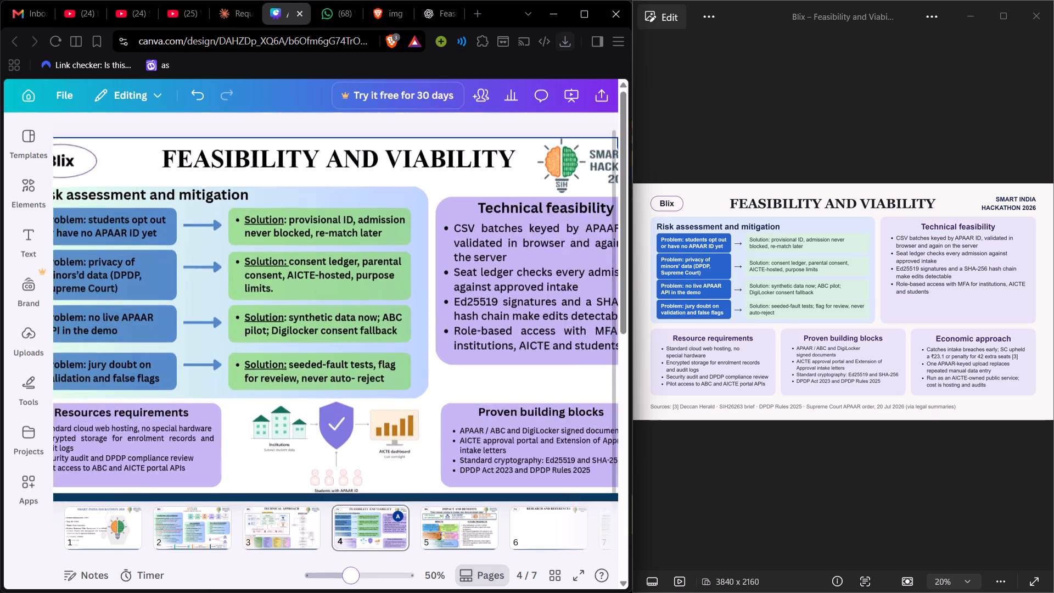
drag(360, 575, 358, 578)
scroll(357, 450, down, 4)
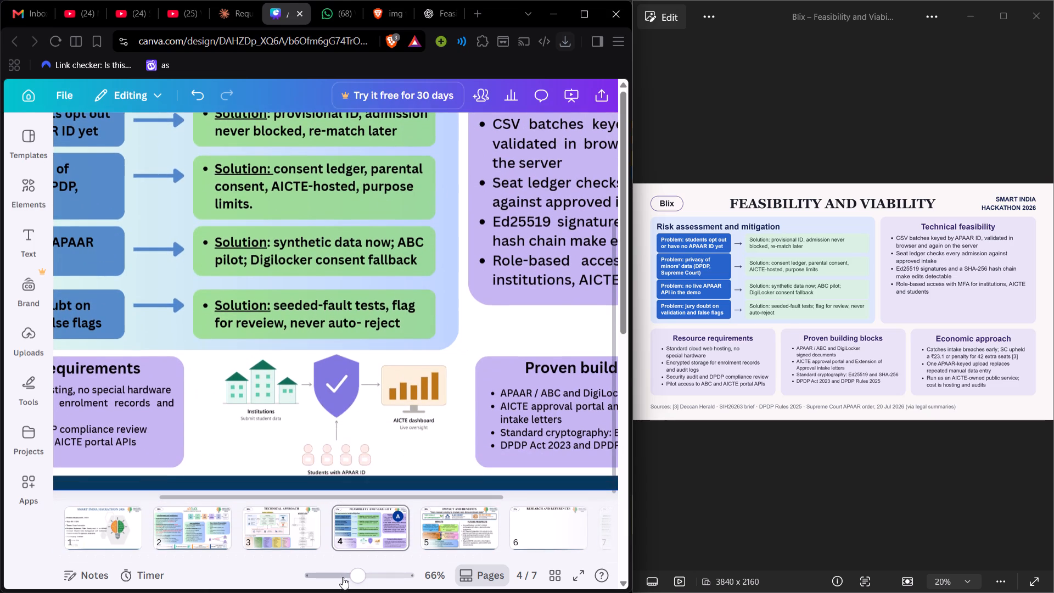
drag(346, 577, 340, 577)
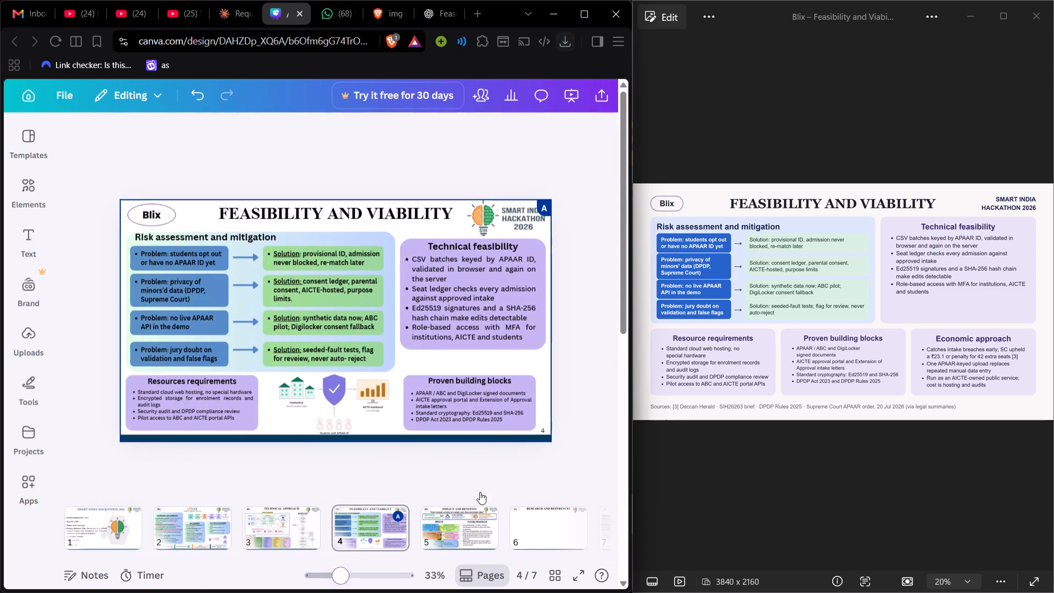
click(573, 395)
scroll(573, 389, up, 3)
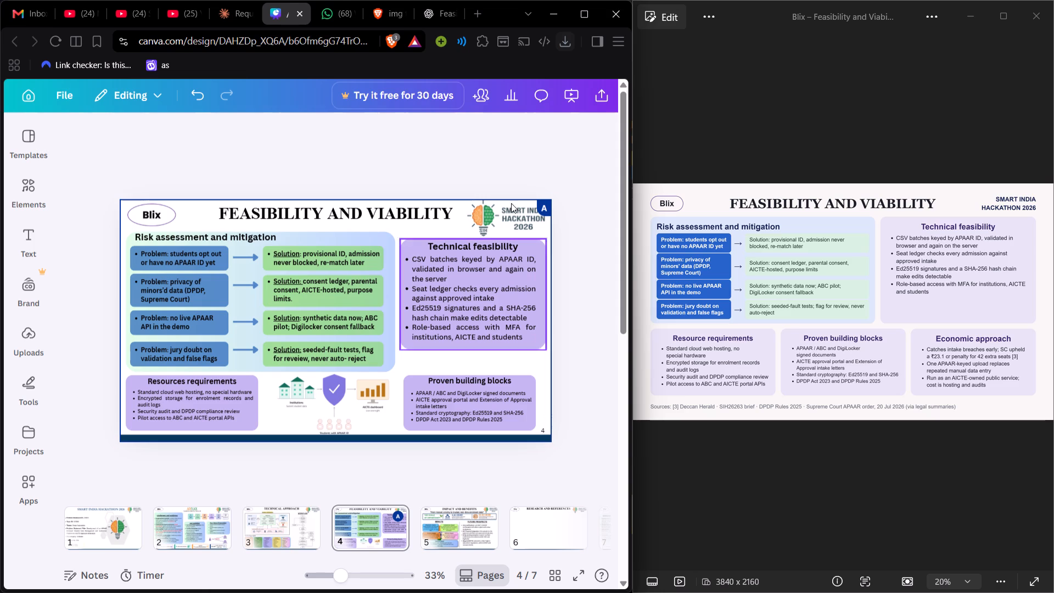
click(438, 154)
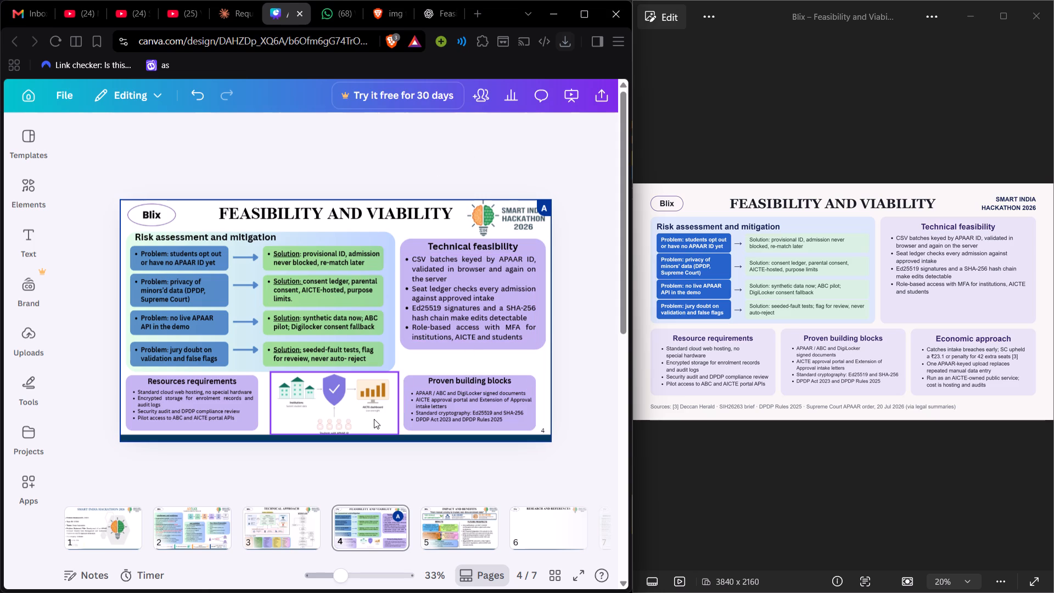
click(361, 462)
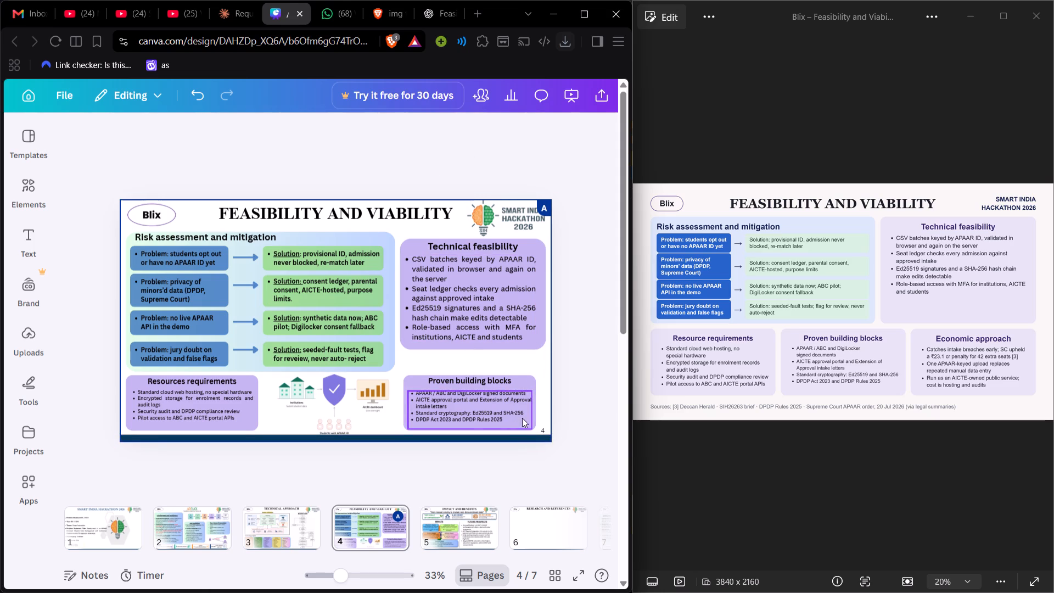
Extend the Proven building blocks card upward towards Technical feasibility and move its heading and bullet text up to match.
click(523, 383)
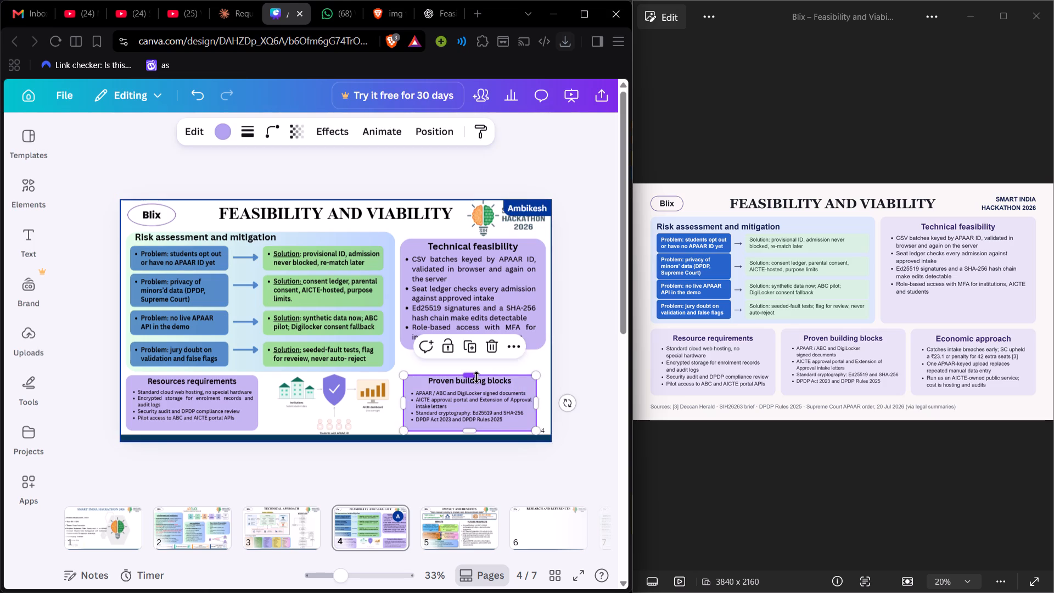
drag(476, 377, 475, 362)
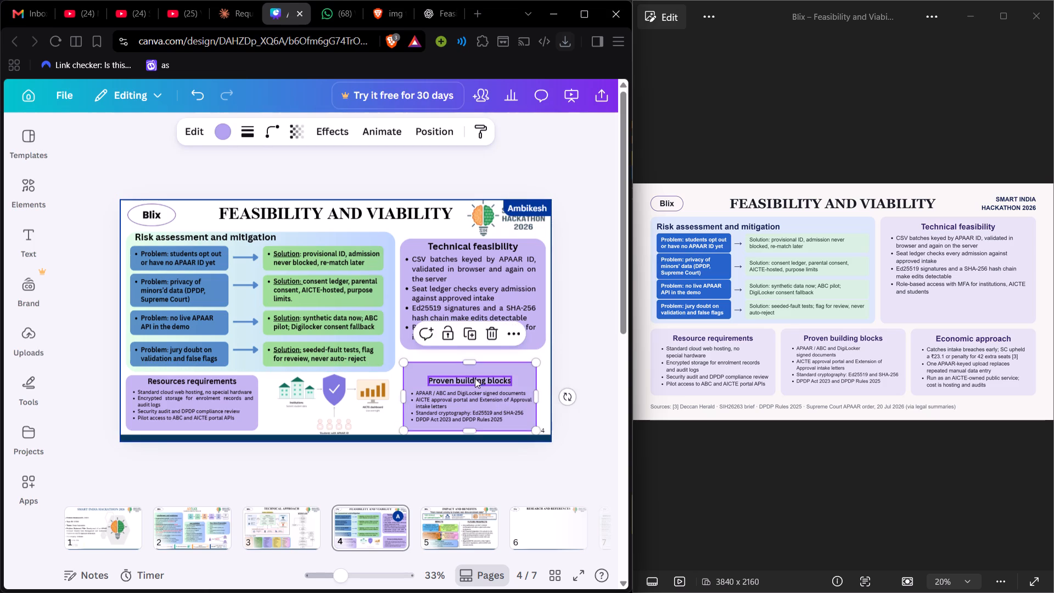
click(475, 378)
drag(483, 415, 483, 405)
click(428, 399)
drag(476, 401, 478, 397)
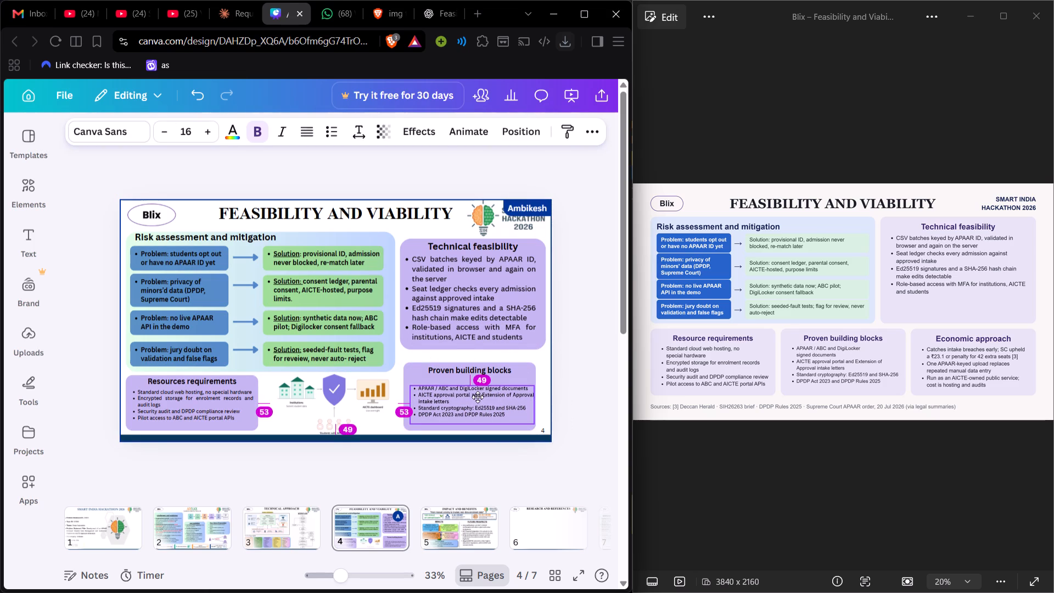
drag(478, 397, 475, 391)
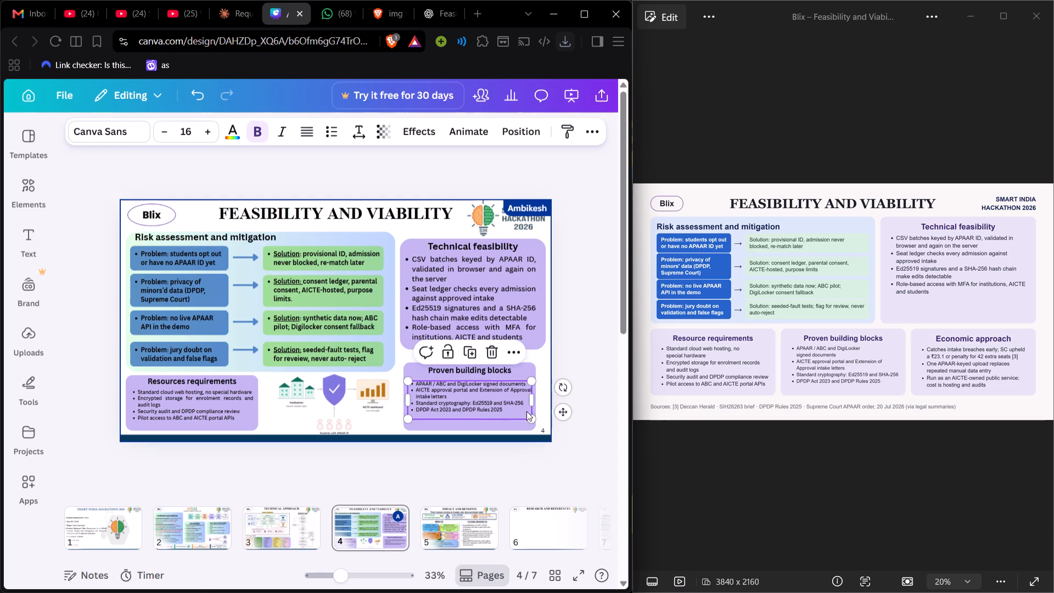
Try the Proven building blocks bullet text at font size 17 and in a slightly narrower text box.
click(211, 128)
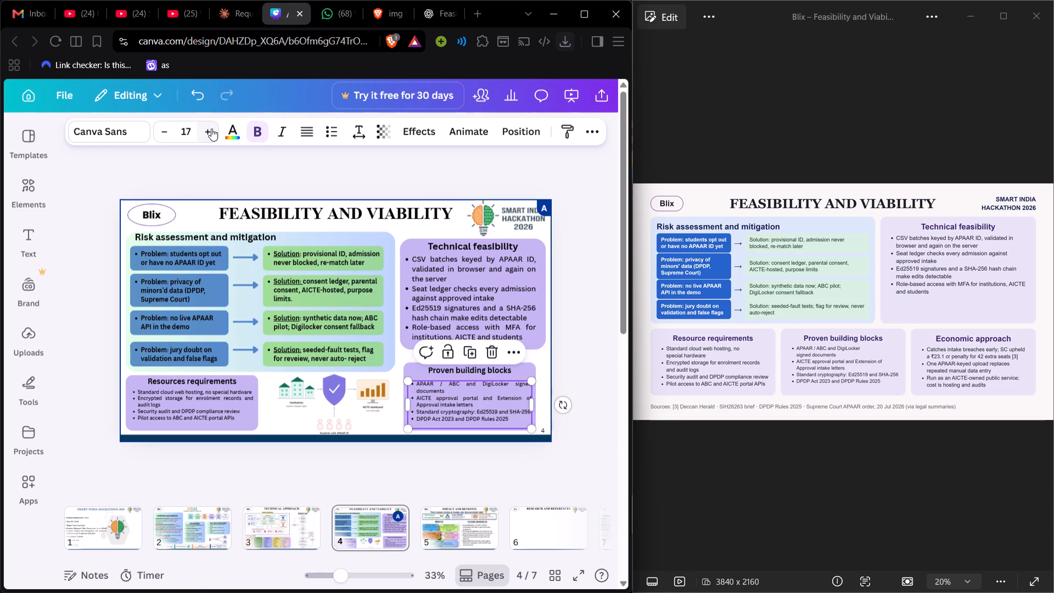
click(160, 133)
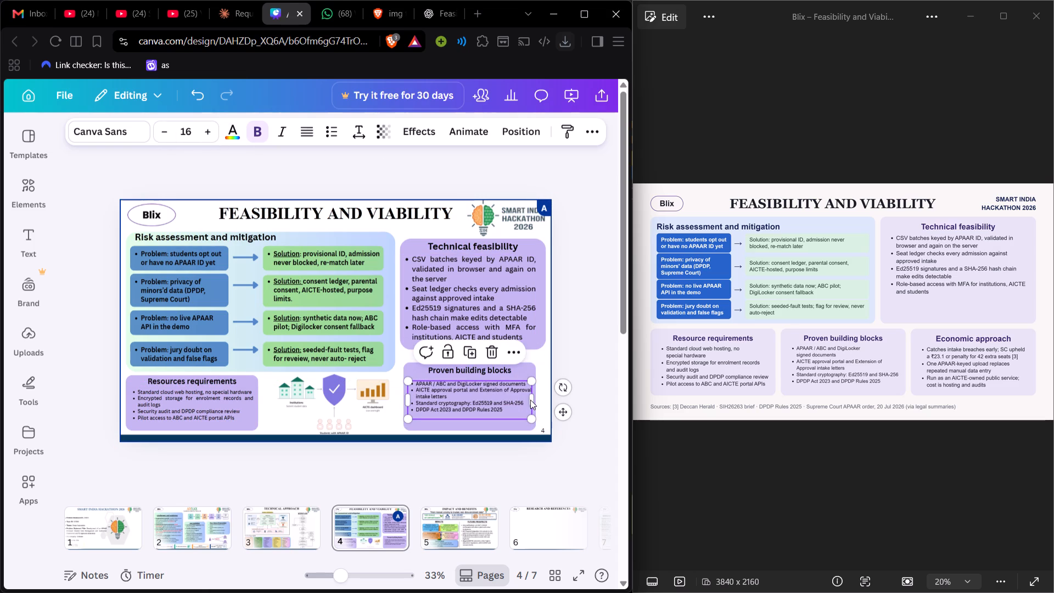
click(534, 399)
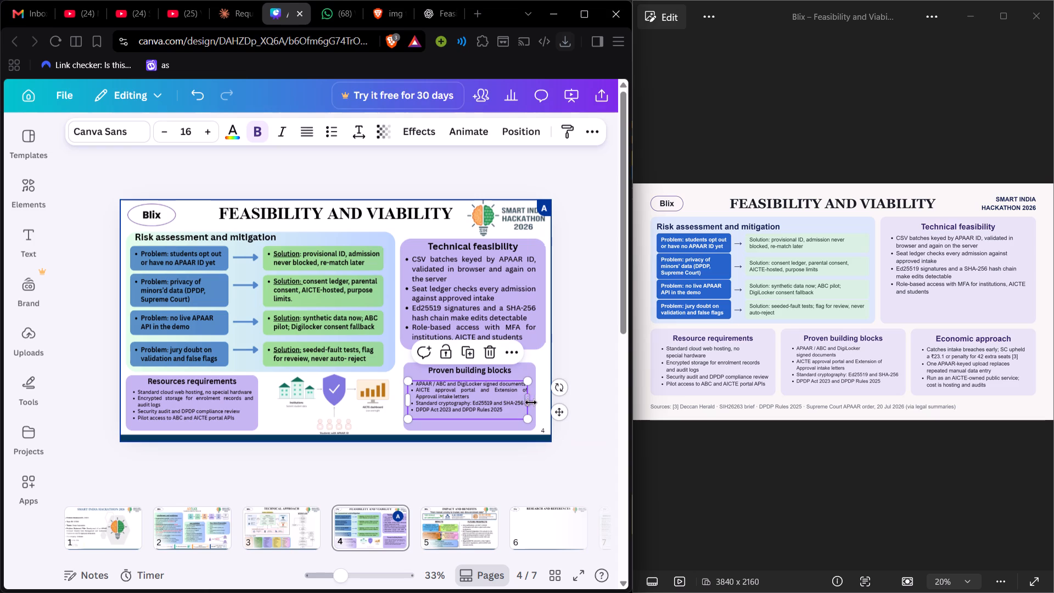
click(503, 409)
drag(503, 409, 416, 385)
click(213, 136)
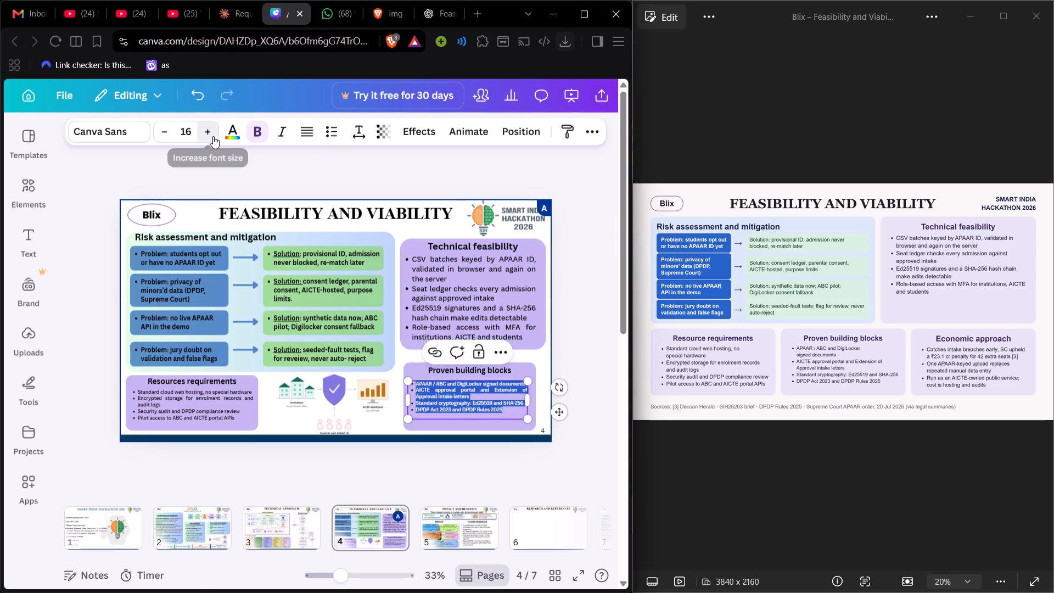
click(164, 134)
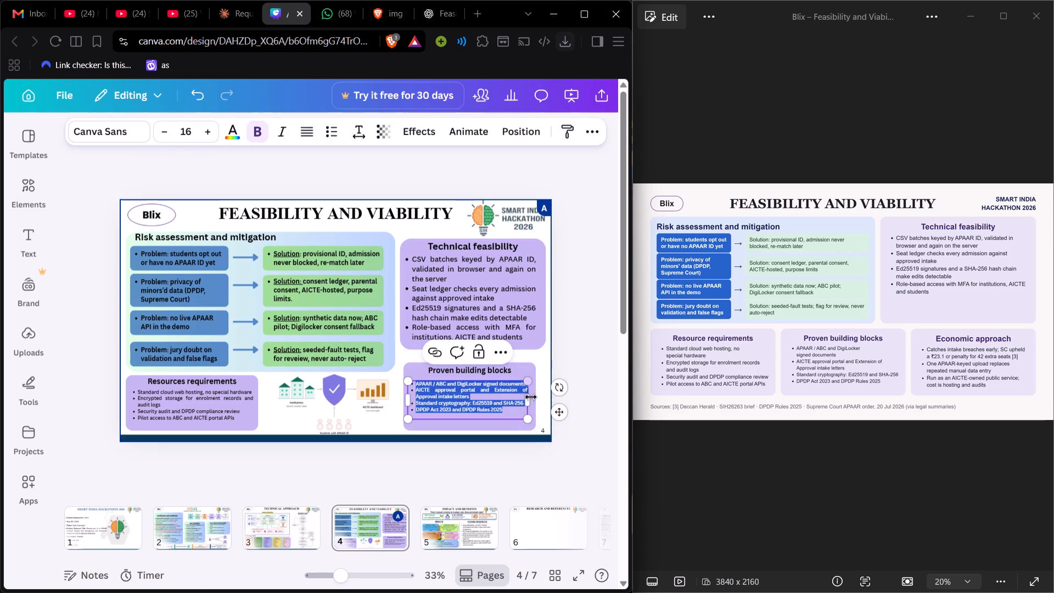
Scale the Proven building blocks bullet text box up to a font size of about 16.7 and centre it within its card.
click(528, 402)
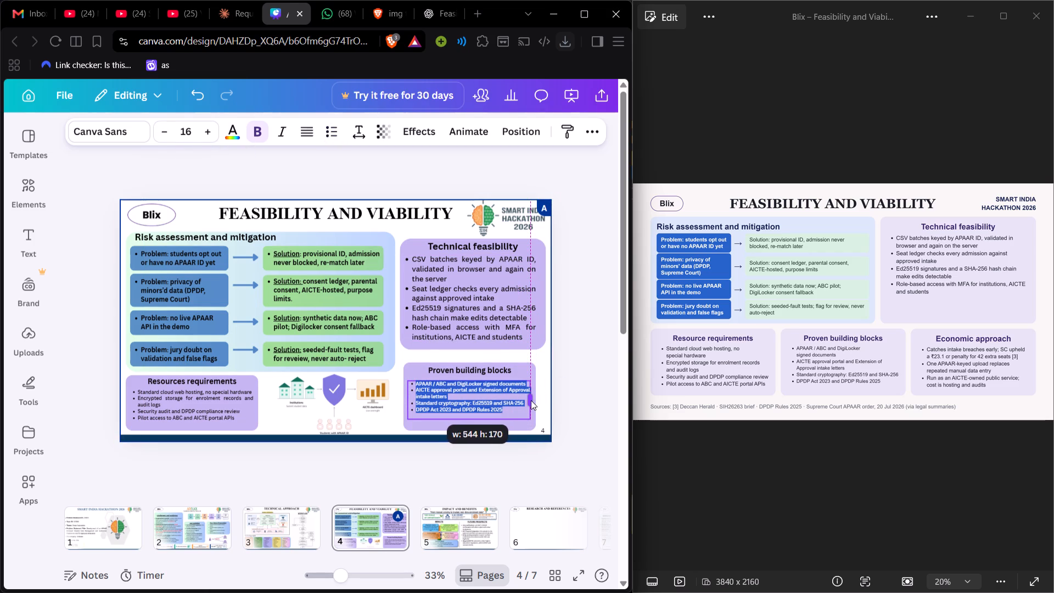
drag(531, 421, 543, 428)
drag(569, 416, 562, 416)
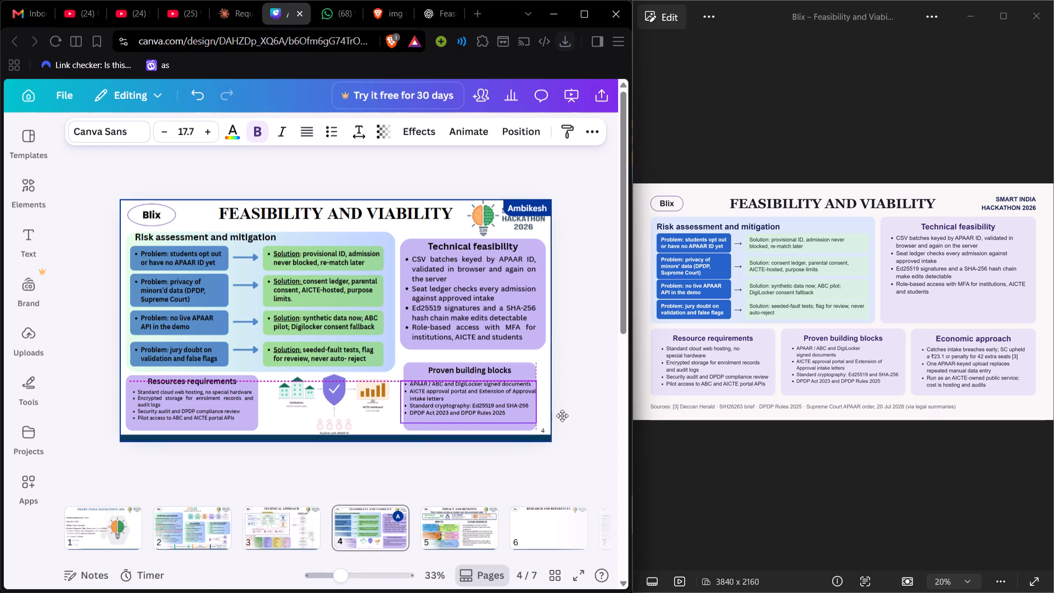
drag(562, 416, 564, 416)
drag(540, 423, 536, 422)
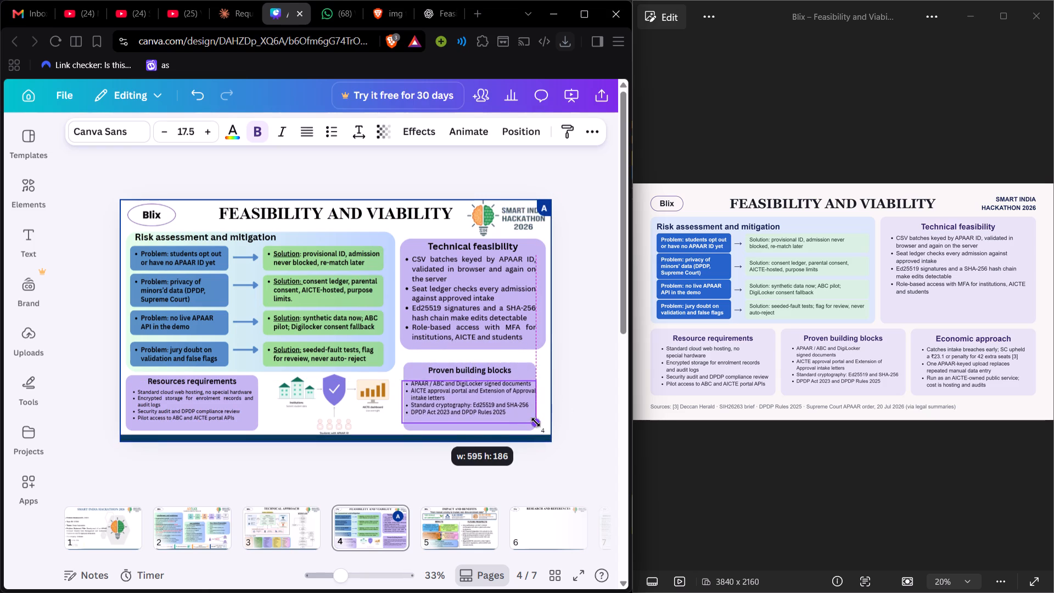
drag(536, 422, 535, 422)
click(558, 414)
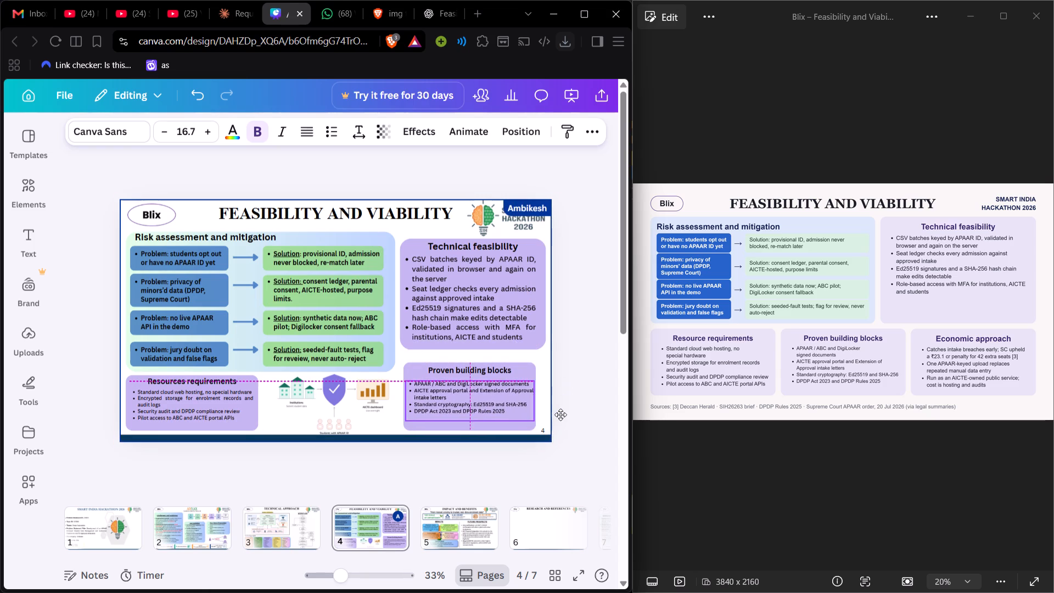
drag(579, 438, 576, 430)
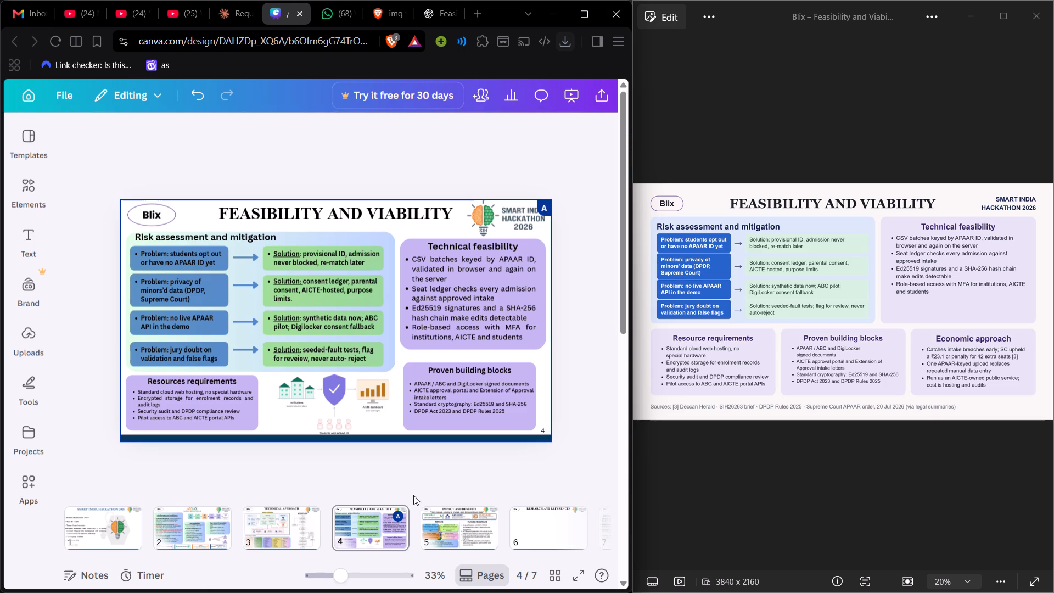
Review slides 1 to 6 of the presentation for overall layout and return to the Feasibility and Viability slide.
click(133, 533)
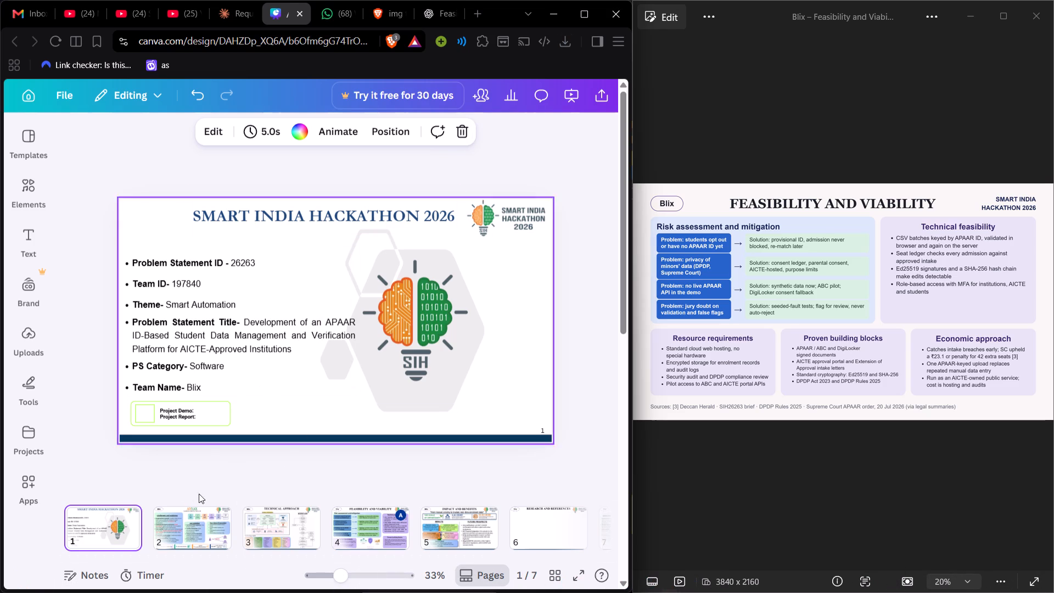
click(187, 524)
click(301, 519)
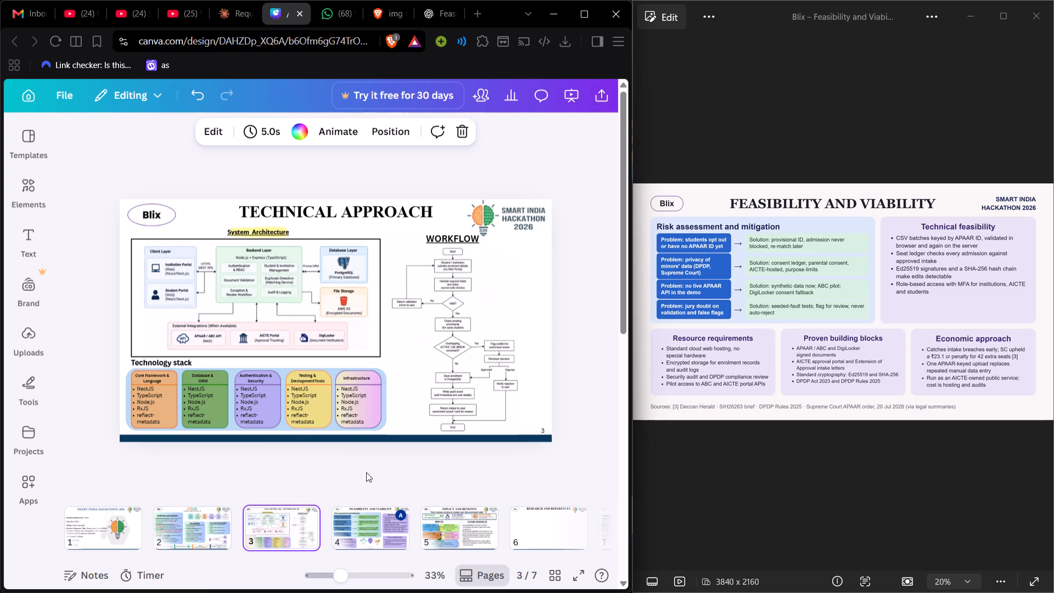
click(390, 533)
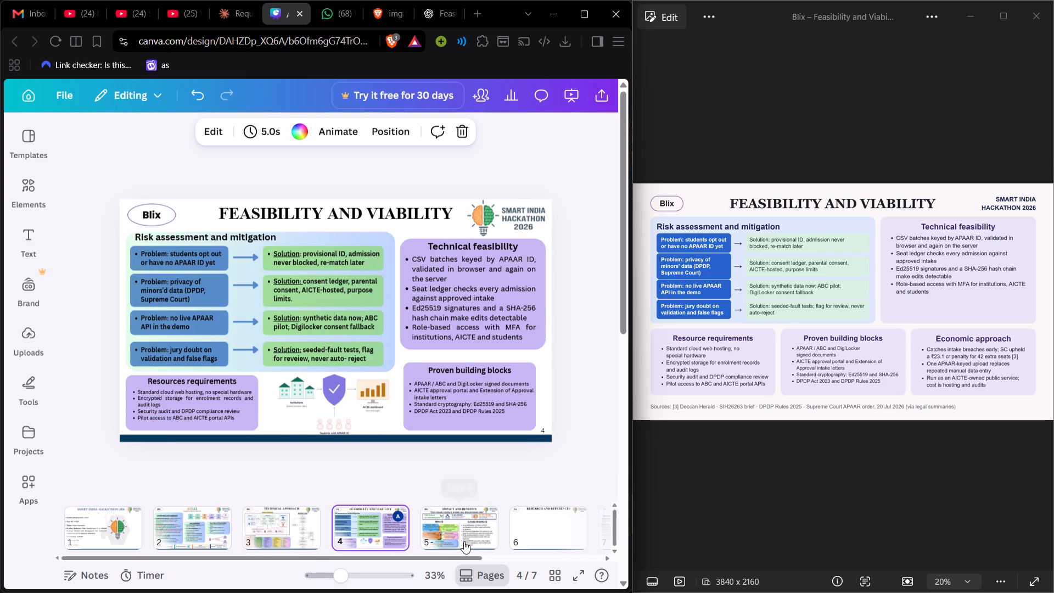
click(464, 541)
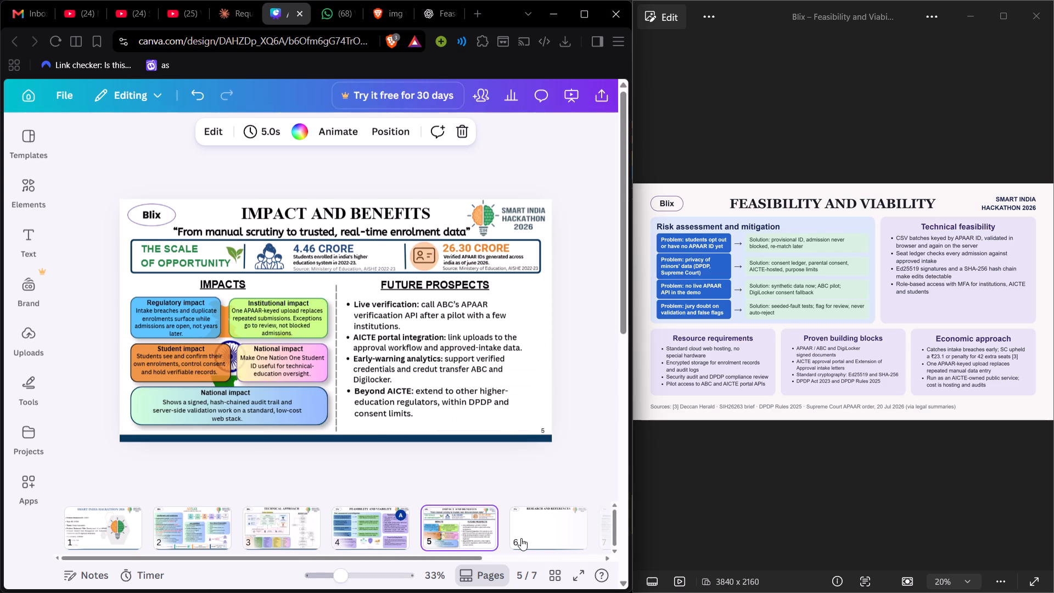
click(538, 540)
click(382, 525)
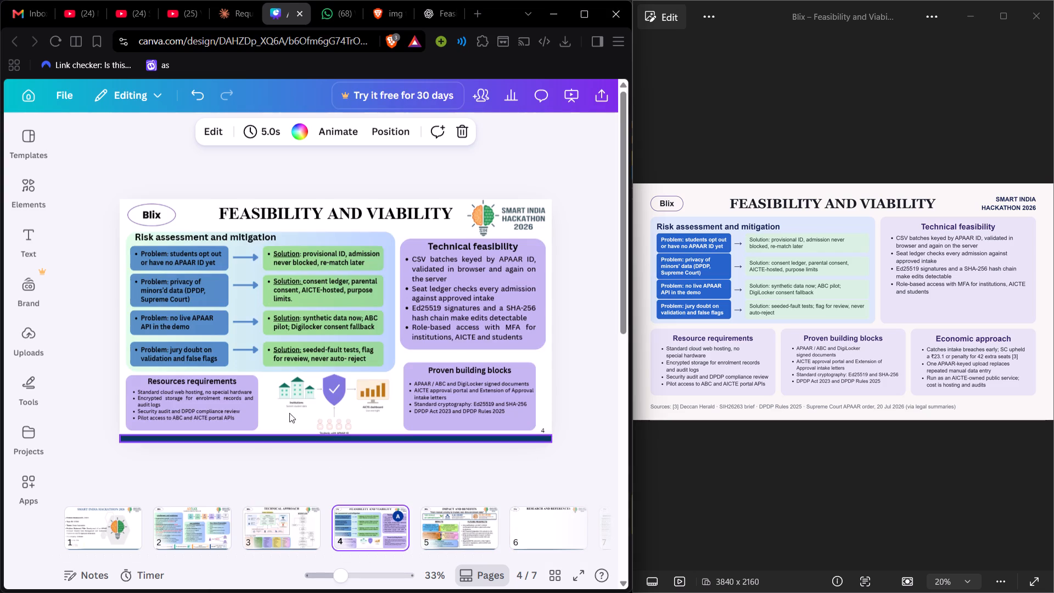